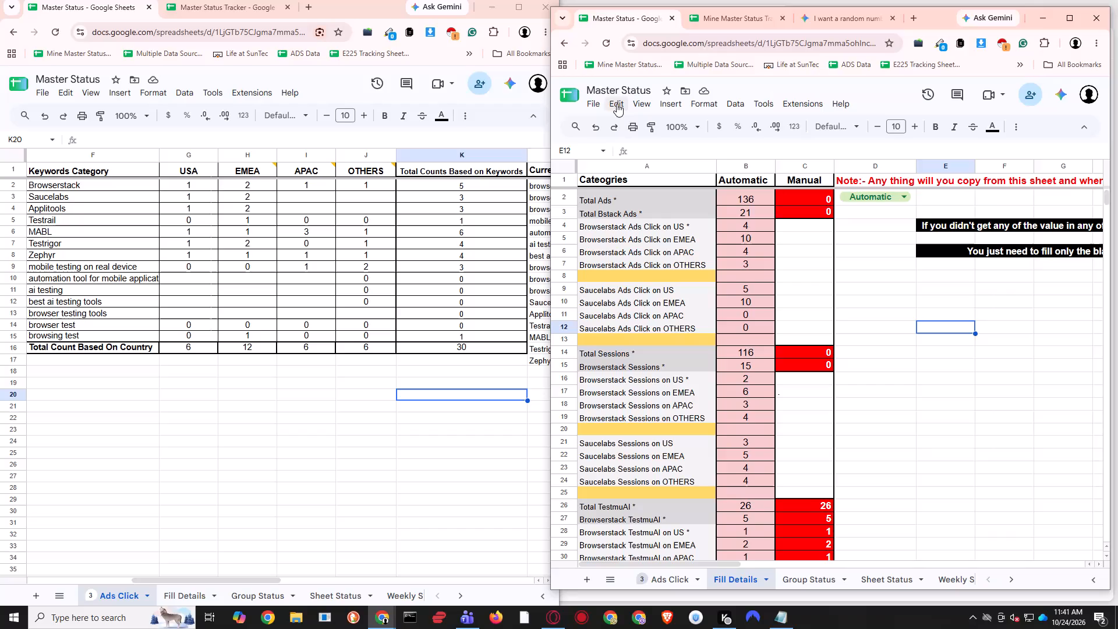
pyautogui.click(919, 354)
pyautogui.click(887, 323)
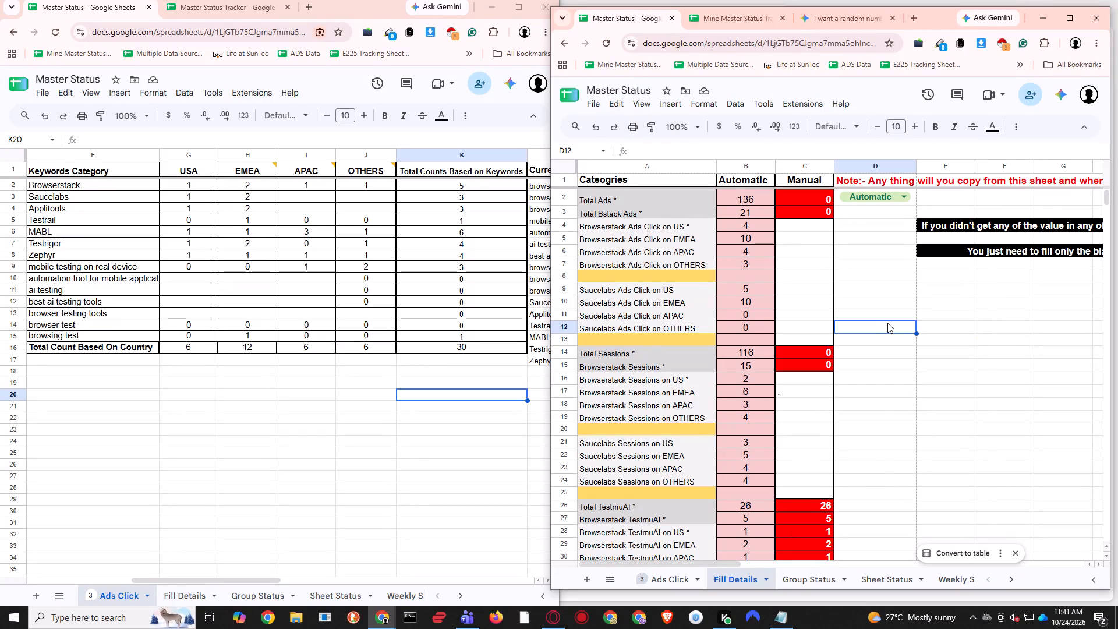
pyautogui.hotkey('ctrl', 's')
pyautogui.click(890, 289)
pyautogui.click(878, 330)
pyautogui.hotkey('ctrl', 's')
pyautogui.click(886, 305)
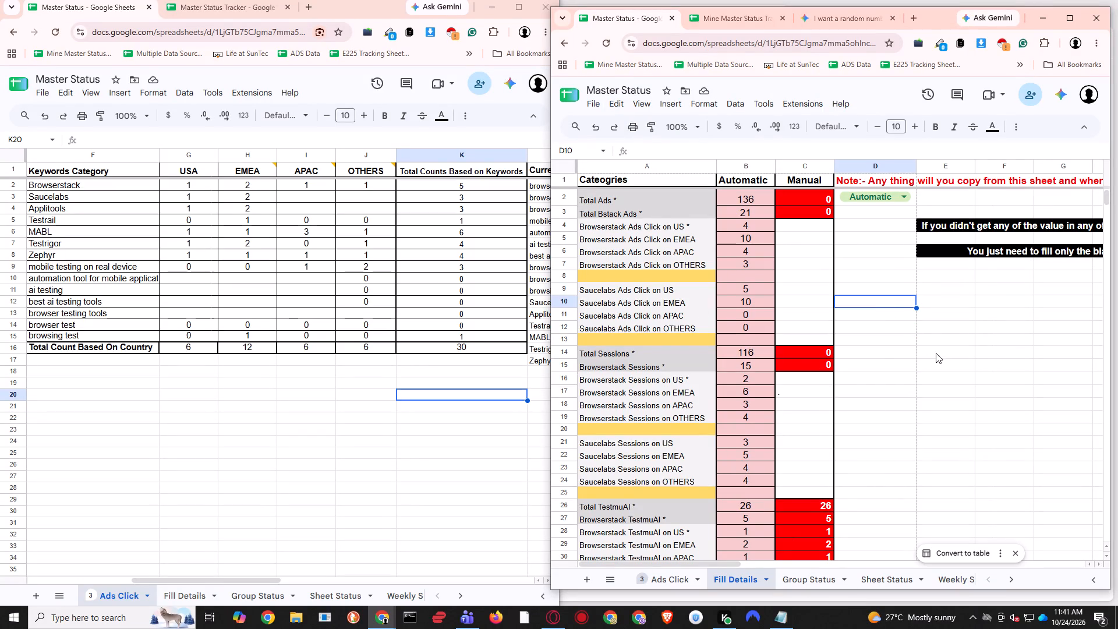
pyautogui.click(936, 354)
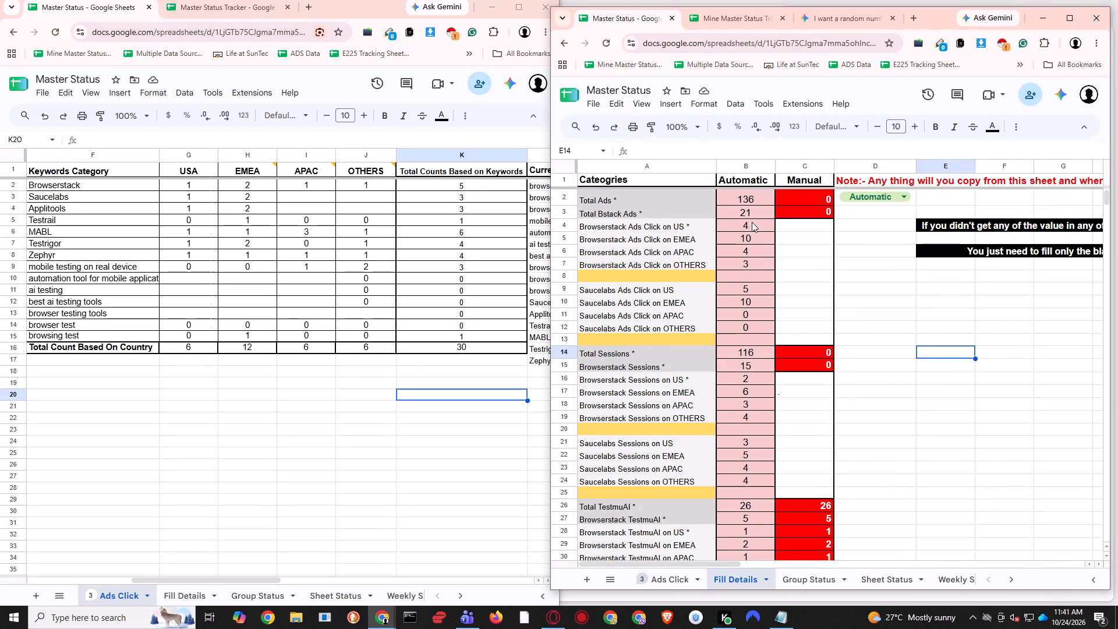
# Examine the Automatic column formulas for the Browserstack Ads Click rows, B4 to B7, covering US, EMEA, APAC and OTHERS.
pyautogui.doubleClick(735, 221)
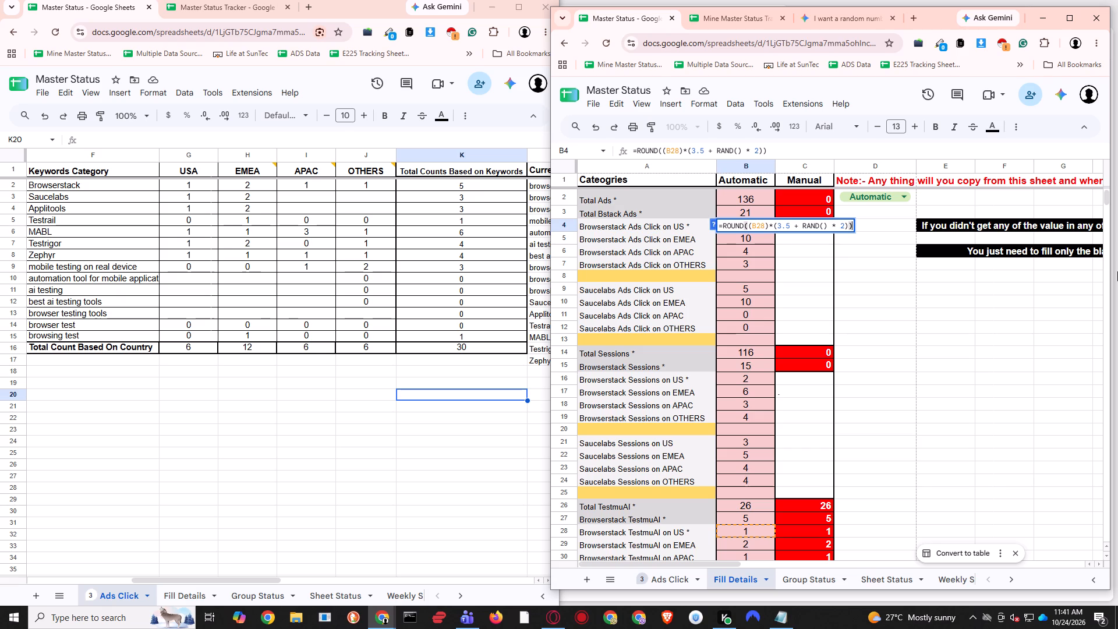
pyautogui.press('Left')
pyautogui.press('Left')
pyautogui.press('Left')
pyautogui.press('Left')
pyautogui.press('Left')
pyautogui.press('Left')
pyautogui.press('Left')
pyautogui.press('Left')
pyautogui.press('Left')
pyautogui.press('Left')
pyautogui.press('Left')
pyautogui.press('Left')
pyautogui.press('Left')
pyautogui.press('Left')
pyautogui.press('Left')
pyautogui.press('Left')
pyautogui.press('Left')
pyautogui.press('Left')
pyautogui.press('Left')
pyautogui.press('Left')
pyautogui.press('Left')
pyautogui.press('Return')
pyautogui.press('Return')
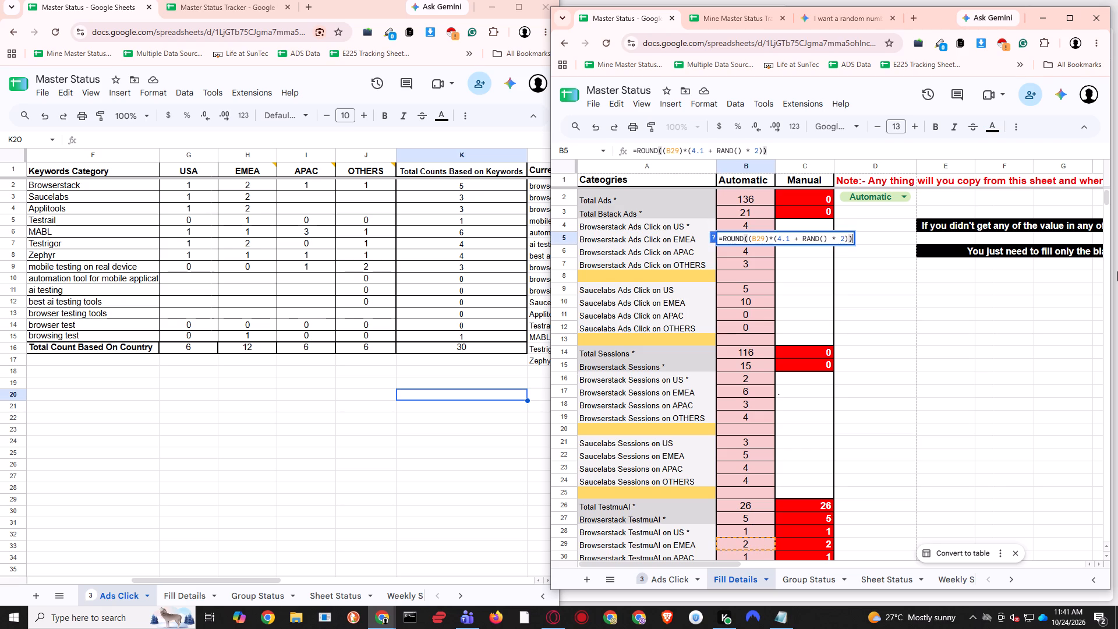
pyautogui.press('Return')
pyautogui.press('Return')
pyautogui.press('Return')
pyautogui.press('Return')
pyautogui.press('Return')
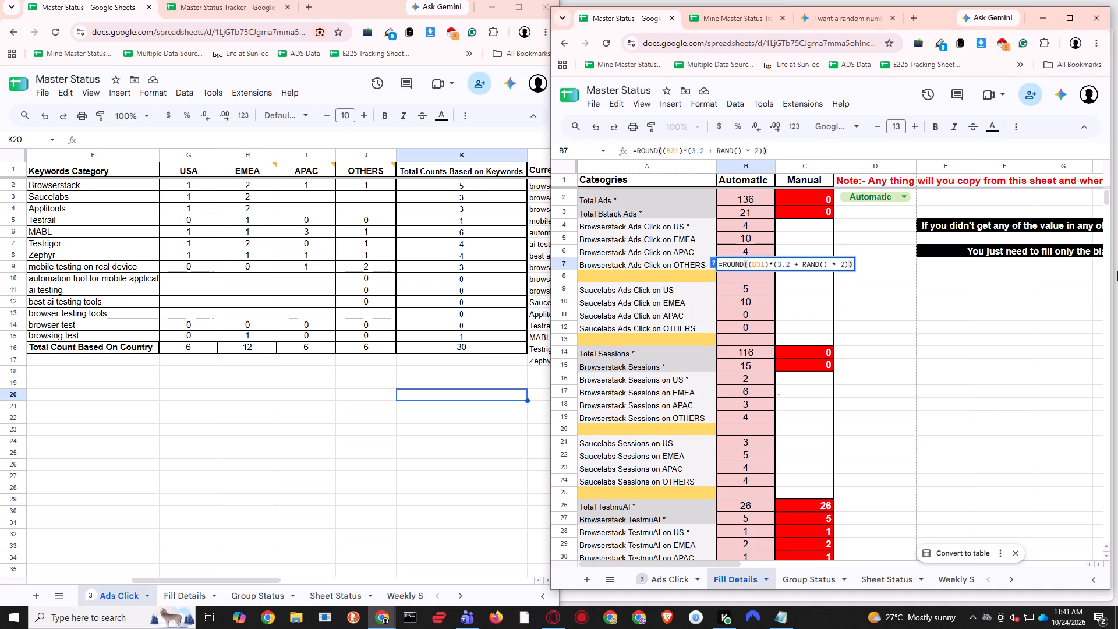
# Examine the Automatic column formulas for the Saucelabs Ads Click rows, B9 to B12.
pyautogui.press('Return')
pyautogui.press('Return')
pyautogui.press('Return')
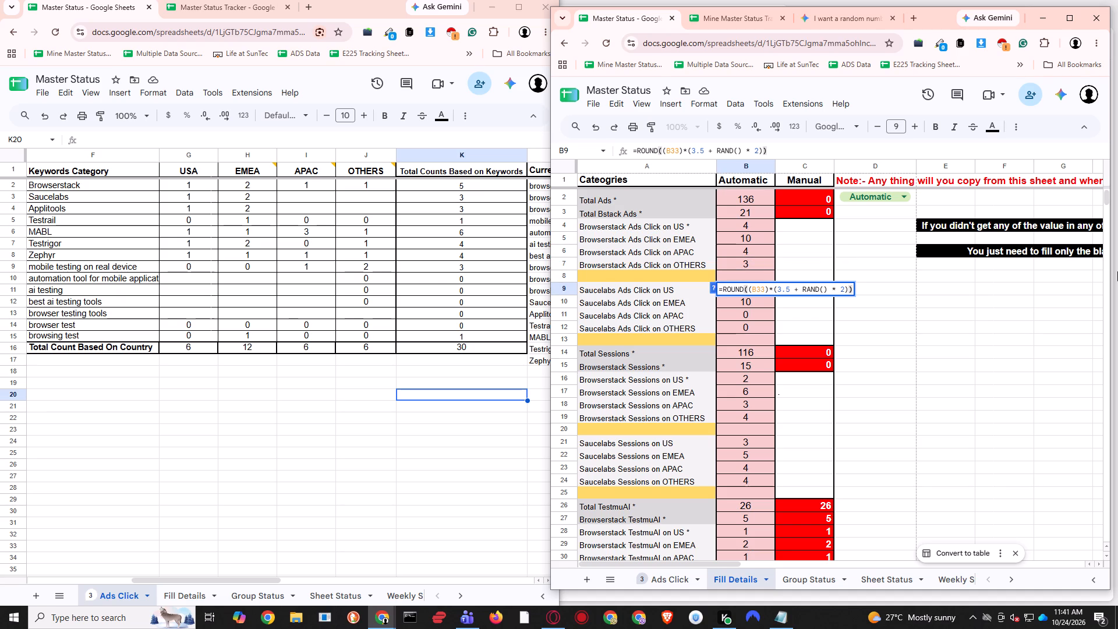
pyautogui.scroll(-1, 1116, 296)
pyautogui.scroll(-2, 1008, 313)
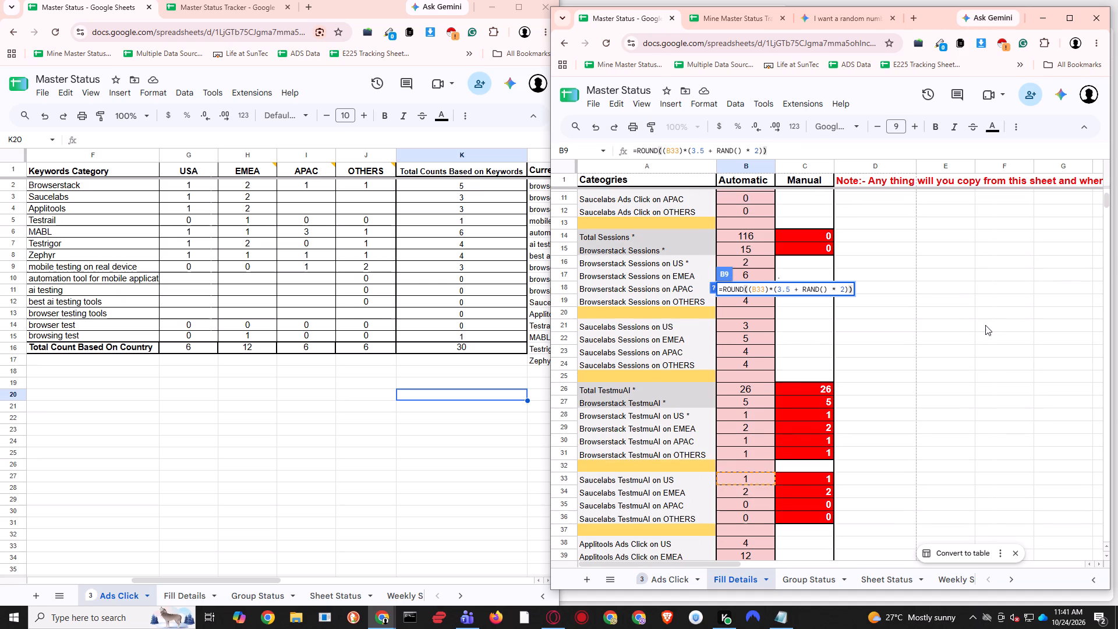
pyautogui.press('Return')
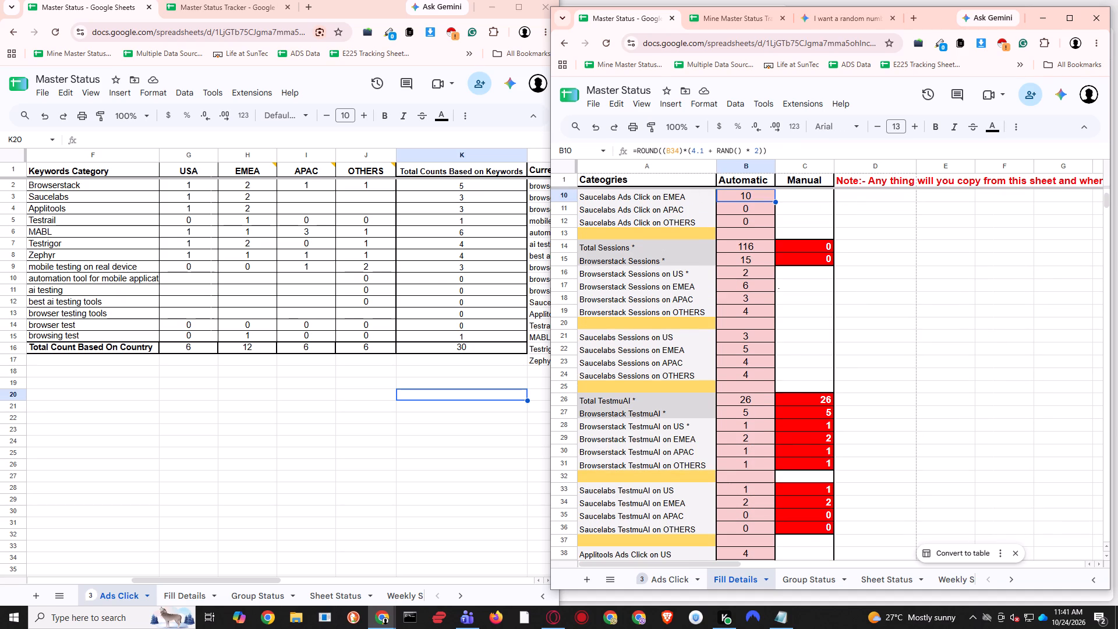
pyautogui.press('Return')
pyautogui.press('Return')
pyautogui.press('Return')
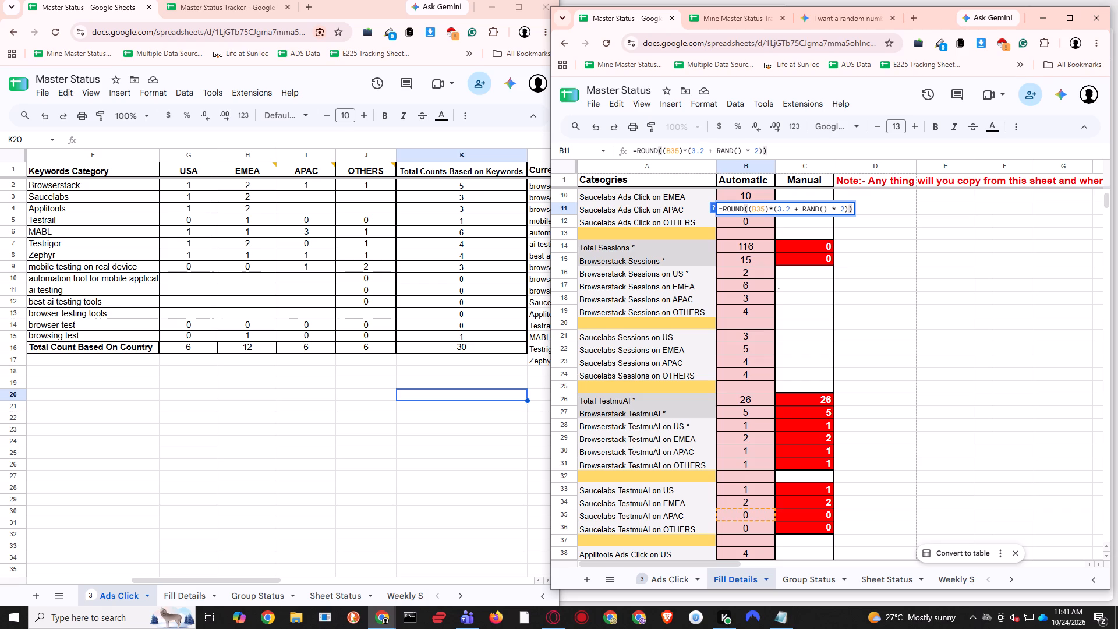
pyautogui.press('Return')
pyautogui.press('Return')
pyautogui.press('Return')
# Examine the Automatic column formulas for the Browserstack Sessions rows, B16 to B19.
pyautogui.press('Down')
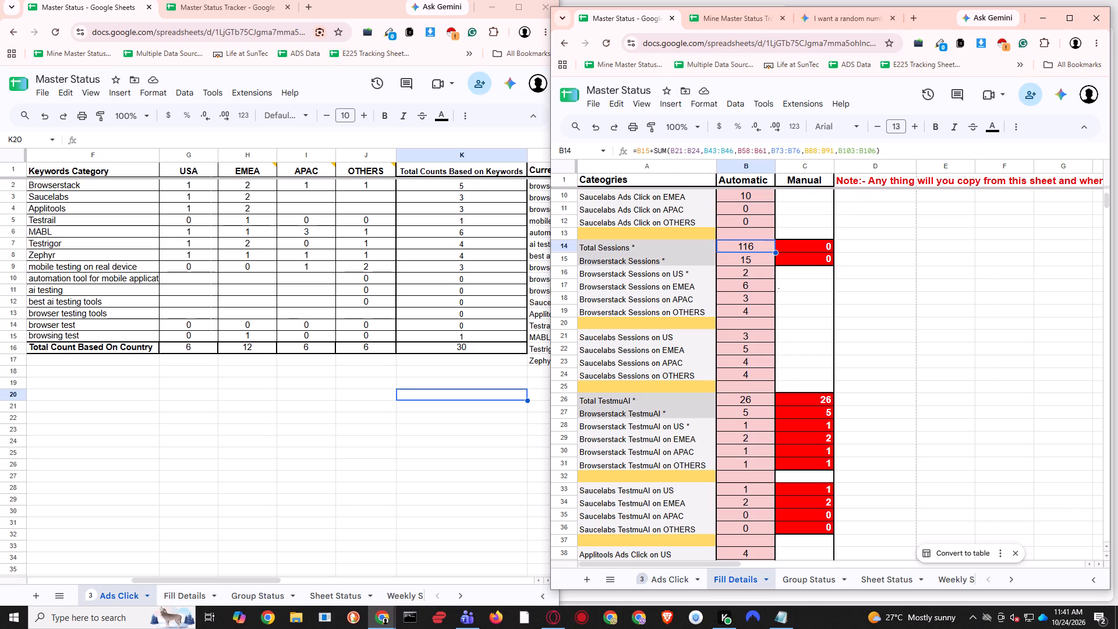
pyautogui.press('Down')
pyautogui.press('Down')
pyautogui.press('Return')
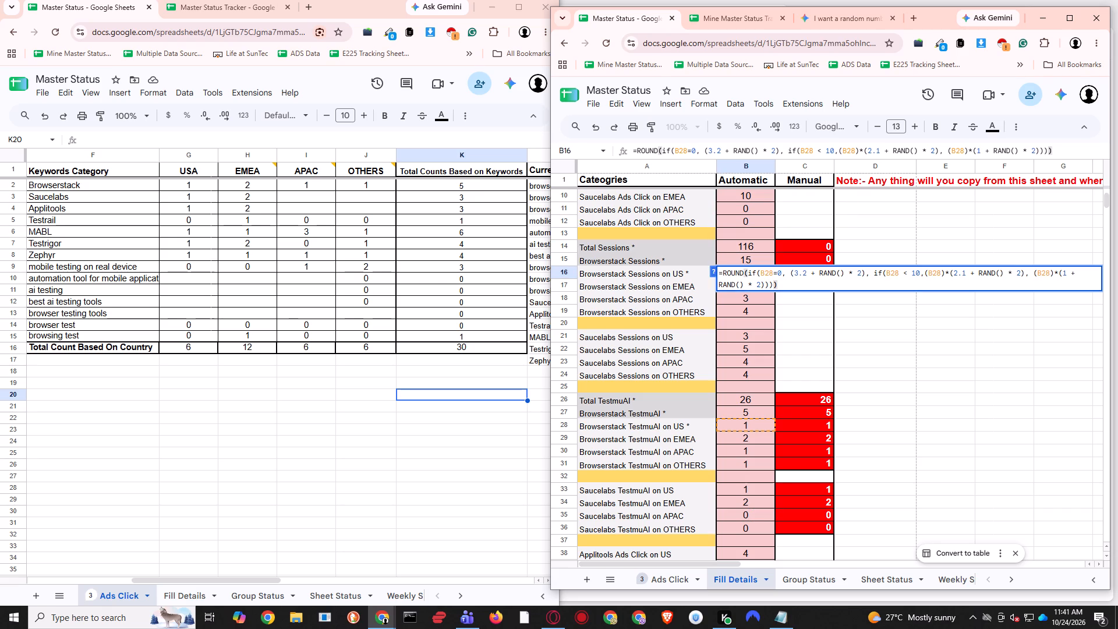
pyautogui.press('Return')
pyautogui.press('Return')
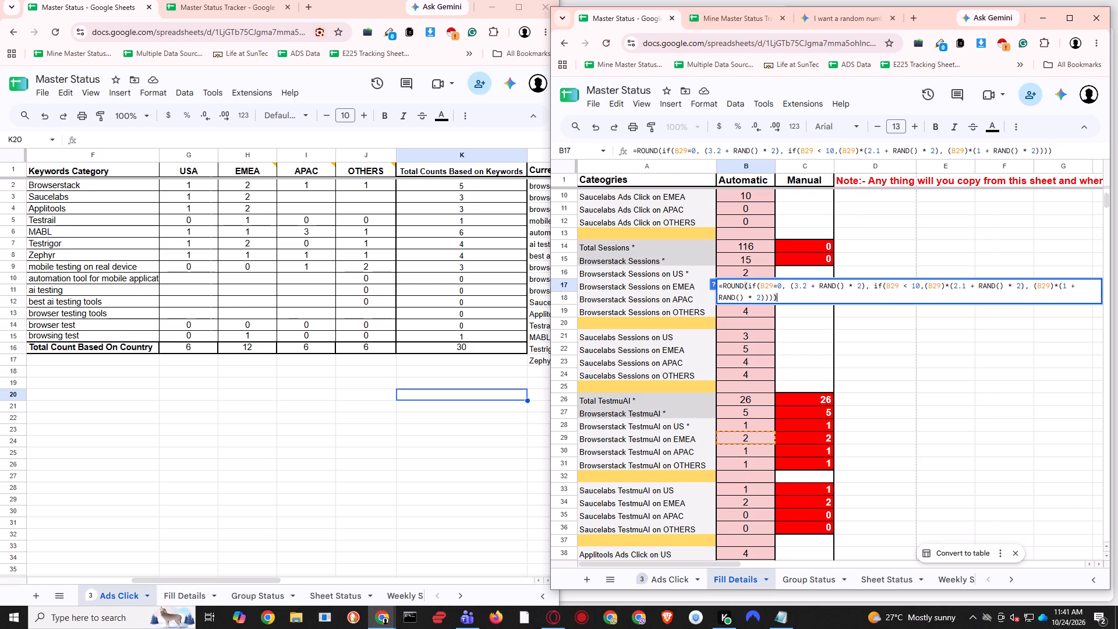
pyautogui.press('Return')
pyautogui.press('Return')
pyautogui.press('Return')
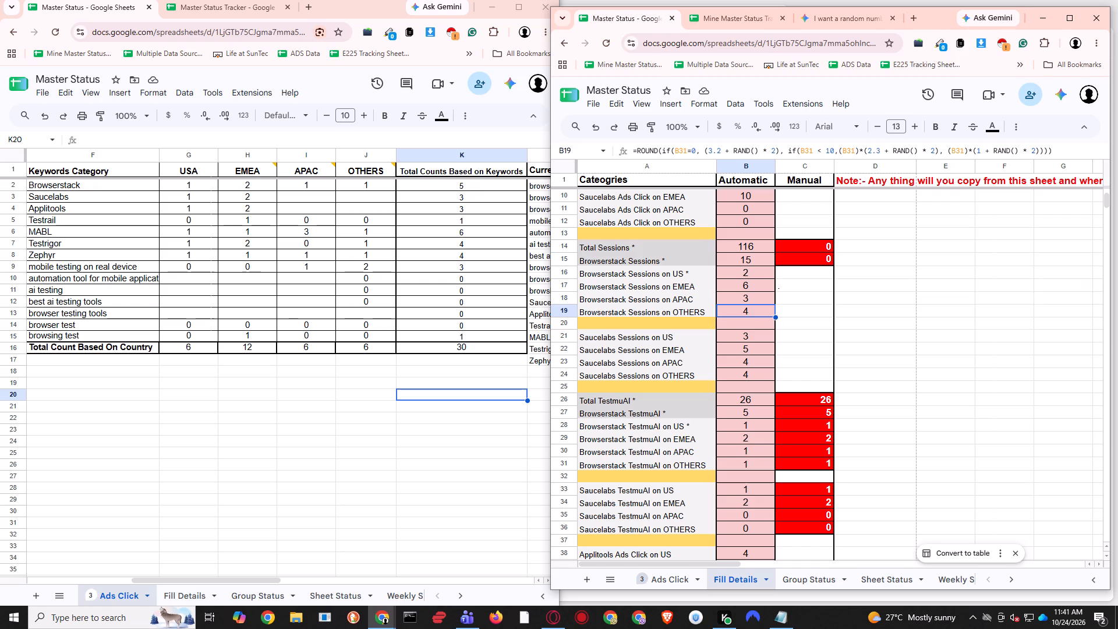
pyautogui.press('Return')
pyautogui.press('Return')
# Open the Total Sessions formula in B14 and check its summed ranges against the Sessions rows down the sheet.
pyautogui.press('Up')
pyautogui.press('Up')
pyautogui.press('Up')
pyautogui.press('Up')
pyautogui.press('Up')
pyautogui.press('Up')
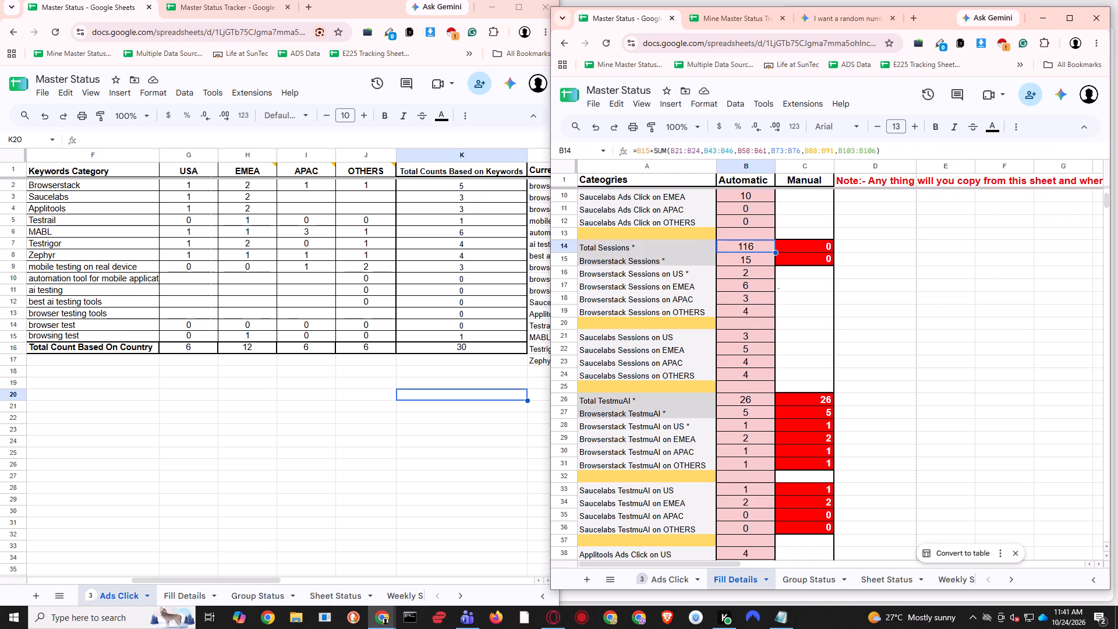
pyautogui.press('Return')
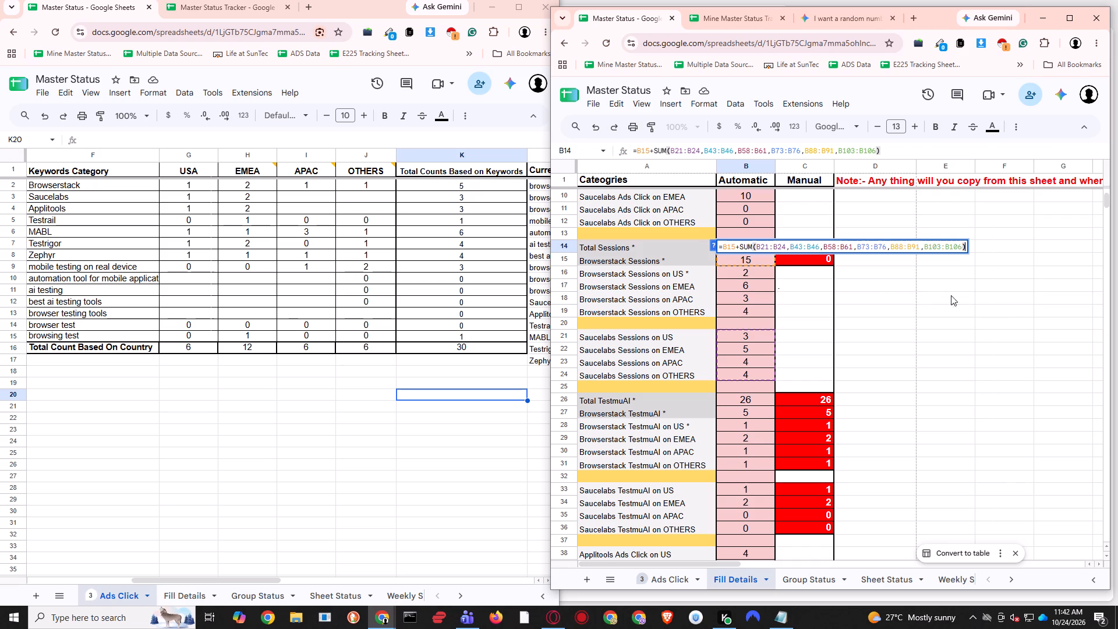
pyautogui.click(962, 250)
pyautogui.scroll(-5, 950, 274)
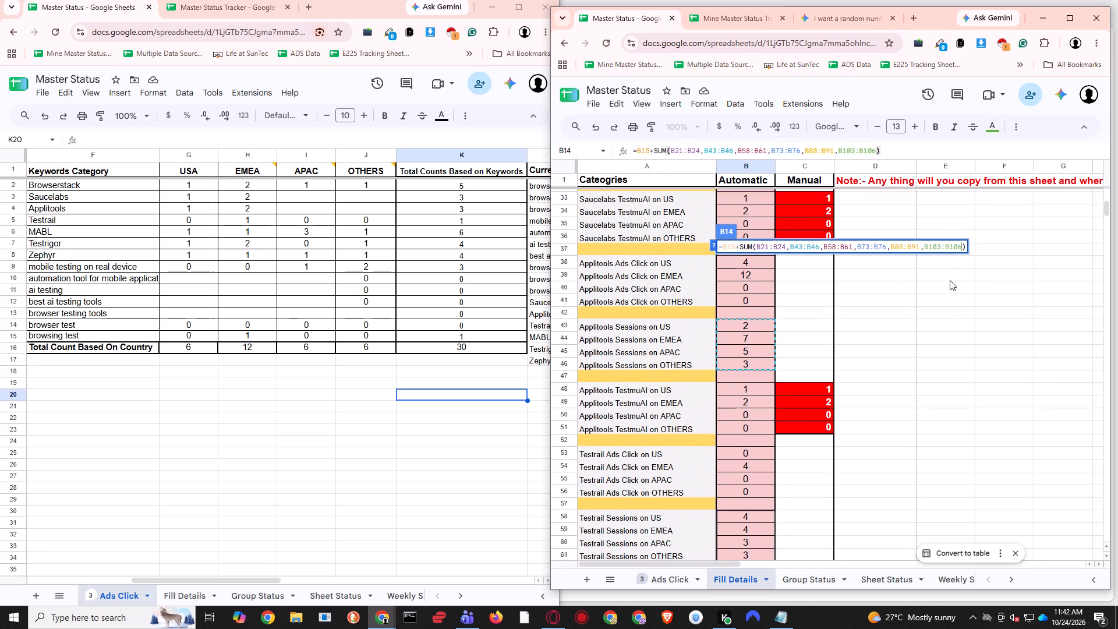
pyautogui.scroll(-4, 950, 281)
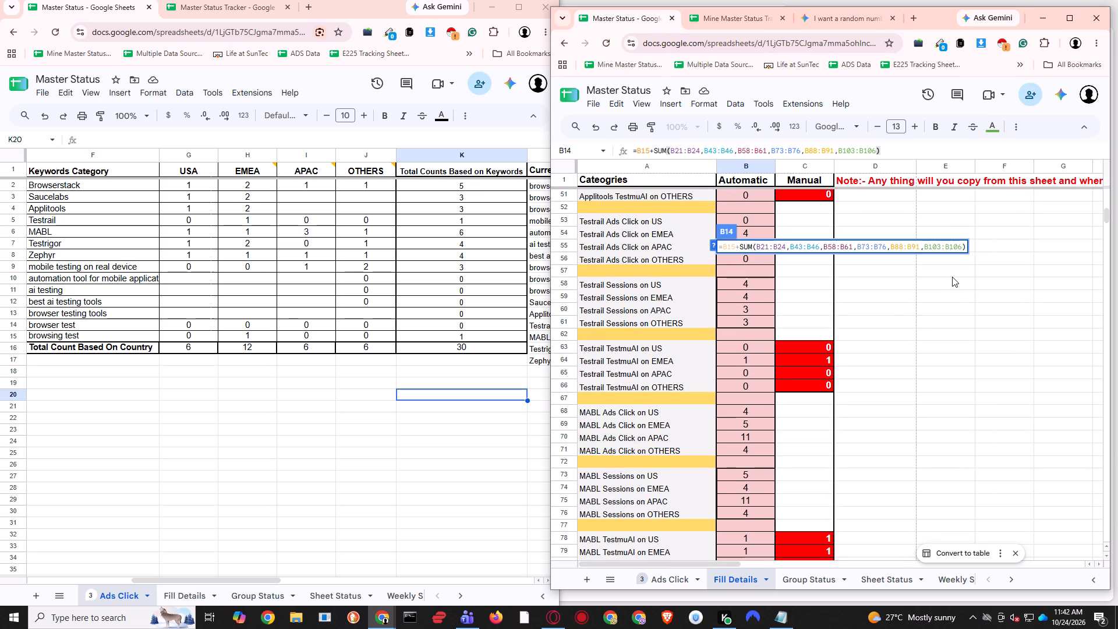
pyautogui.click(956, 249)
pyautogui.scroll(-1, 956, 249)
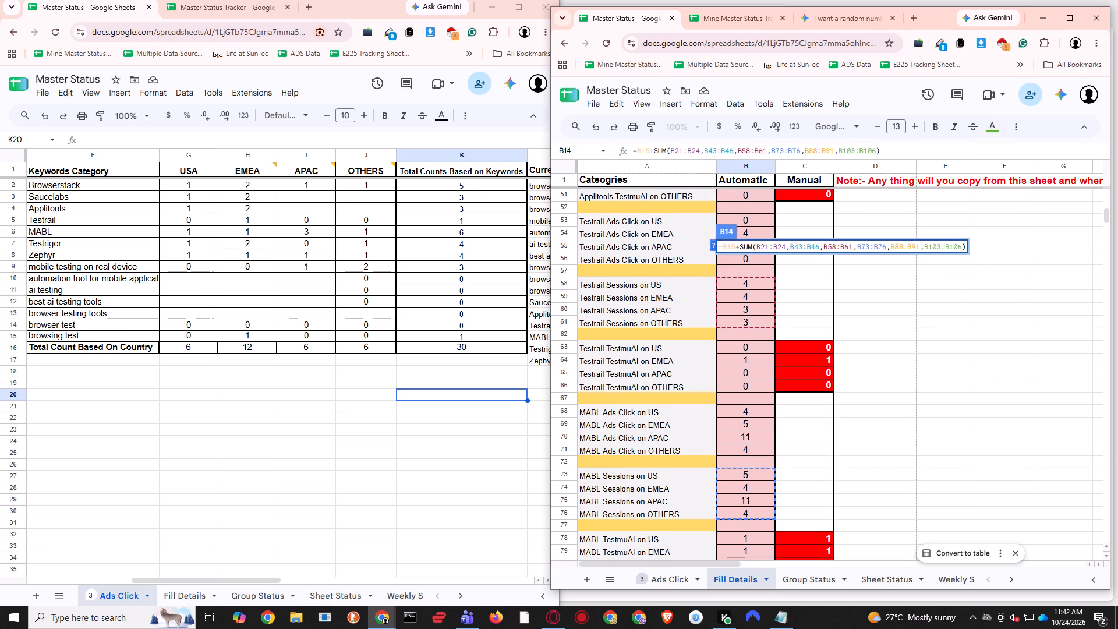
pyautogui.scroll(-3, 955, 249)
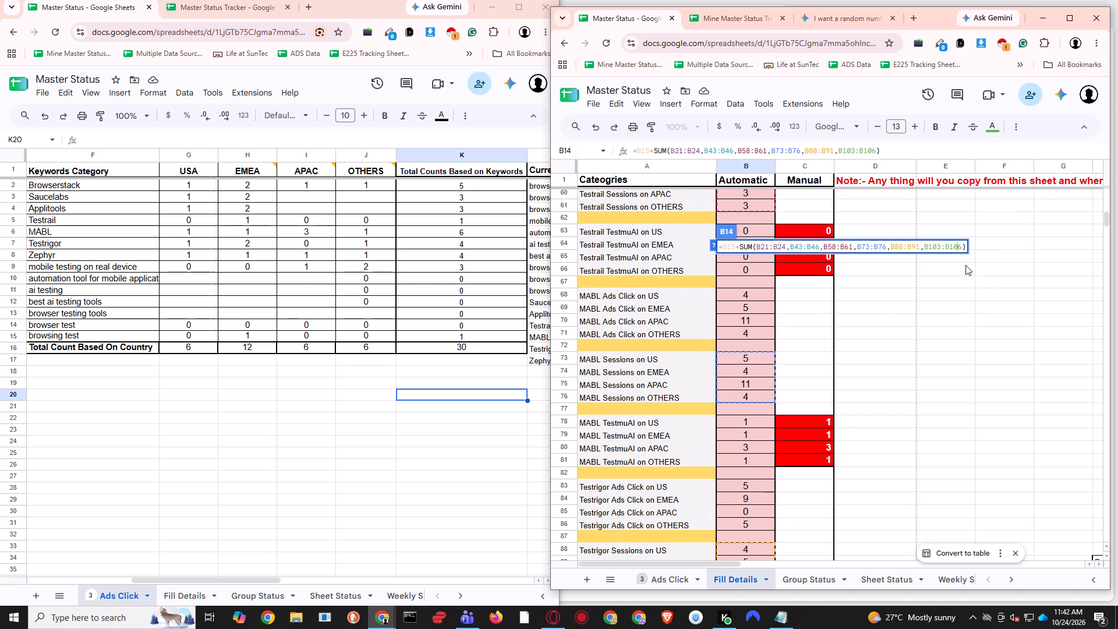
pyautogui.scroll(-7, 965, 265)
pyautogui.scroll(2, 965, 265)
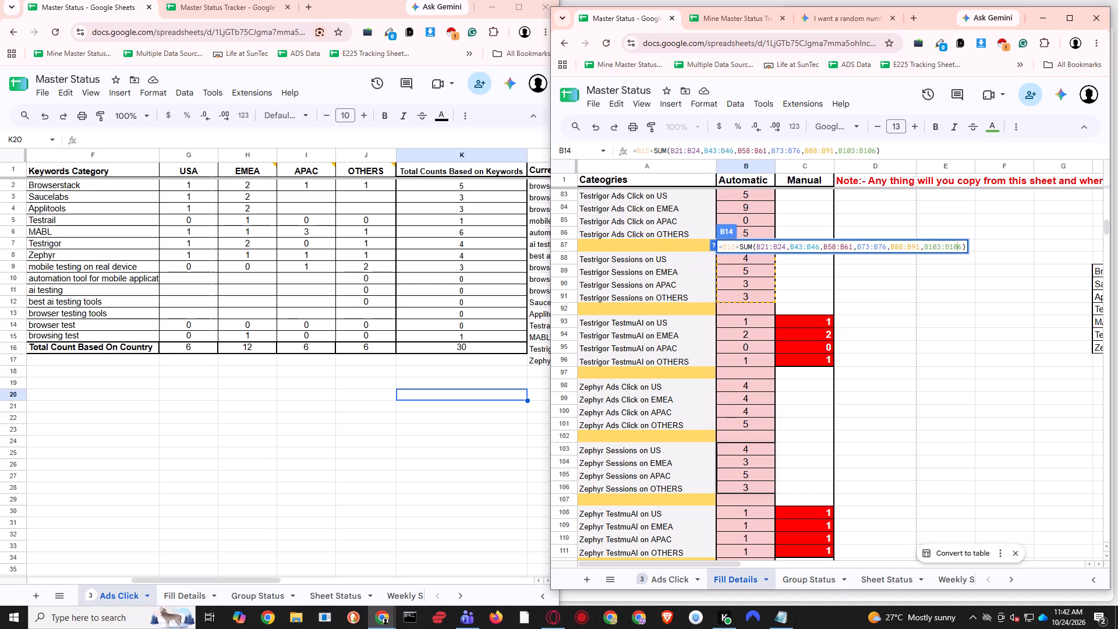
pyautogui.click(955, 248)
pyautogui.scroll(-1, 958, 271)
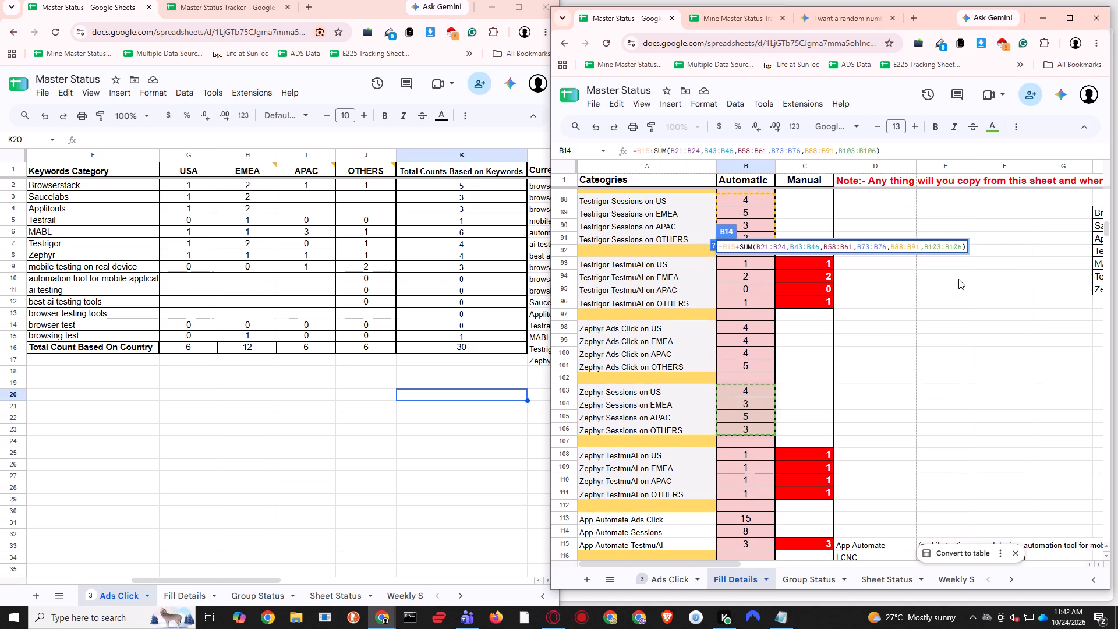
pyautogui.scroll(-3, 959, 284)
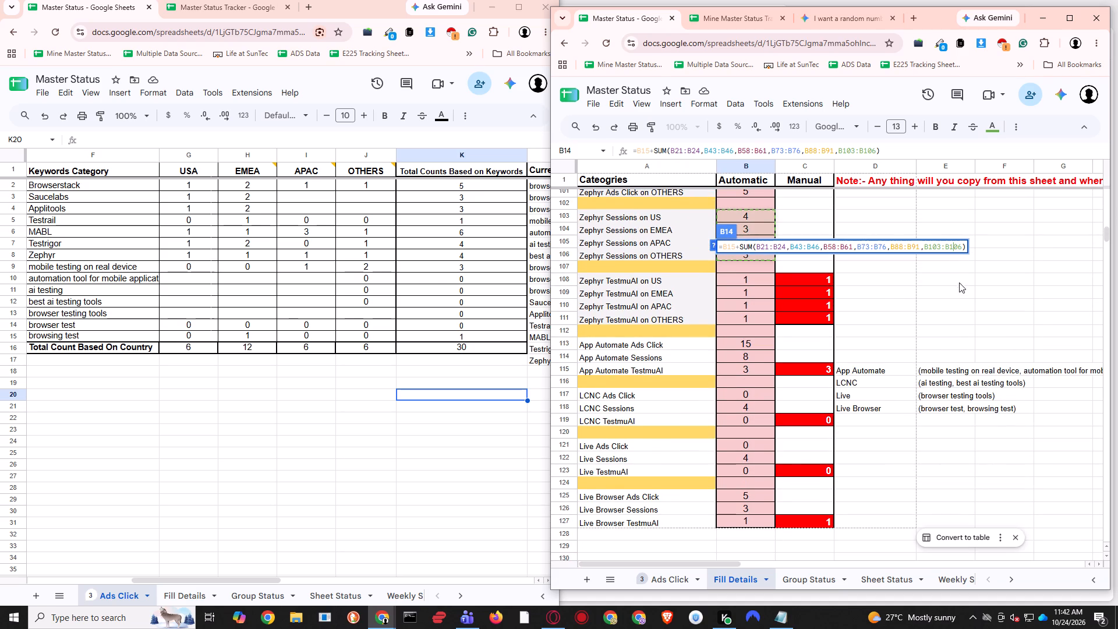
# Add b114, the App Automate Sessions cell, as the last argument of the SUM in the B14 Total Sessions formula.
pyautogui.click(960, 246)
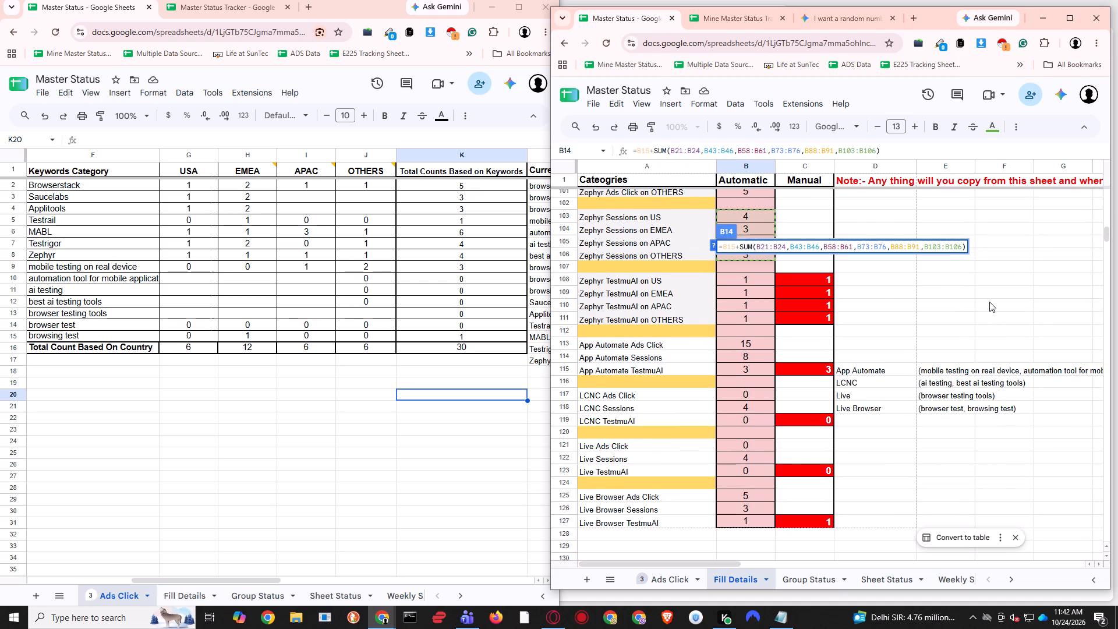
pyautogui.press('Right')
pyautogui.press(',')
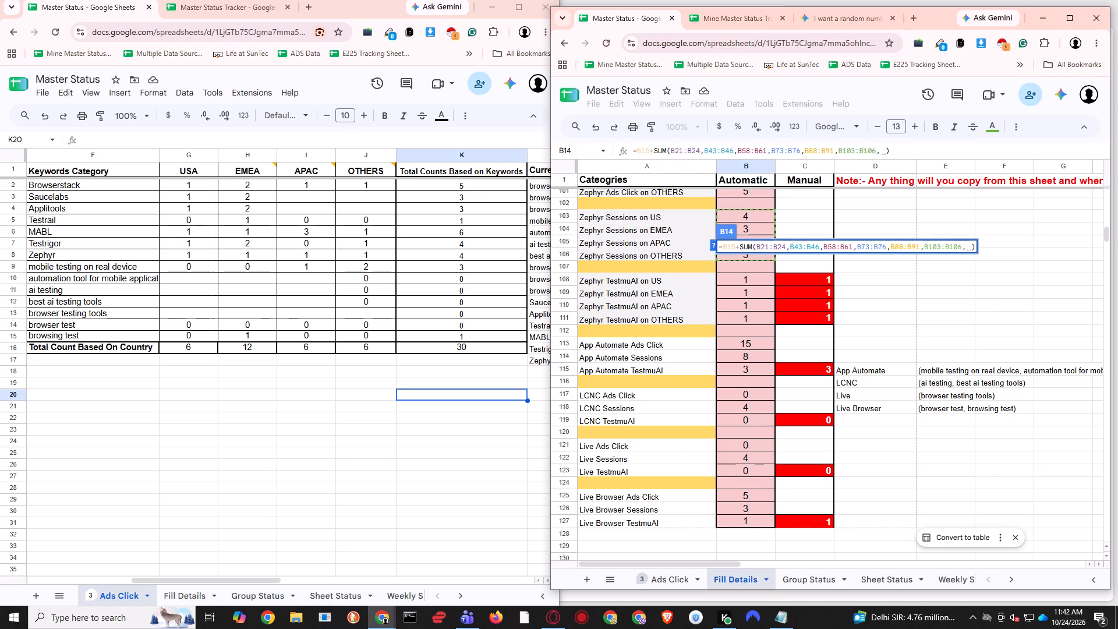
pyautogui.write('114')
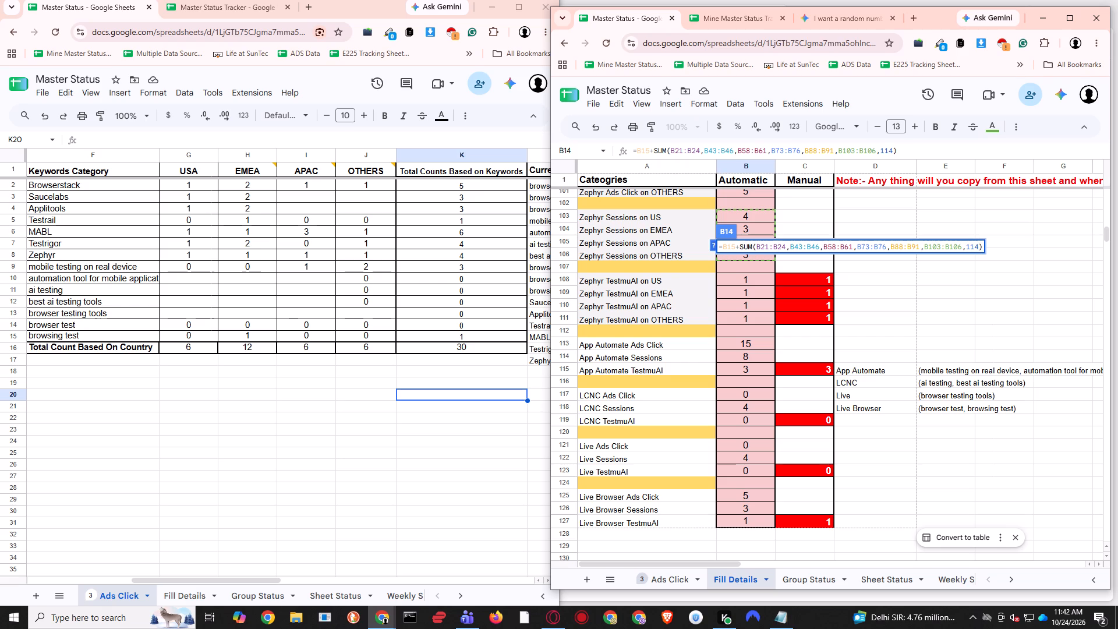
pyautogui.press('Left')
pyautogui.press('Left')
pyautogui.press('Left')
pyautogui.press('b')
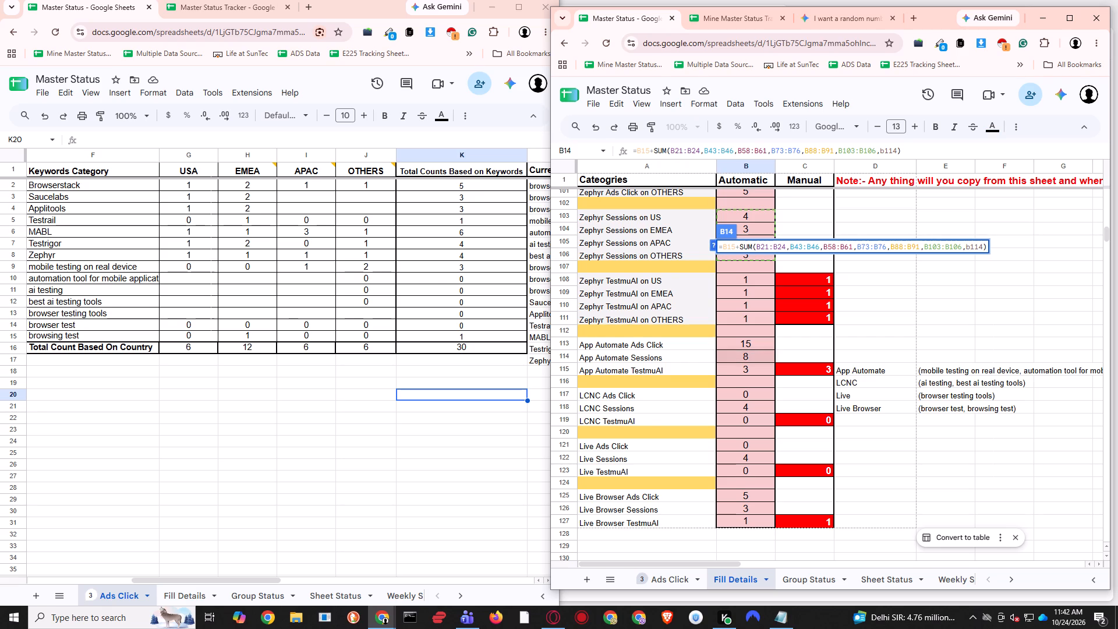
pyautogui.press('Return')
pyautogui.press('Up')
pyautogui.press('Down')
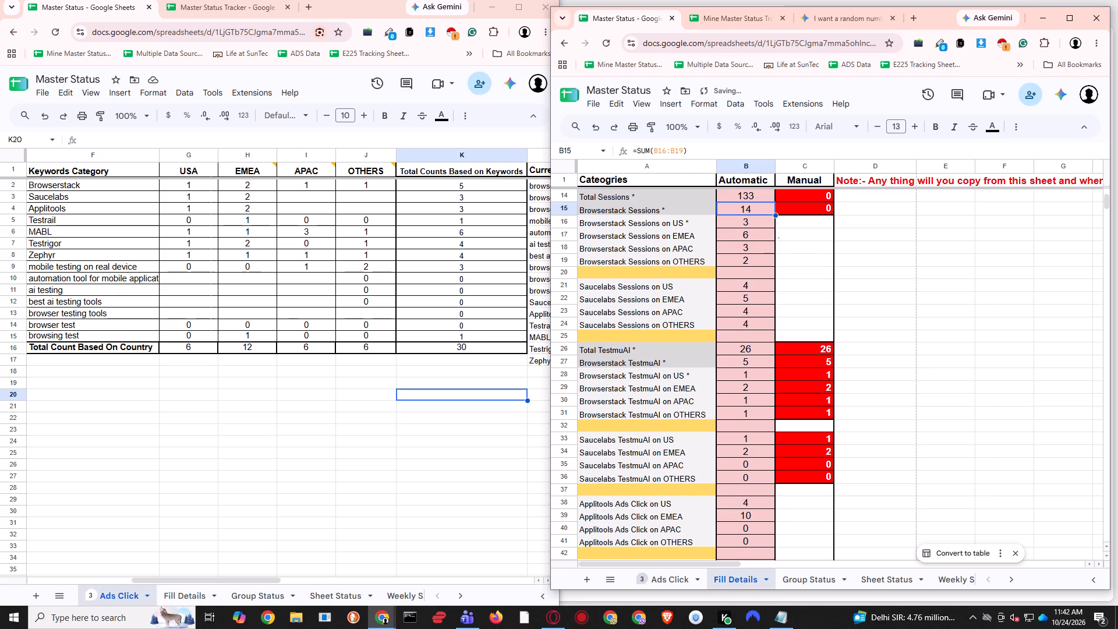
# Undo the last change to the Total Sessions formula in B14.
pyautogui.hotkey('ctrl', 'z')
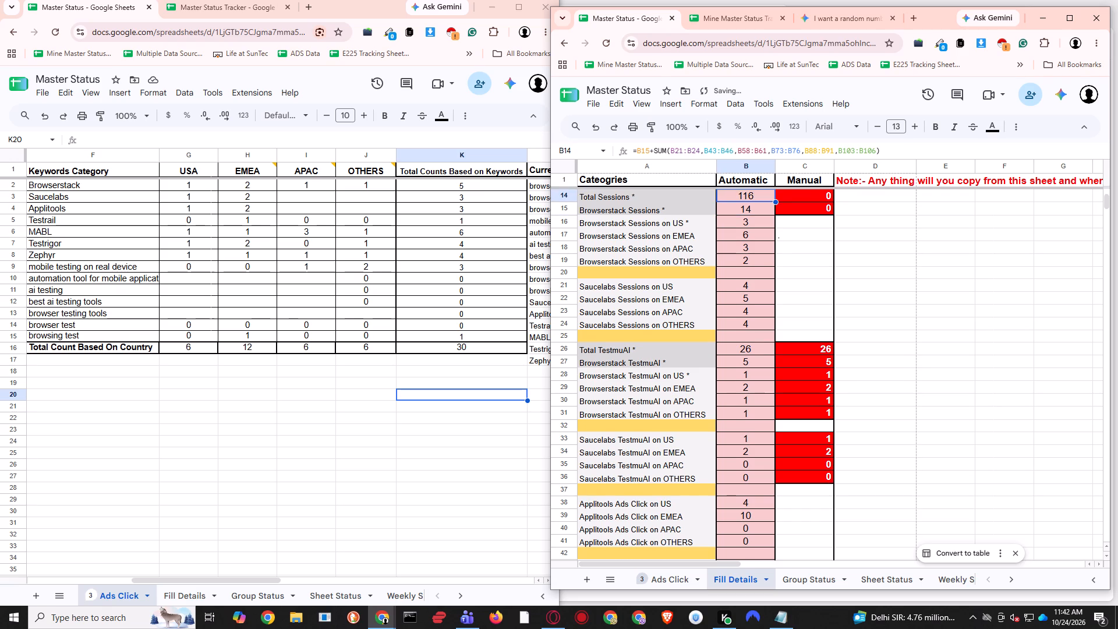
# Add b114, the App Automate Sessions cell, as the last argument of the SUM in the B14 Total Sessions formula.
pyautogui.press('Down')
pyautogui.press('Up')
pyautogui.press('Return')
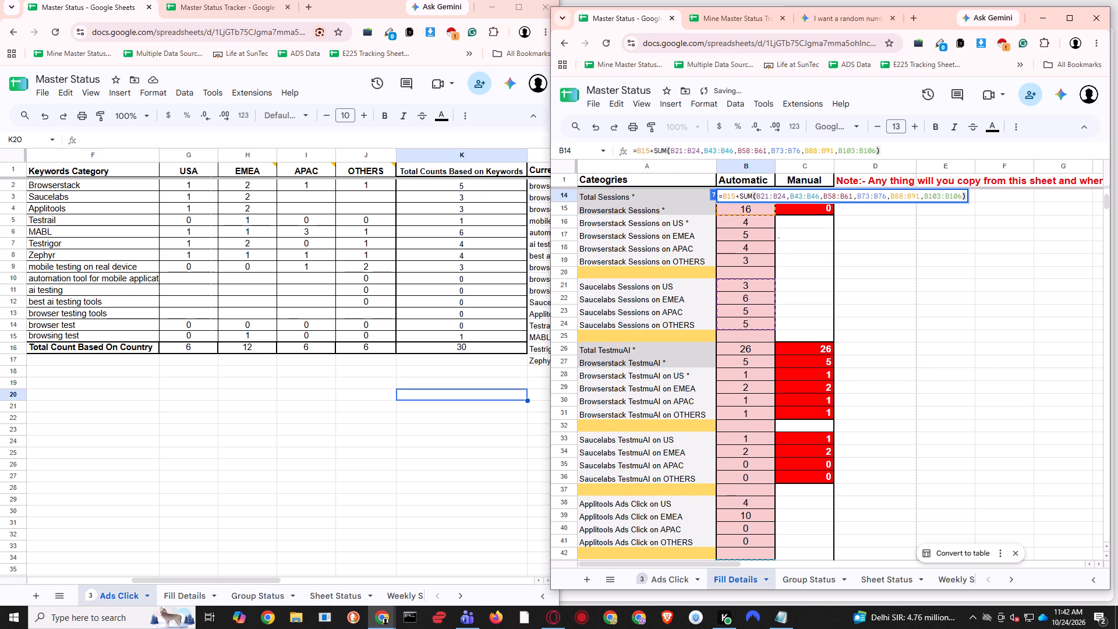
pyautogui.press('Left')
pyautogui.press(',')
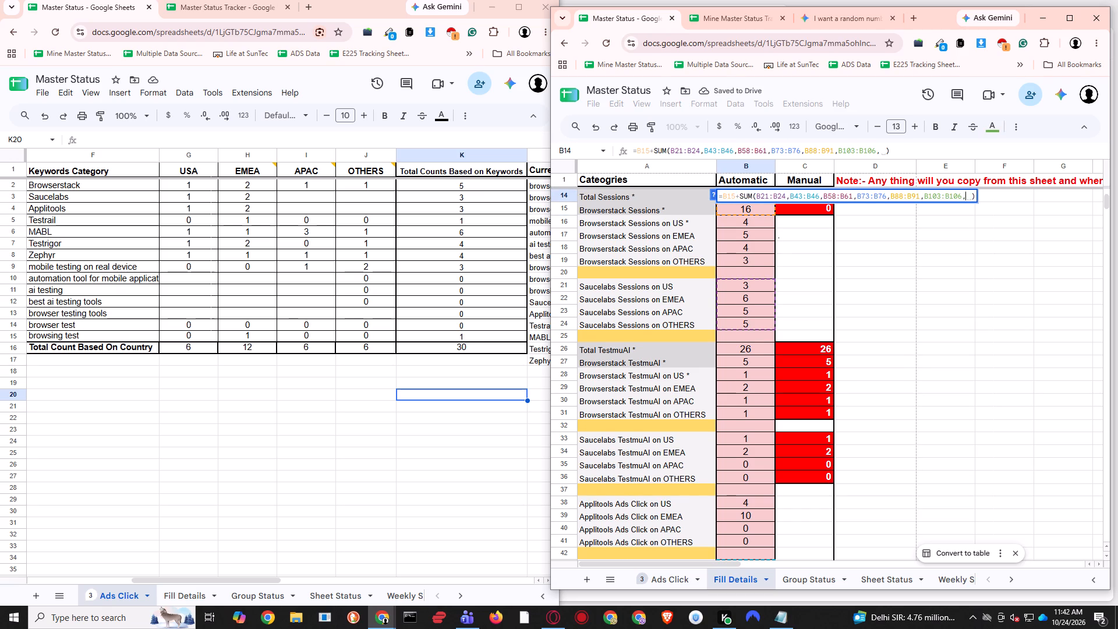
pyautogui.write('b114')
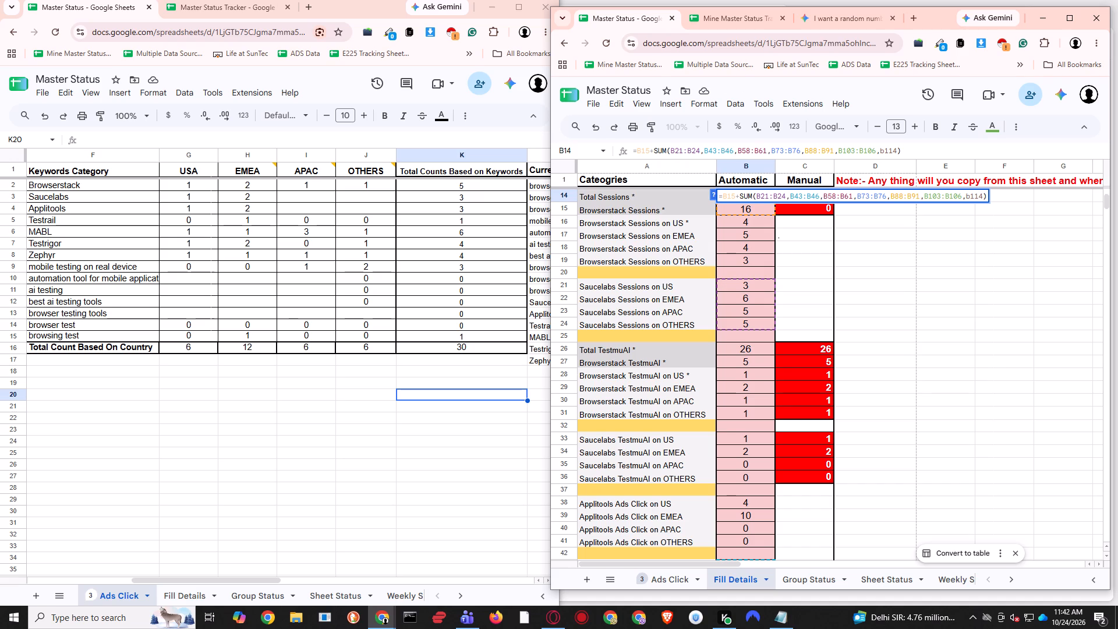
pyautogui.press('Left')
pyautogui.press('Return')
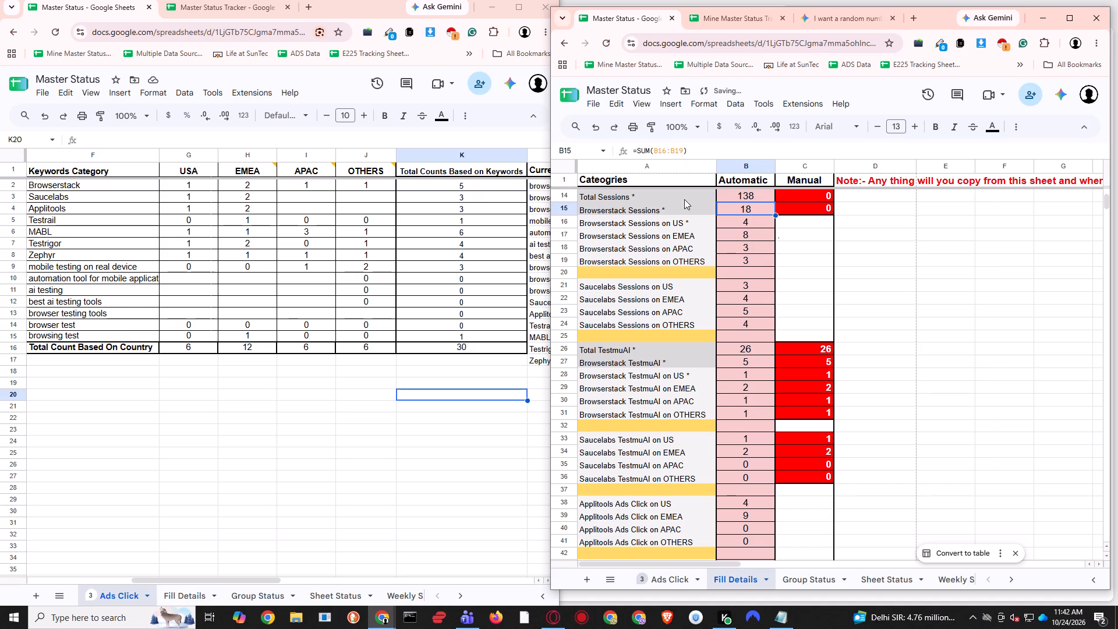
# Check the B14 Total Sessions formula against the App Automate, LCNC, Live and Live Browser rows at the end of the sheet.
pyautogui.doubleClick(748, 194)
pyautogui.click(978, 195)
pyautogui.scroll(-17, 979, 314)
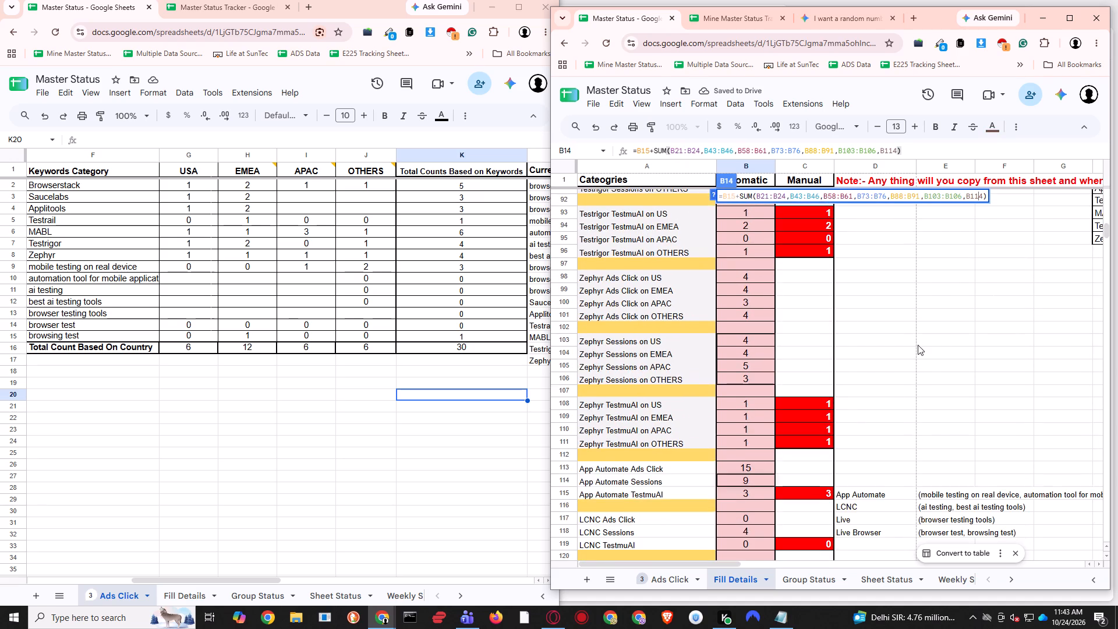
pyautogui.scroll(-3, 918, 345)
pyautogui.scroll(1, 921, 327)
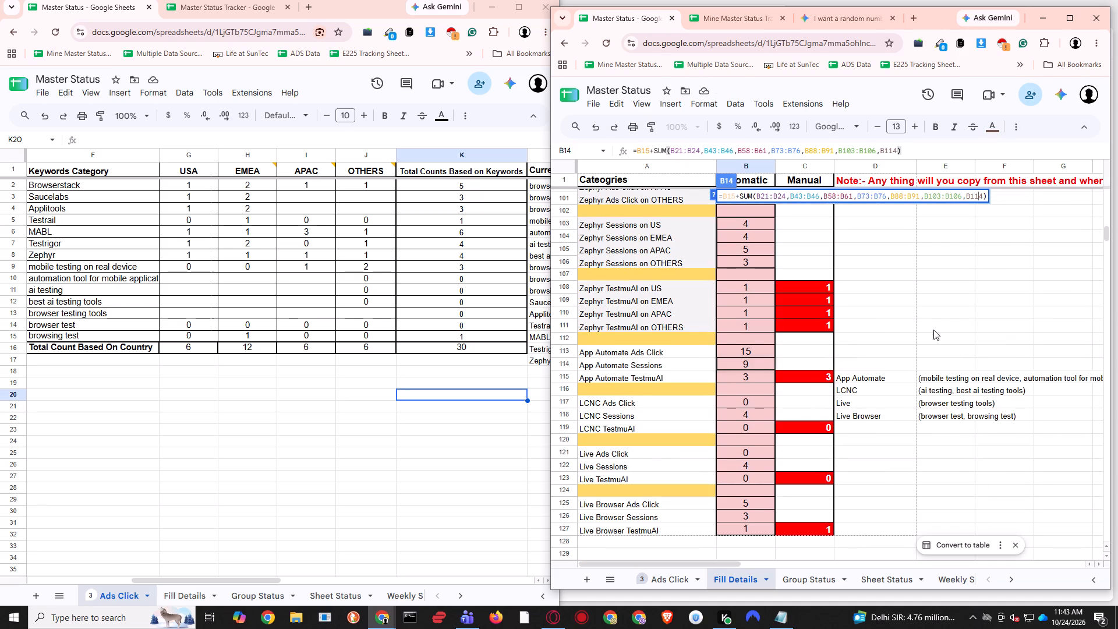
pyautogui.click(978, 193)
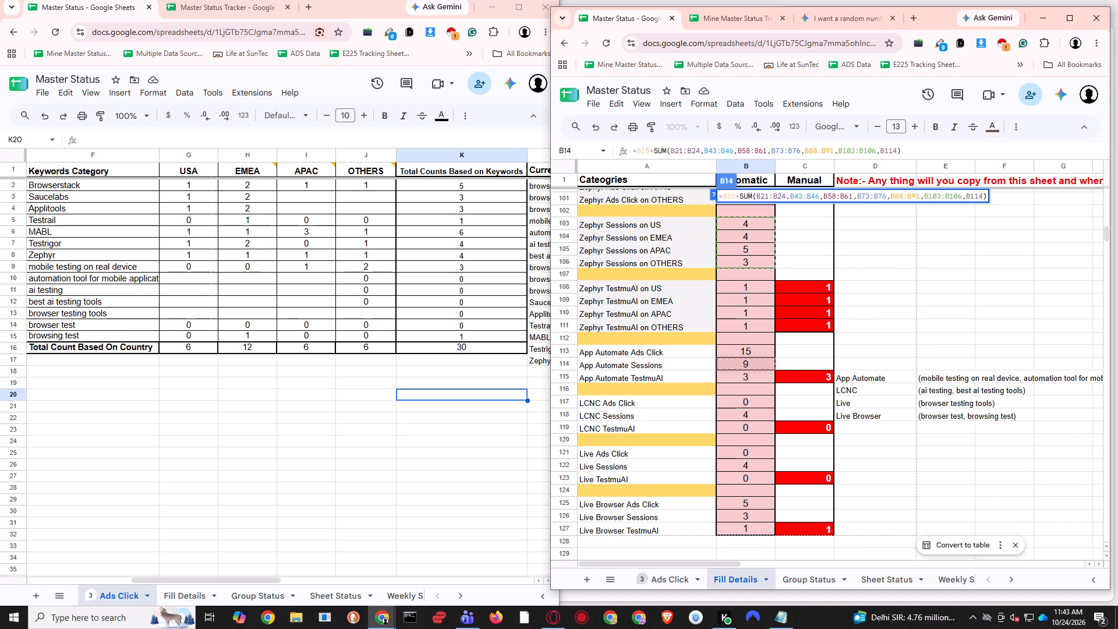
pyautogui.click(989, 202)
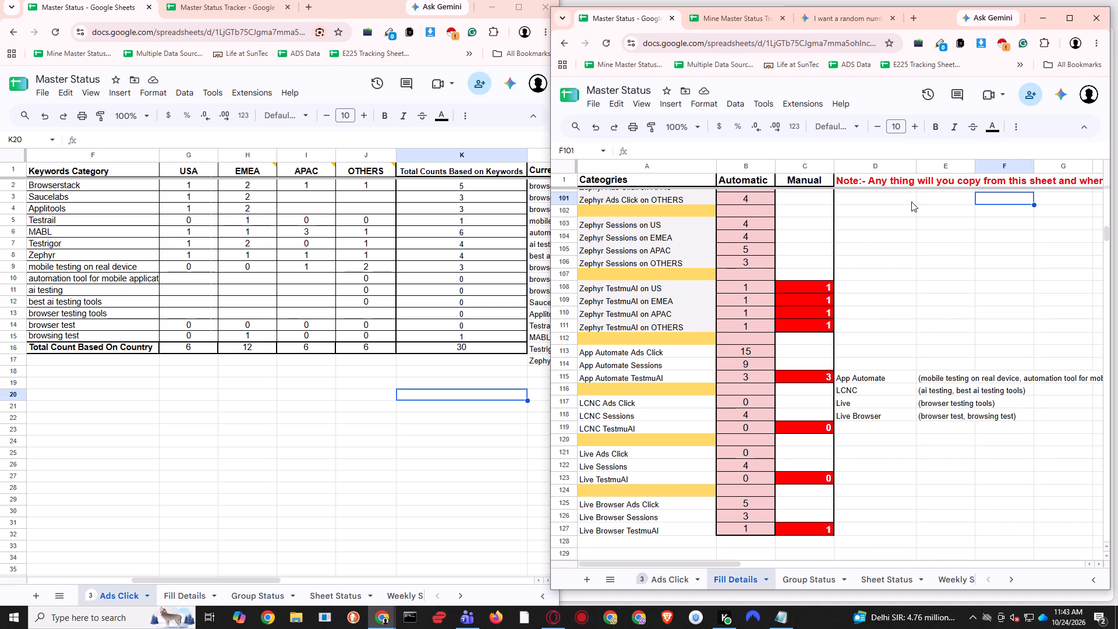
# Compare the Total Sessions formulas in the Automatic cell B14 and the Manual cell C14.
pyautogui.scroll(18, 858, 274)
pyautogui.scroll(6, 864, 281)
pyautogui.scroll(2, 821, 305)
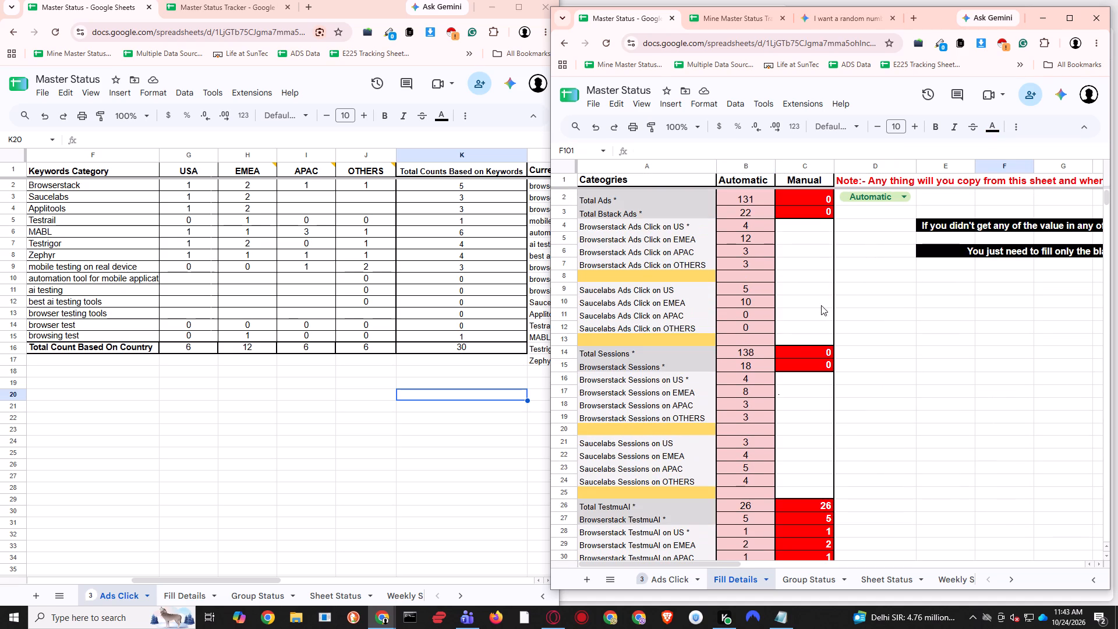
pyautogui.scroll(2, 821, 305)
pyautogui.doubleClick(735, 350)
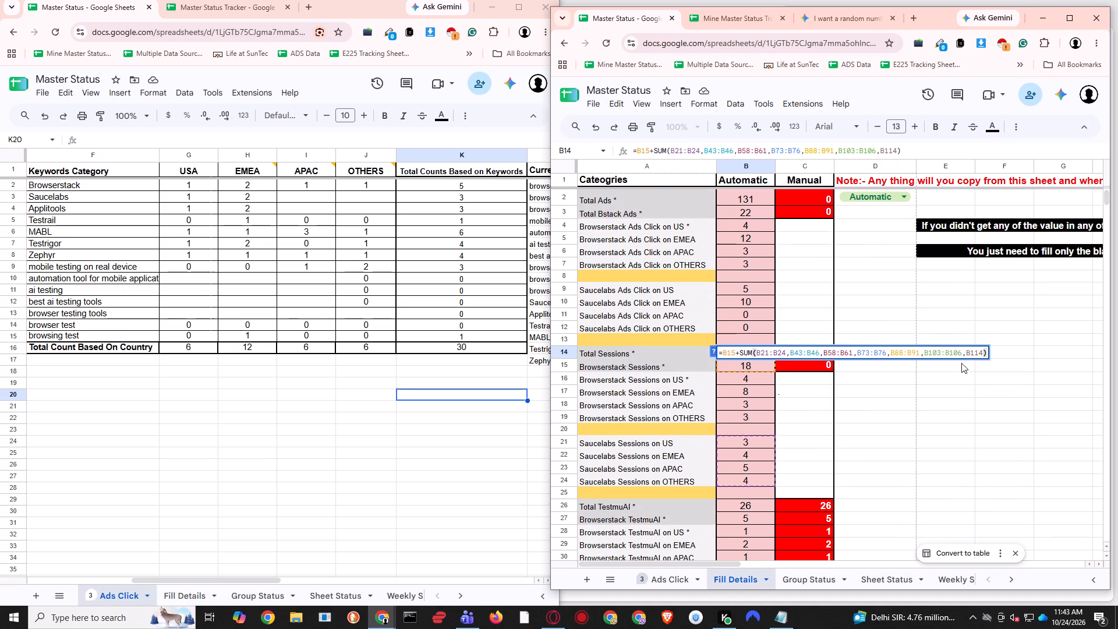
pyautogui.click(961, 374)
pyautogui.doubleClick(823, 352)
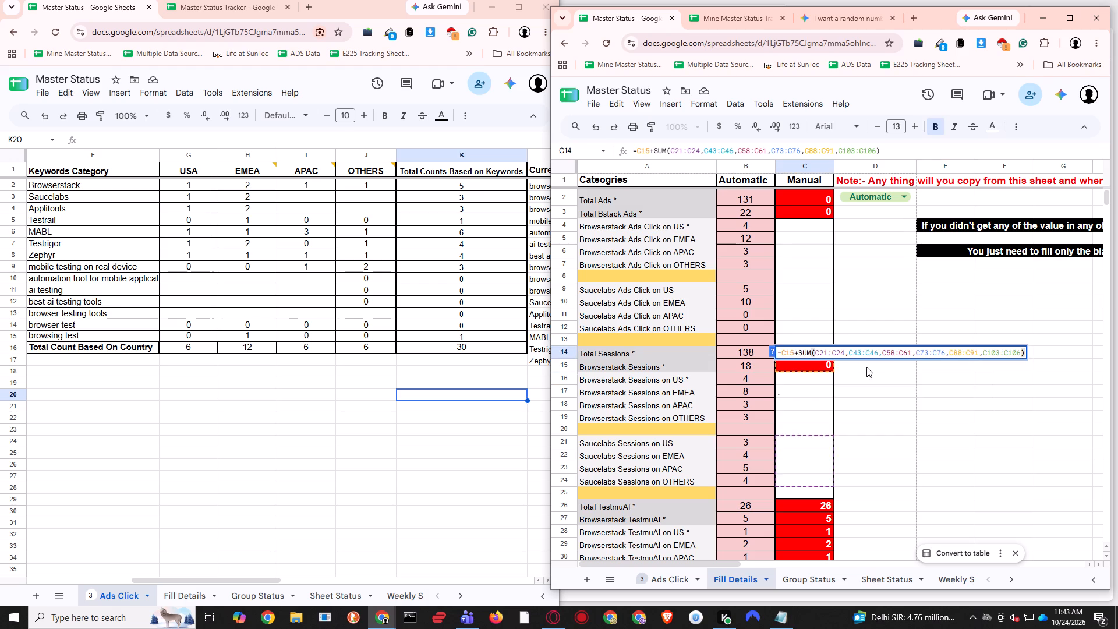
pyautogui.click(872, 367)
pyautogui.doubleClick(762, 351)
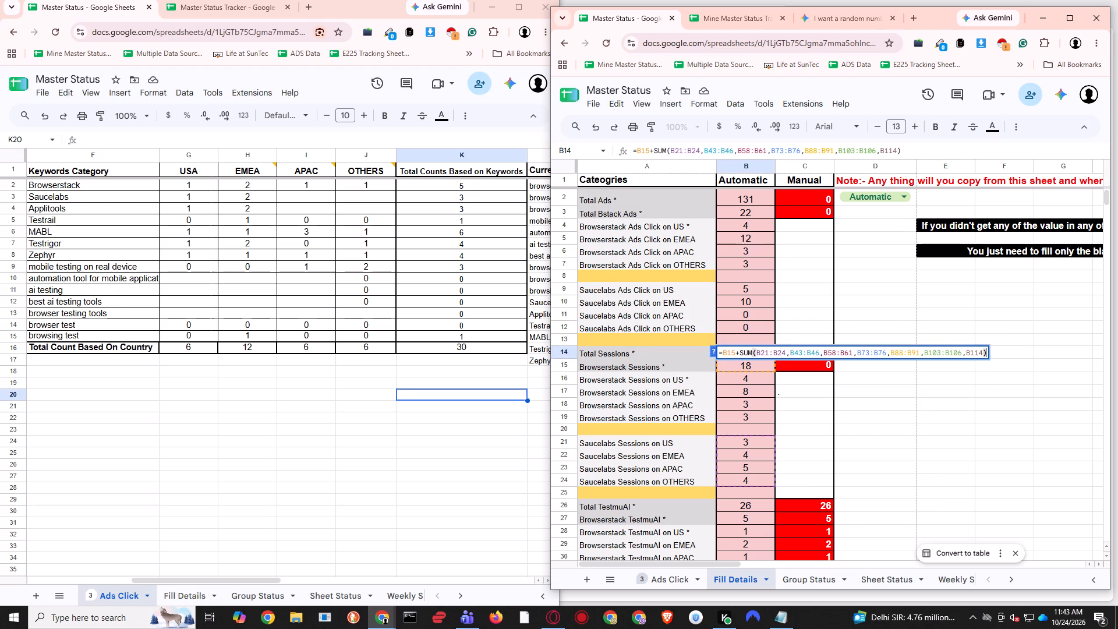
pyautogui.click(885, 280)
# Examine the Automatic formulas for Total Ads in B2 and Total TestmuAI in B26.
pyautogui.doubleClick(754, 197)
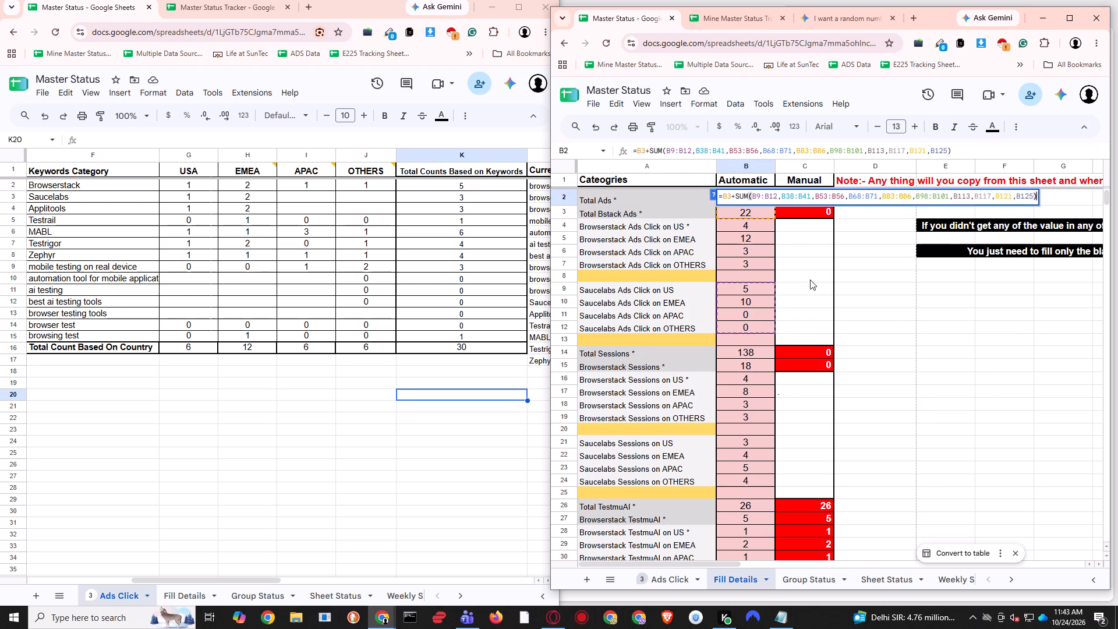
pyautogui.press('Escape')
pyautogui.scroll(-1, 759, 379)
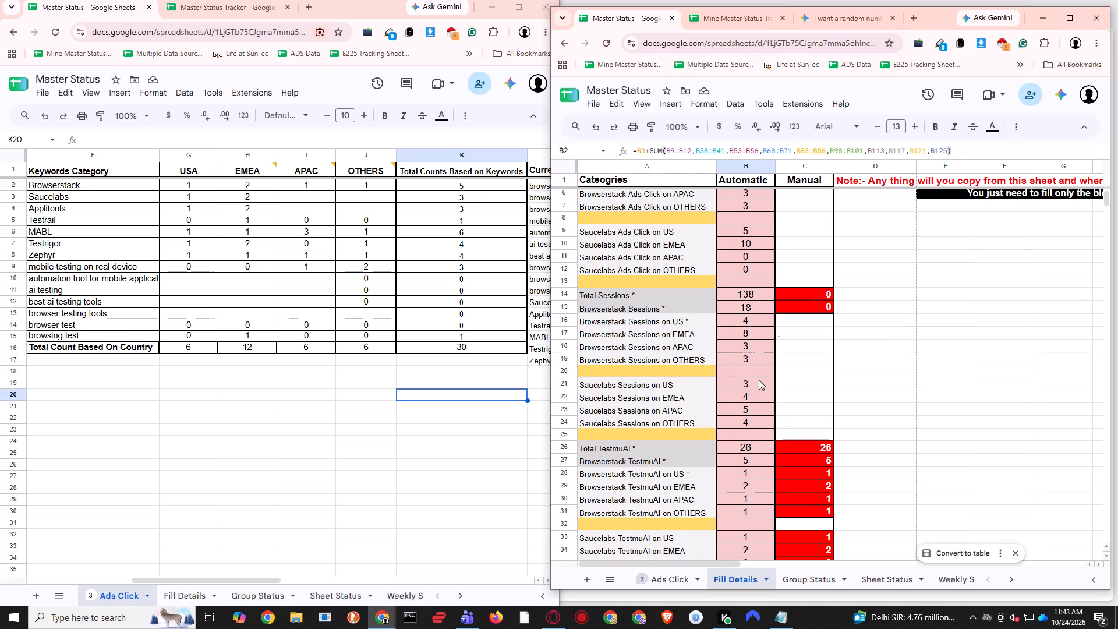
pyautogui.doubleClick(755, 447)
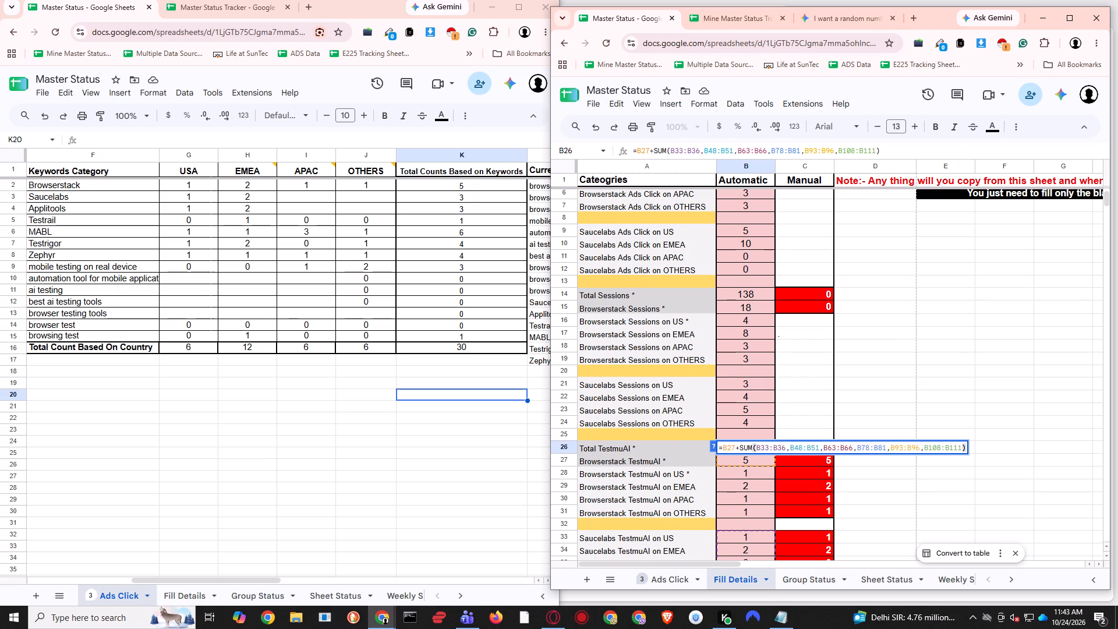
pyautogui.press('Escape')
pyautogui.scroll(1, 755, 366)
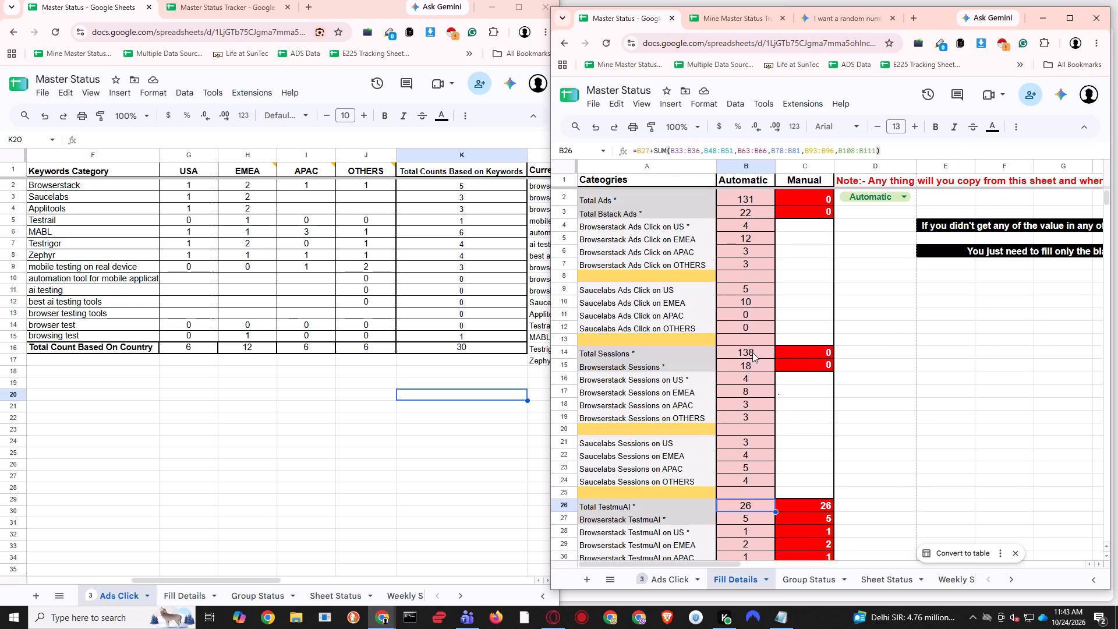
# Add b118, the LCNC Sessions cell, after B114 in the SUM of the B14 Total Sessions formula.
pyautogui.doubleClick(752, 352)
pyautogui.click(982, 352)
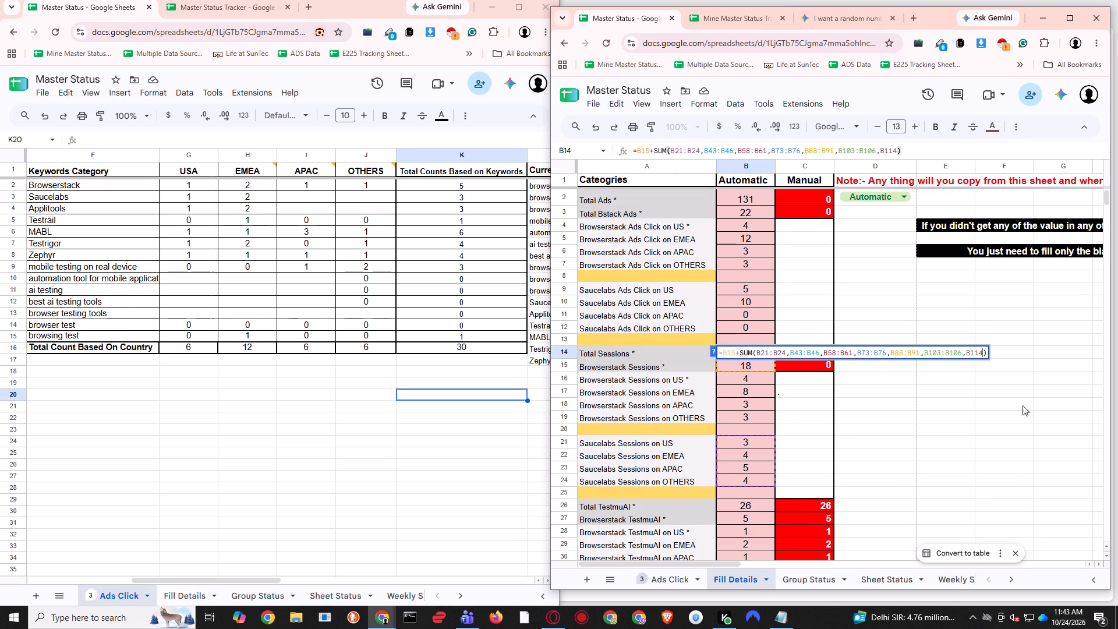
pyautogui.write(',')
pyautogui.press('space')
pyautogui.scroll(-1, 988, 429)
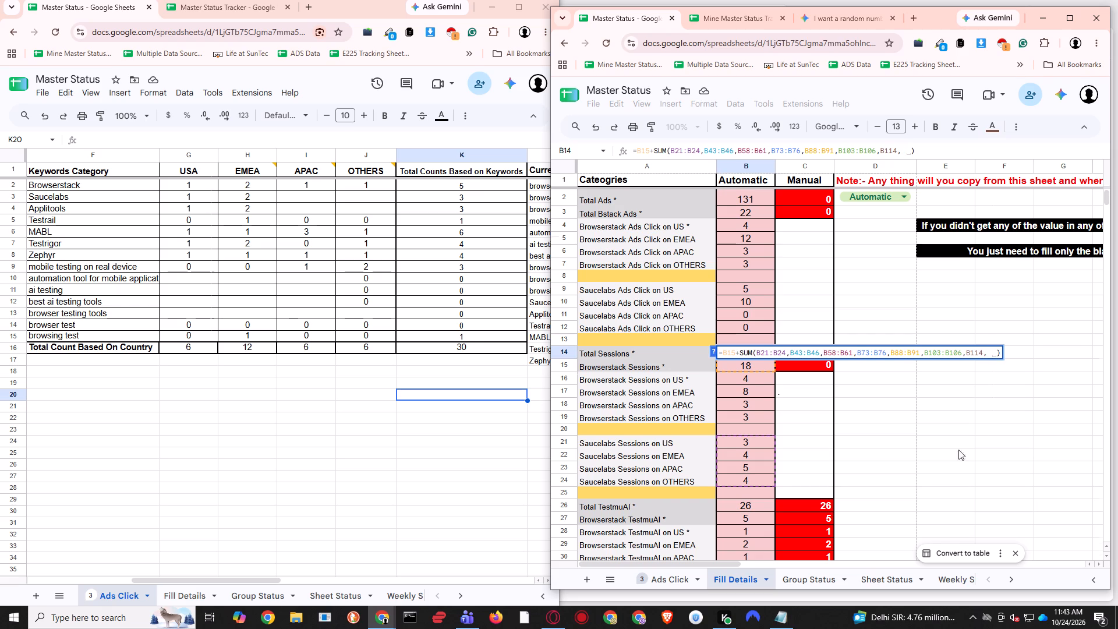
pyautogui.scroll(-20, 958, 450)
pyautogui.scroll(-2, 958, 450)
pyautogui.scroll(1, 947, 415)
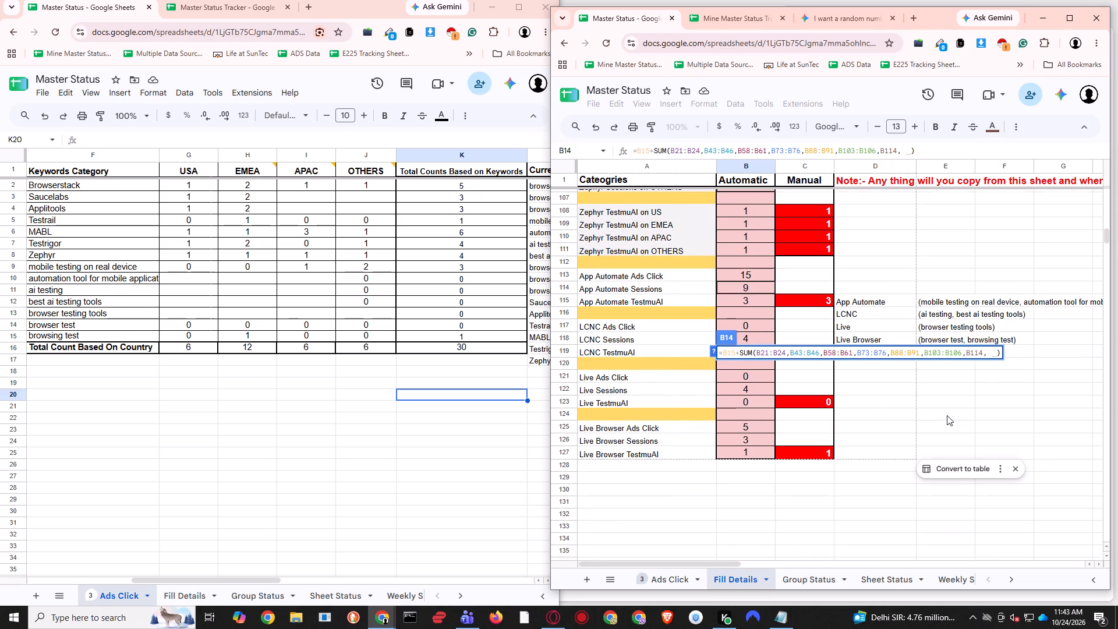
pyautogui.scroll(1, 947, 415)
pyautogui.click(977, 354)
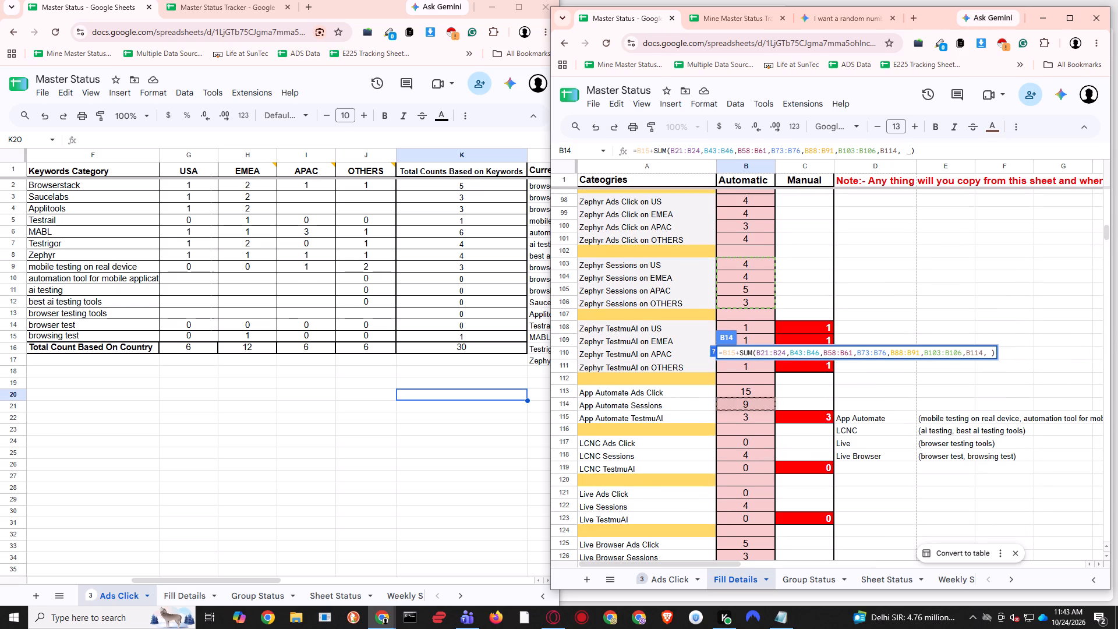
pyautogui.click(987, 354)
pyautogui.write('b118')
pyautogui.press(',')
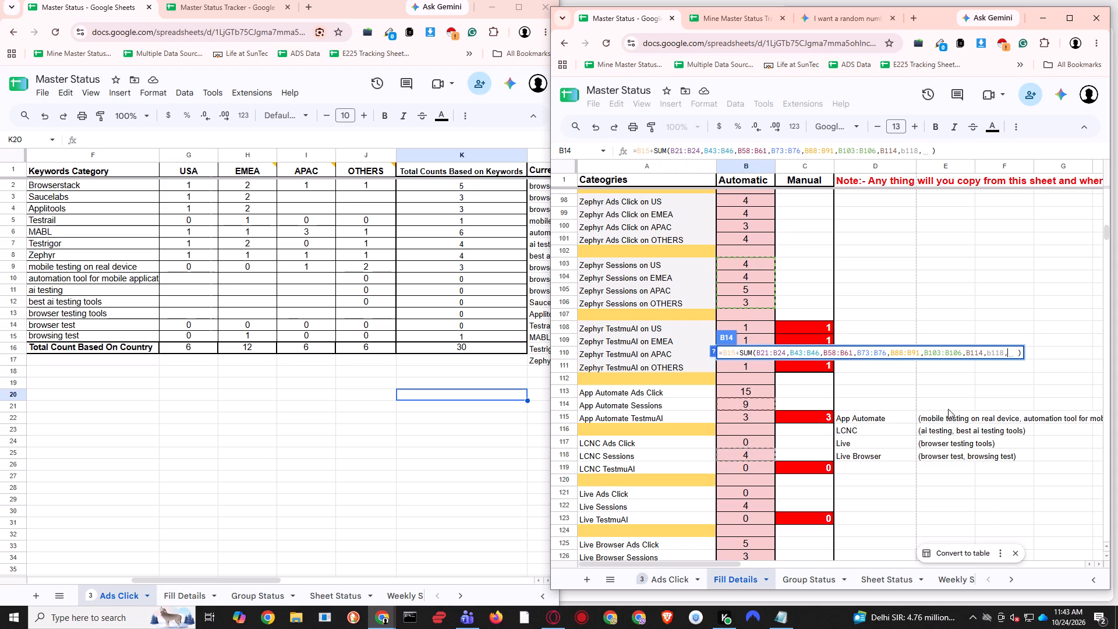
# Append b122 and b126, the Live Sessions and Live Browser Sessions cells, to the SUM in B14 and commit the formula.
pyautogui.press('1')
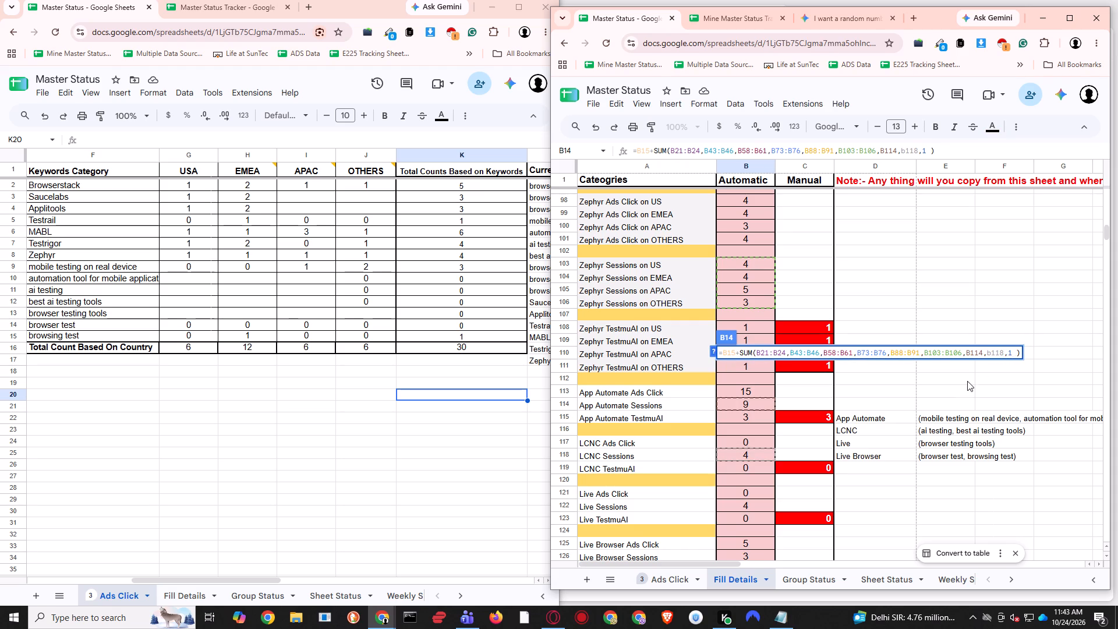
pyautogui.press('BackSpace')
pyautogui.write('b11')
pyautogui.press('BackSpace')
pyautogui.write('22')
pyautogui.press(',')
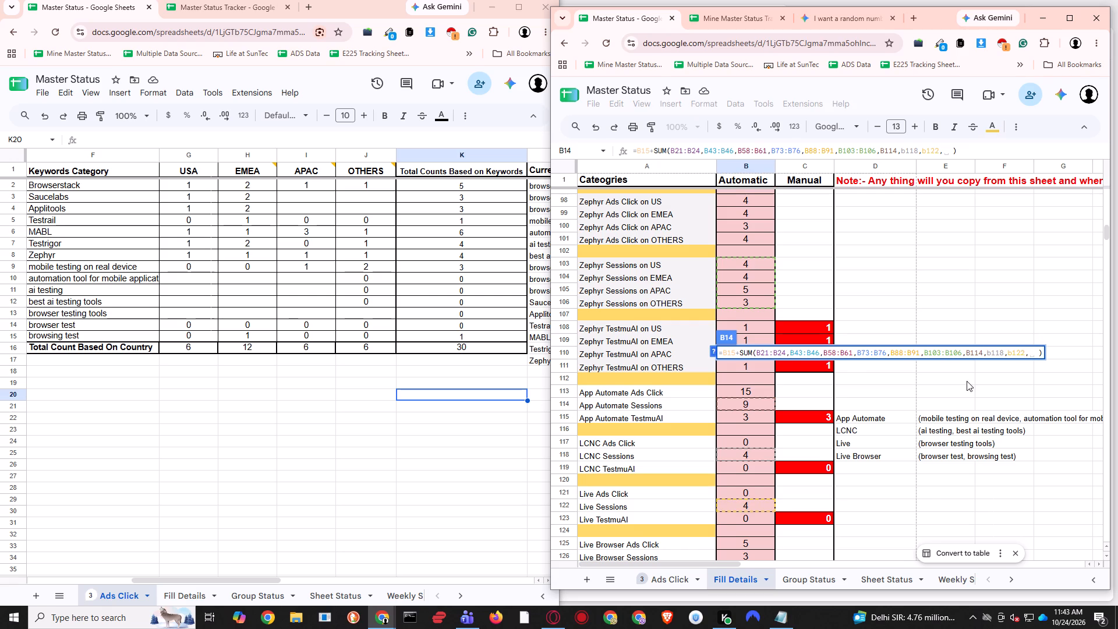
pyautogui.scroll(-1, 949, 427)
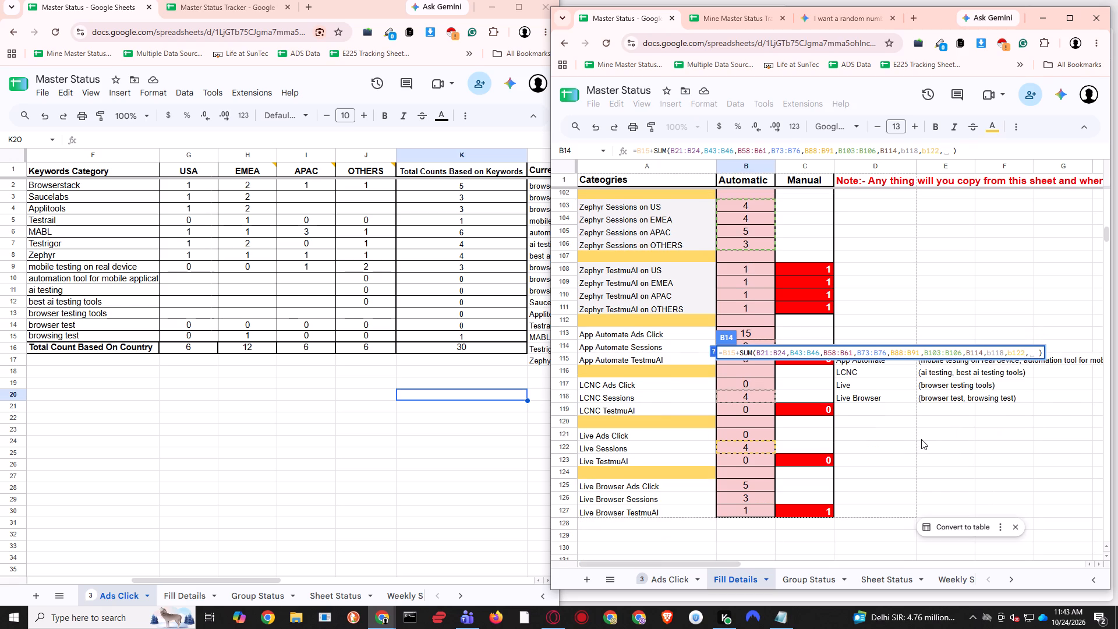
pyautogui.write('b12')
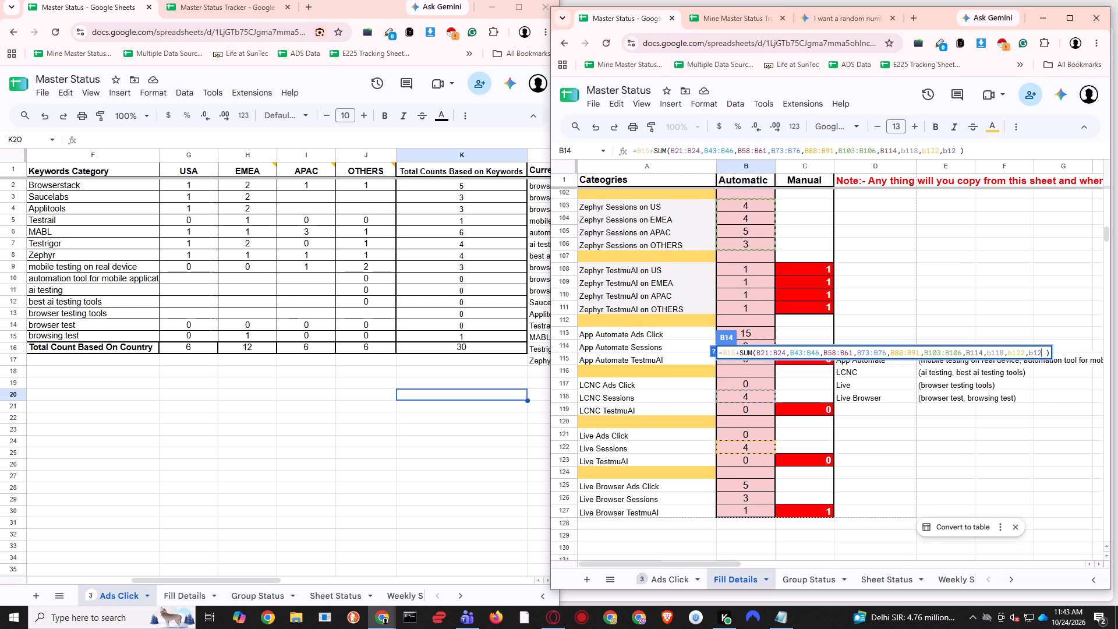
pyautogui.press('6')
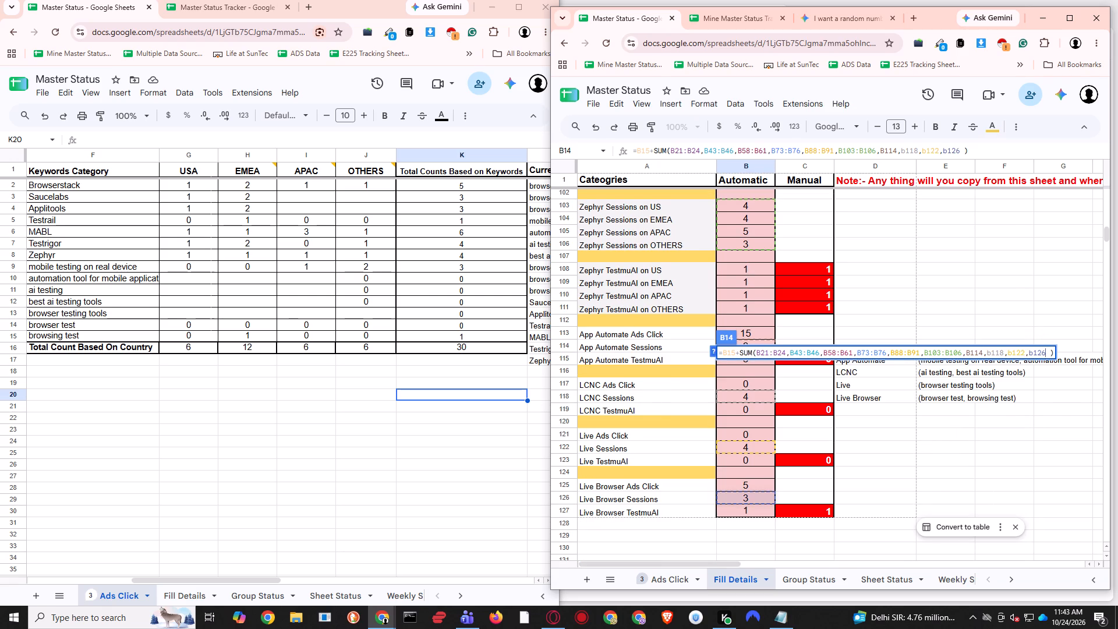
pyautogui.press('Return')
# Save the spreadsheet.
pyautogui.scroll(7, 924, 426)
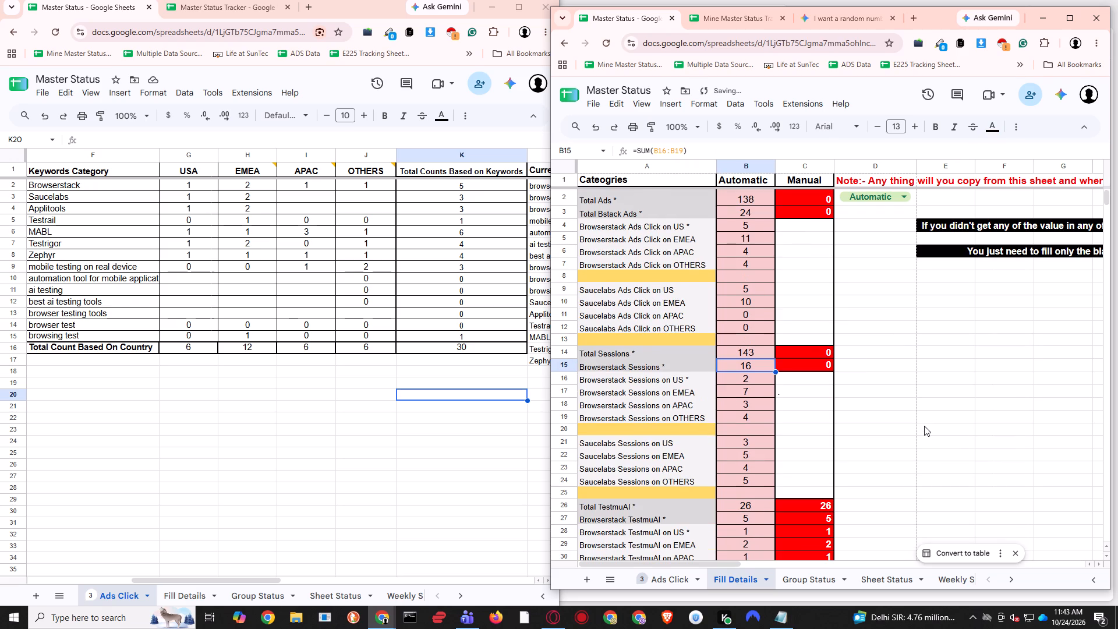
pyautogui.scroll(7, 924, 426)
pyautogui.click(911, 372)
pyautogui.hotkey('ctrl', 's')
pyautogui.click(894, 385)
pyautogui.hotkey('ctrl', 's')
pyautogui.click(900, 373)
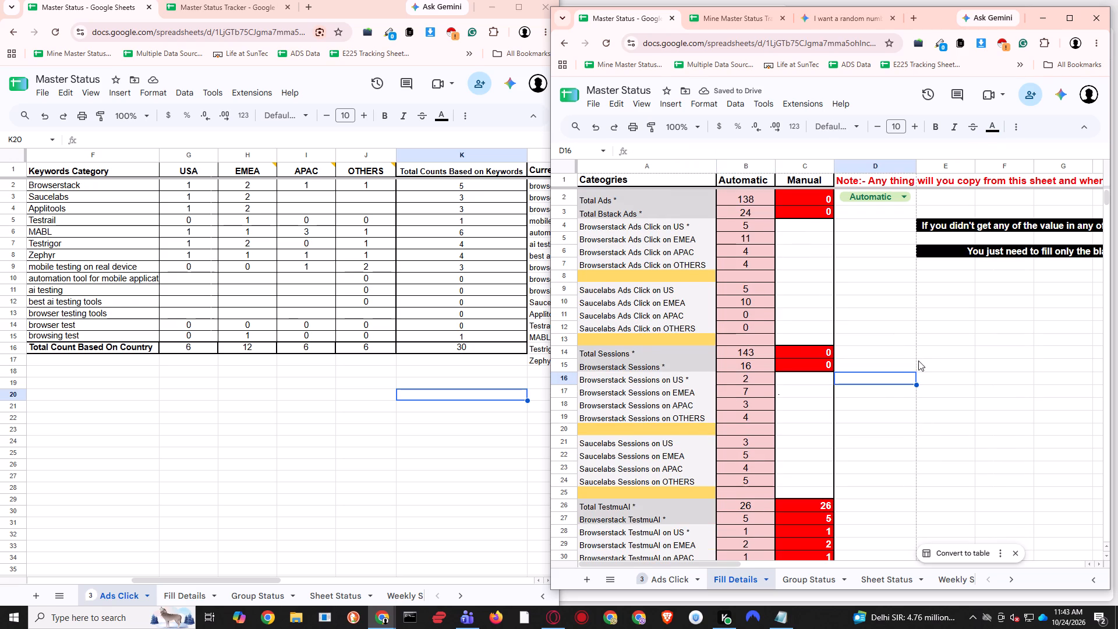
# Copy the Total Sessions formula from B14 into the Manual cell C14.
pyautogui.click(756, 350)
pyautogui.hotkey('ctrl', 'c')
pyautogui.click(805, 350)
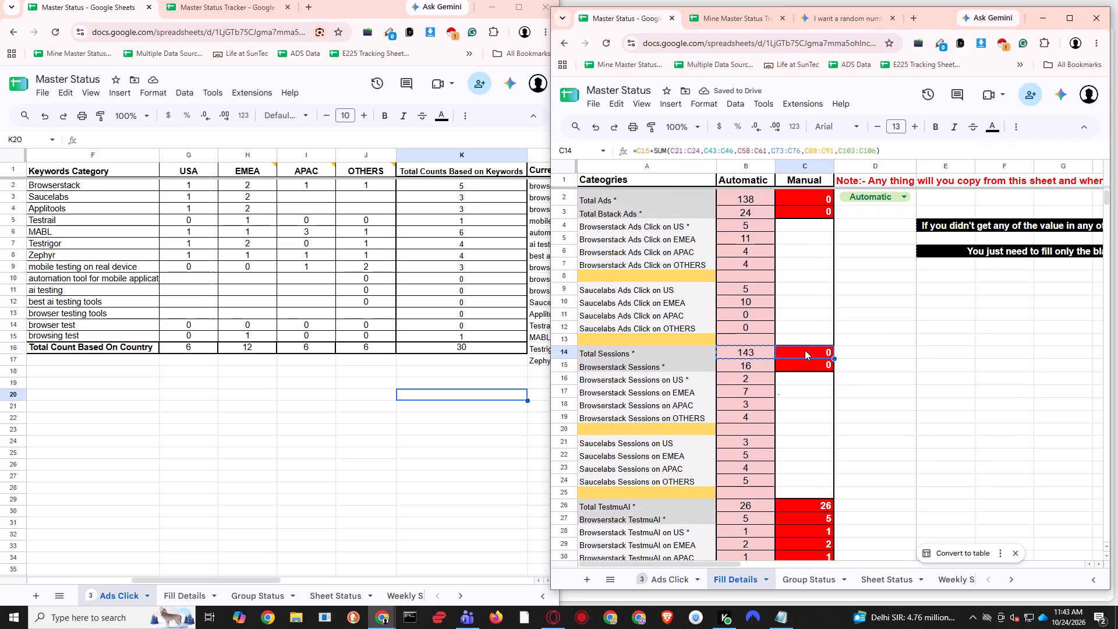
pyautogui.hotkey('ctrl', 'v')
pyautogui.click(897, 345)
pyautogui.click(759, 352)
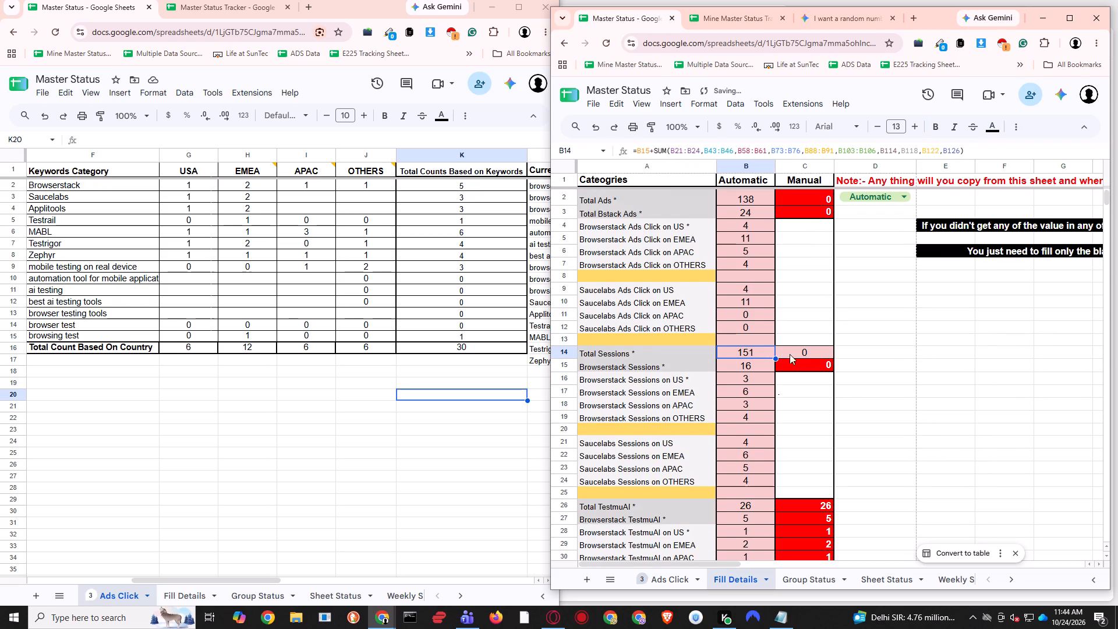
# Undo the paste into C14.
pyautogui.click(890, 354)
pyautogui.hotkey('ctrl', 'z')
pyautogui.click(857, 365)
# Copy the Automatic Total Sessions cell B14 into the Manual cell C14.
pyautogui.click(748, 352)
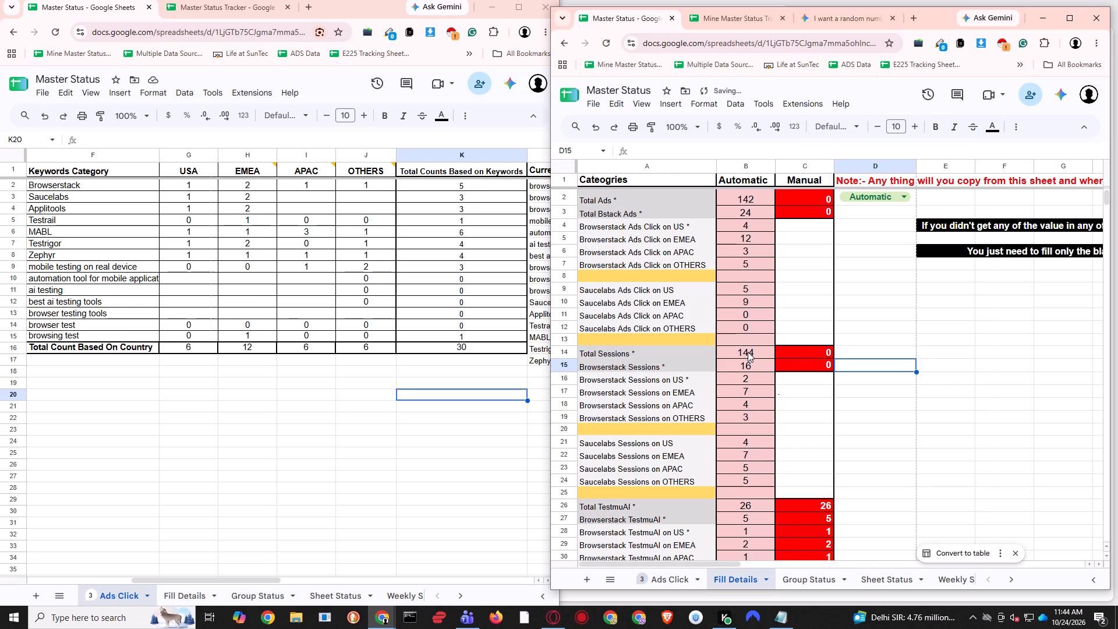
pyautogui.hotkey('ctrl', 'c')
pyautogui.click(813, 349)
pyautogui.hotkey('ctrl', 'v')
pyautogui.click(908, 340)
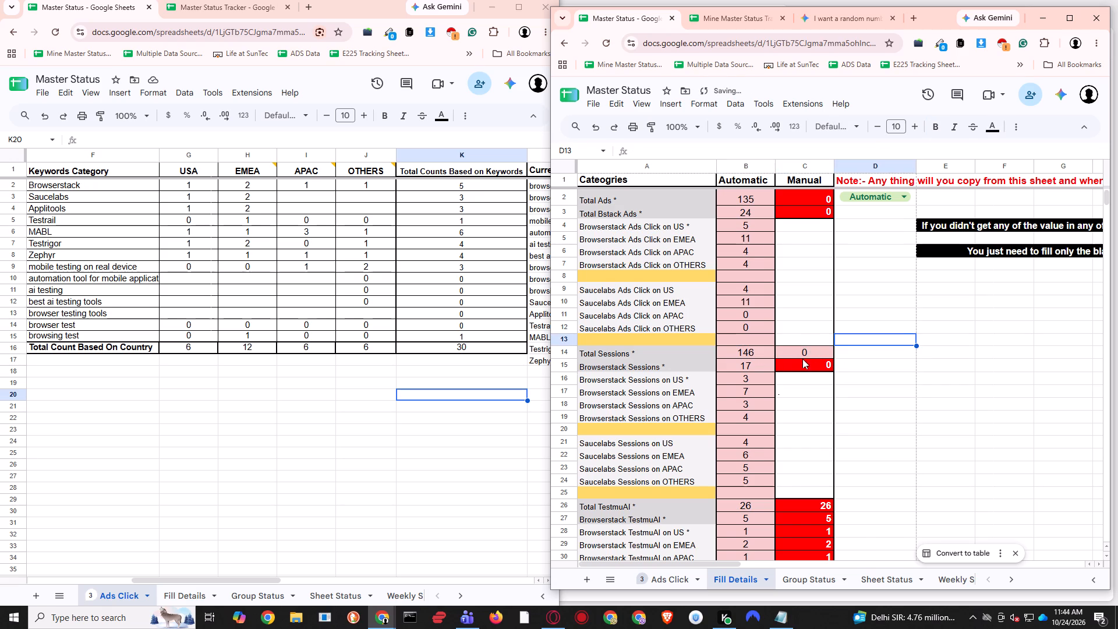
# Copy the red cell formatting of C15 onto the Manual Total Sessions cell C14.
pyautogui.click(806, 364)
pyautogui.click(650, 124)
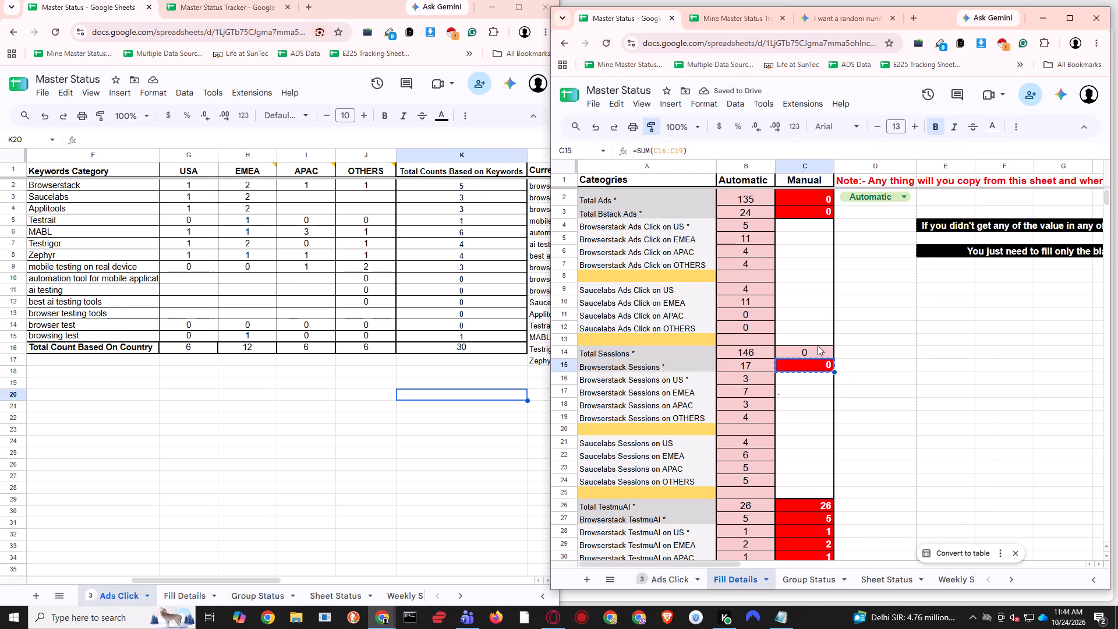
pyautogui.click(818, 353)
pyautogui.click(895, 348)
# Check the Total Sessions formulas in C14 and B14 against each other.
pyautogui.click(810, 351)
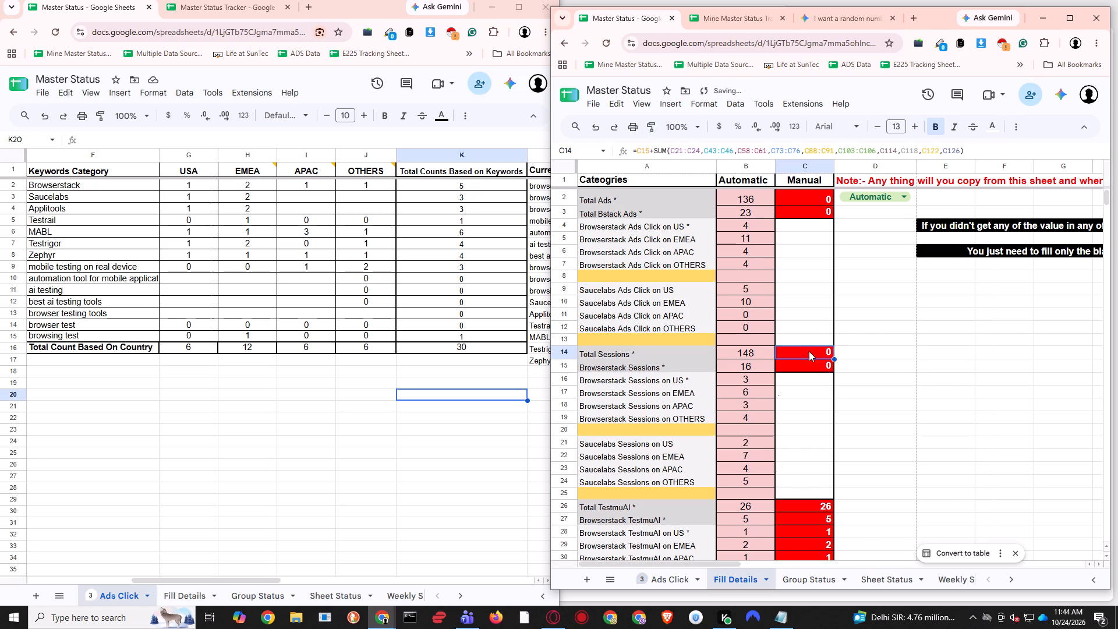
pyautogui.click(768, 356)
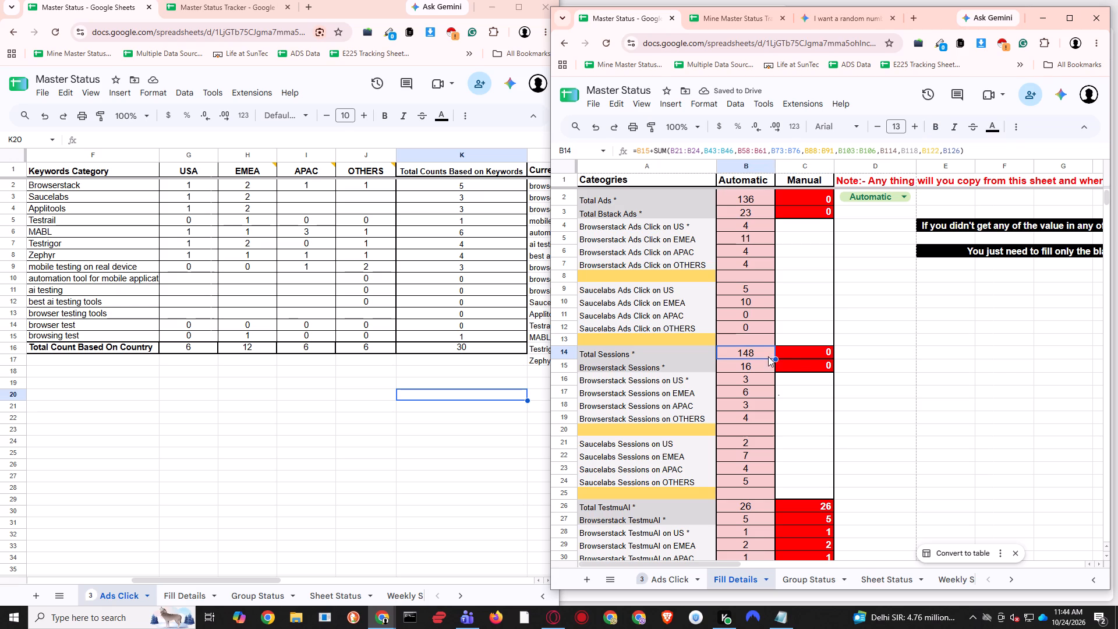
# Compare the Total Sessions formulas in the Manual cell C14 and the Automatic cell B14, and save the sheet.
pyautogui.click(809, 352)
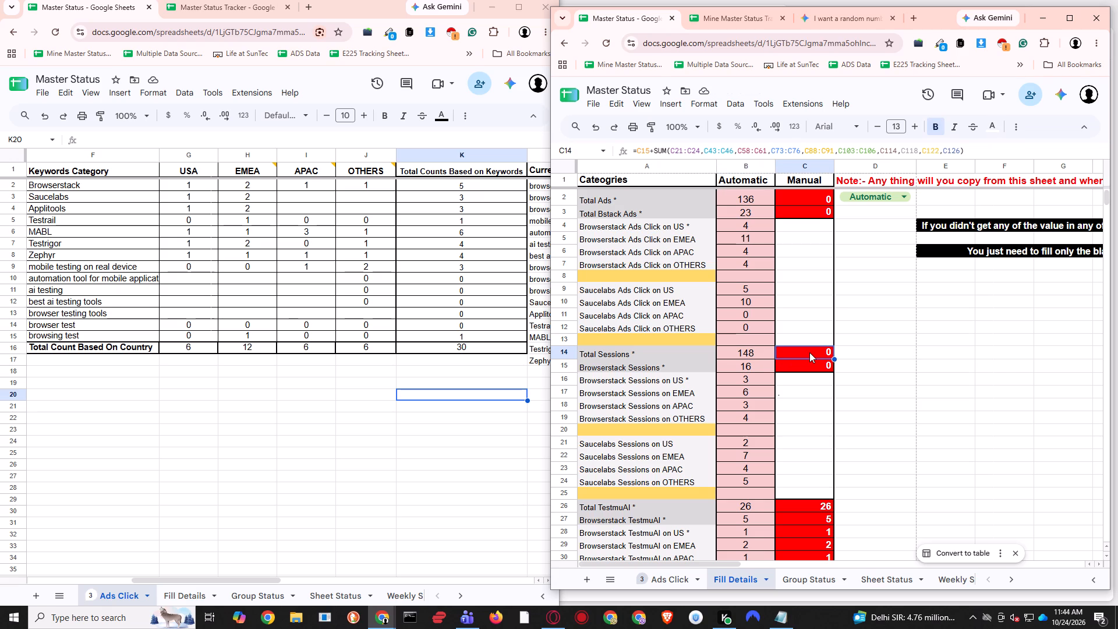
pyautogui.click(760, 355)
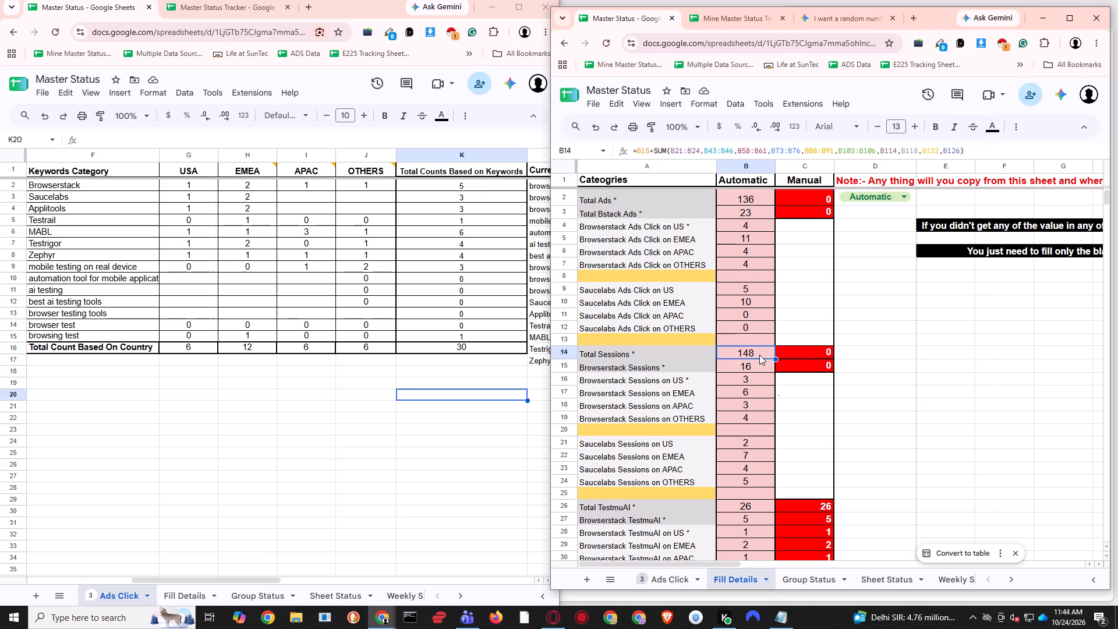
pyautogui.click(788, 351)
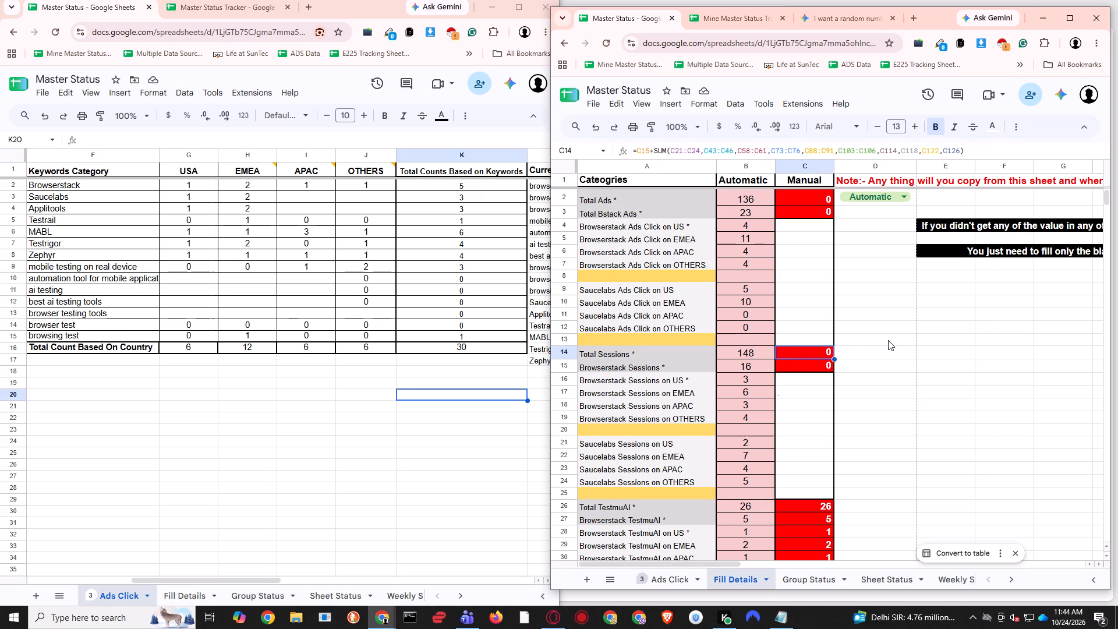
pyautogui.click(896, 345)
pyautogui.hotkey('ctrl', 's')
pyautogui.click(900, 341)
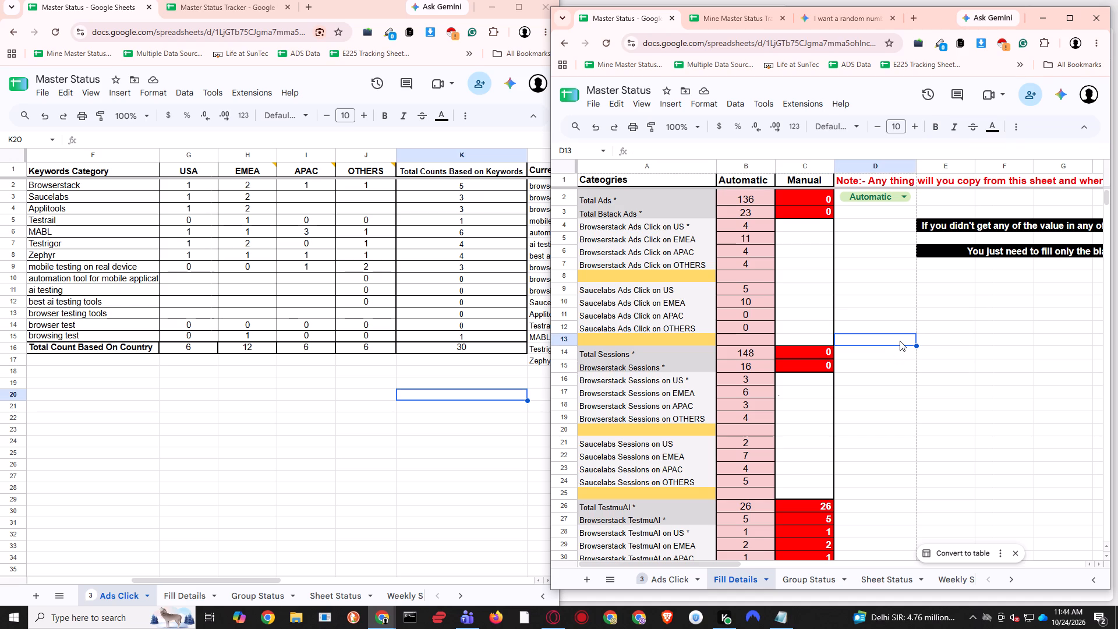
# Examine the Manual Total Ads formula in C2 and the Manual Total Bstack Ads formula in C3.
pyautogui.scroll(1, 889, 335)
pyautogui.click(818, 195)
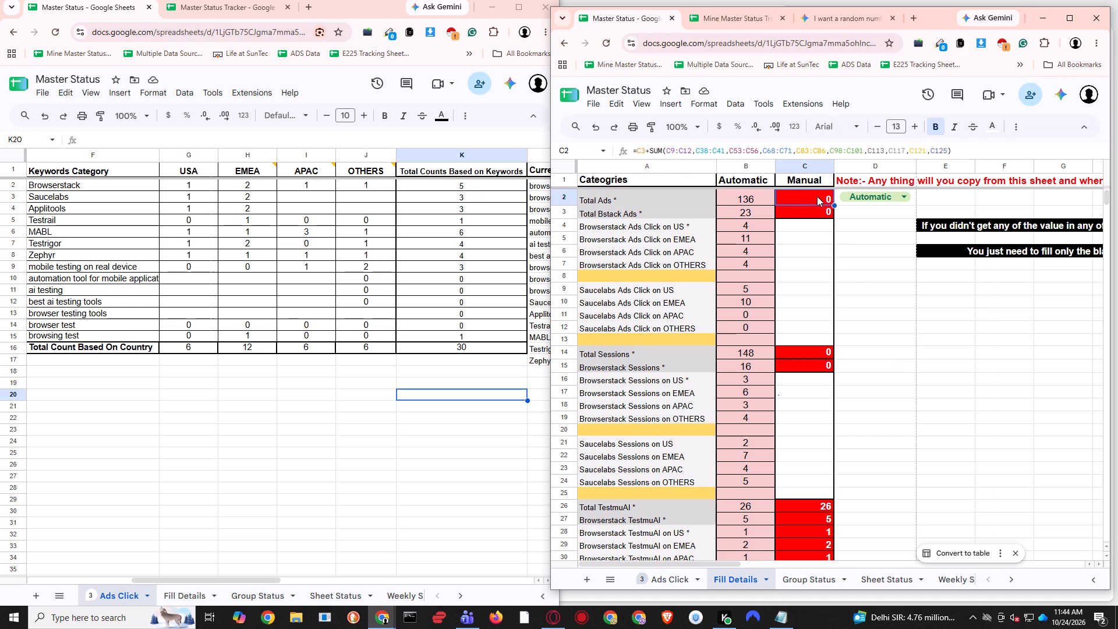
pyautogui.click(813, 211)
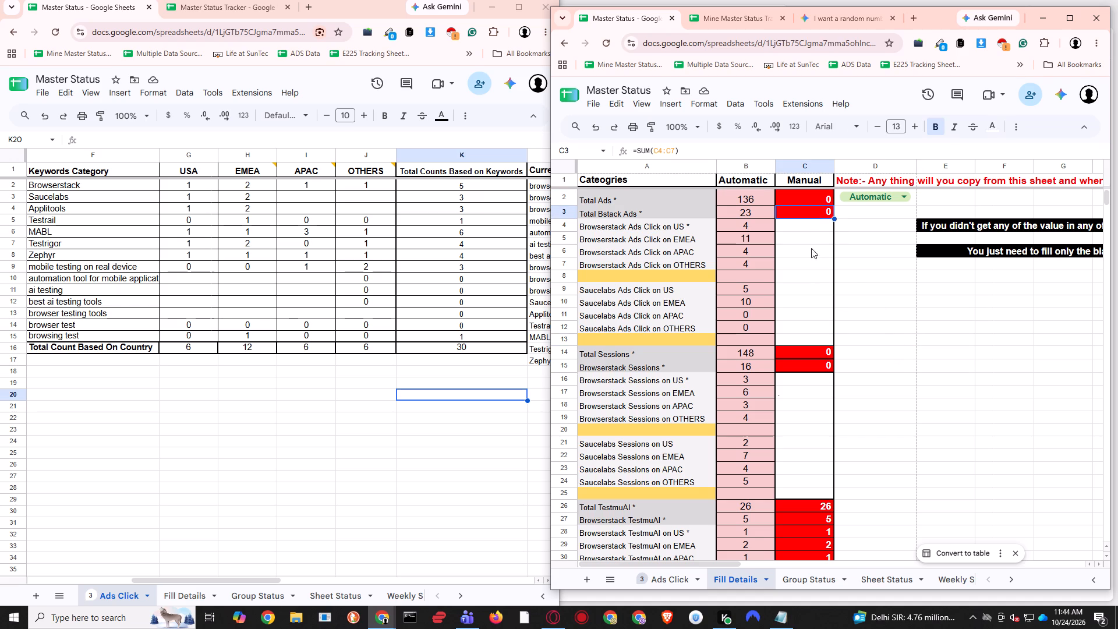
pyautogui.doubleClick(813, 207)
pyautogui.press('Escape')
pyautogui.click(866, 284)
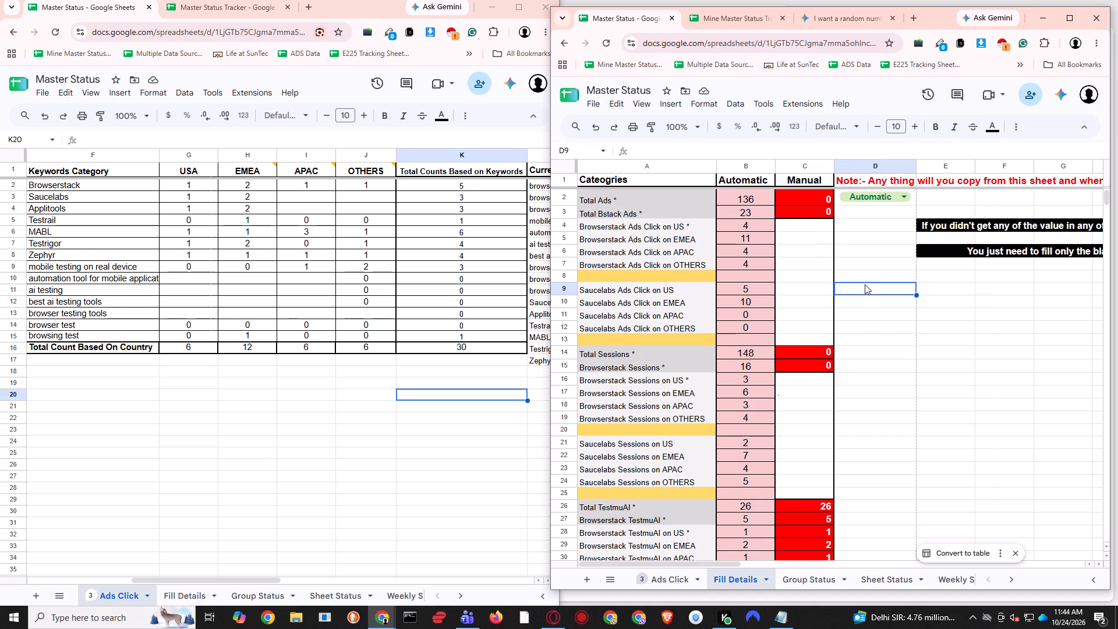
pyautogui.scroll(-1, 832, 291)
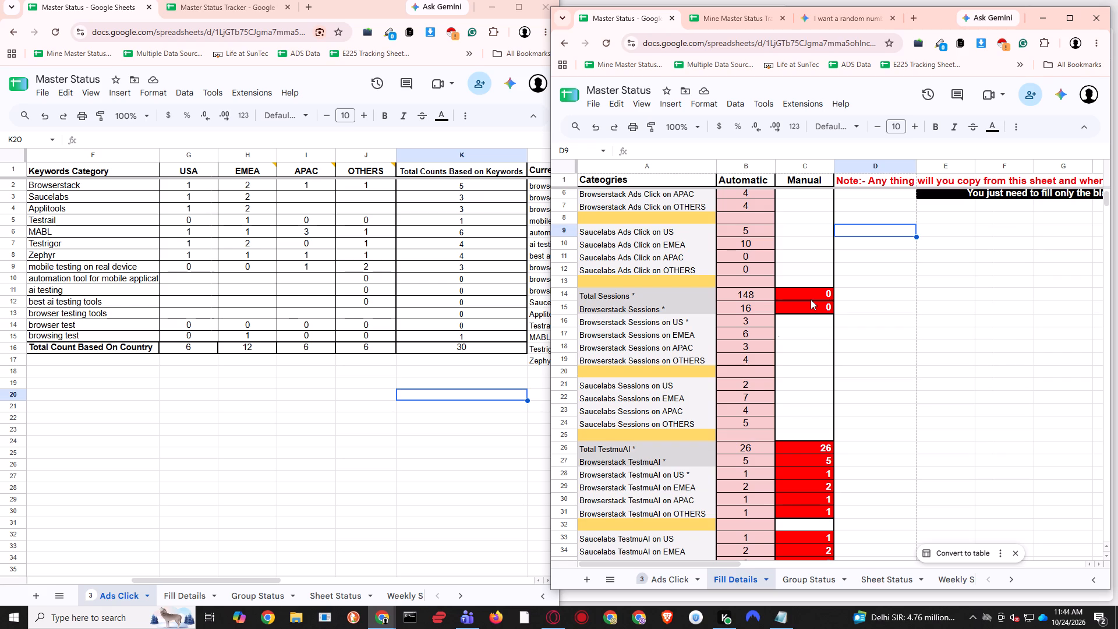
pyautogui.scroll(1, 811, 299)
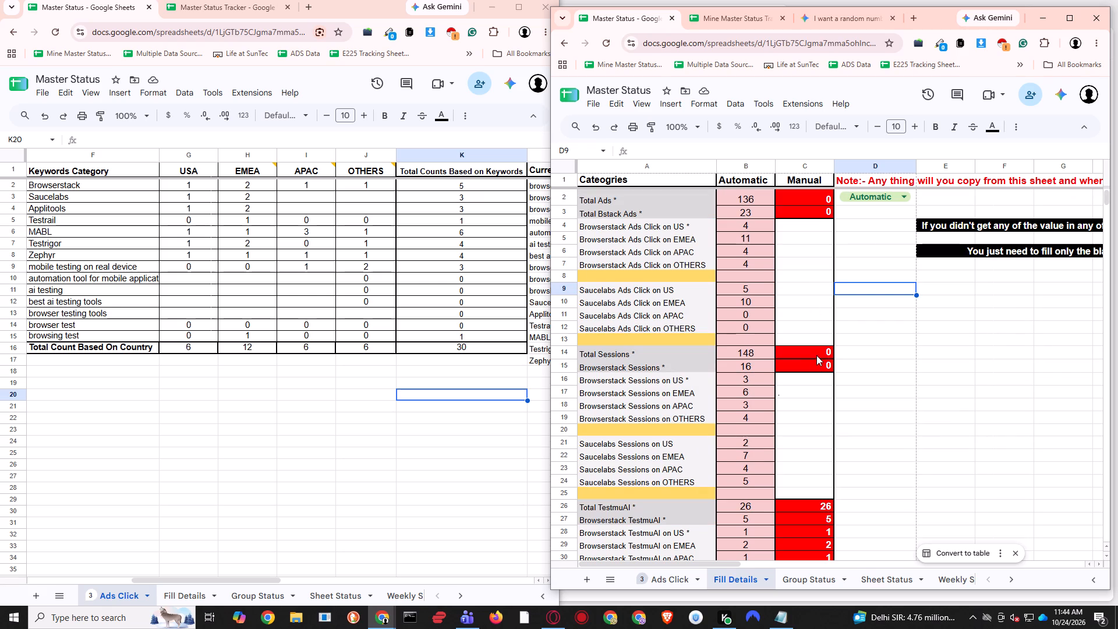
pyautogui.click(809, 215)
# Add the App Automate TestmuAI cell B115 to the sum in the Automatic Total TestmuAI formula in B26.
pyautogui.scroll(-1, 852, 348)
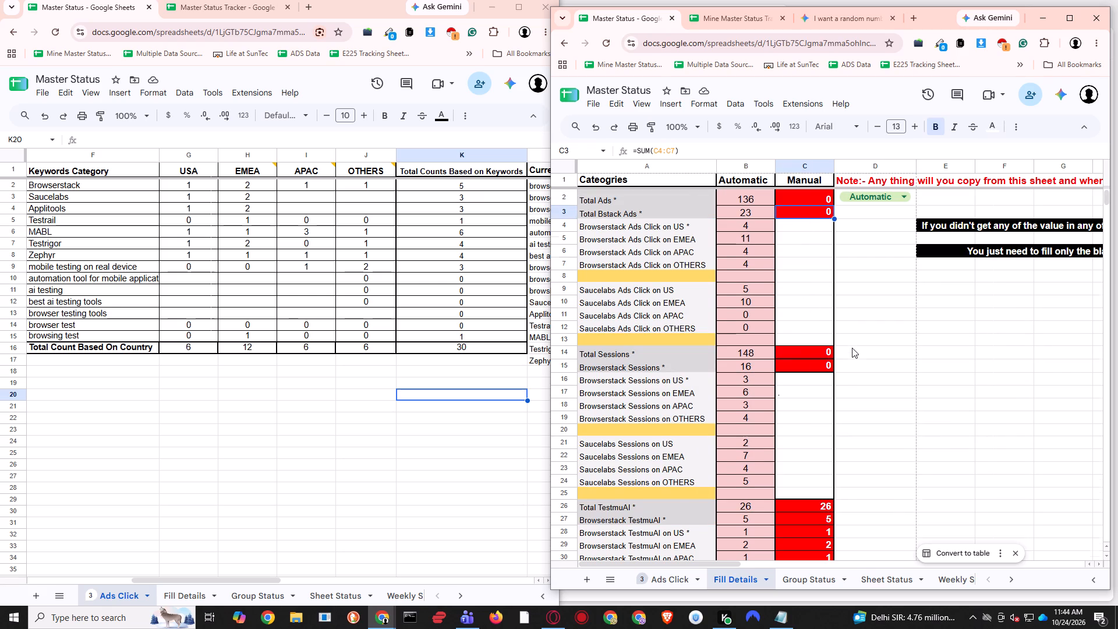
pyautogui.scroll(-3, 852, 348)
pyautogui.doubleClick(748, 271)
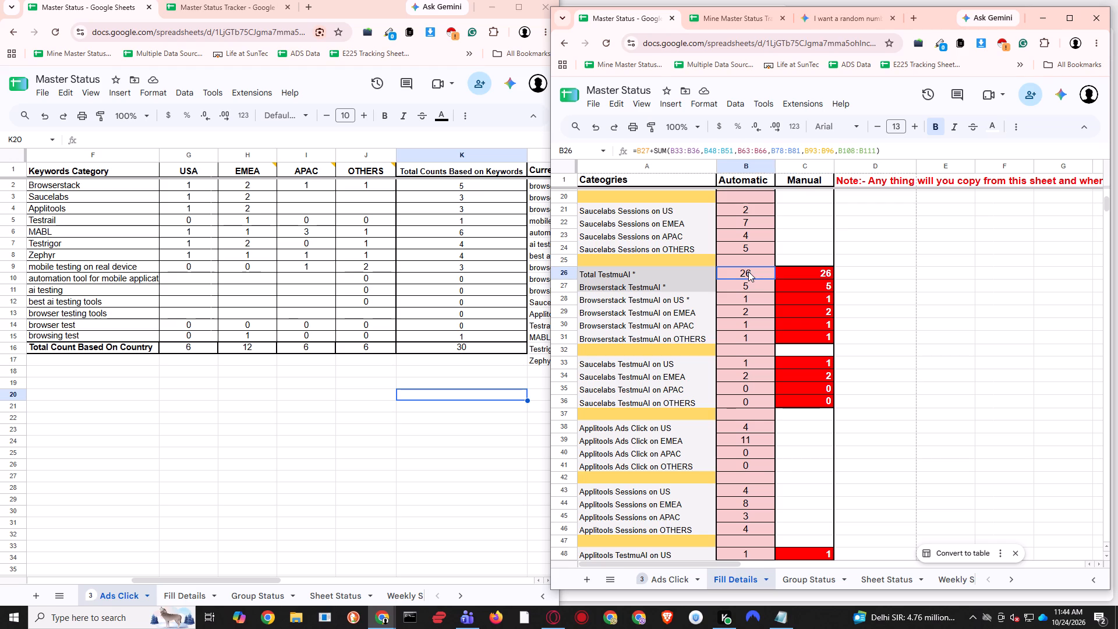
pyautogui.click(962, 274)
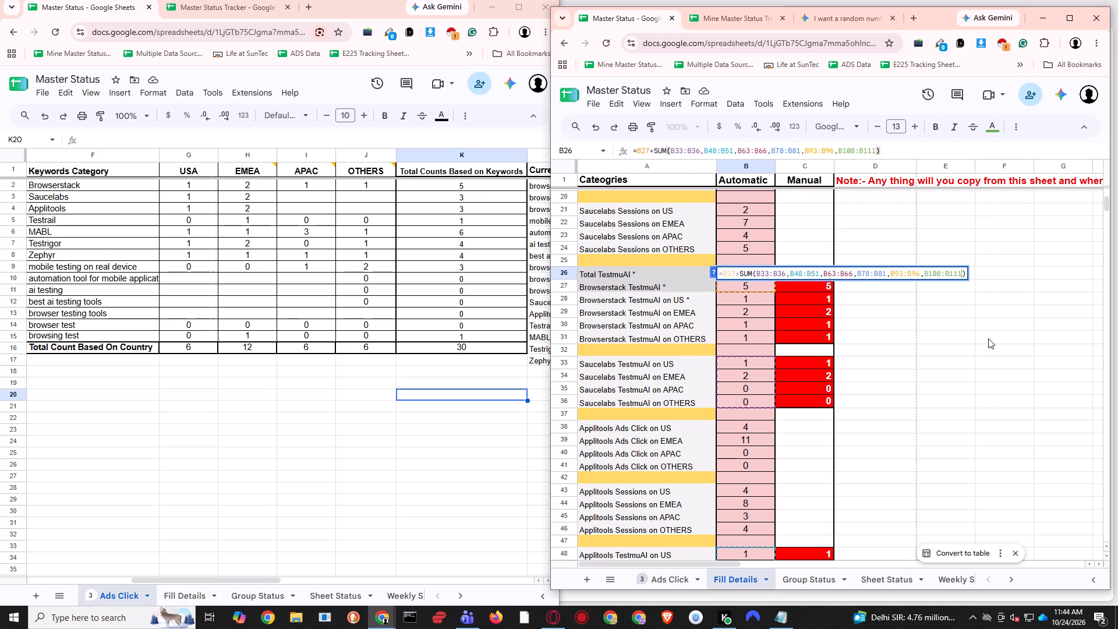
pyautogui.write(',')
pyautogui.press('space')
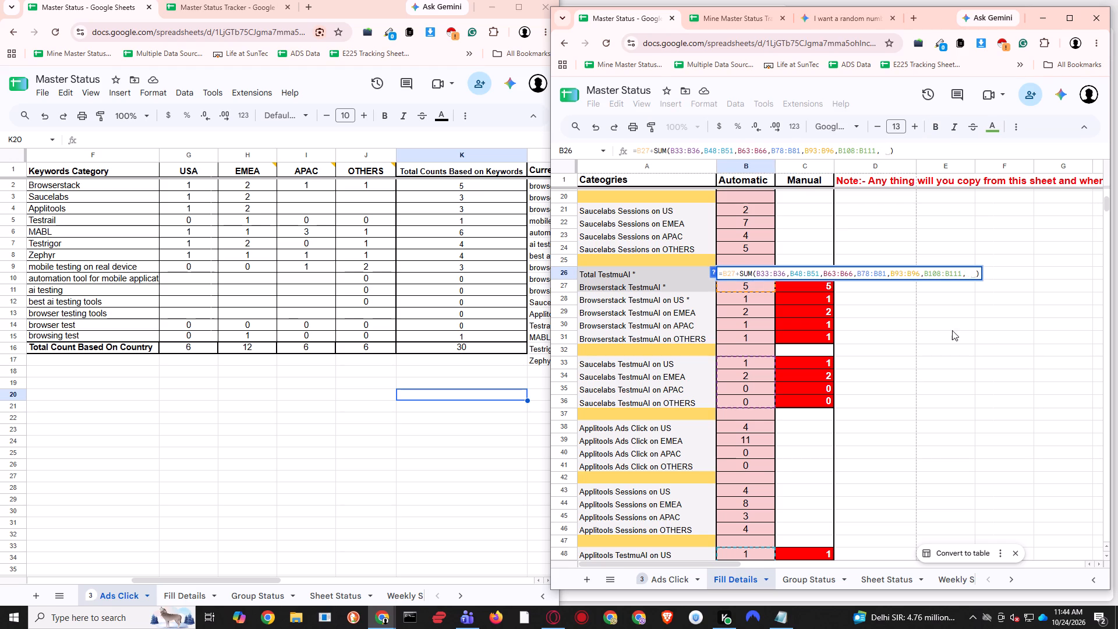
pyautogui.click(951, 274)
pyautogui.scroll(-14, 941, 390)
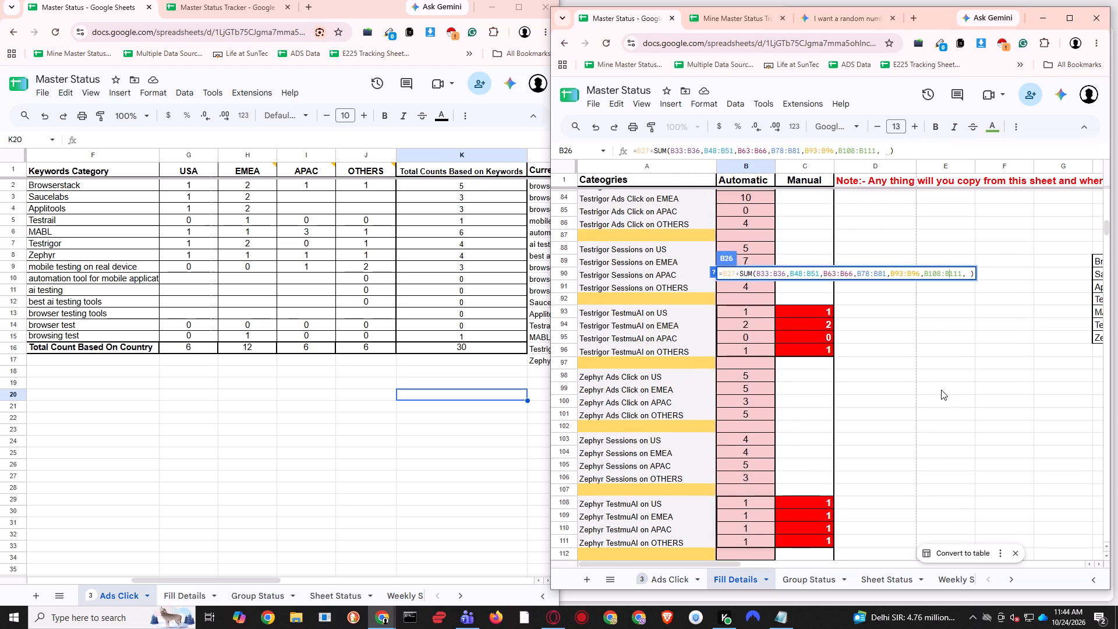
pyautogui.scroll(-4, 941, 390)
pyautogui.scroll(3, 943, 385)
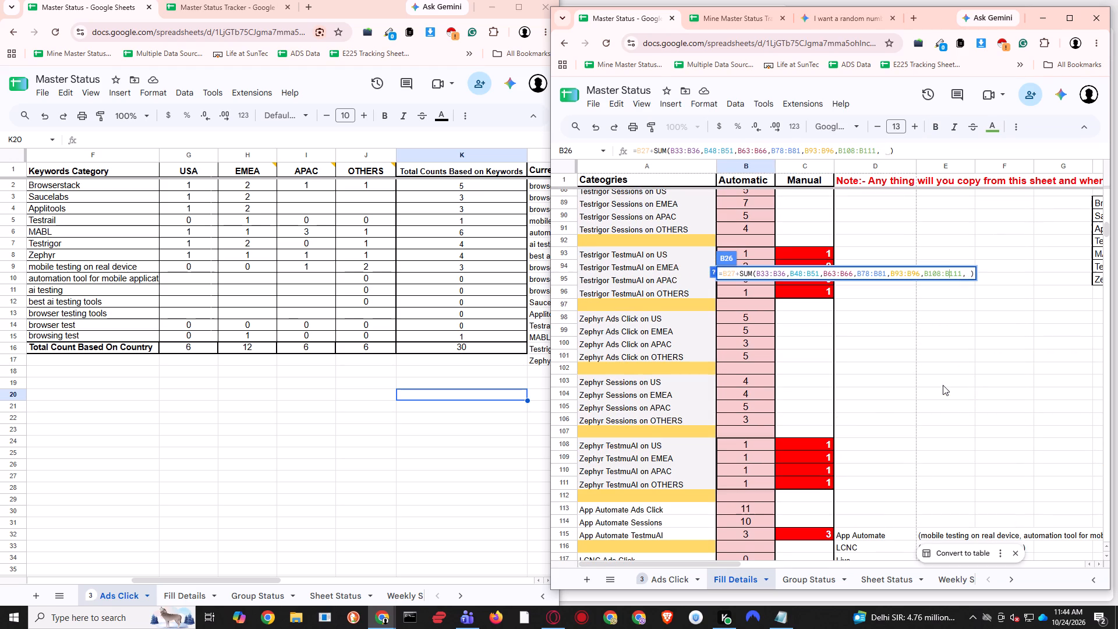
pyautogui.click(949, 275)
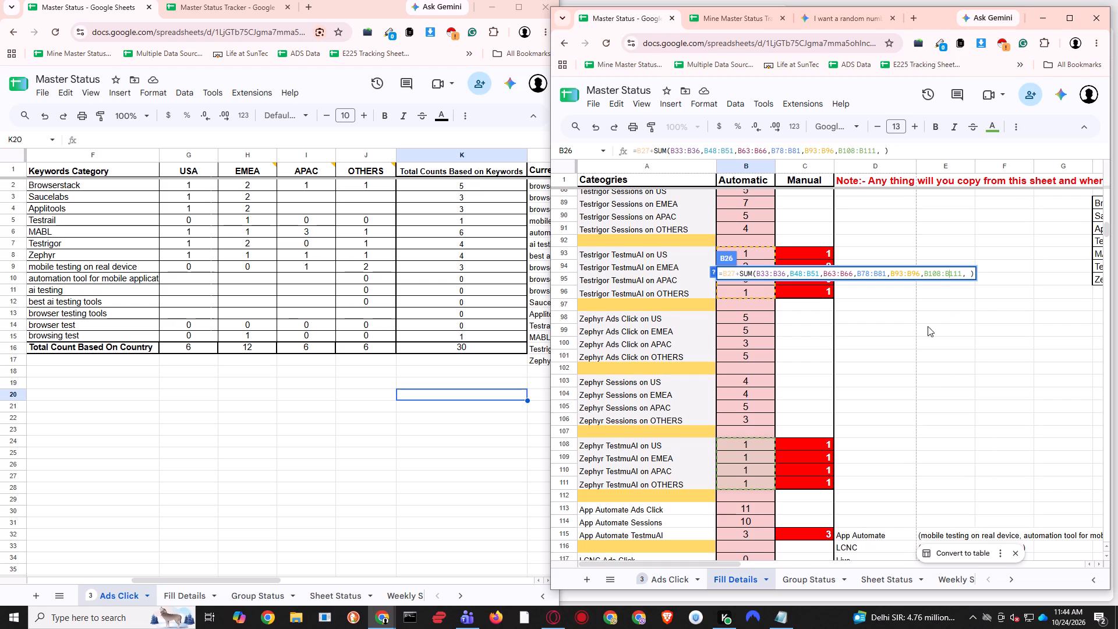
pyautogui.scroll(-2, 911, 372)
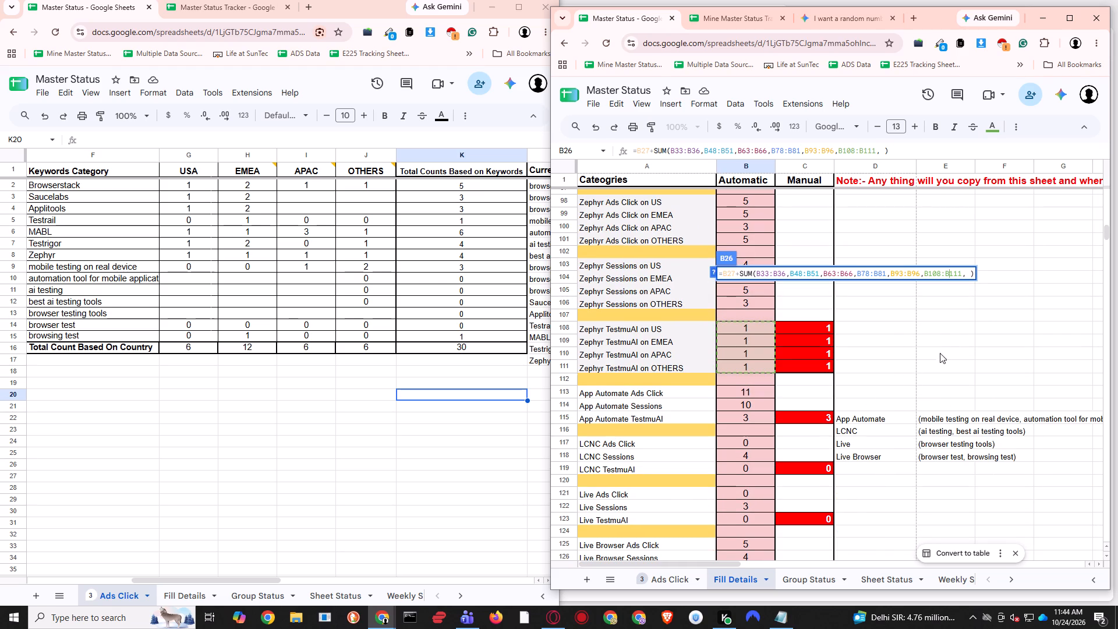
pyautogui.click(965, 273)
pyautogui.write('b115')
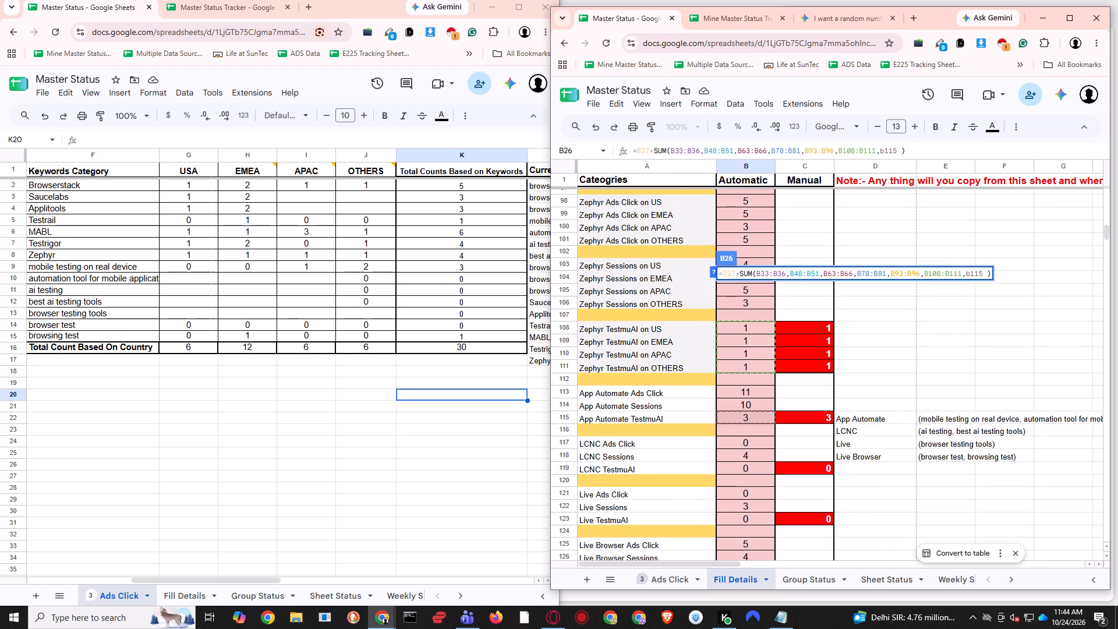
pyautogui.press(',')
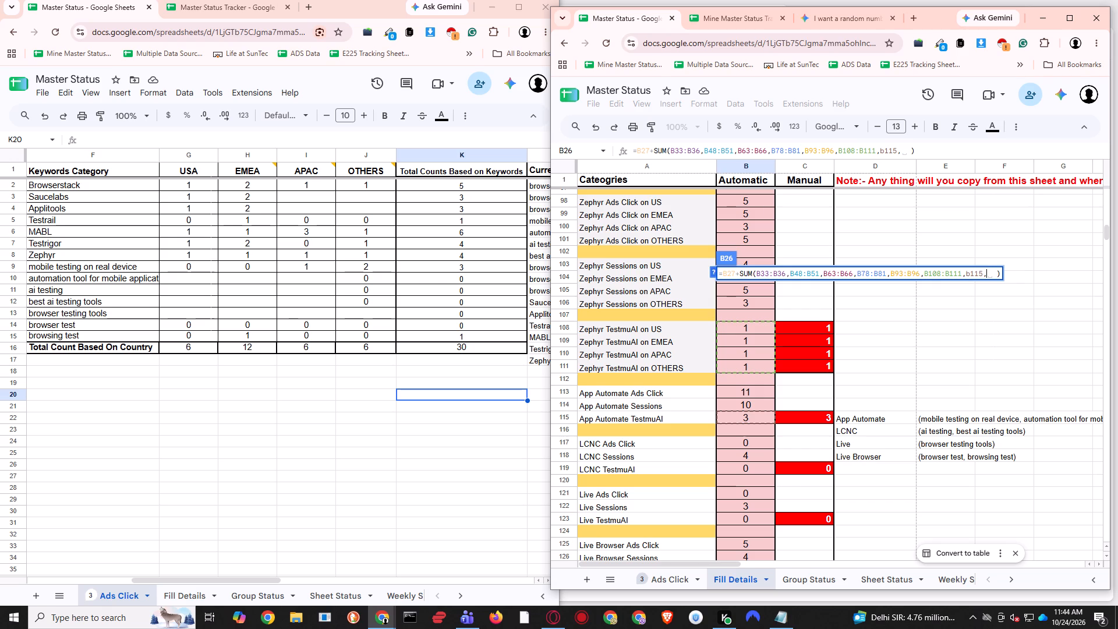
# Complete the B26 sum with the LCNC, Live and Live Browser TestmuAI cells B119, B123 and B127, and save the sheet.
pyautogui.write('b119')
pyautogui.press(',')
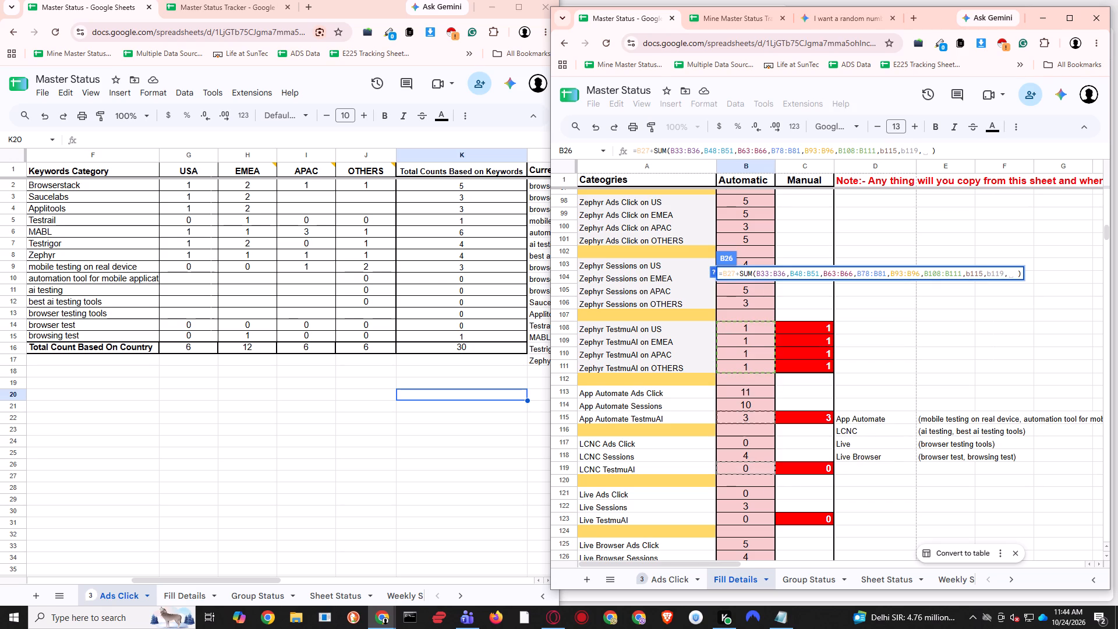
pyautogui.press('space')
pyautogui.press('BackSpace')
pyautogui.write('b1233')
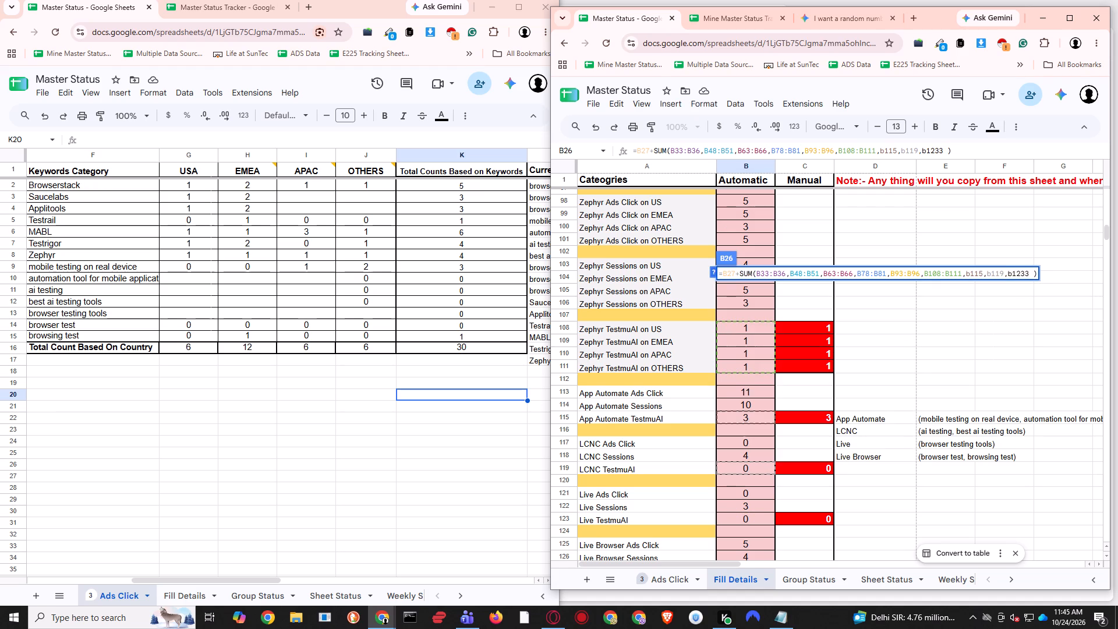
pyautogui.press('BackSpace')
pyautogui.write(',')
pyautogui.press('space')
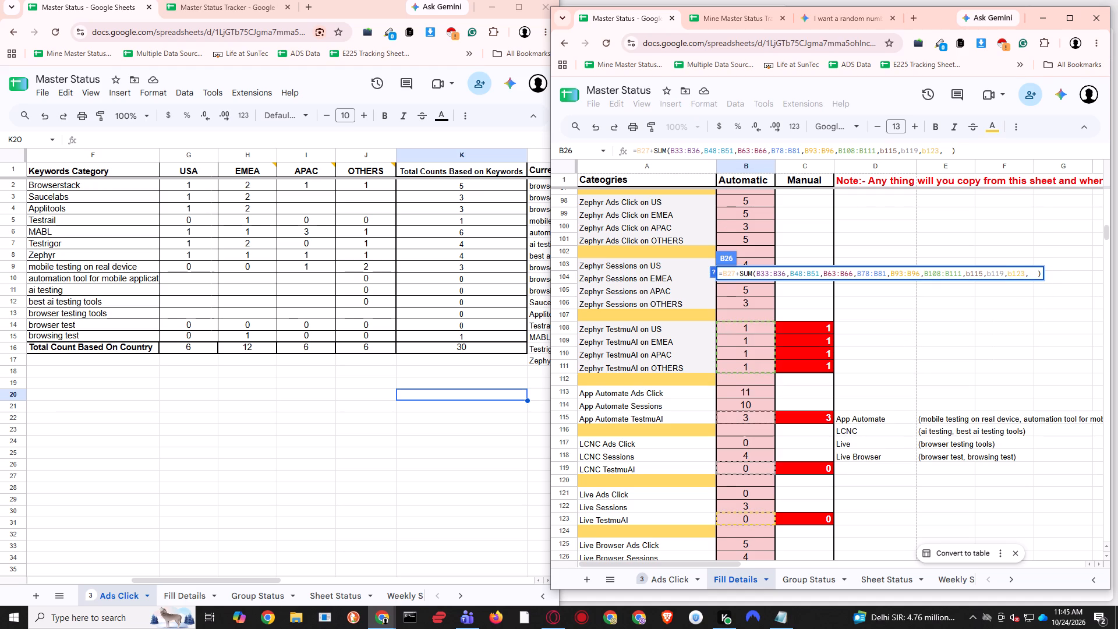
pyautogui.scroll(-1, 977, 340)
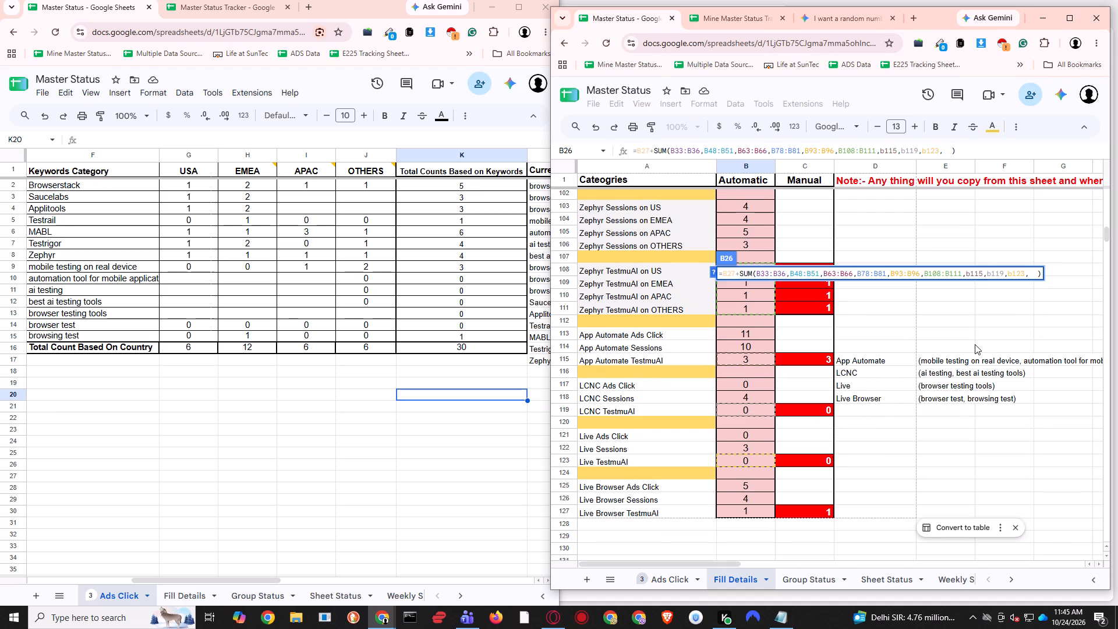
pyautogui.write('b127')
pyautogui.press('Return')
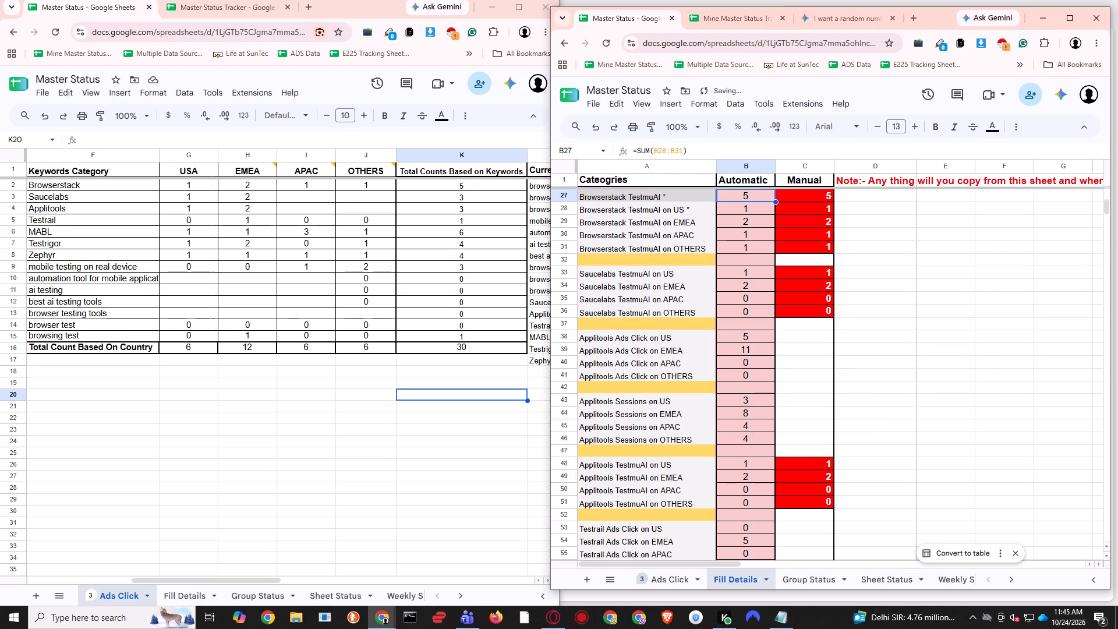
pyautogui.scroll(4, 972, 341)
pyautogui.click(912, 345)
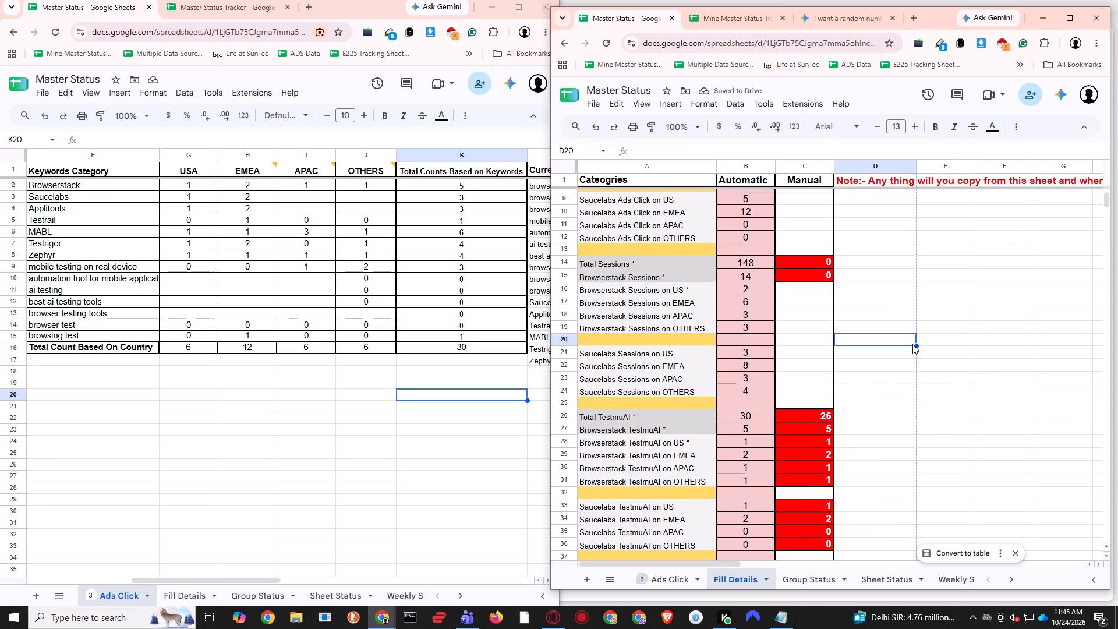
pyautogui.click(909, 312)
pyautogui.hotkey('ctrl', 's')
pyautogui.click(883, 362)
pyautogui.hotkey('ctrl', 's')
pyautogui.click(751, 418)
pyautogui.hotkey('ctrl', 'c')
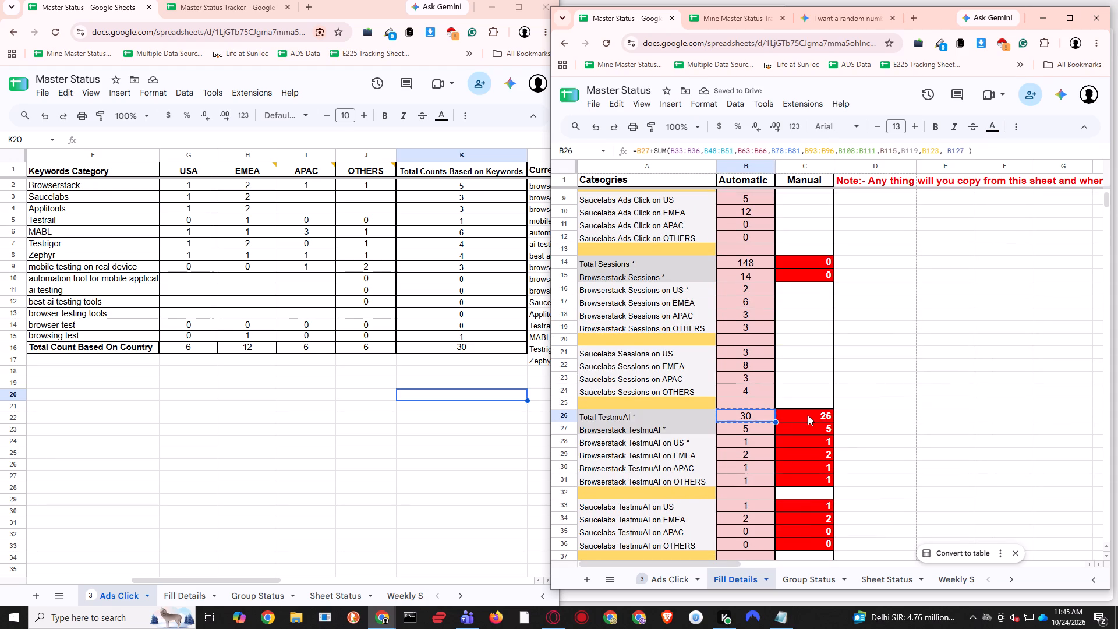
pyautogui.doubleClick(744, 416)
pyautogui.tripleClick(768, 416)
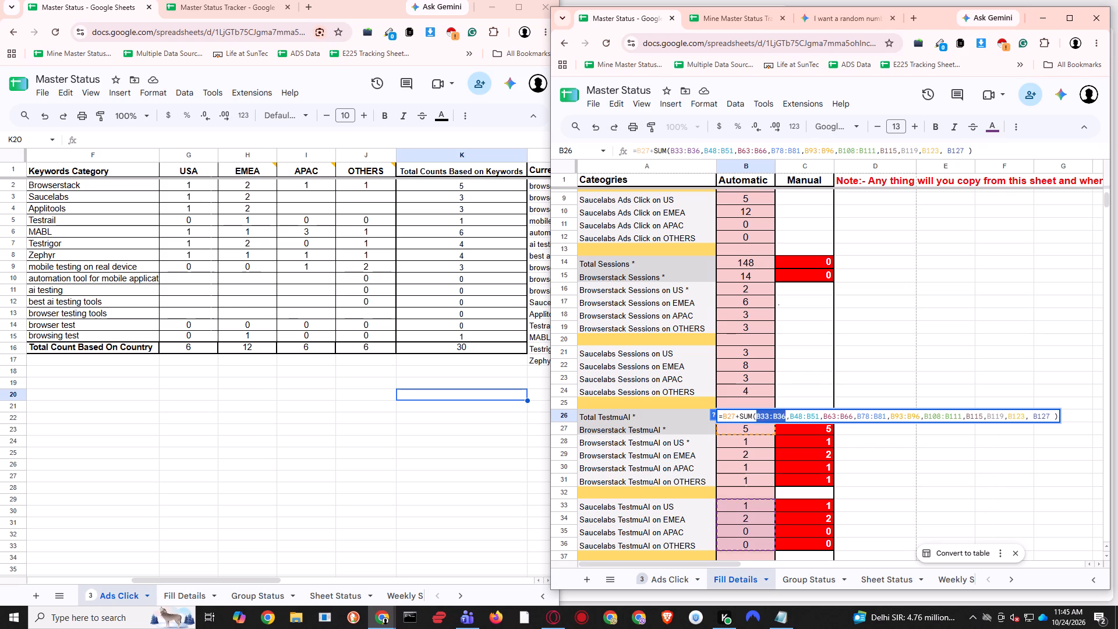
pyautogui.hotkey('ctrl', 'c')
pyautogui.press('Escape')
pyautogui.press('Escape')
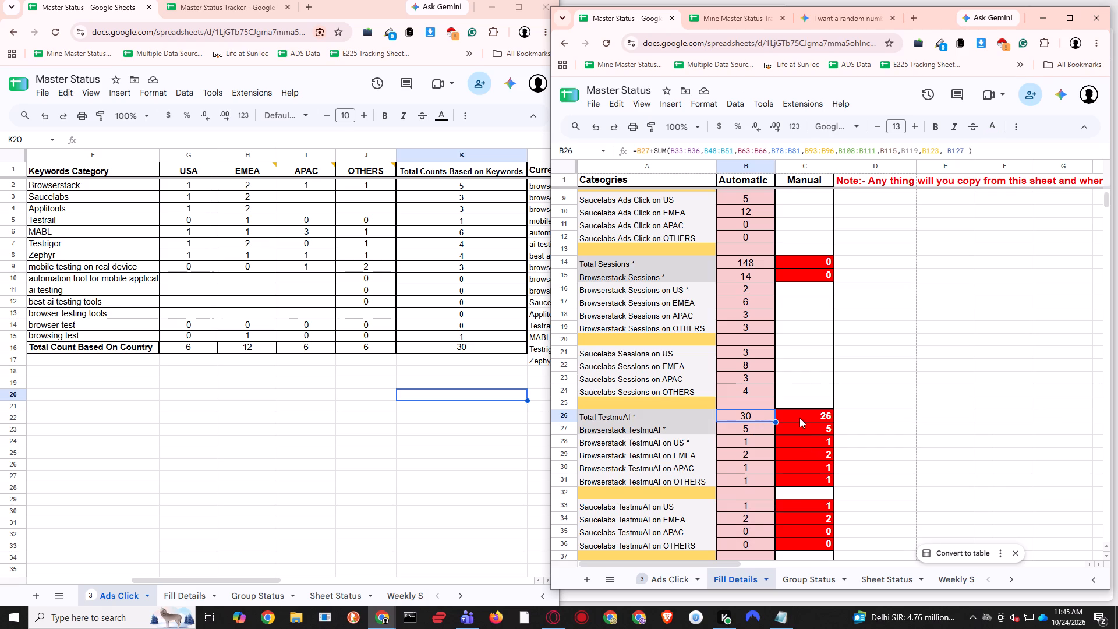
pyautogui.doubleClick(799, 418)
# Copy the Automatic Total TestmuAI cell B26 into the Manual cell C26.
pyautogui.click(745, 417)
pyautogui.hotkey('ctrl', 'c')
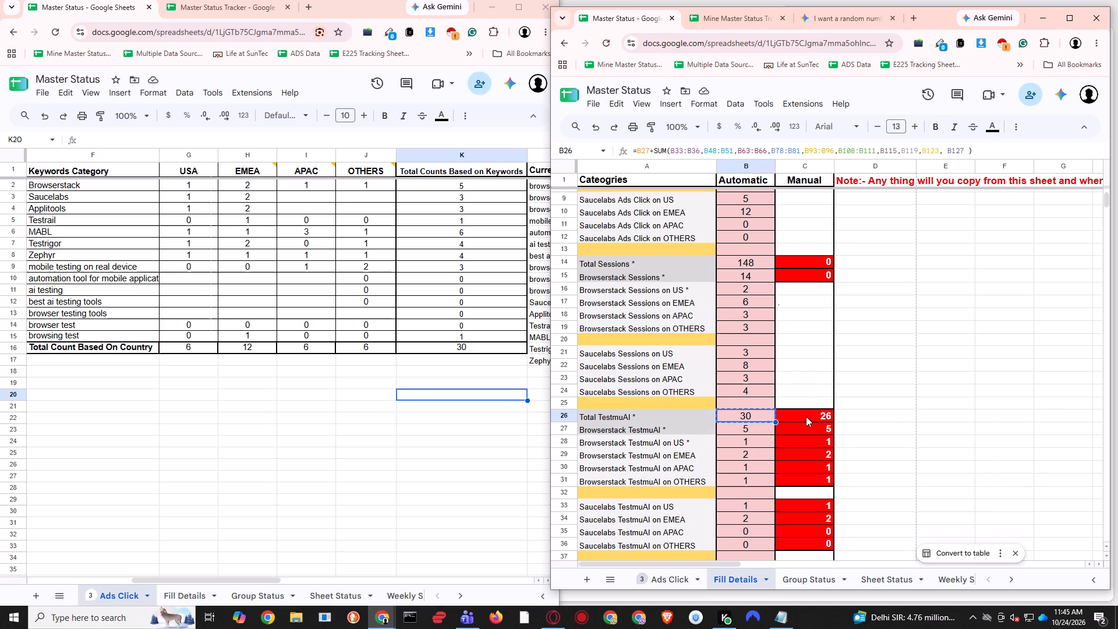
pyautogui.click(817, 412)
pyautogui.hotkey('ctrl', 'v')
pyautogui.click(894, 412)
# Copy the red cell formatting of C27 onto the Manual Total TestmuAI cell C26 and save the sheet.
pyautogui.click(819, 427)
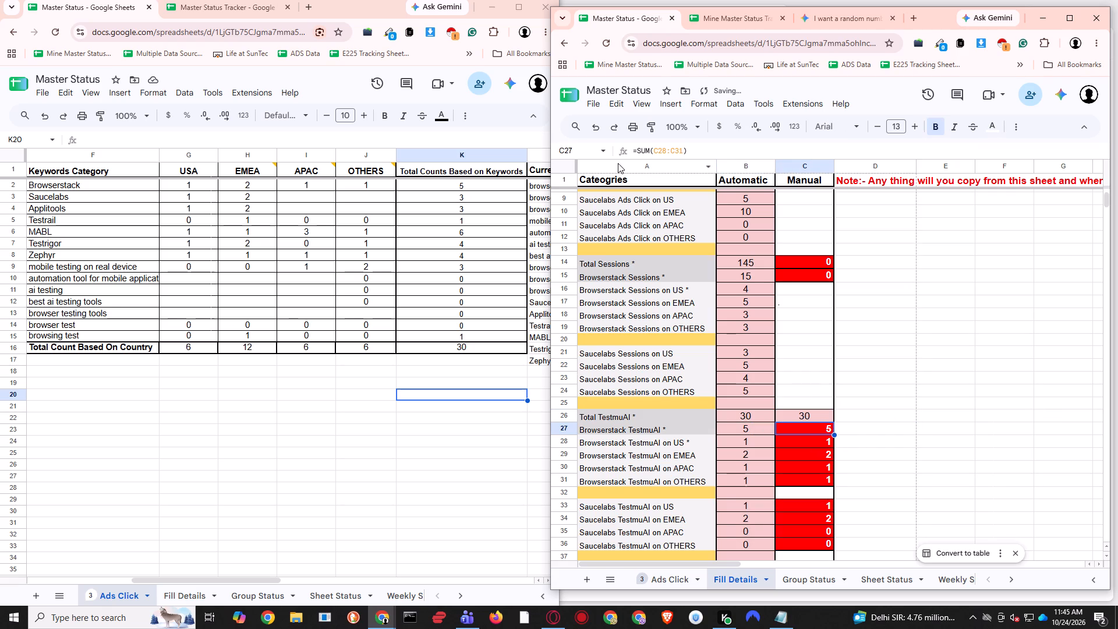
pyautogui.click(654, 129)
pyautogui.click(816, 418)
pyautogui.click(905, 381)
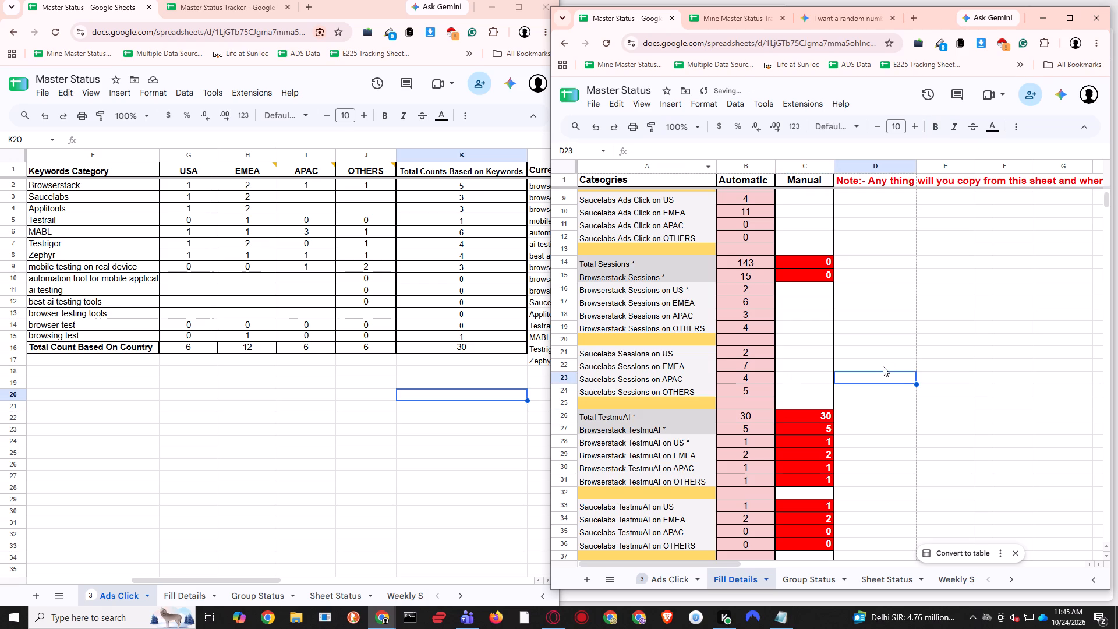
pyautogui.click(877, 349)
pyautogui.scroll(-1, 876, 349)
pyautogui.hotkey('ctrl', 's')
# Check the Manual Browserstack TestmuAI total in C27 and its country cells C28 to C31.
pyautogui.moveTo(822, 372); pyautogui.dragTo(820, 402)
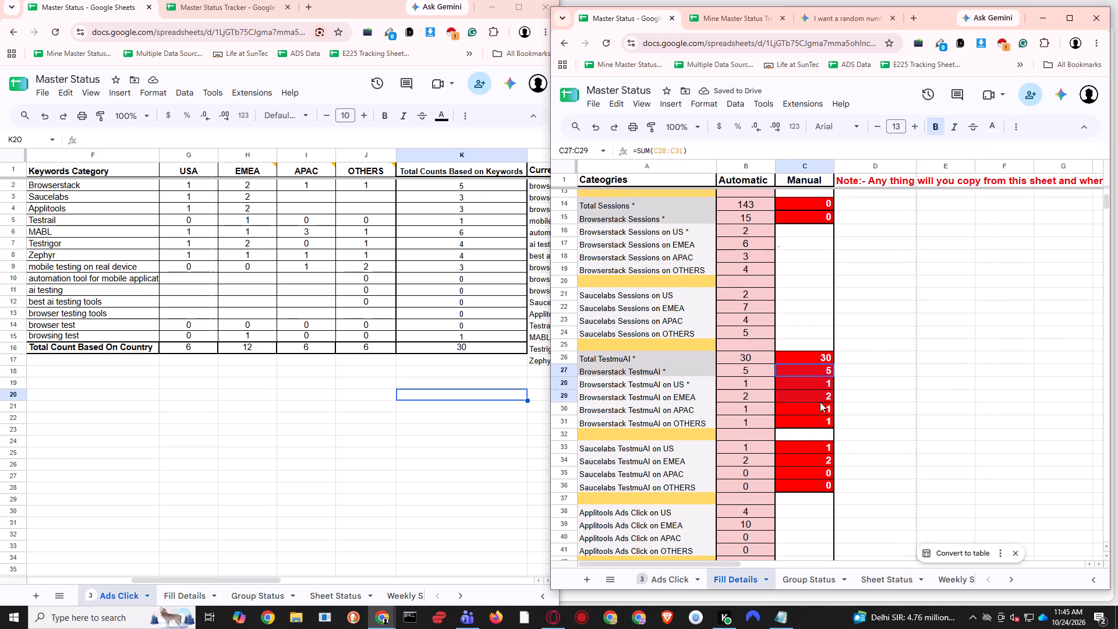
pyautogui.moveTo(820, 402); pyautogui.dragTo(818, 423)
pyautogui.click(863, 398)
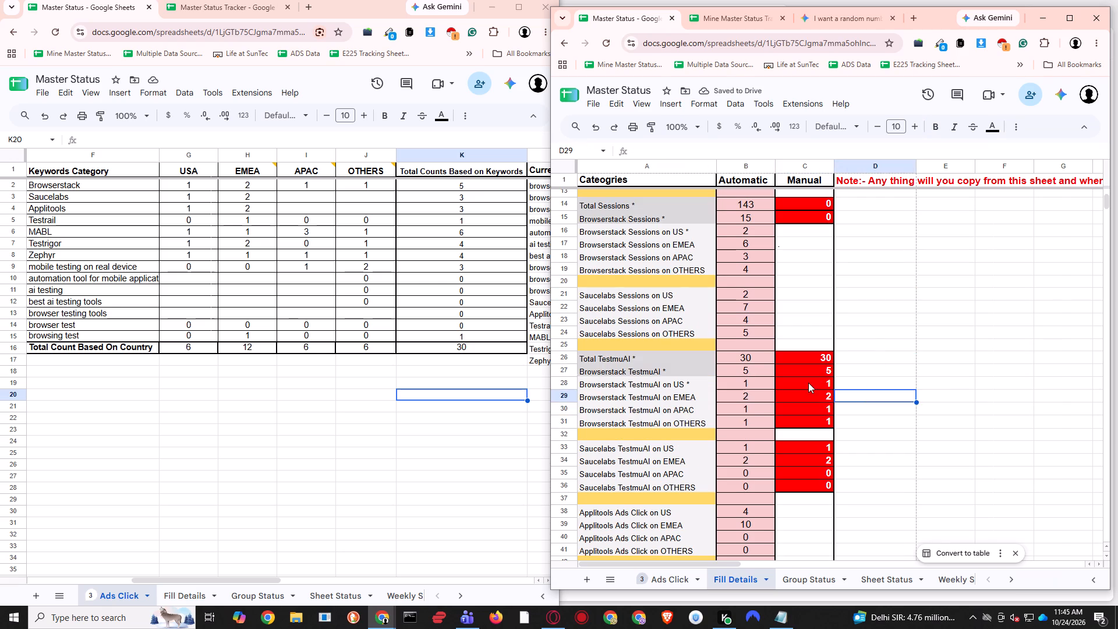
pyautogui.moveTo(808, 383); pyautogui.dragTo(810, 425)
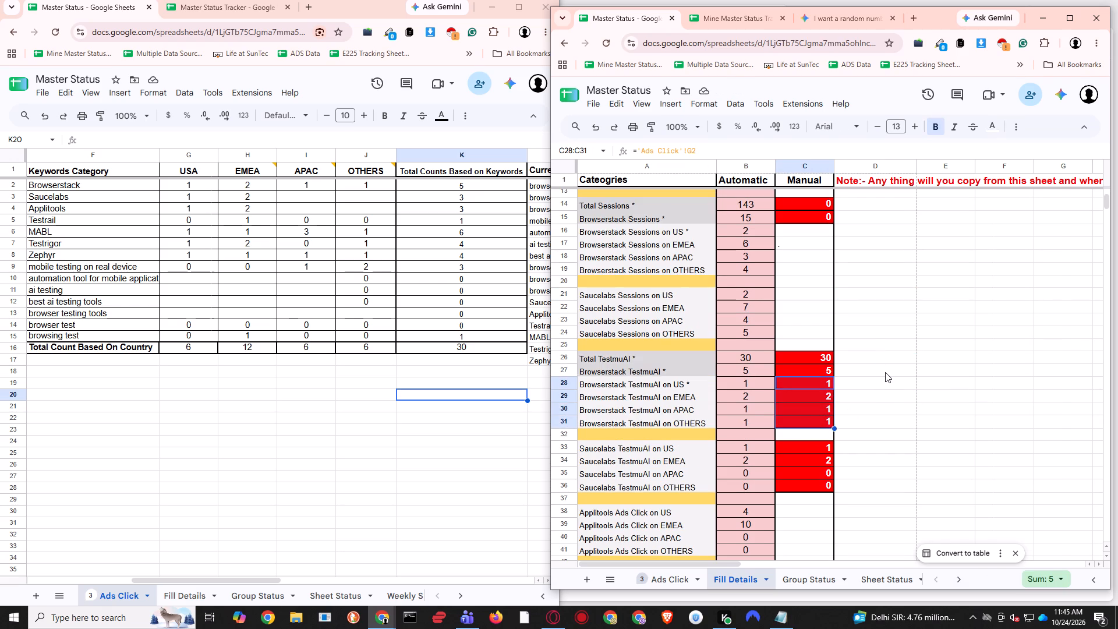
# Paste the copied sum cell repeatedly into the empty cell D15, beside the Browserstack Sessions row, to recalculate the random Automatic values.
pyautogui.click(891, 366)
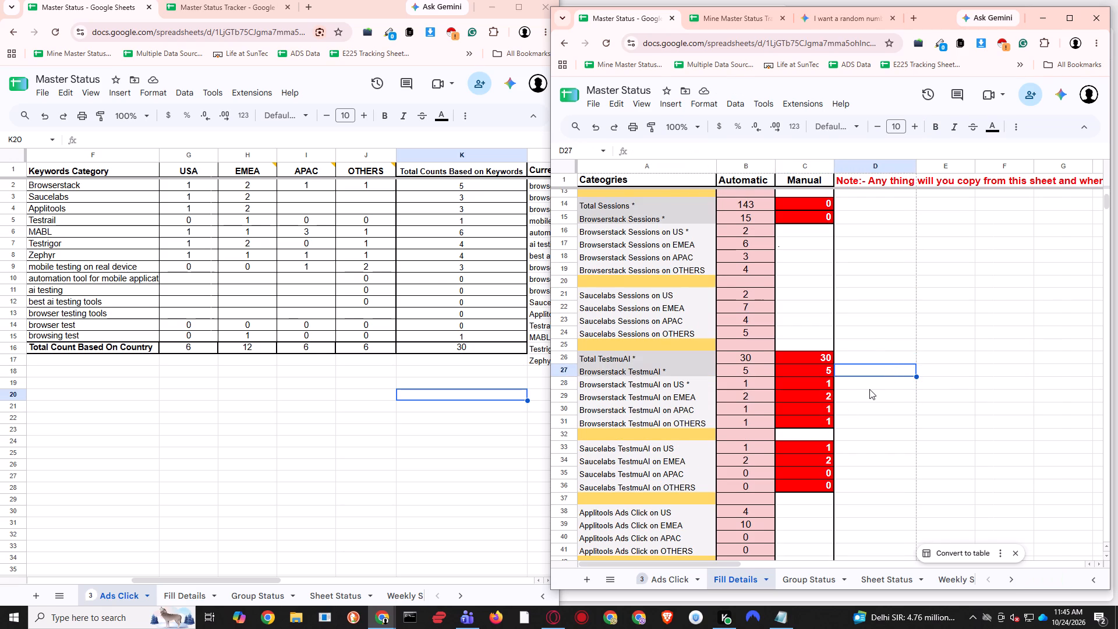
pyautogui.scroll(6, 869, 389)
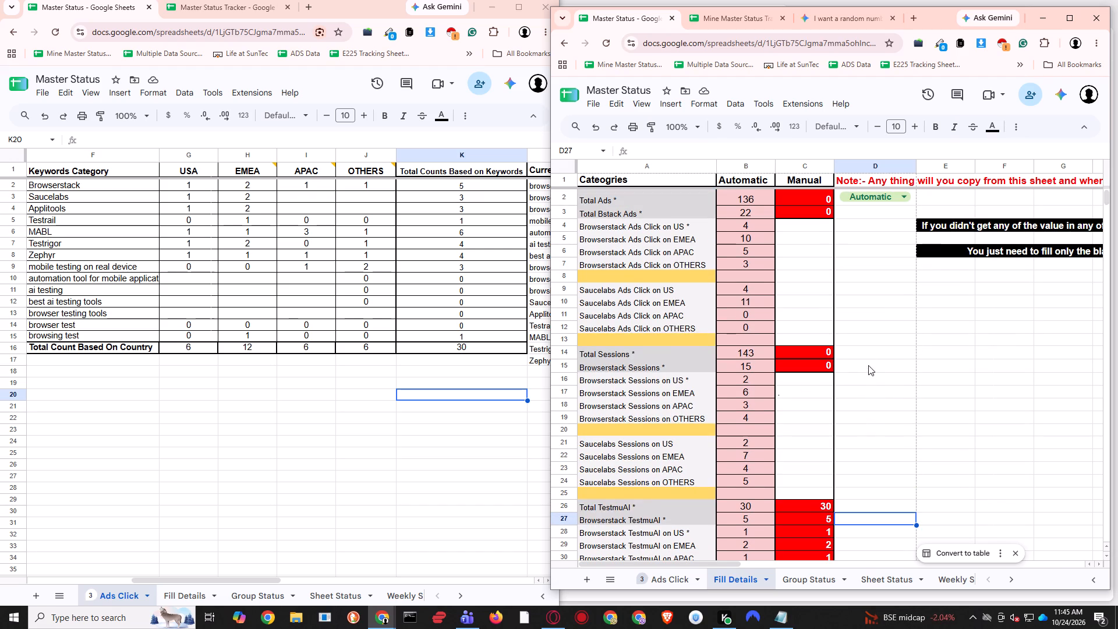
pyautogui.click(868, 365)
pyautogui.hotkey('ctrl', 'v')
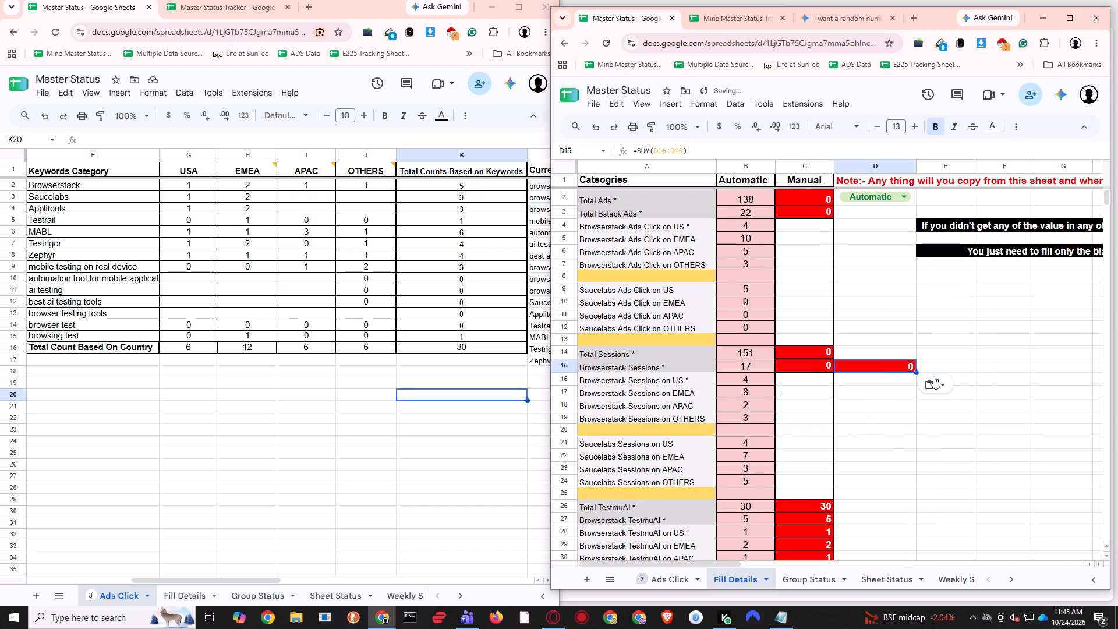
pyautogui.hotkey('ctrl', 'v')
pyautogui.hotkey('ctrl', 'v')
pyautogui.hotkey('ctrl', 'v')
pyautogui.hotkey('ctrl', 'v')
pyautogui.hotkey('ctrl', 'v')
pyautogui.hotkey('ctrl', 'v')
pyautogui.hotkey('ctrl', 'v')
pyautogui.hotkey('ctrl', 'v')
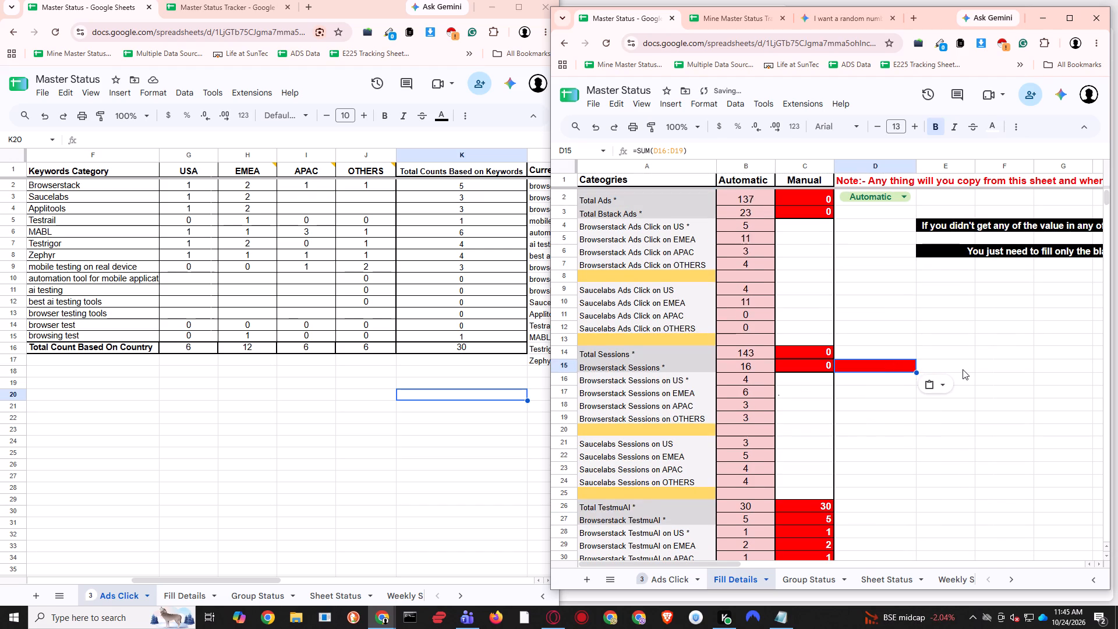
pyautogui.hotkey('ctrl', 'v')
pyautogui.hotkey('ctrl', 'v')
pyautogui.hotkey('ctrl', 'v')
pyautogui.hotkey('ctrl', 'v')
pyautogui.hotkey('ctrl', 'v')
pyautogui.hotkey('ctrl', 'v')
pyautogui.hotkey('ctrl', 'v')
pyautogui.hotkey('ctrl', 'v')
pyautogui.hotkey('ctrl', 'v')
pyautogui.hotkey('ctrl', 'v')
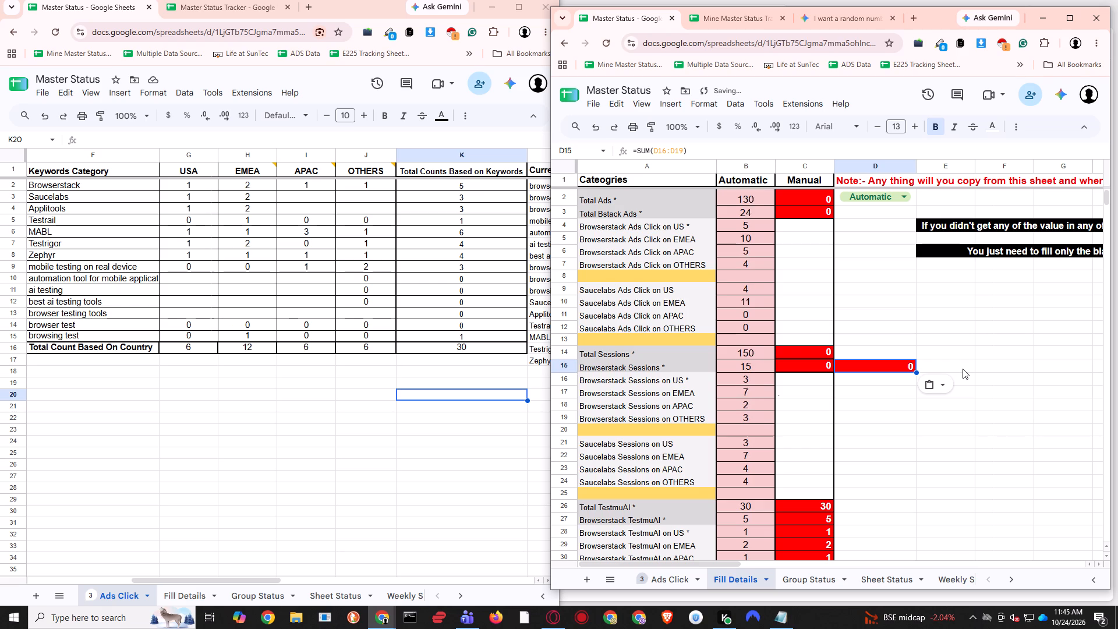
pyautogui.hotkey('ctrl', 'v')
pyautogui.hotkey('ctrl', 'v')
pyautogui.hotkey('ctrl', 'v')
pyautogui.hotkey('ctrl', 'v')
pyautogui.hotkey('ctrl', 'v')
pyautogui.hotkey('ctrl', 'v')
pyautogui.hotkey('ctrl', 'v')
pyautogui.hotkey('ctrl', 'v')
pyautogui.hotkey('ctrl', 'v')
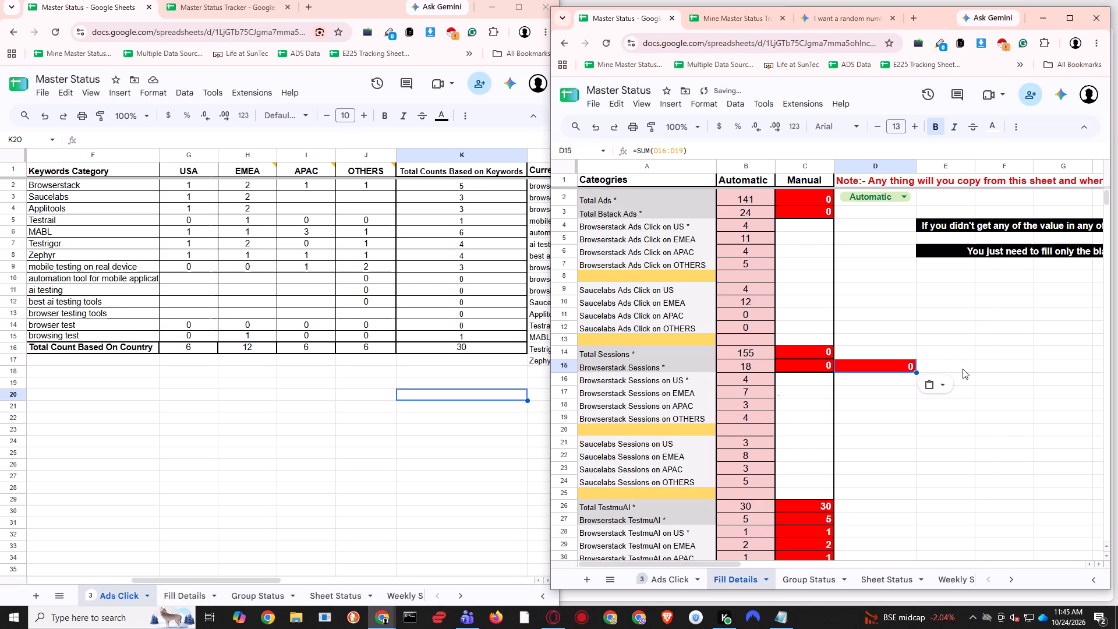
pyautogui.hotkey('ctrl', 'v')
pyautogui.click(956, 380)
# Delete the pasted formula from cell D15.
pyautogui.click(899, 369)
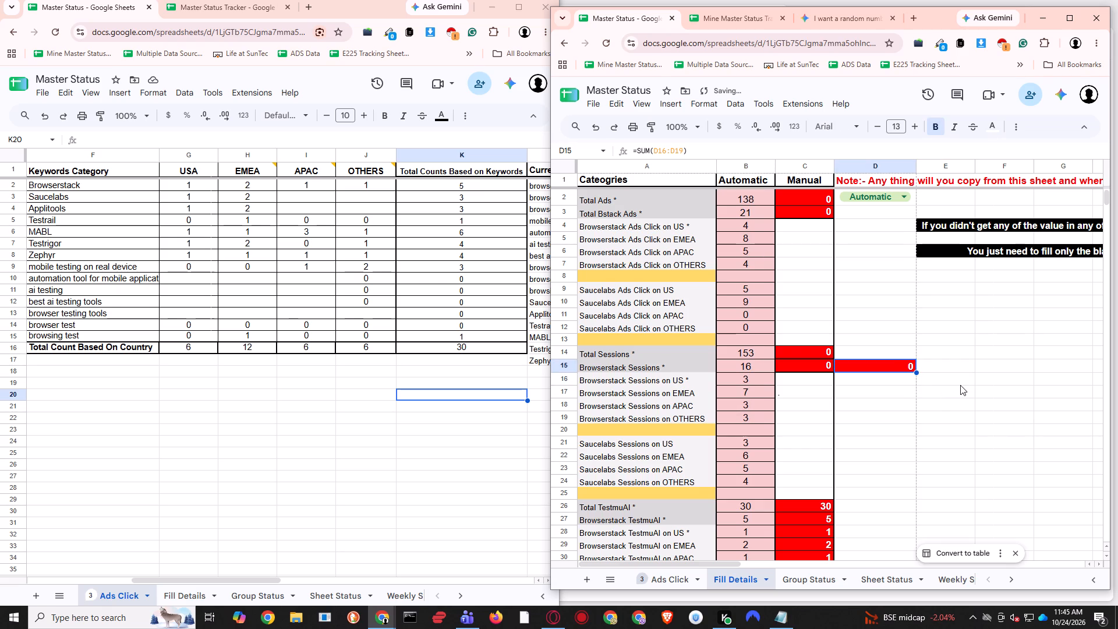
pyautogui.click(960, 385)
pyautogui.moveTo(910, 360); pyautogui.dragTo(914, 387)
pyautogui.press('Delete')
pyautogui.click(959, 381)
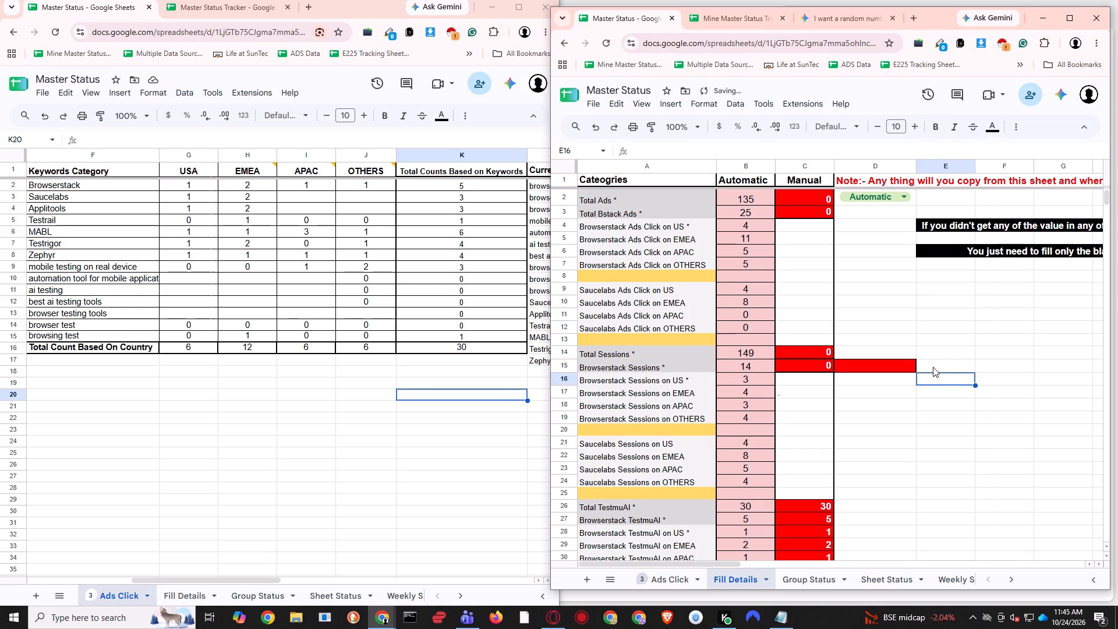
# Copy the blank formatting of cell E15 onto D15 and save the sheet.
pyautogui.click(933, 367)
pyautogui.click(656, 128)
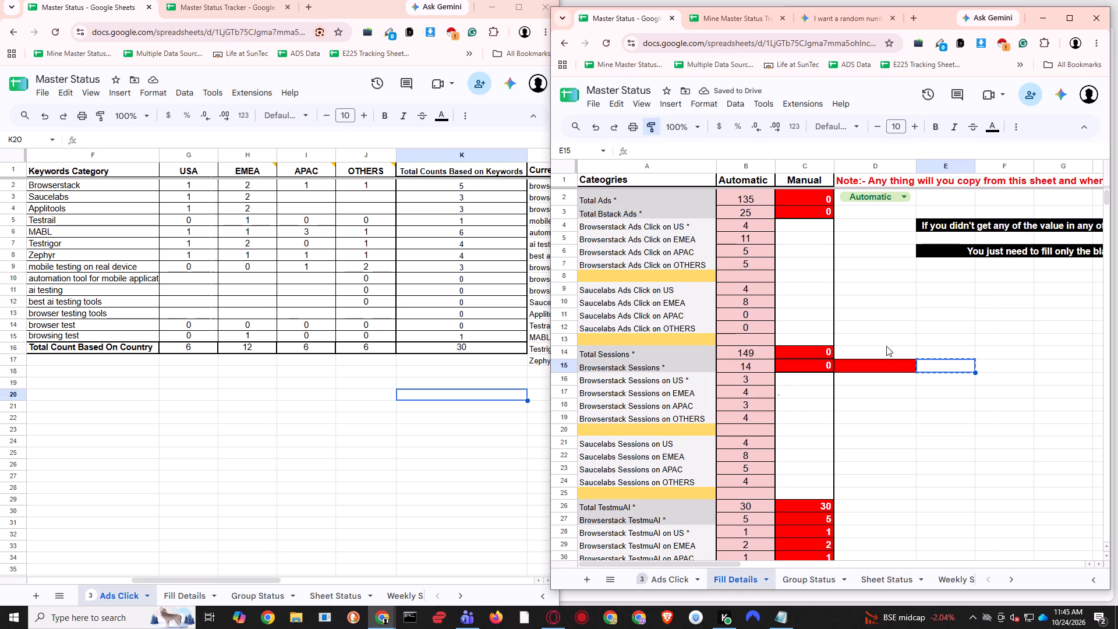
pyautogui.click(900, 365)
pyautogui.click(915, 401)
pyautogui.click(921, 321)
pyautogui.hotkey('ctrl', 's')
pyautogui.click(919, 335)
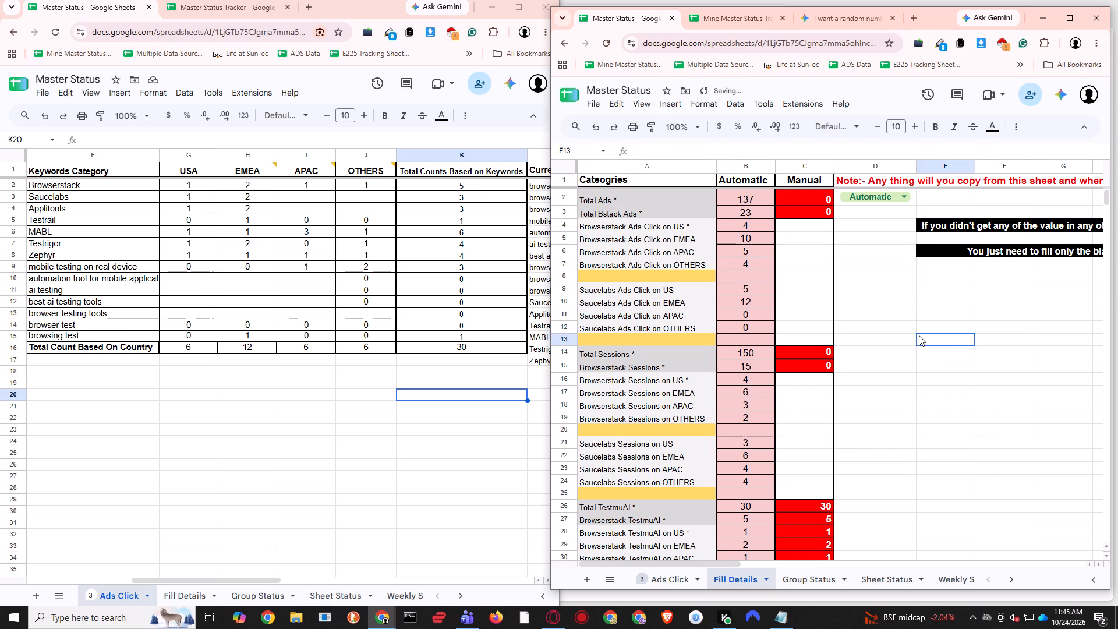
# Check the Automatic formulas of Total Ads in B2, Browserstack Sessions in B15 and Browserstack Sessions on US in B16.
pyautogui.scroll(2, 914, 316)
pyautogui.doubleClick(762, 197)
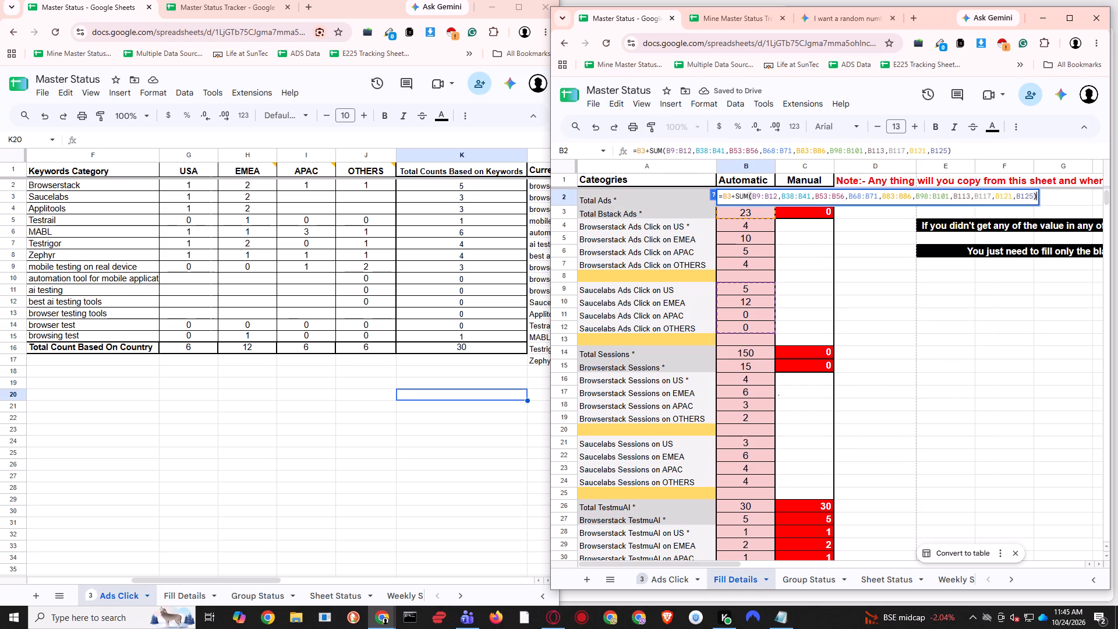
pyautogui.press('Escape')
pyautogui.click(919, 292)
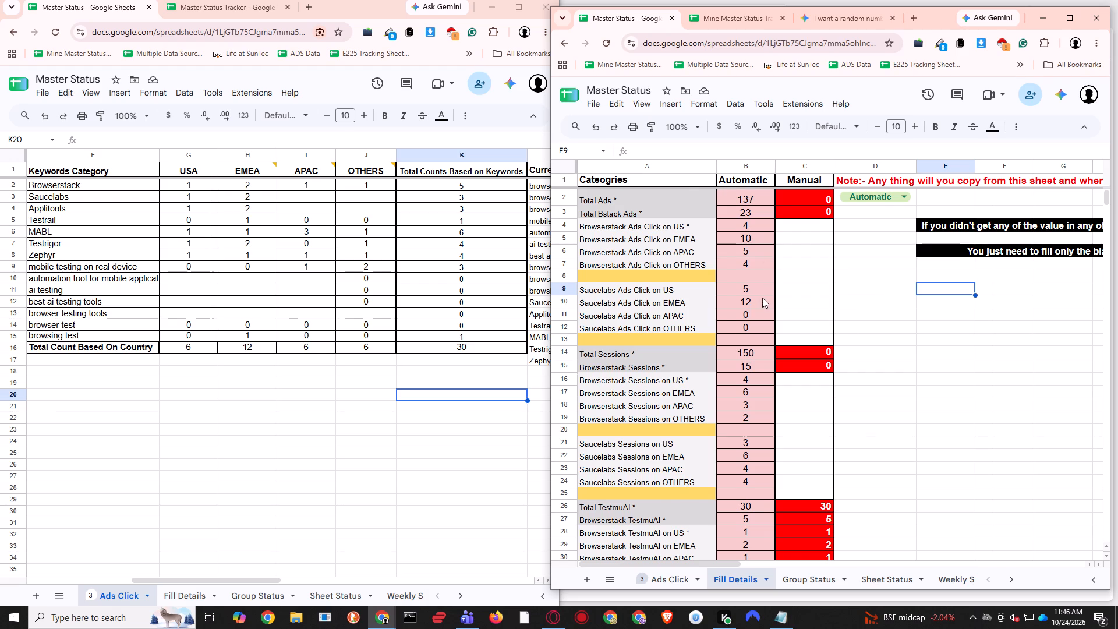
pyautogui.scroll(-1, 762, 298)
pyautogui.doubleClick(751, 309)
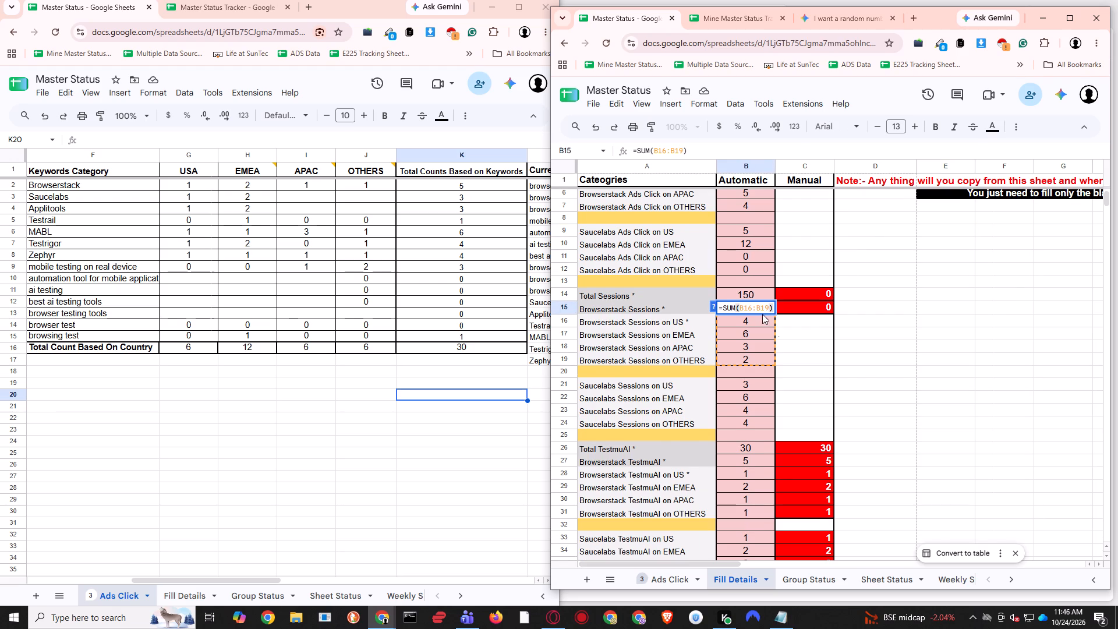
pyautogui.press('Escape')
pyautogui.doubleClick(755, 321)
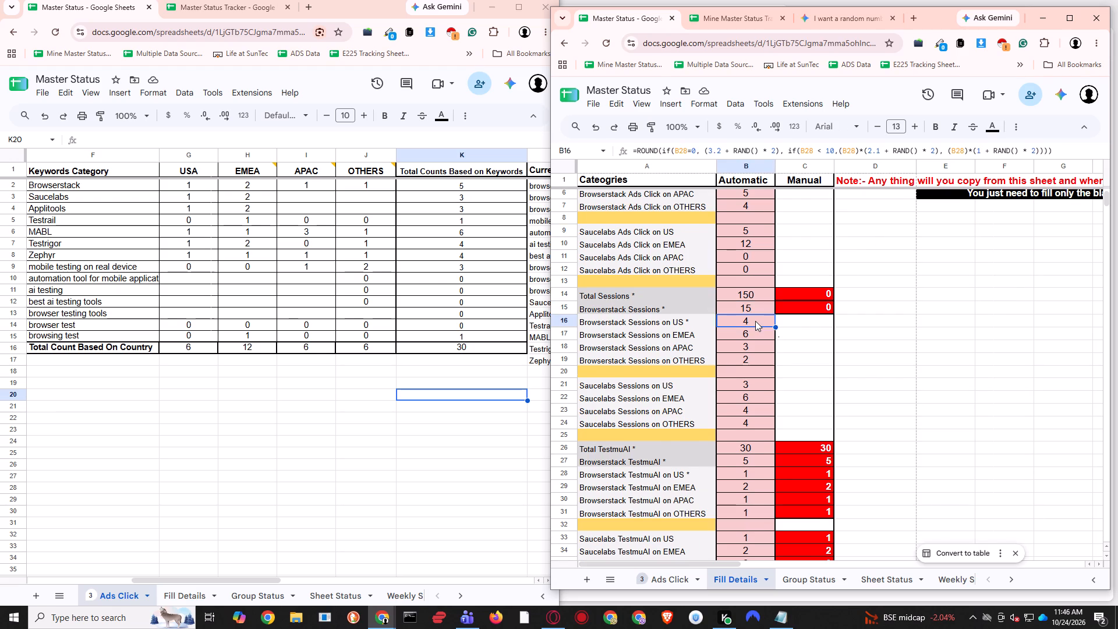
pyautogui.press('Escape')
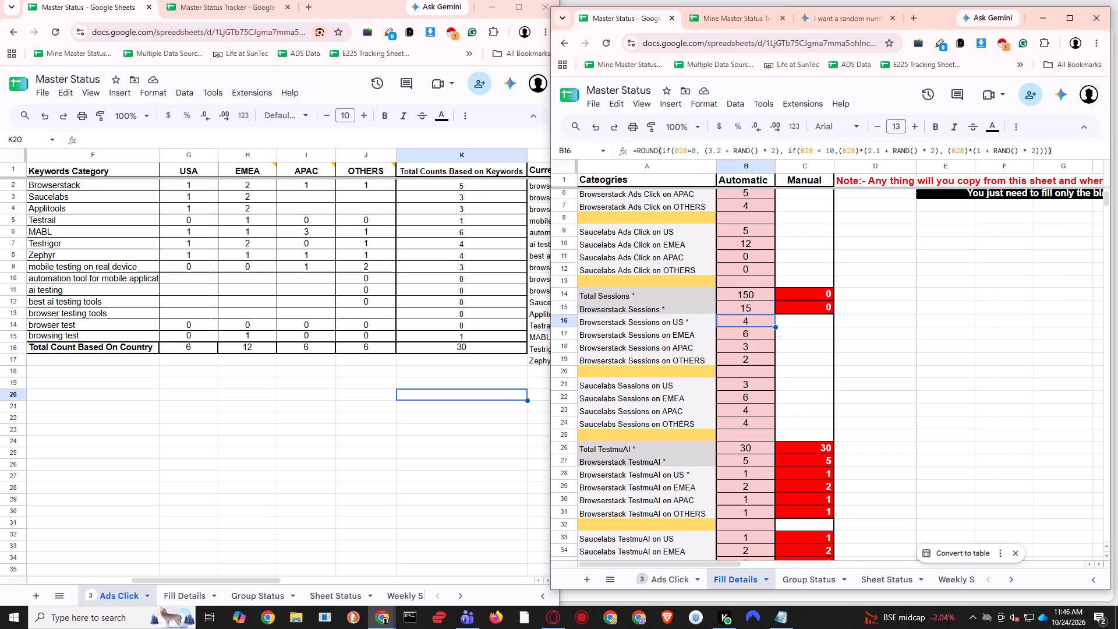
pyautogui.doubleClick(759, 321)
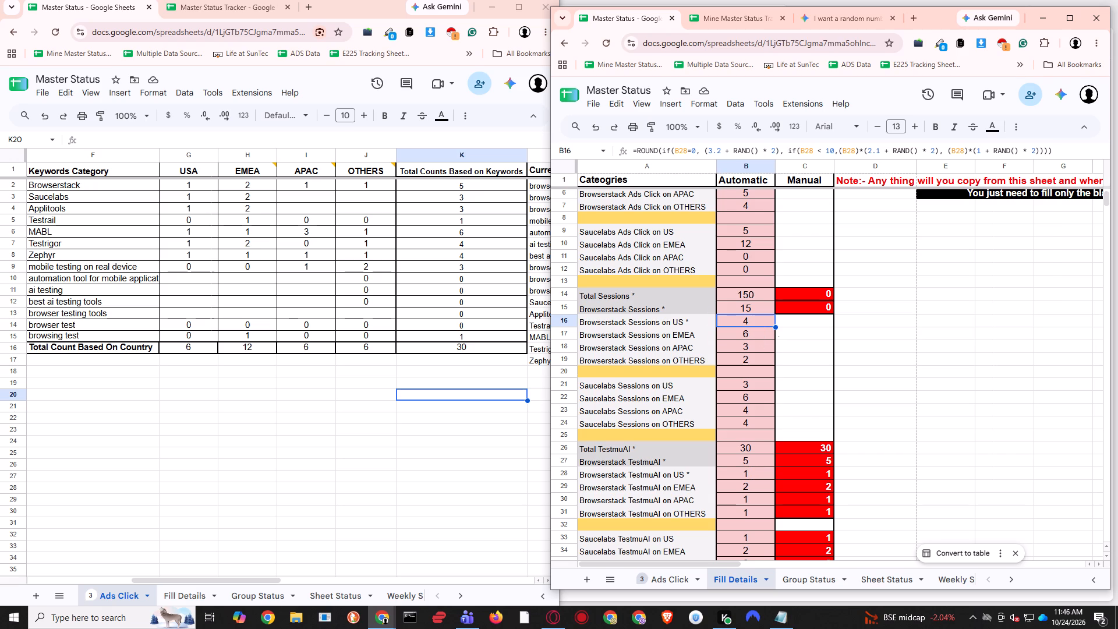
pyautogui.press('Escape')
# In the Browserstack Sessions on EMEA formula in B17, set the base multiplier for B29 < 10 to 1.9.
pyautogui.doubleClick(759, 333)
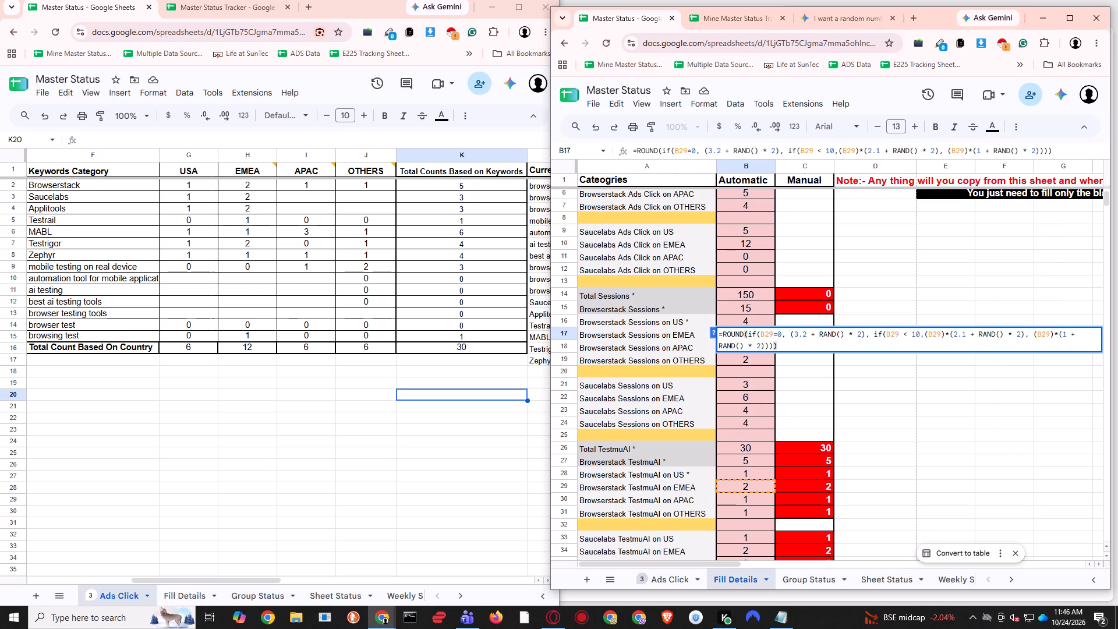
pyautogui.click(965, 334)
pyautogui.press('BackSpace')
pyautogui.press('BackSpace')
pyautogui.press('BackSpace')
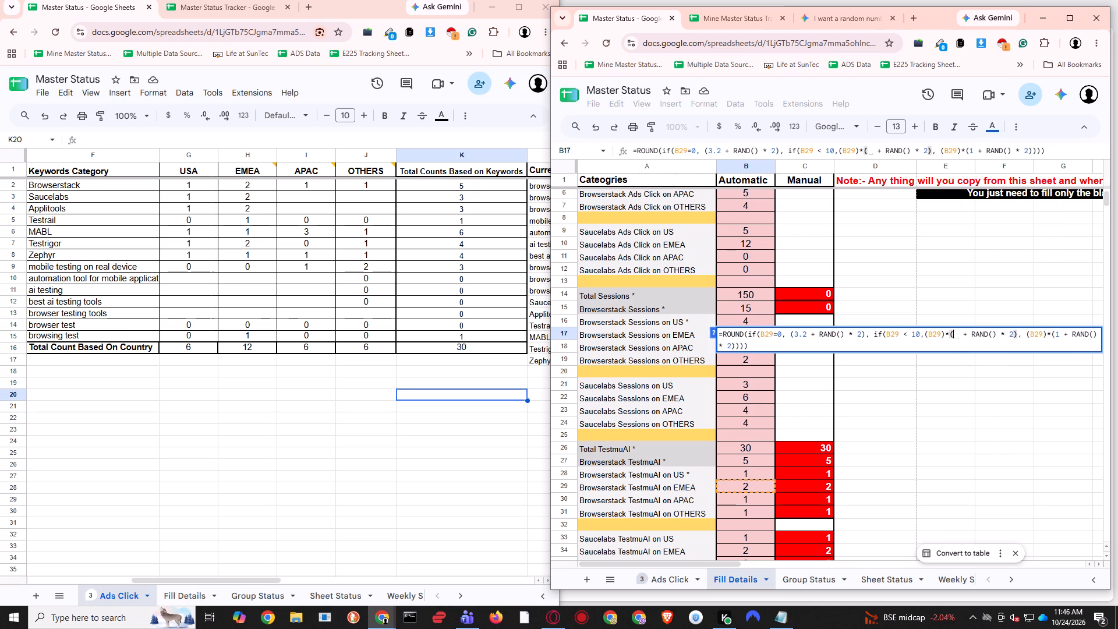
pyautogui.write('1.9')
pyautogui.press('Return')
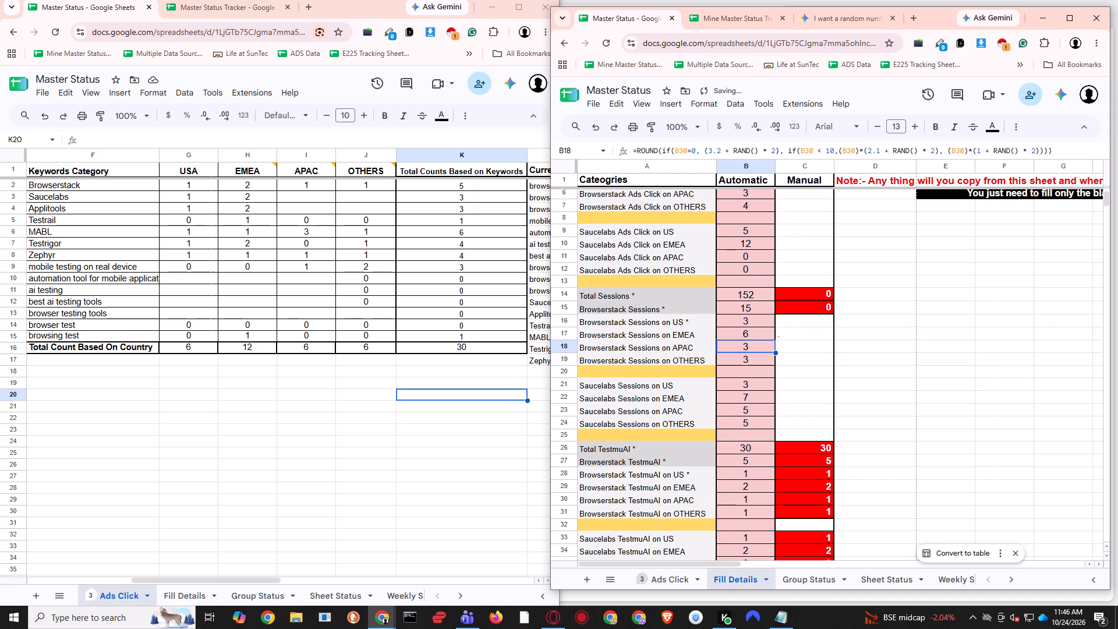
# Open the Browserstack Sessions on US formula in B16 for editing.
pyautogui.press('Up')
pyautogui.press('Up')
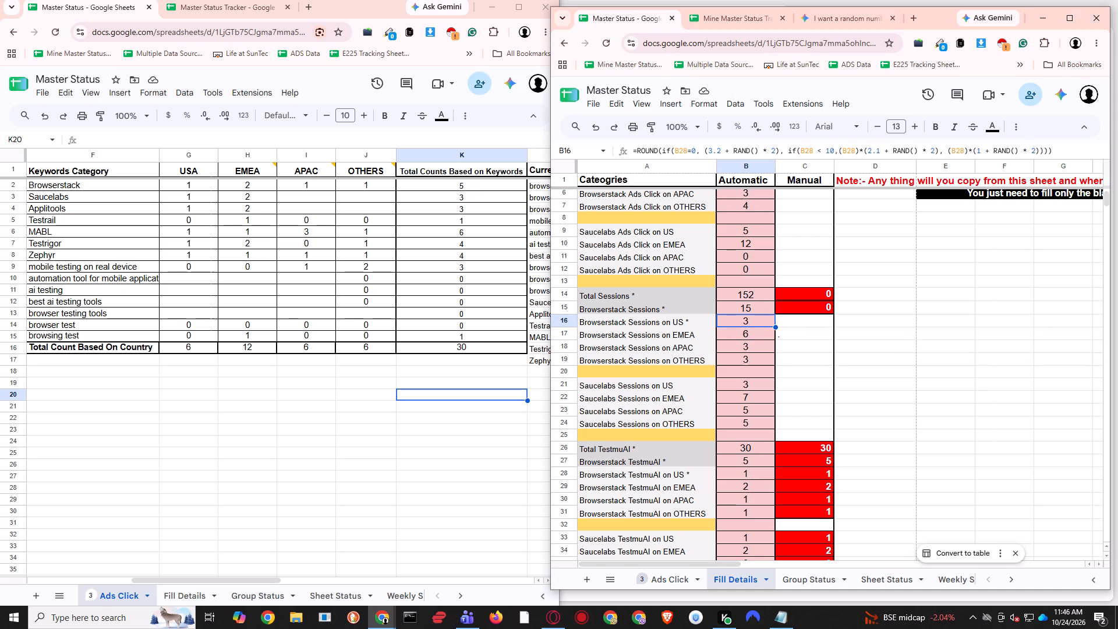
pyautogui.press('Return')
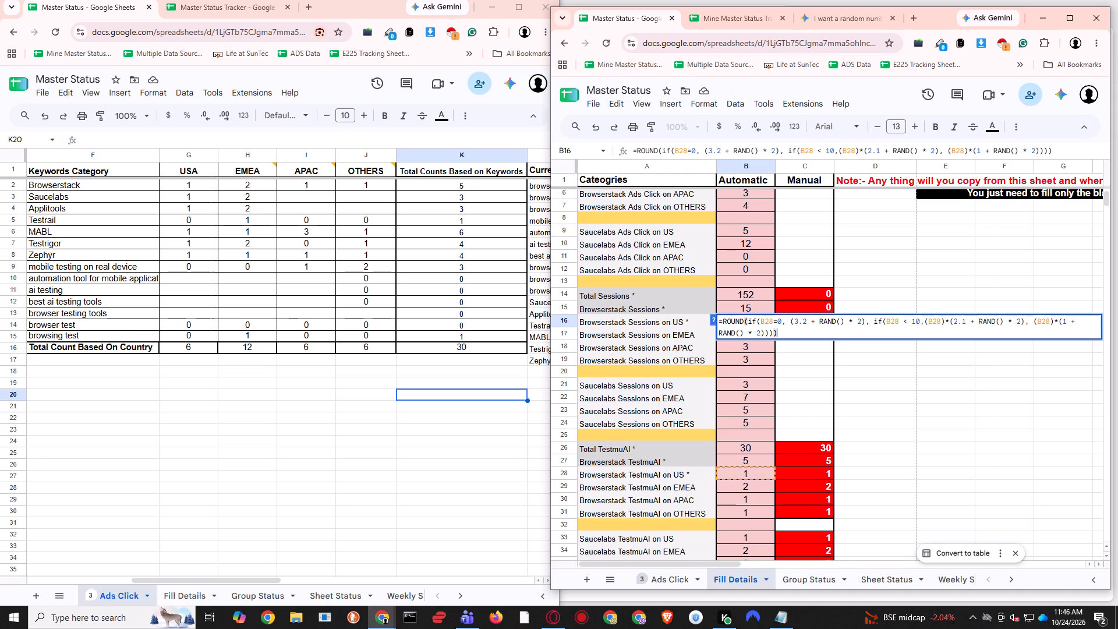
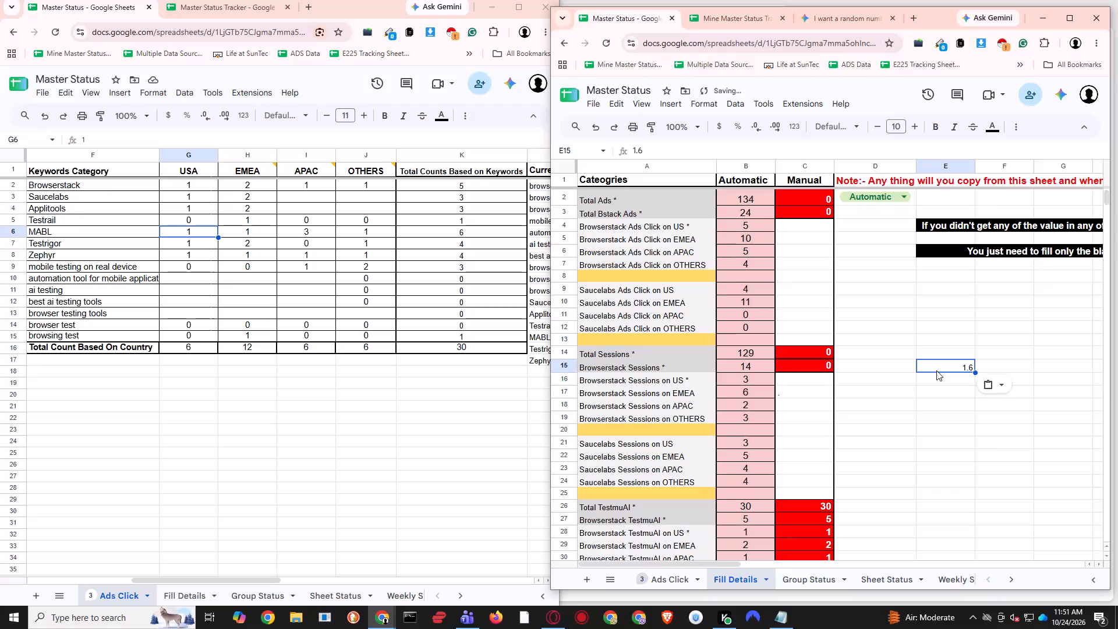
# Clear the pasted 1.6 from cell E15 and save the sheet.
pyautogui.hotkey('ctrl', 'v')
pyautogui.hotkey('ctrl', 'v')
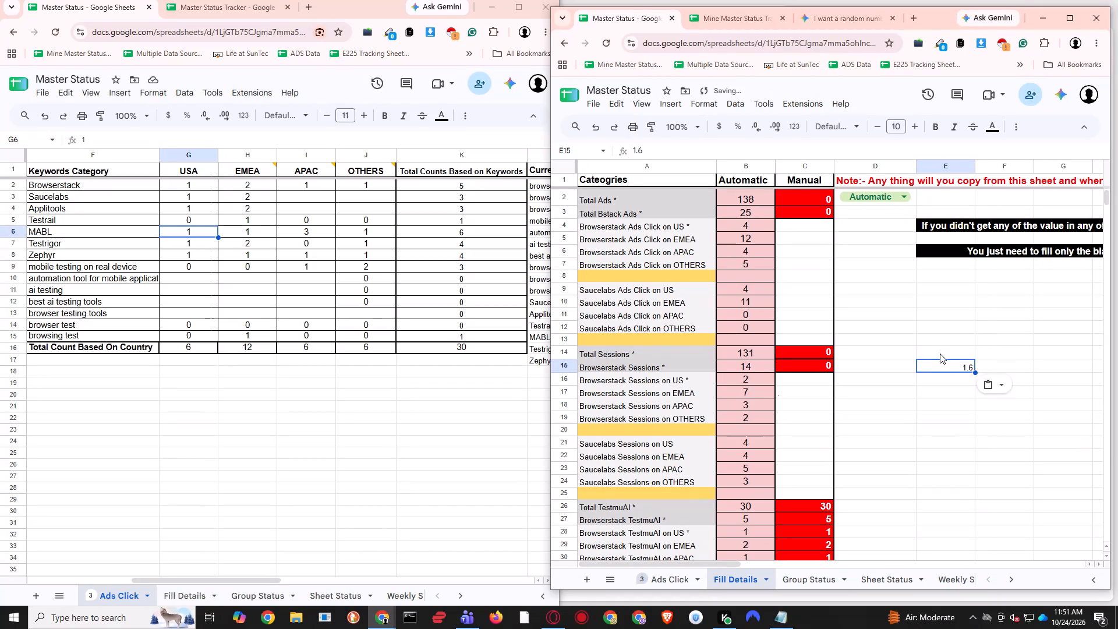
pyautogui.moveTo(940, 353); pyautogui.dragTo(944, 375)
pyautogui.press('Delete')
pyautogui.click(965, 333)
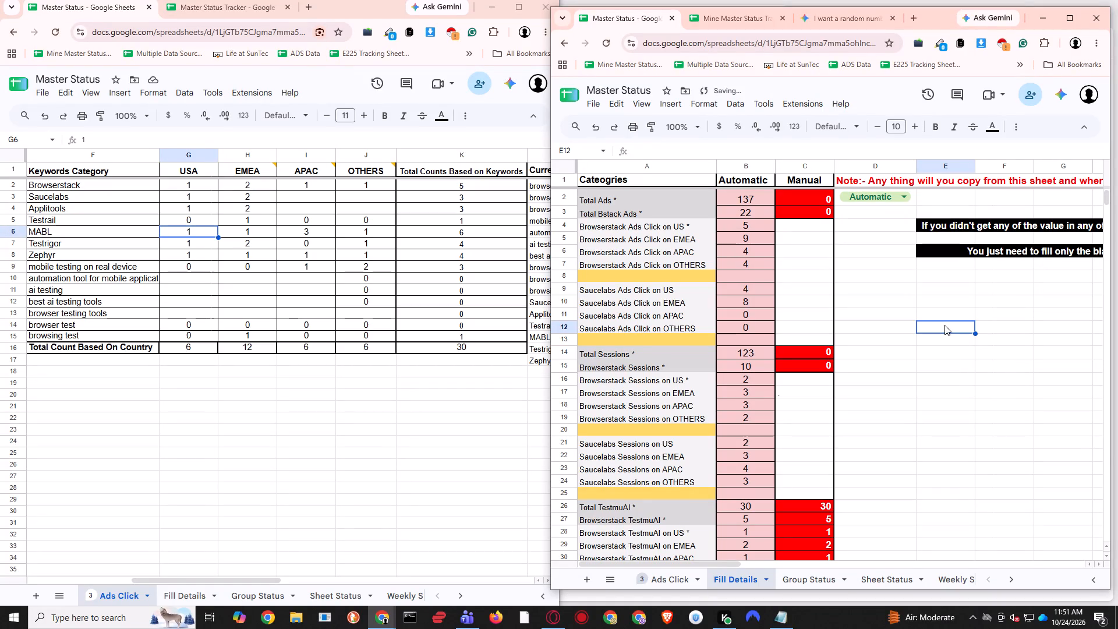
pyautogui.hotkey('ctrl', 's')
pyautogui.click(916, 312)
pyautogui.click(914, 334)
pyautogui.hotkey('ctrl', 's')
pyautogui.click(920, 351)
pyautogui.scroll(6, 918, 356)
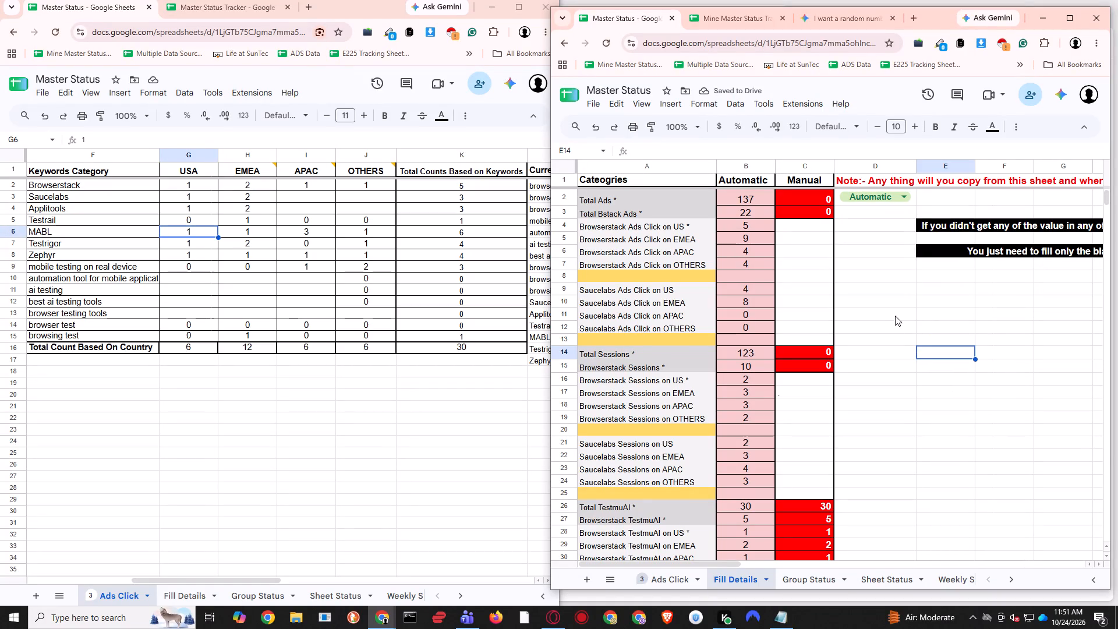
pyautogui.click(895, 316)
pyautogui.hotkey('ctrl', 's')
# Look through the Fill Details sheet down to the Live Browser rows for leftover content.
pyautogui.click(930, 311)
pyautogui.scroll(-10, 928, 327)
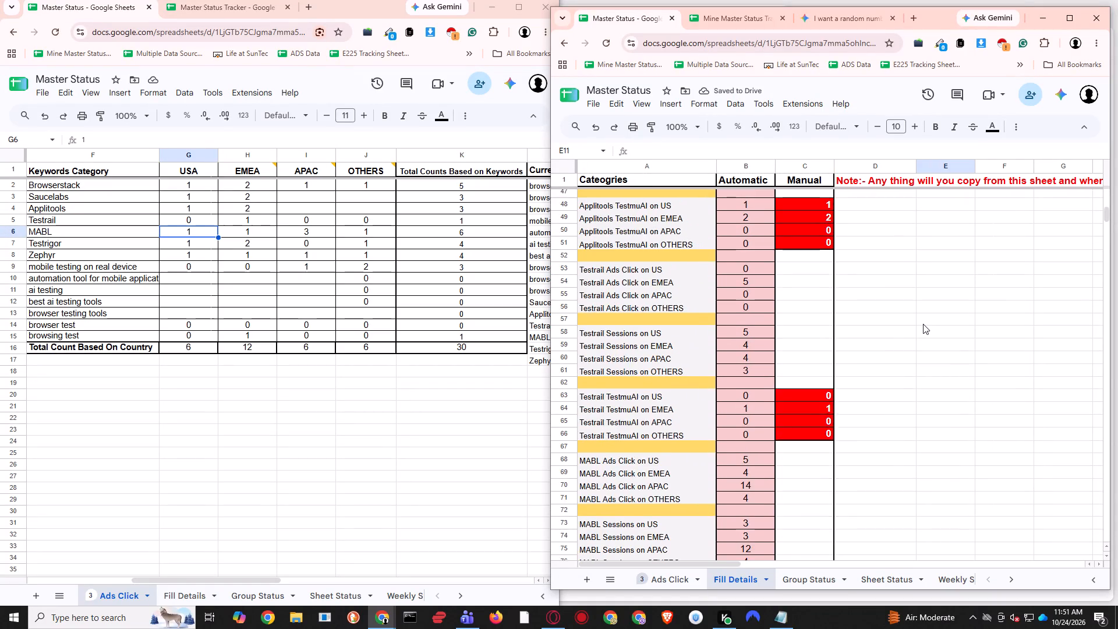
pyautogui.scroll(1, 923, 324)
pyautogui.scroll(-17, 923, 324)
pyautogui.scroll(5, 923, 326)
pyautogui.scroll(-4, 923, 326)
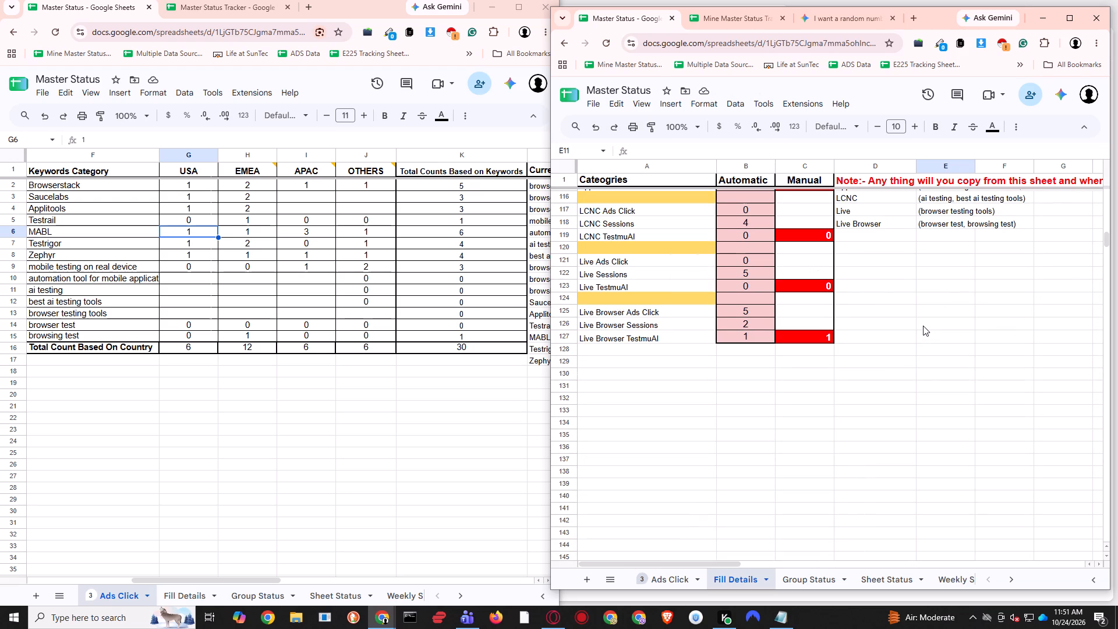
pyautogui.click(923, 326)
pyautogui.hotkey('ctrl', 's')
pyautogui.click(936, 318)
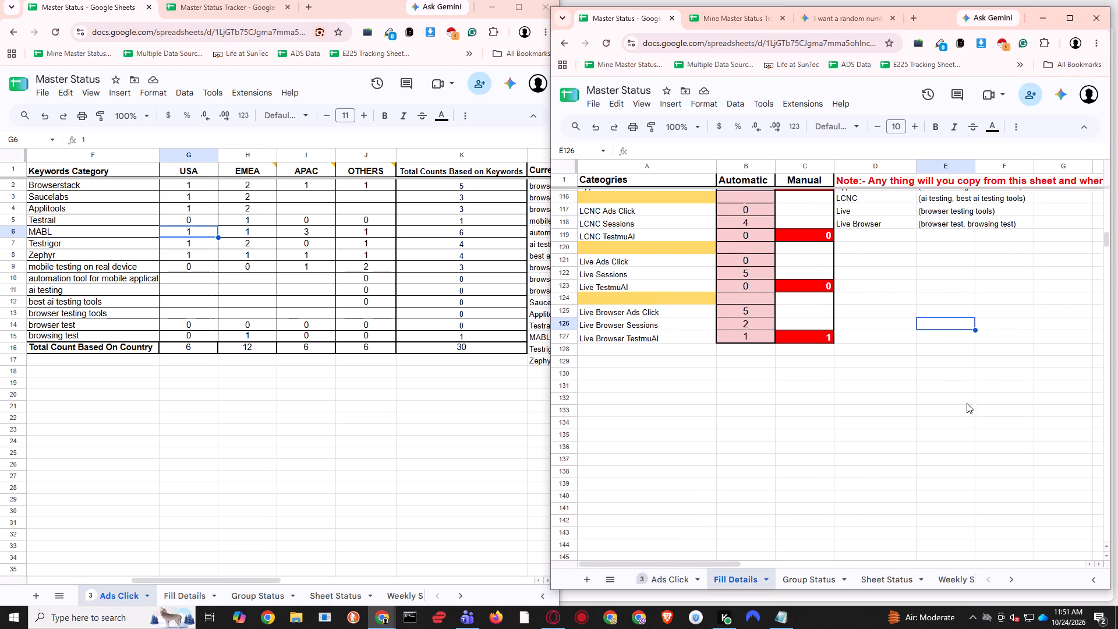
# Delete the keyword list from Browserstack to Zephyr beside the Testrigor rows by clearing cells G87:I99.
pyautogui.click(984, 334)
pyautogui.scroll(7, 991, 345)
pyautogui.click(999, 325)
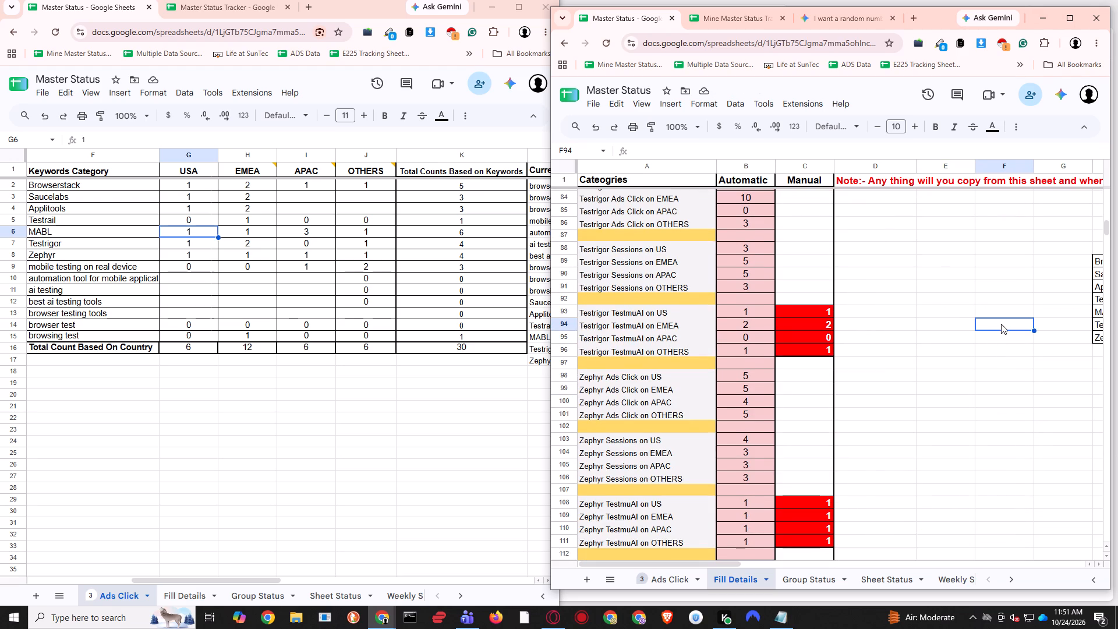
pyautogui.press('Right')
pyautogui.press('Right')
pyautogui.press('Right')
pyautogui.press('Right')
pyautogui.press('Right')
pyautogui.moveTo(860, 242); pyautogui.dragTo(957, 376)
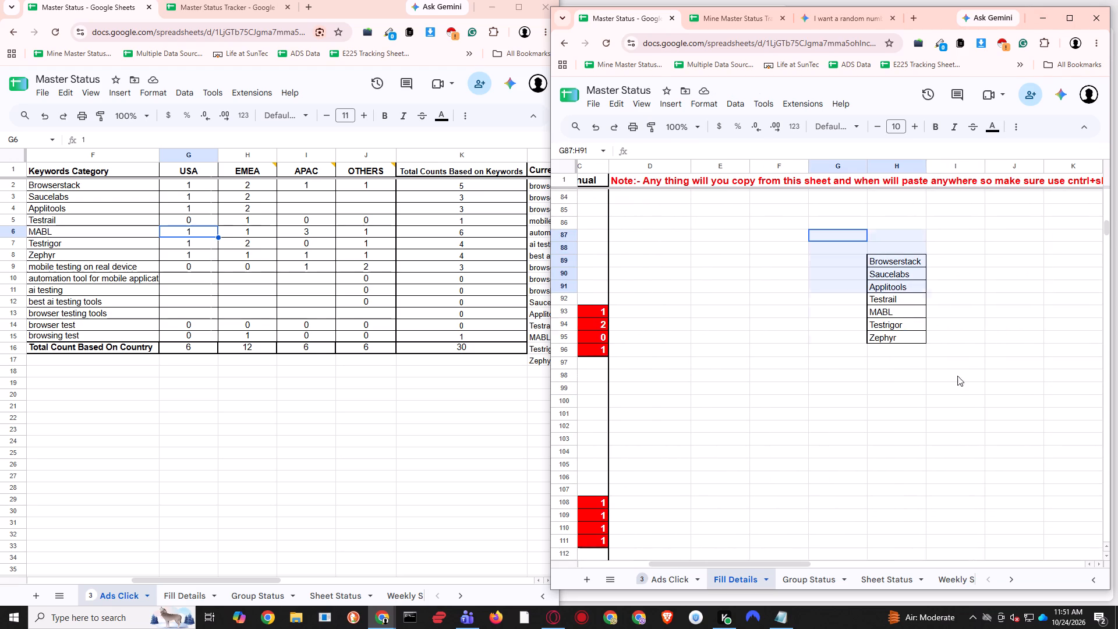
pyautogui.moveTo(957, 376); pyautogui.dragTo(966, 387)
pyautogui.press('Delete')
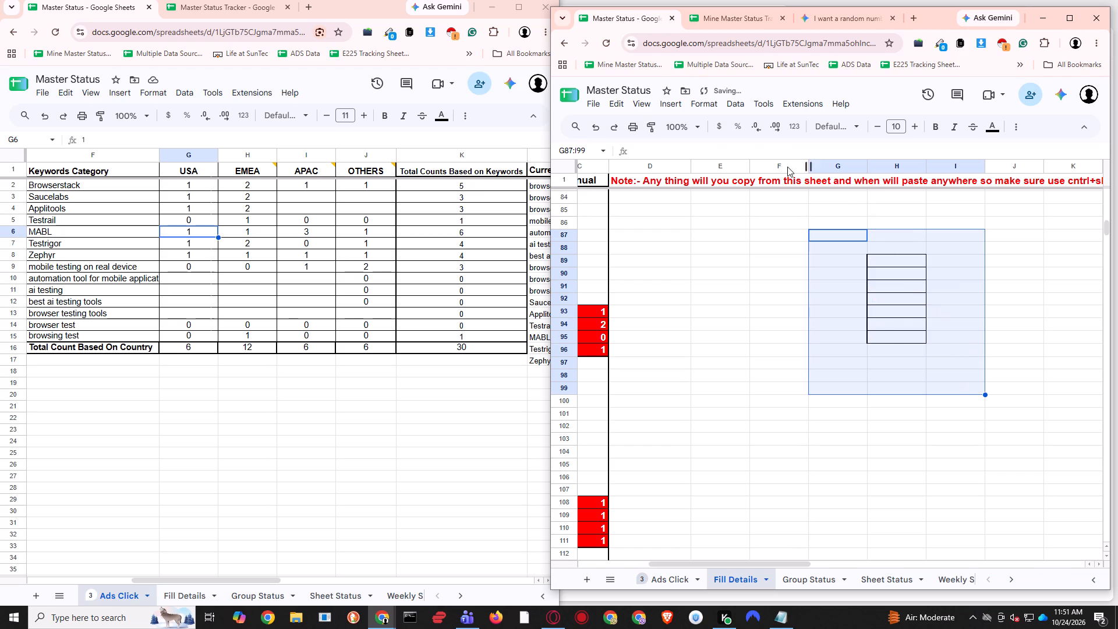
# Remove the cell borders from G87:I99 and save the sheet.
pyautogui.click(1014, 127)
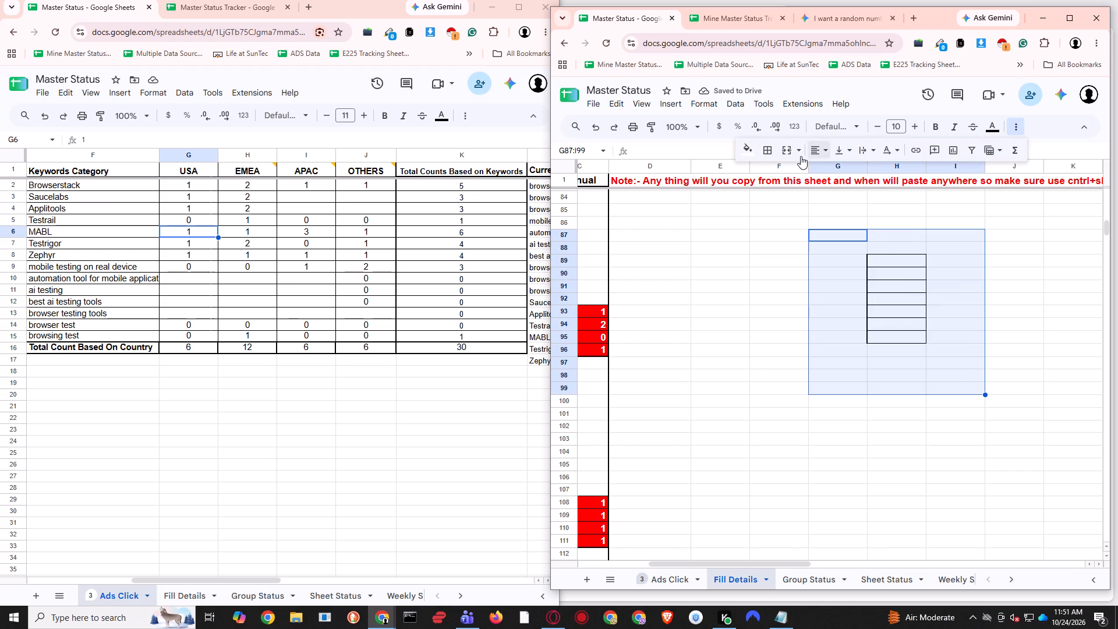
pyautogui.click(770, 149)
pyautogui.click(848, 196)
pyautogui.click(885, 340)
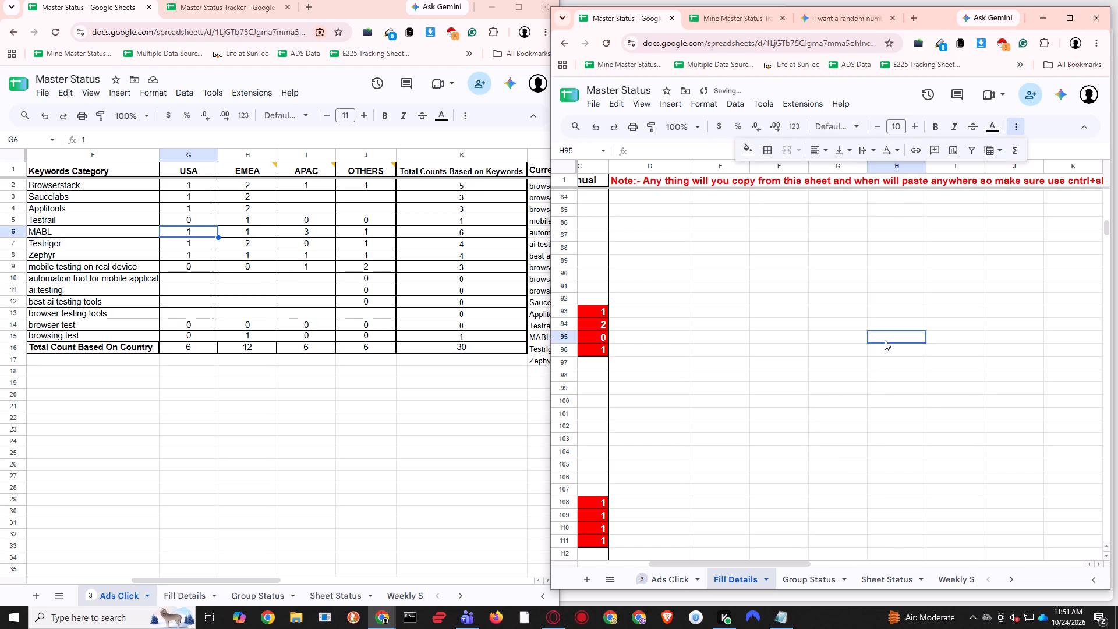
pyautogui.click(817, 303)
pyautogui.hotkey('ctrl', 's')
pyautogui.hotkey('ctrl', 's')
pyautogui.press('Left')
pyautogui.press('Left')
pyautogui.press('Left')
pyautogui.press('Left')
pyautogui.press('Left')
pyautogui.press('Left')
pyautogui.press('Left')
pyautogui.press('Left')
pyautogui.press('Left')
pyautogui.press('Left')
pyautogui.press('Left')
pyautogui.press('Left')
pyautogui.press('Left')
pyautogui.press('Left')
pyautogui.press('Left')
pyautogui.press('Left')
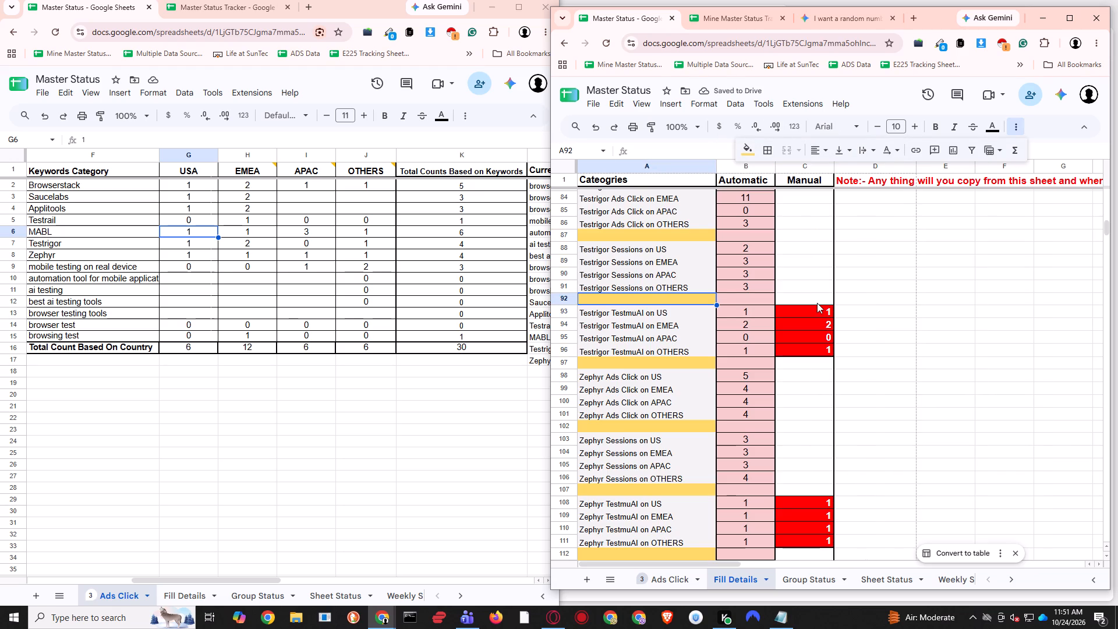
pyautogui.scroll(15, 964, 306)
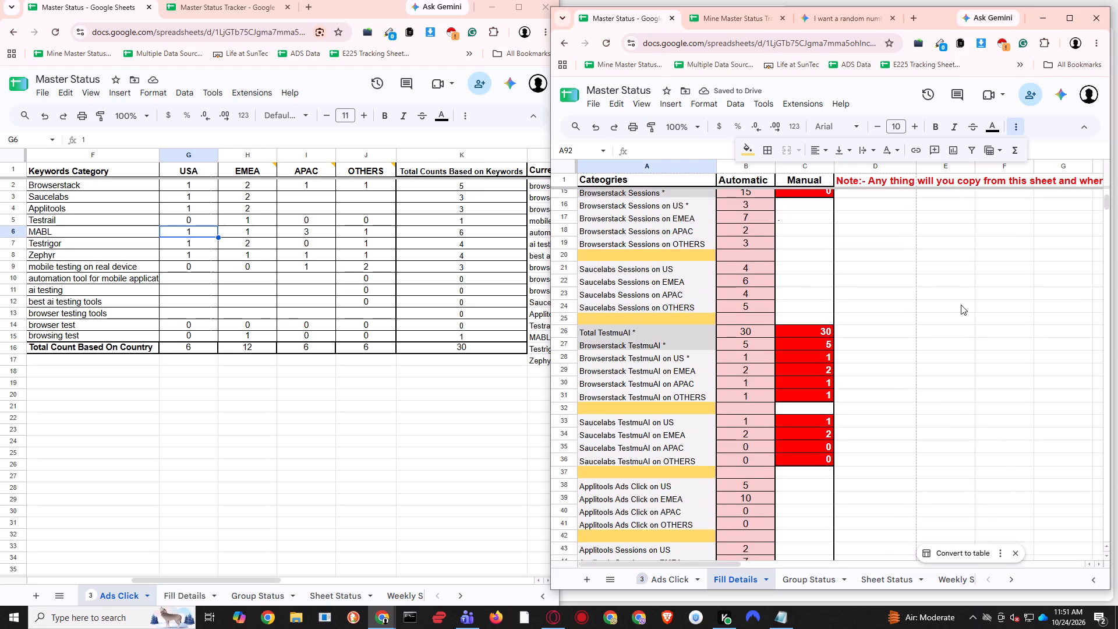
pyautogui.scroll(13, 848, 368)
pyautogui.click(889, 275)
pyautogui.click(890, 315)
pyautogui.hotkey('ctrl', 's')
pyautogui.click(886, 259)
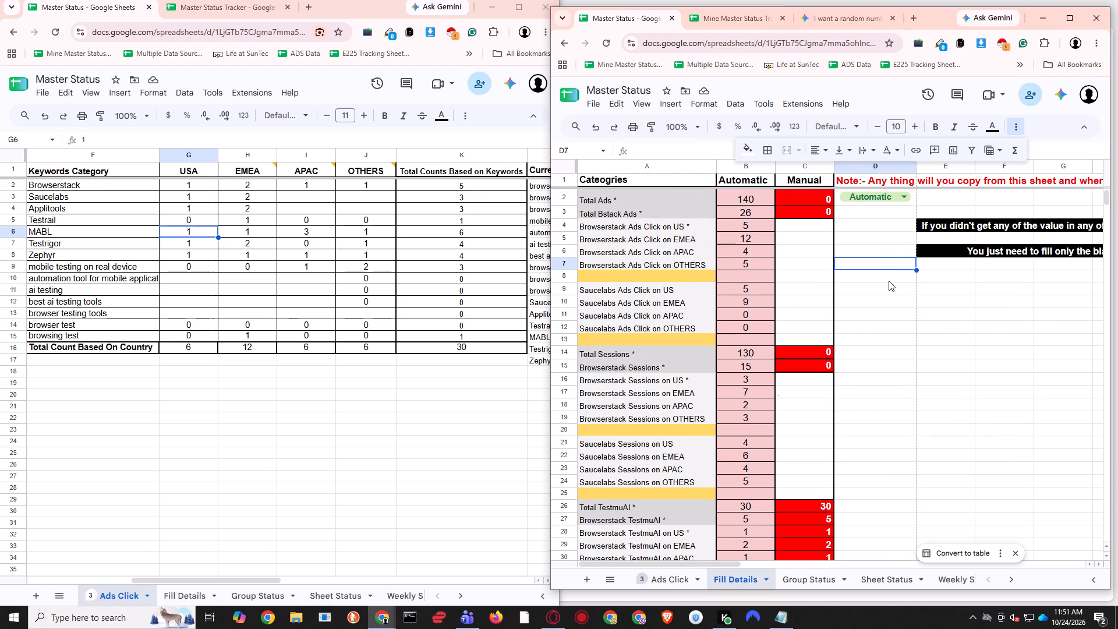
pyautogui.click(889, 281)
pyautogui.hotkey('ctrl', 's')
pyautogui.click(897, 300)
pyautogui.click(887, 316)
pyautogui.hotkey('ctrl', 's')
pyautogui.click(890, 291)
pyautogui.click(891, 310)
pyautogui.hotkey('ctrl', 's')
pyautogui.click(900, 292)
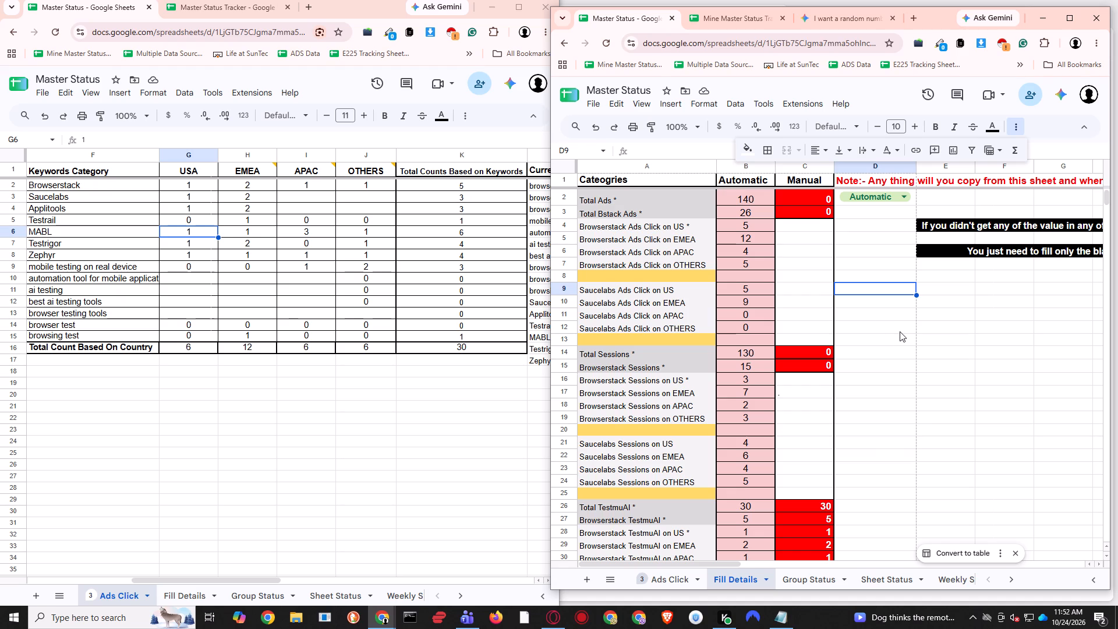
# On the Group Status sheet, delete the categories and counts in A2:B74.
pyautogui.click(813, 584)
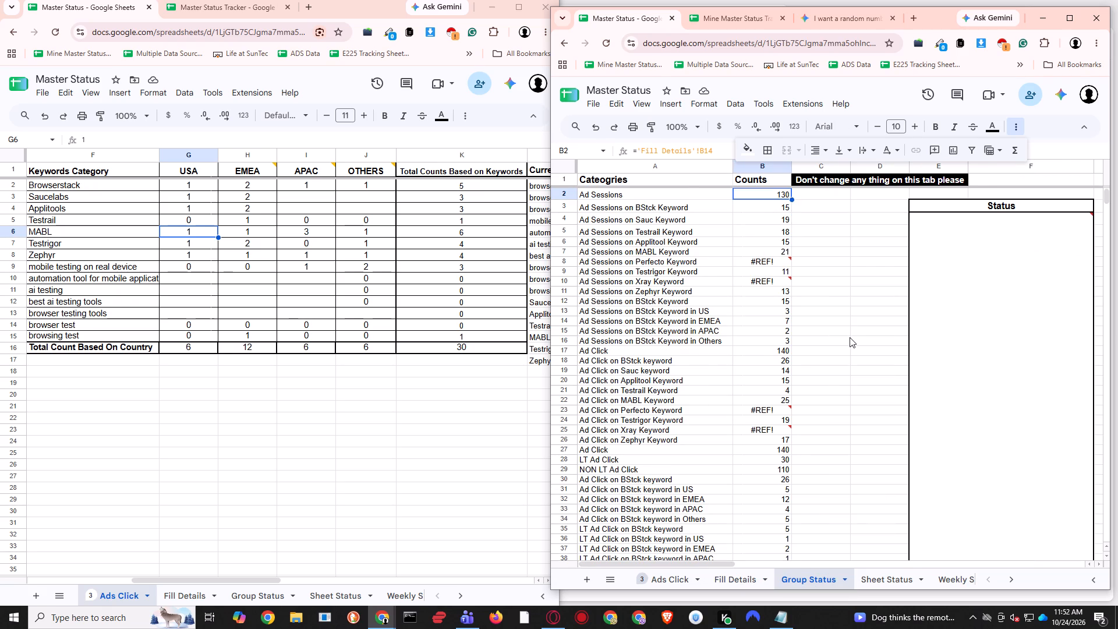
pyautogui.scroll(-1, 851, 337)
pyautogui.scroll(2, 856, 340)
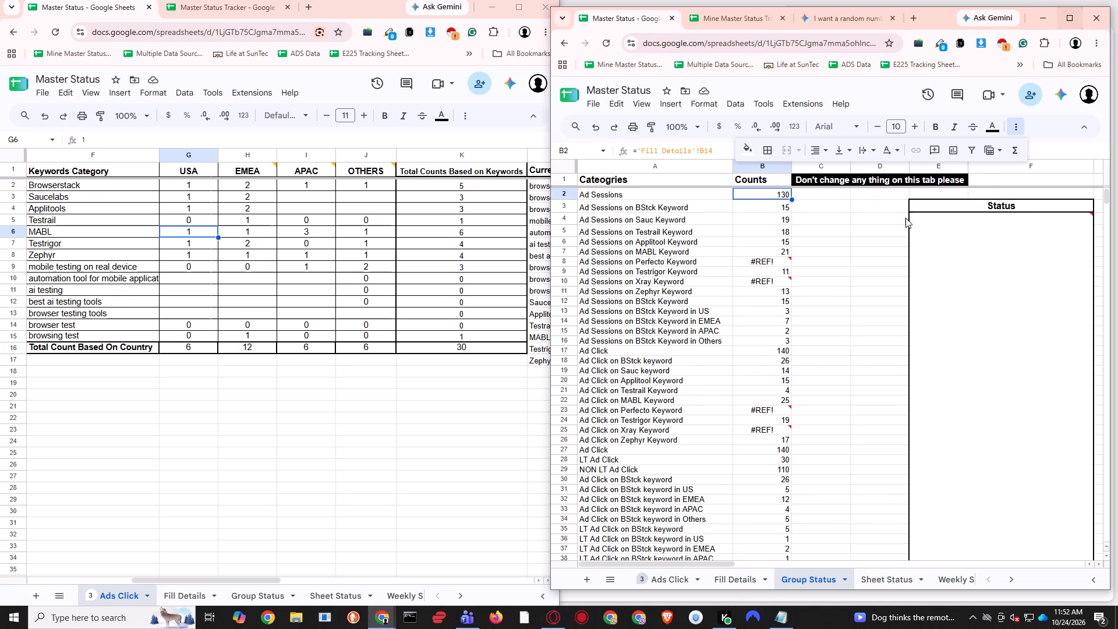
pyautogui.scroll(6, 872, 259)
pyautogui.moveTo(703, 197); pyautogui.dragTo(789, 292)
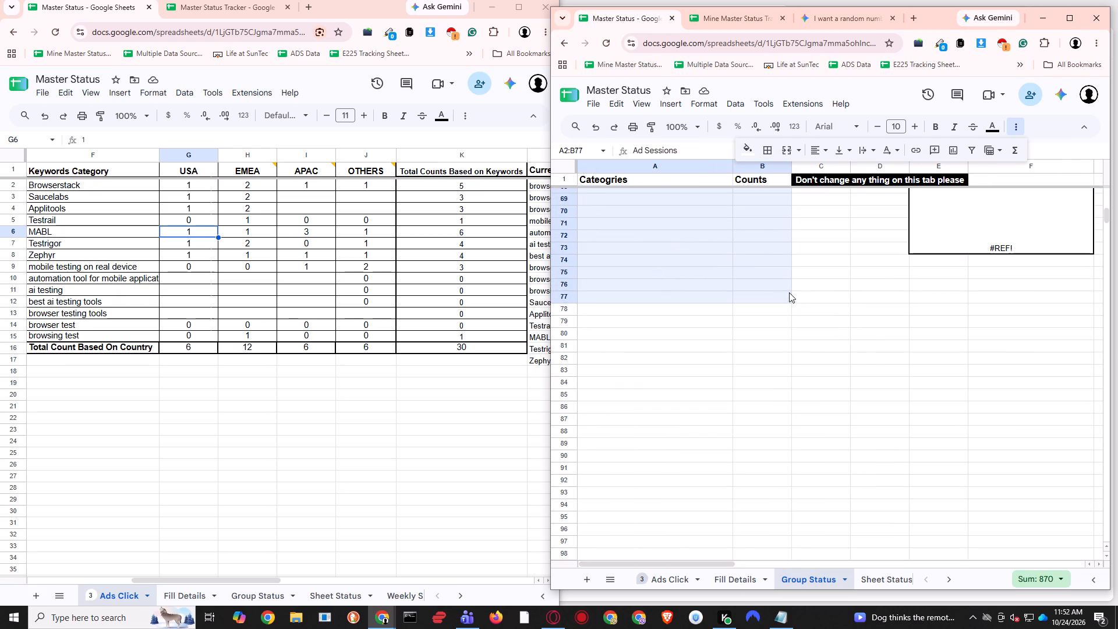
pyautogui.moveTo(789, 292); pyautogui.dragTo(789, 262)
pyautogui.scroll(4, 790, 288)
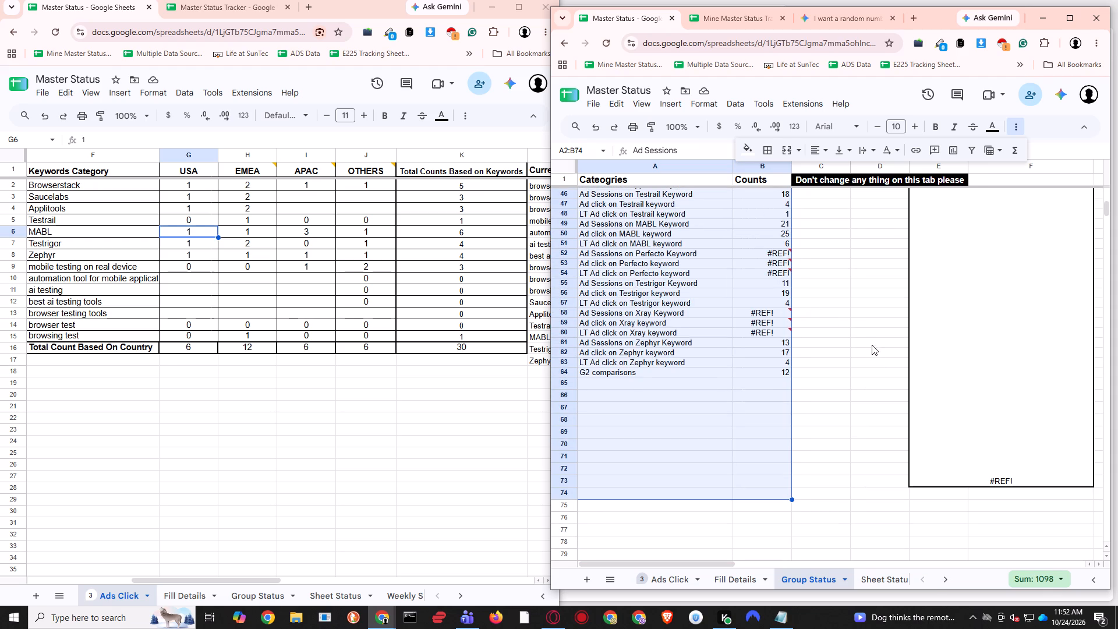
pyautogui.press('Delete')
pyautogui.scroll(19, 871, 338)
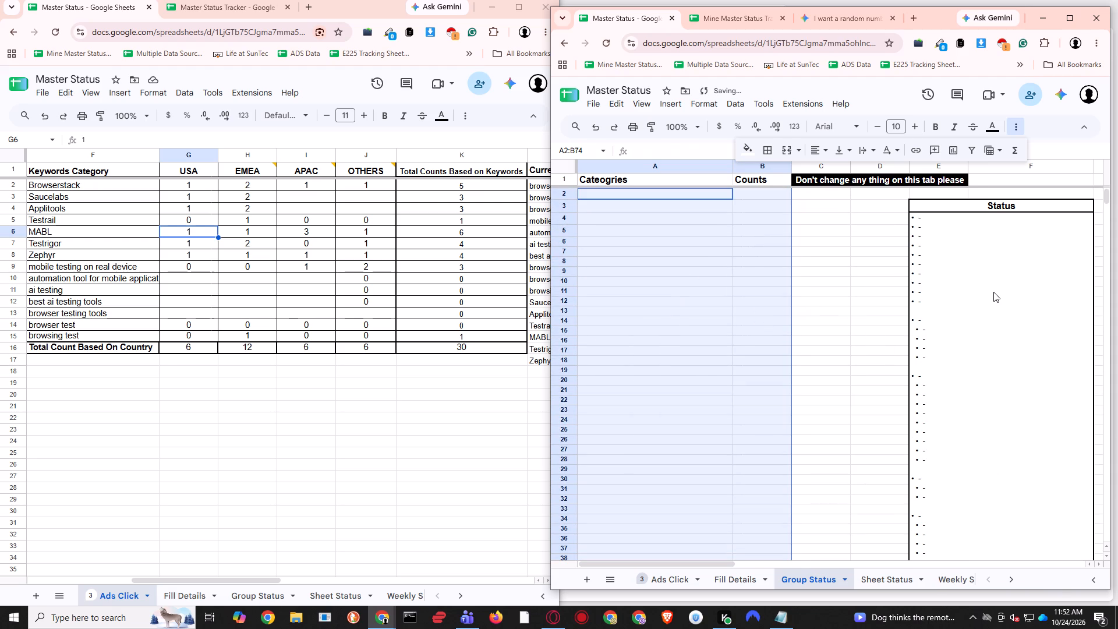
# Clear the merged cell E4:F73 under the Status heading and save the sheet.
pyautogui.click(993, 291)
pyautogui.press('Delete')
pyautogui.click(833, 267)
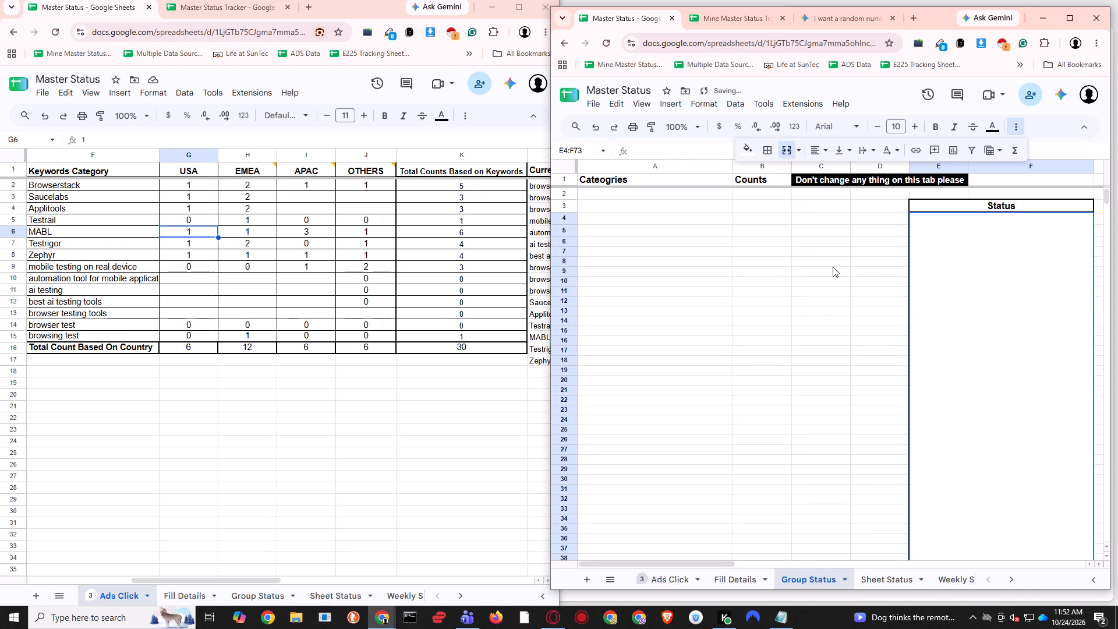
pyautogui.scroll(4, 900, 257)
pyautogui.click(833, 287)
pyautogui.hotkey('ctrl', 's')
pyautogui.click(721, 273)
pyautogui.click(758, 229)
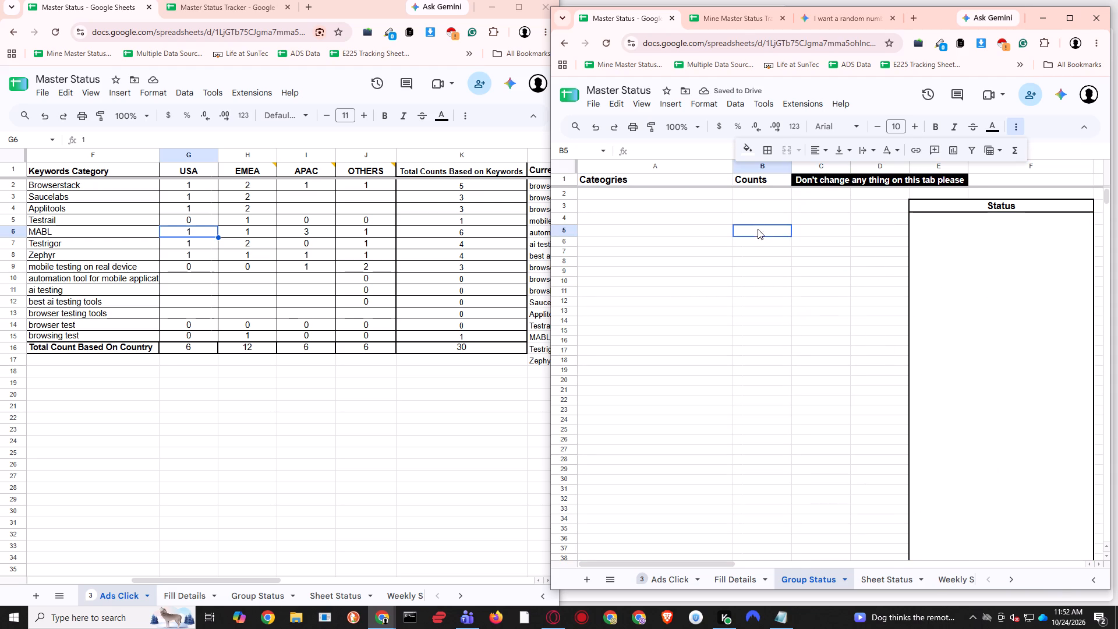
pyautogui.hotkey('ctrl', 's')
pyautogui.click(735, 14)
pyautogui.scroll(2, 897, 309)
pyautogui.moveTo(877, 195); pyautogui.dragTo(880, 628)
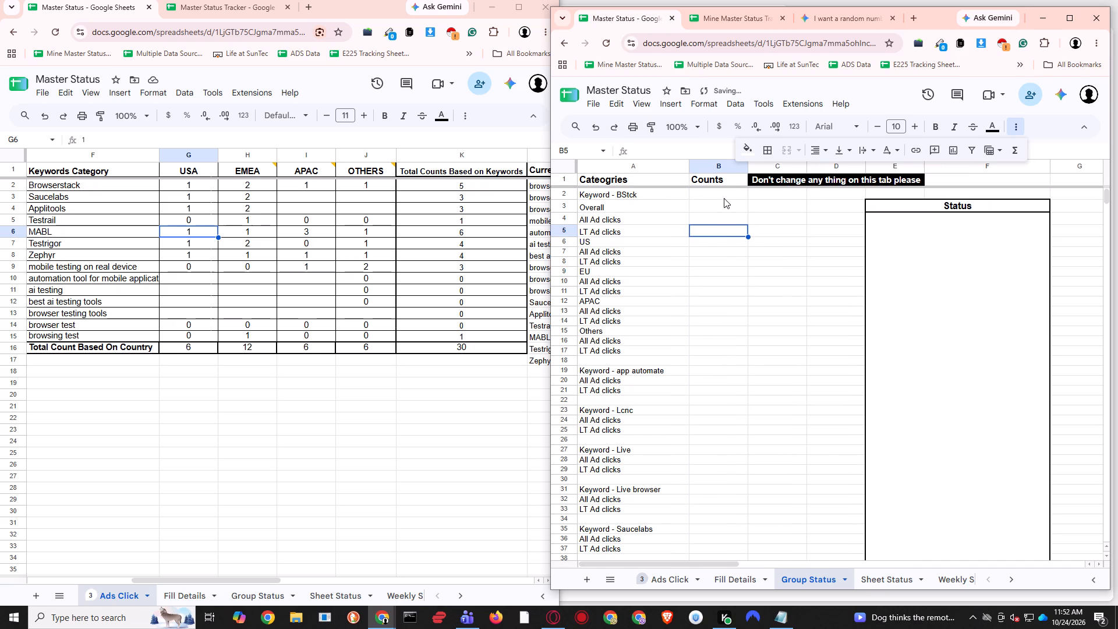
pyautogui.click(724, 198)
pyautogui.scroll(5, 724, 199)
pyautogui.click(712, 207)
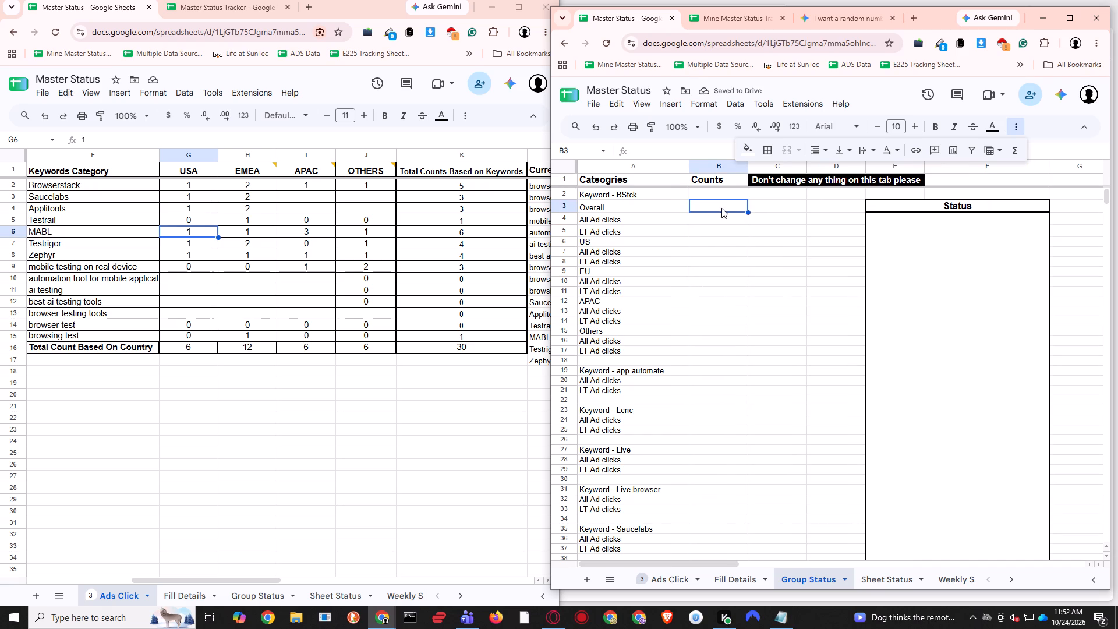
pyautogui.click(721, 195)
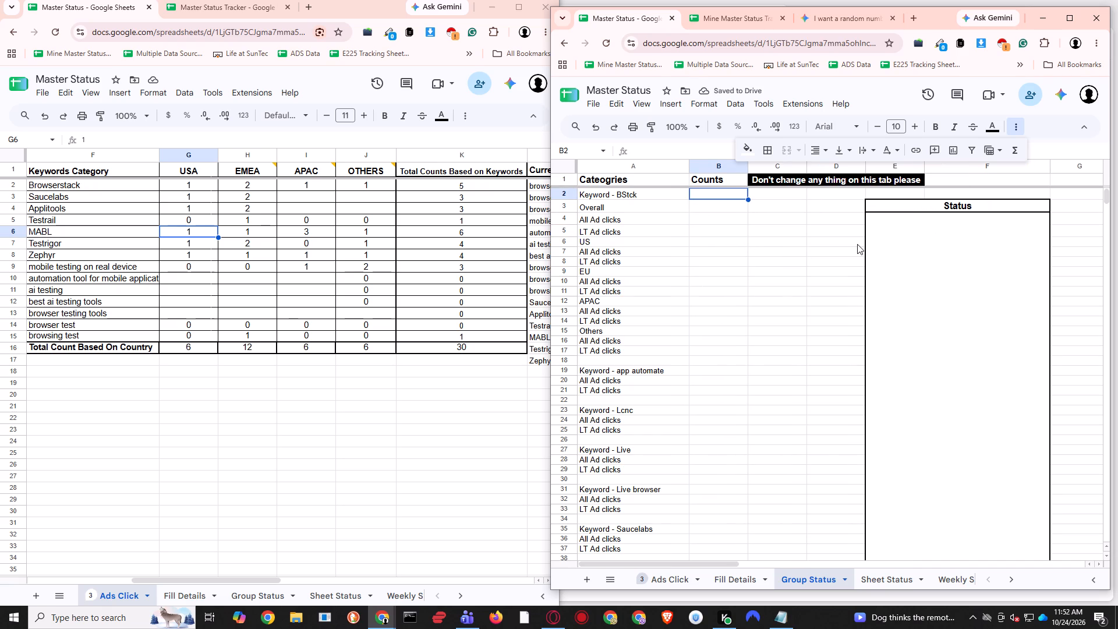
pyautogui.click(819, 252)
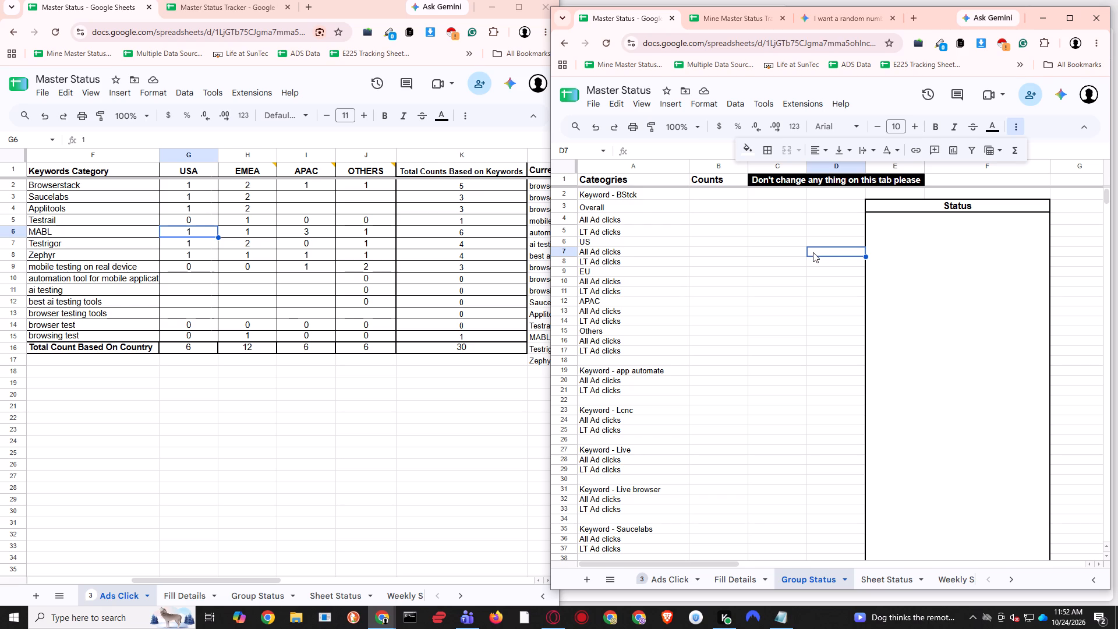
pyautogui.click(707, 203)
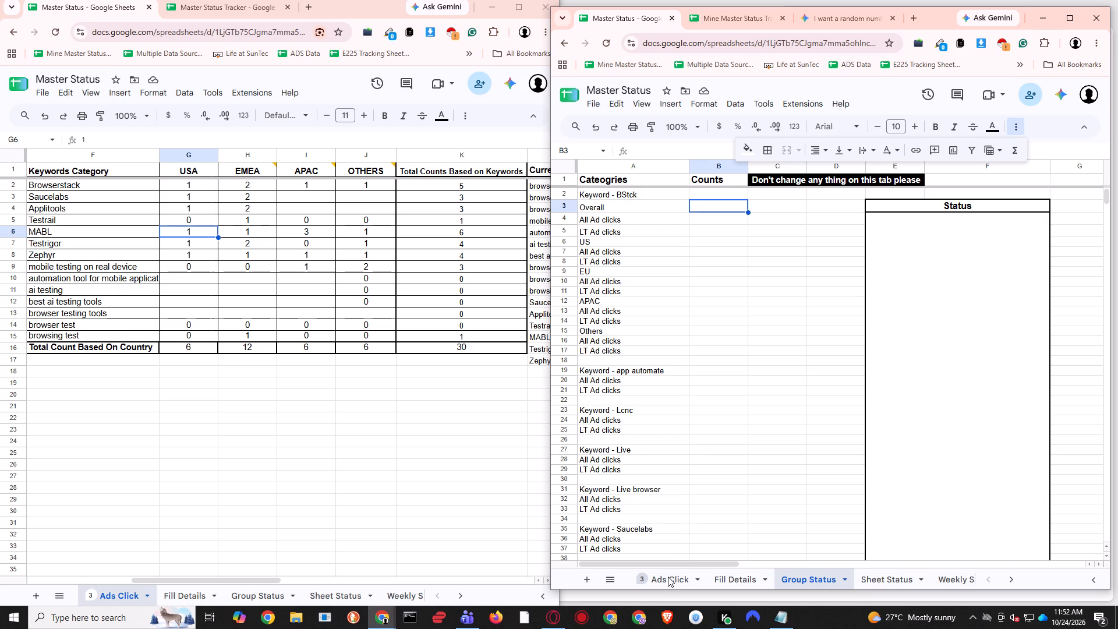
# Examine the Fill Details sheet and the count formulas in columns B and D of Mine Master Status Tracker's Sheet Status.
pyautogui.click(181, 590)
pyautogui.scroll(5, 304, 269)
pyautogui.click(323, 232)
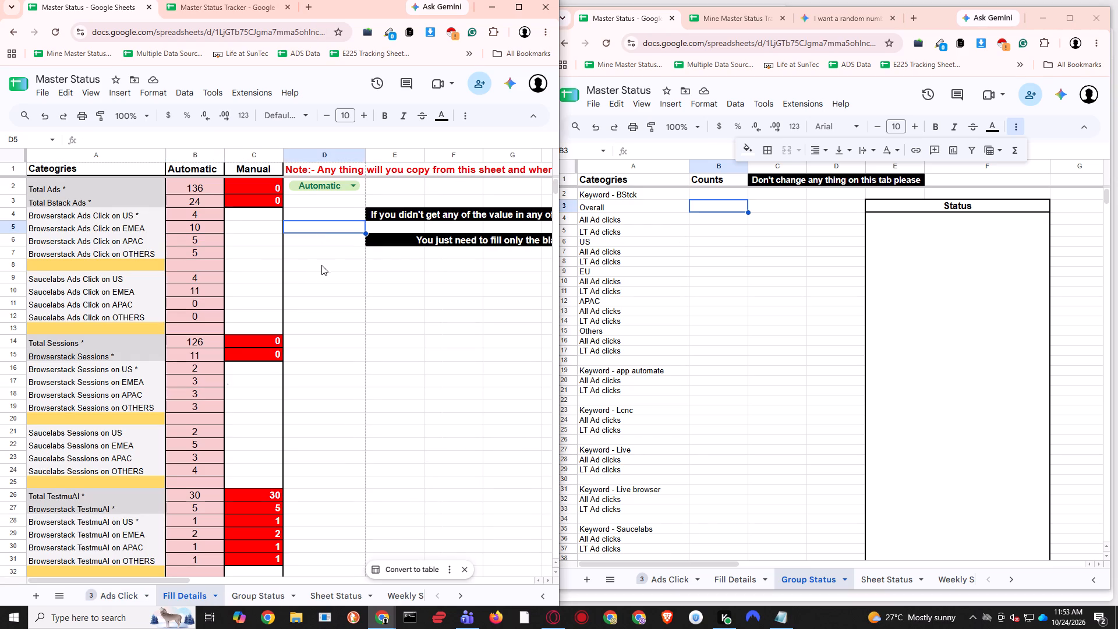
pyautogui.click(723, 193)
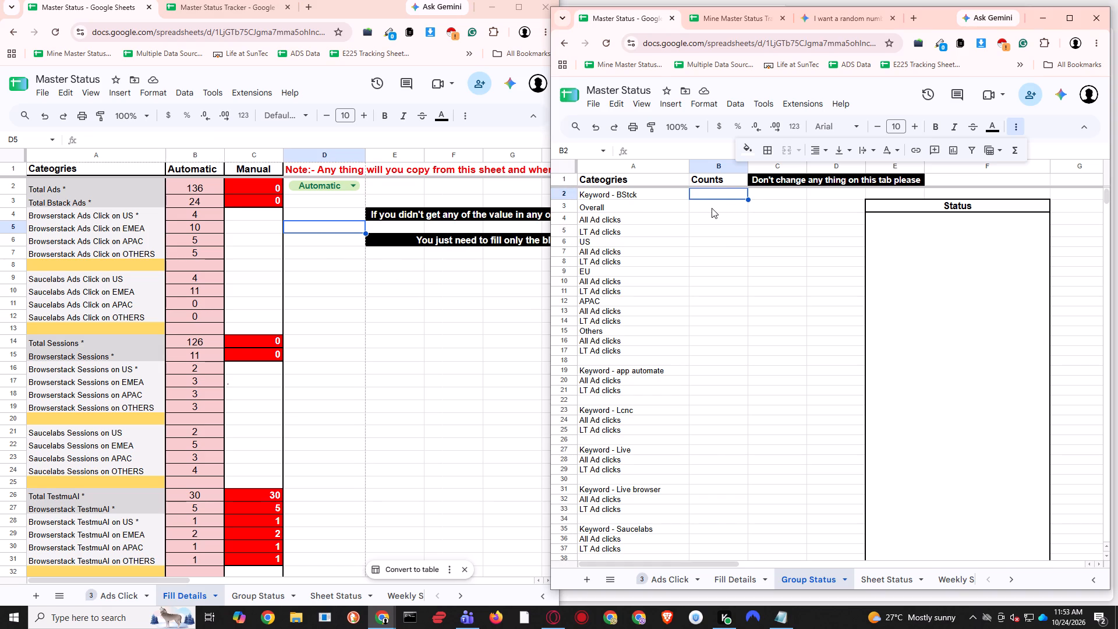
pyautogui.click(713, 210)
pyautogui.click(728, 24)
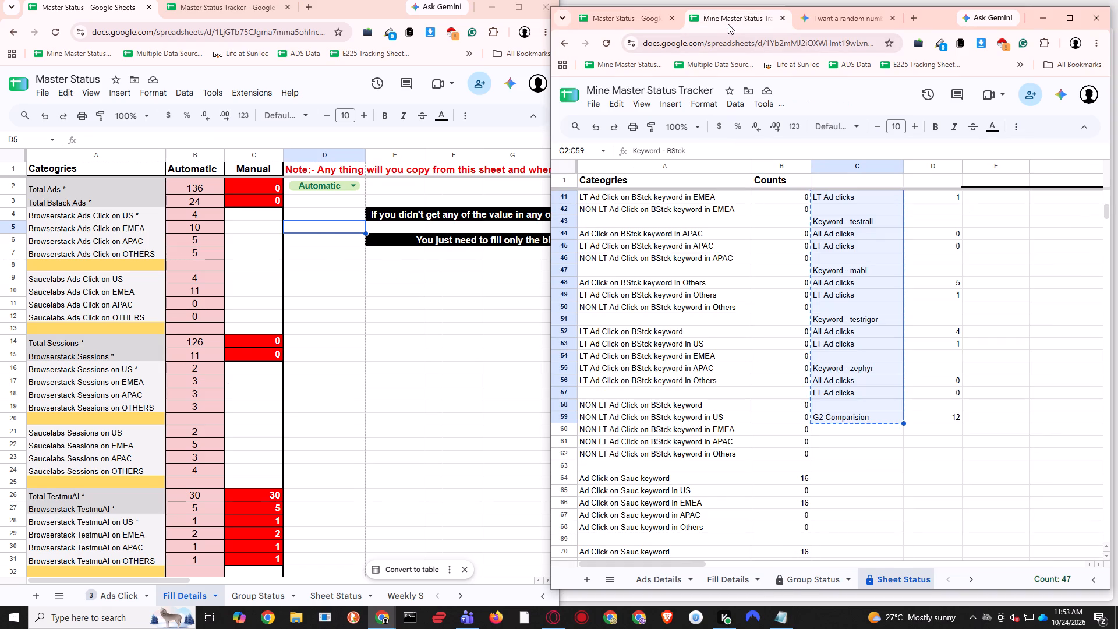
pyautogui.scroll(18, 942, 341)
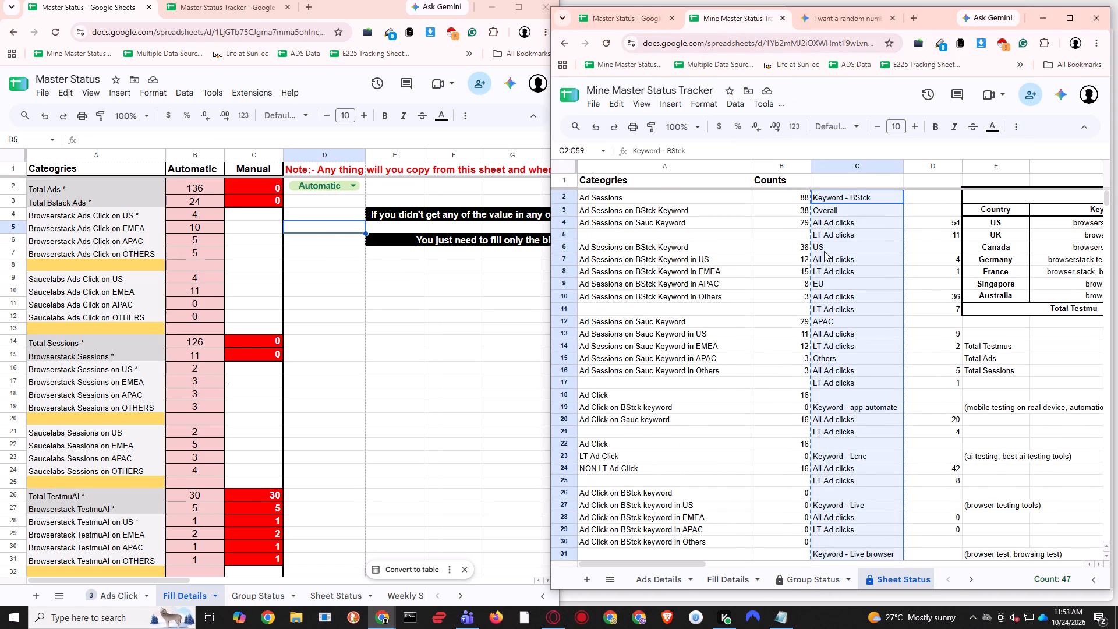
pyautogui.click(795, 197)
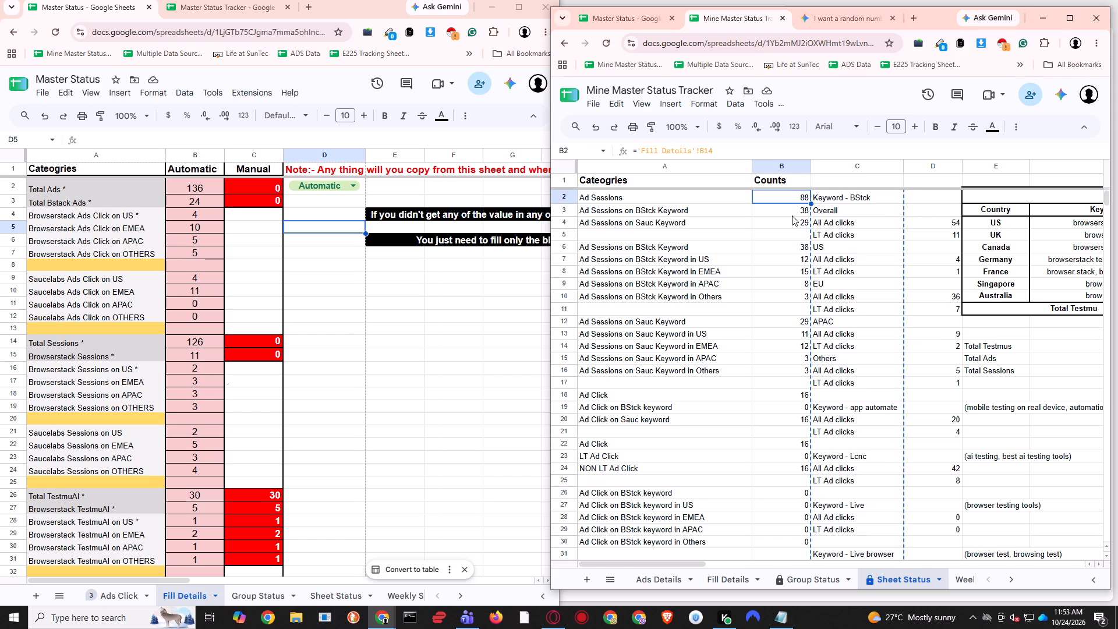
pyautogui.click(927, 227)
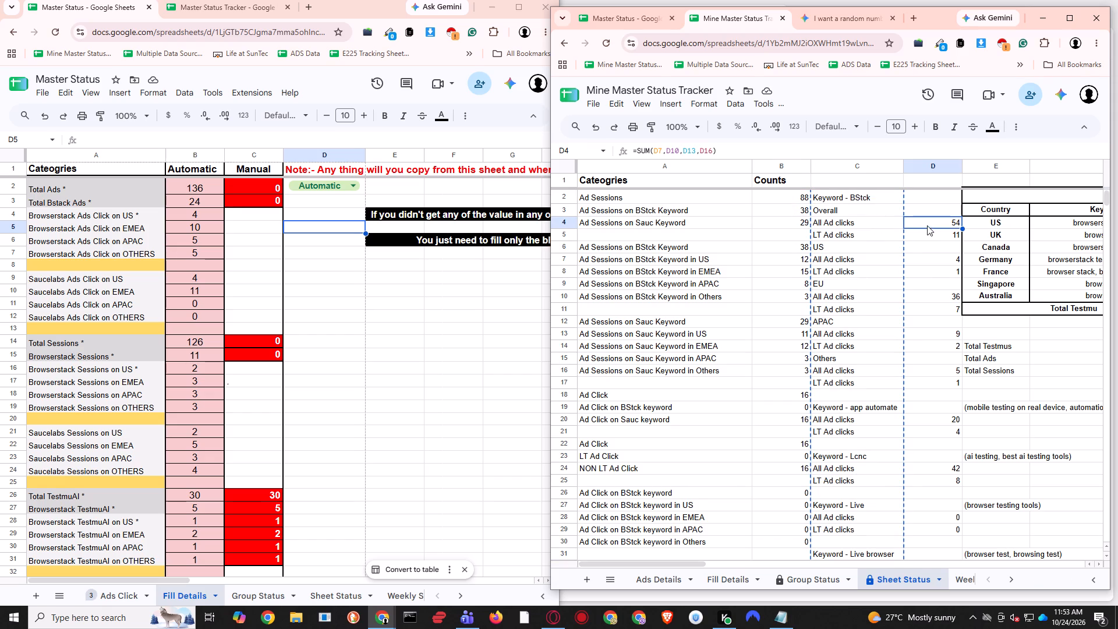
pyautogui.click(942, 211)
pyautogui.click(940, 196)
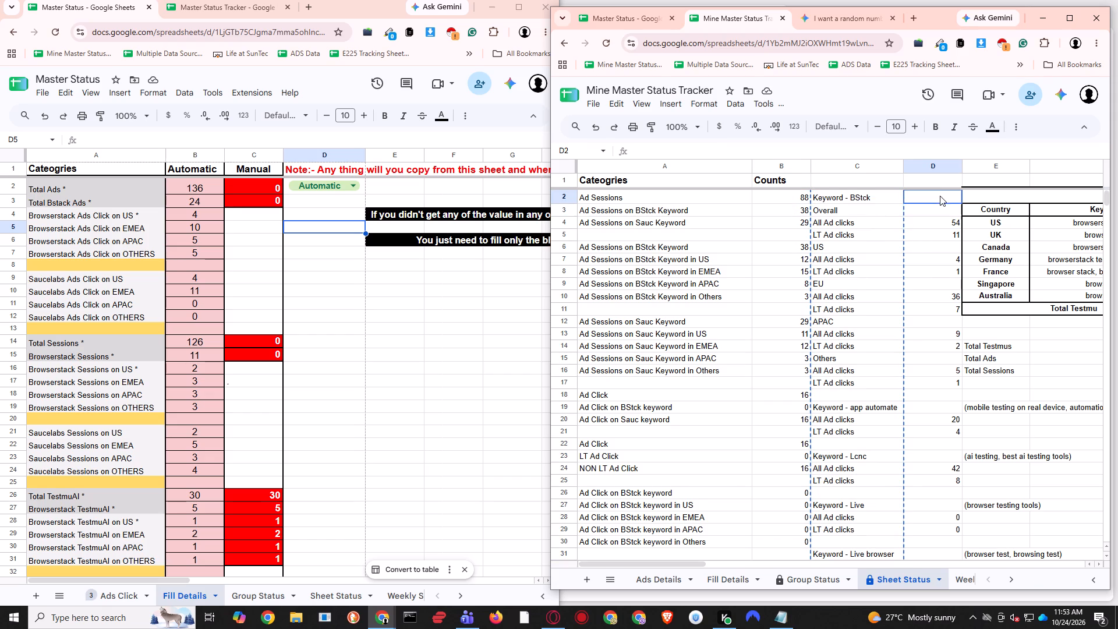
pyautogui.click(941, 223)
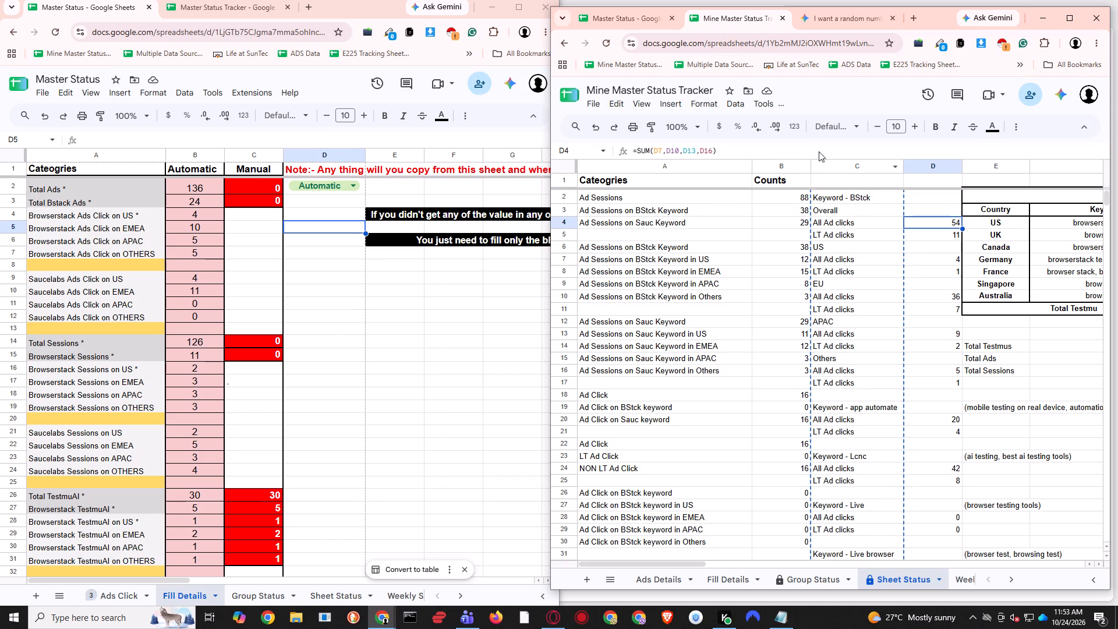
# On Master Status's Group Status sheet, enter ='Fill Details'!B3 in B4 as the overall All Ad clicks count for Keyword - BStck.
pyautogui.click(610, 18)
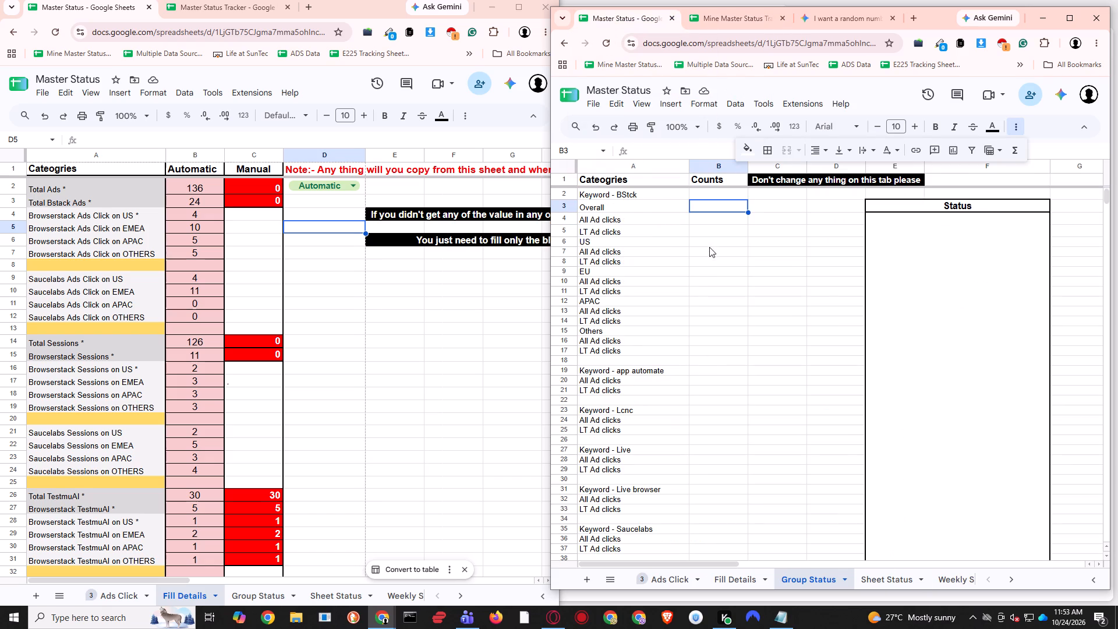
pyautogui.scroll(3, 709, 247)
pyautogui.click(706, 208)
pyautogui.click(726, 218)
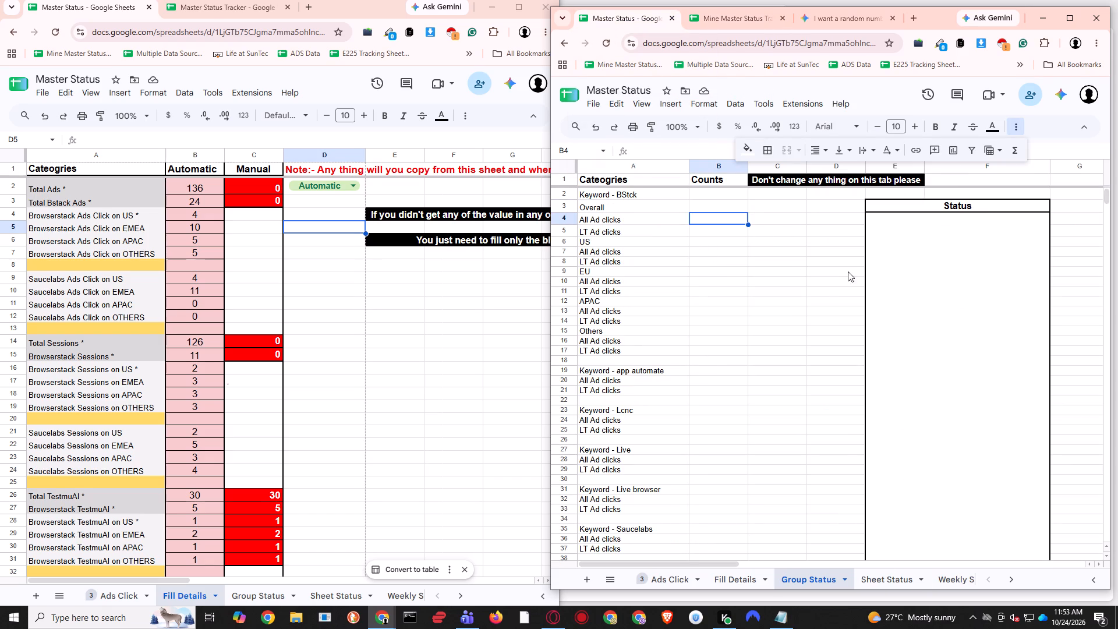
pyautogui.press('=')
pyautogui.press("'")
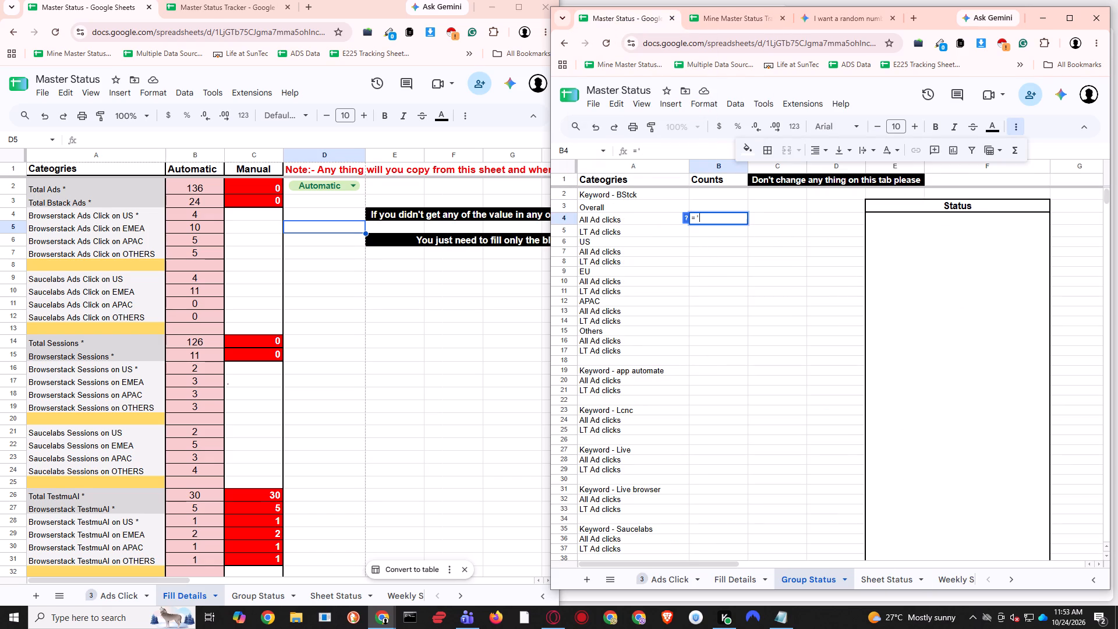
pyautogui.write('fill')
pyautogui.press('BackSpace')
pyautogui.press('BackSpace')
pyautogui.press('BackSpace')
pyautogui.hotkey('shift', 'f')
pyautogui.hotkey('shift', 'BackSpace')
pyautogui.press('BackSpace')
pyautogui.write("Fill Details'")
pyautogui.hotkey('shift', '!')
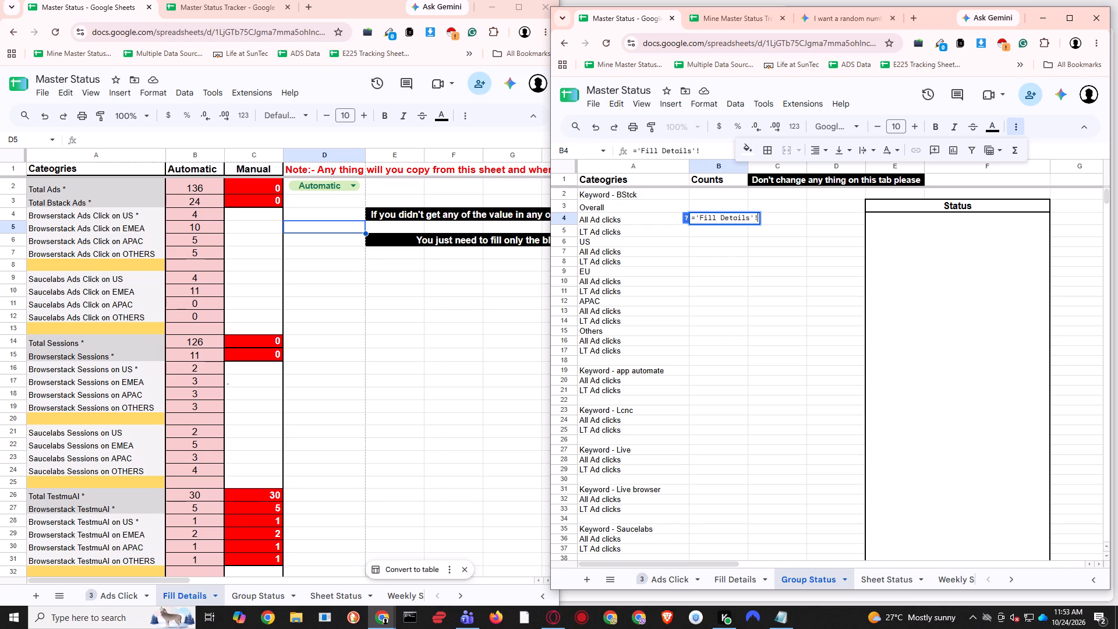
pyautogui.press('b')
pyautogui.press('3')
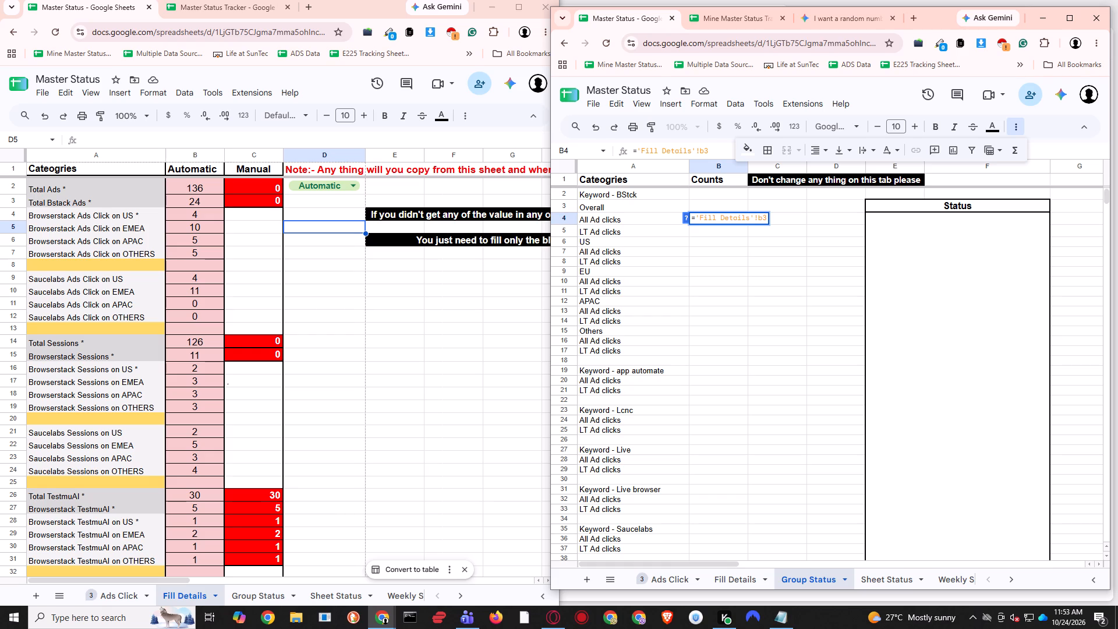
pyautogui.press('Return')
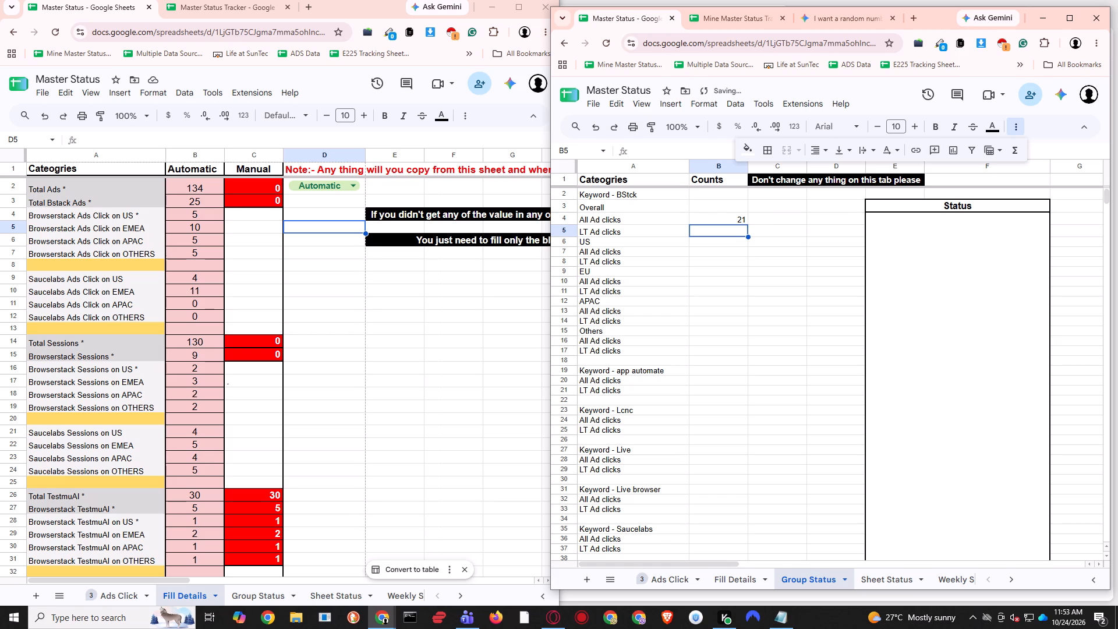
# Compare the overall All Ad clicks count in Group Status B4 with Total Bstack Ads in Fill Details B3 across both windows.
pyautogui.press('Left')
pyautogui.press('Left')
pyautogui.press('Left')
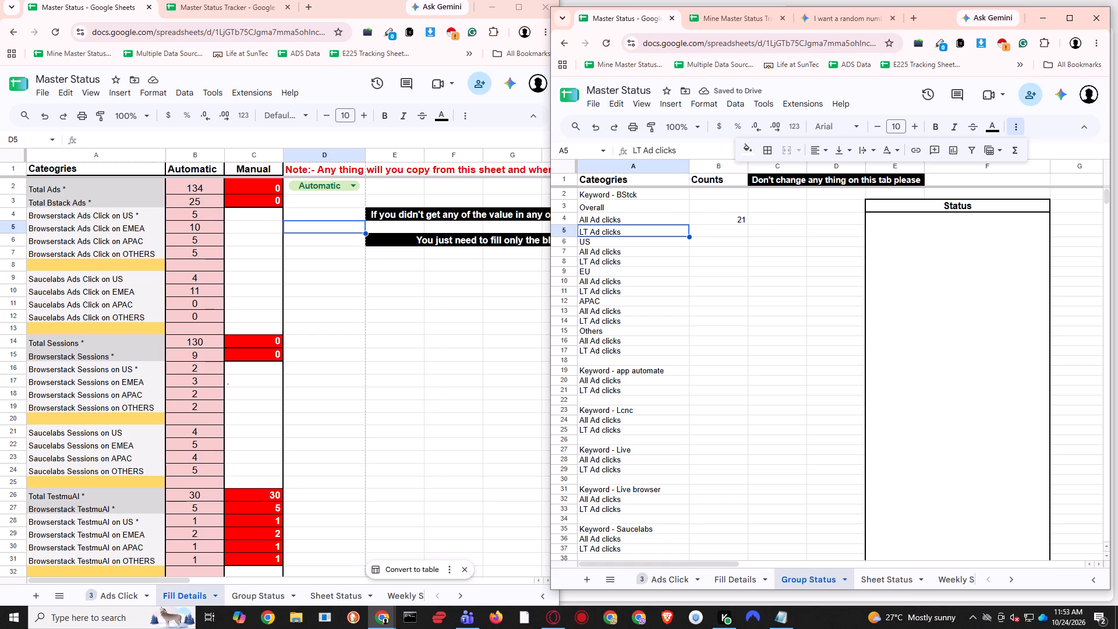
pyautogui.press('Left')
pyautogui.press('Up')
pyautogui.press('Right')
pyautogui.press('Return')
pyautogui.press('Return')
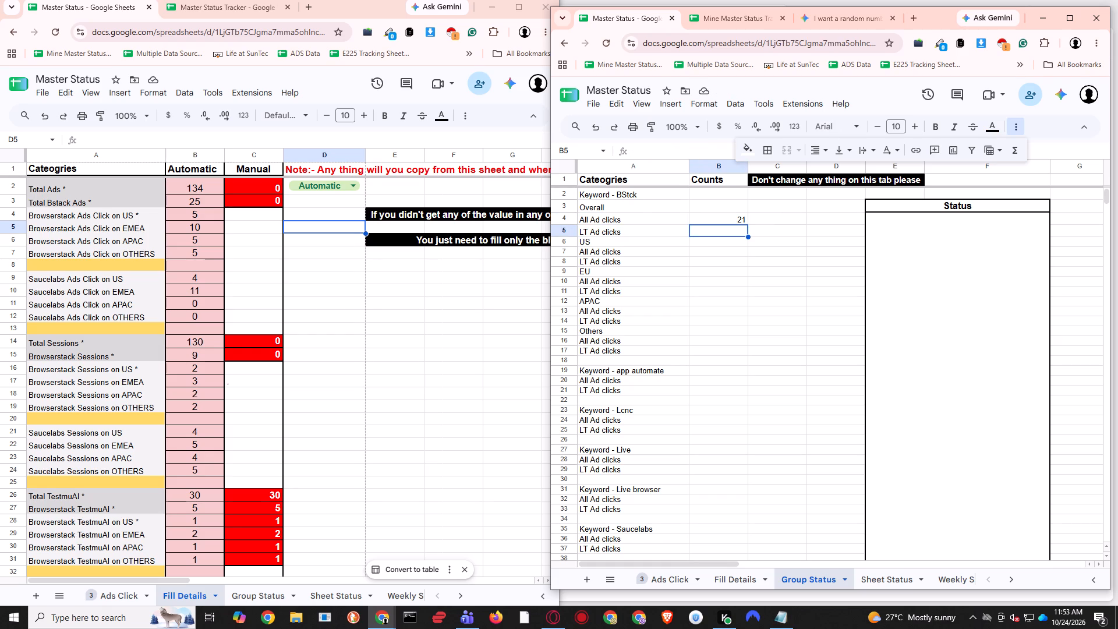
pyautogui.click(443, 386)
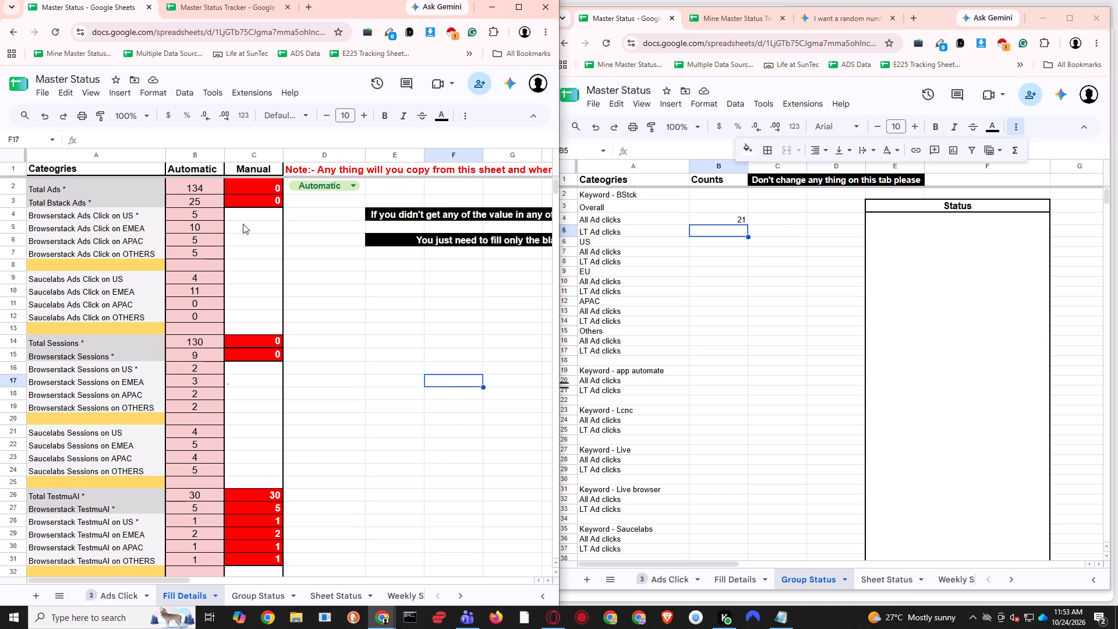
pyautogui.click(193, 206)
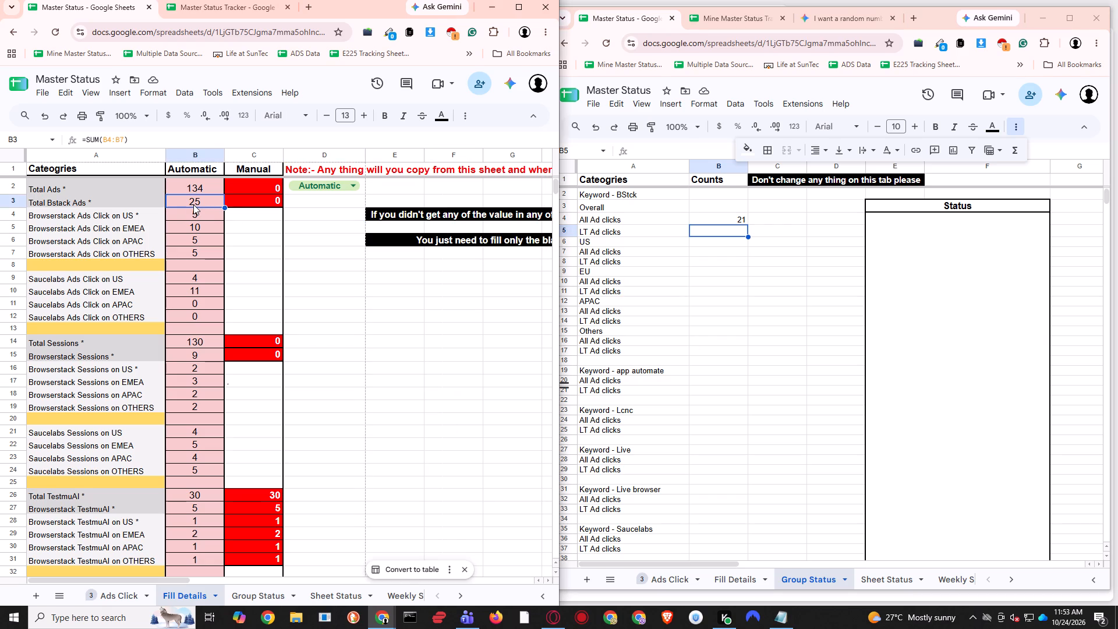
pyautogui.doubleClick(717, 221)
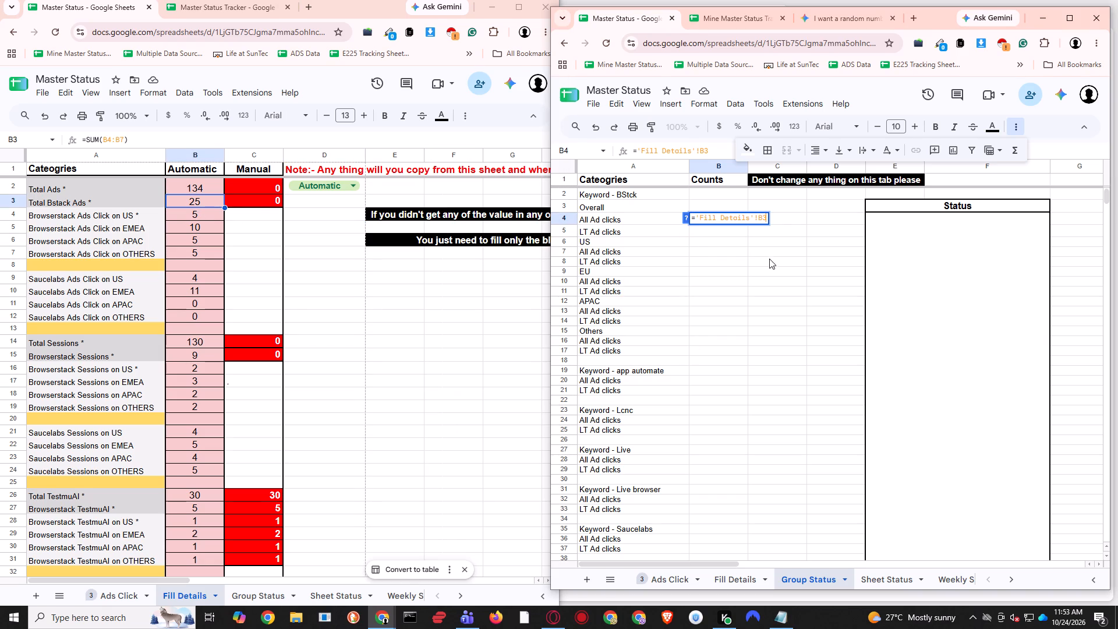
pyautogui.click(773, 259)
pyautogui.click(734, 222)
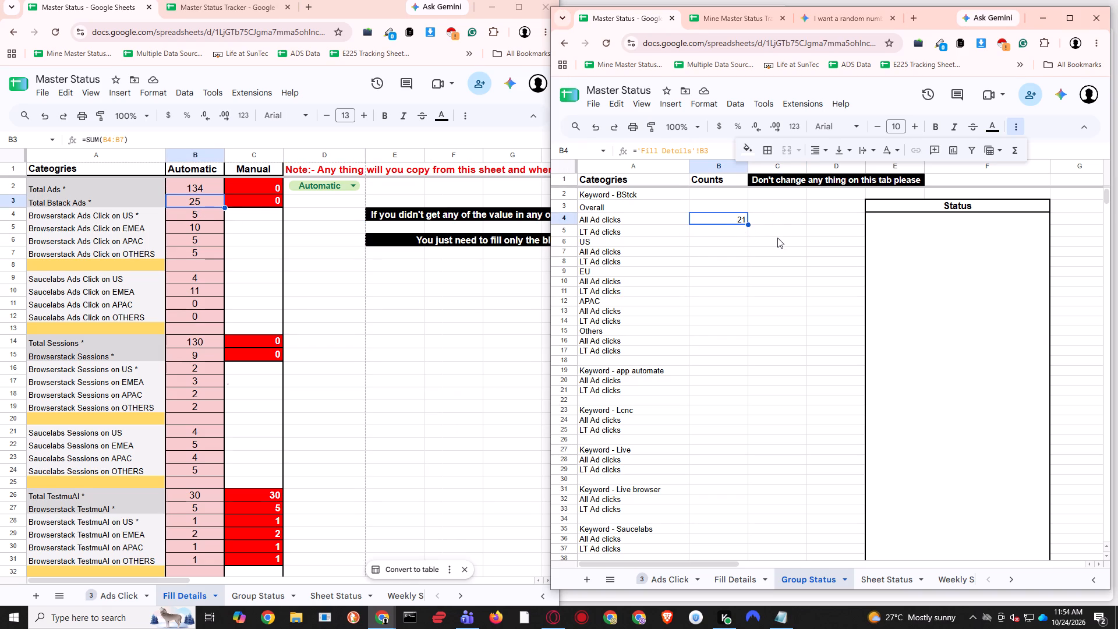
pyautogui.hotkey('ctrl', 'c')
pyautogui.hotkey('ctrl', 'v')
pyautogui.click(778, 253)
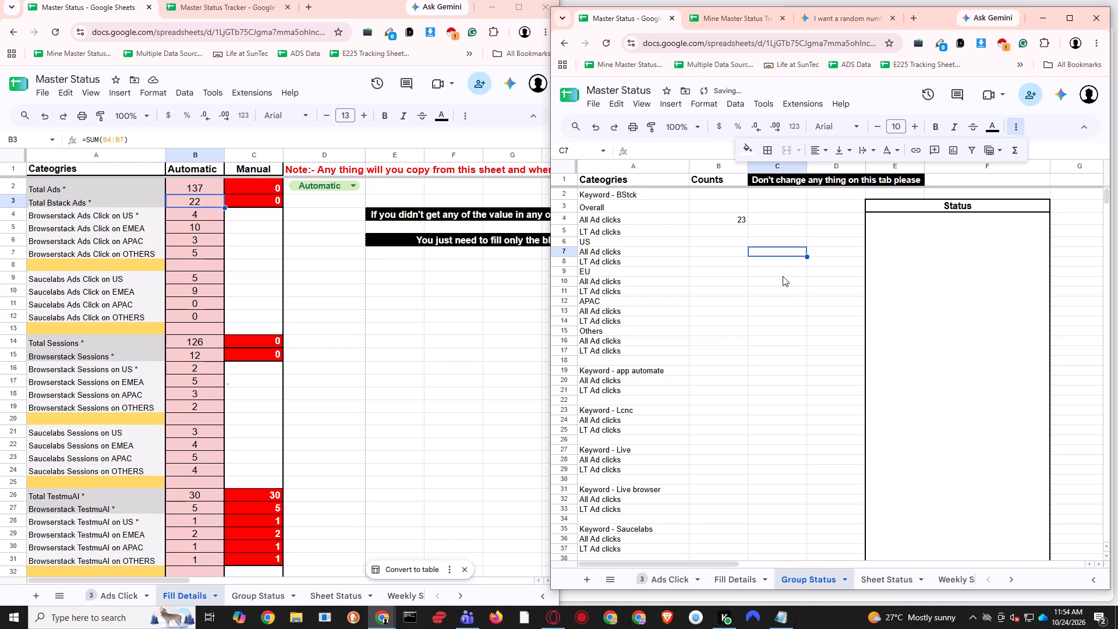
pyautogui.click(735, 218)
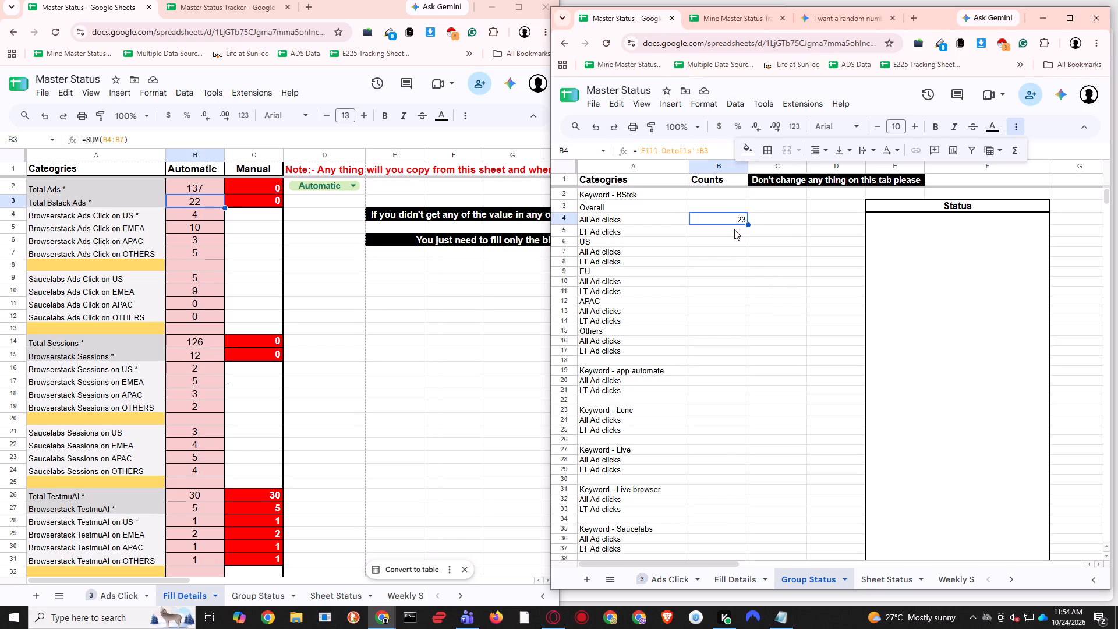
pyautogui.click(317, 335)
pyautogui.click(782, 305)
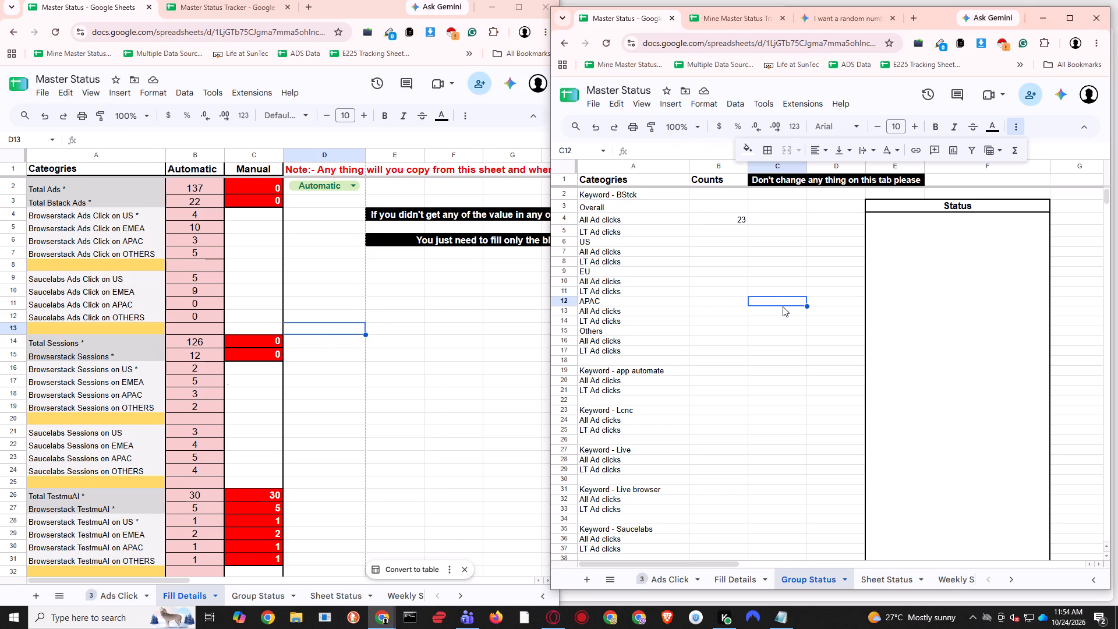
pyautogui.click(253, 598)
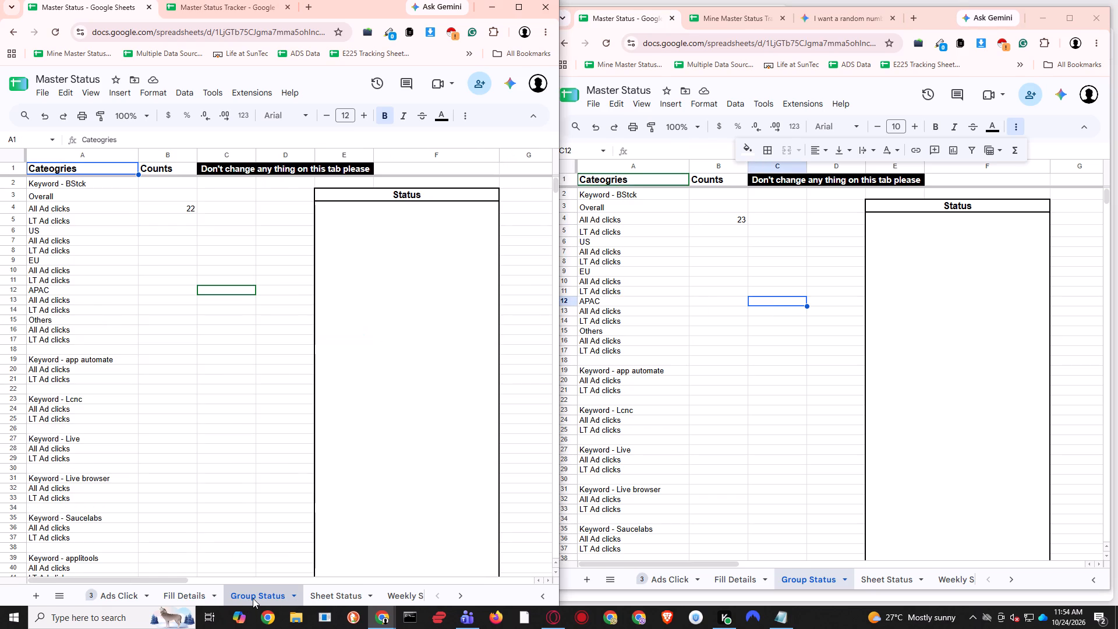
pyautogui.click(174, 598)
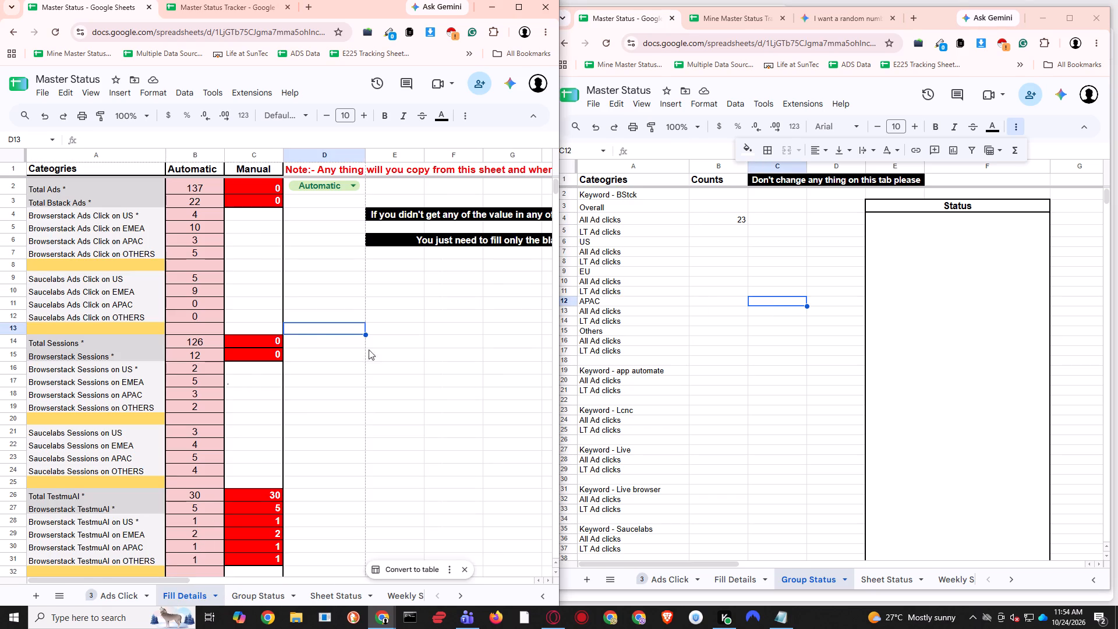
pyautogui.click(783, 279)
pyautogui.click(736, 216)
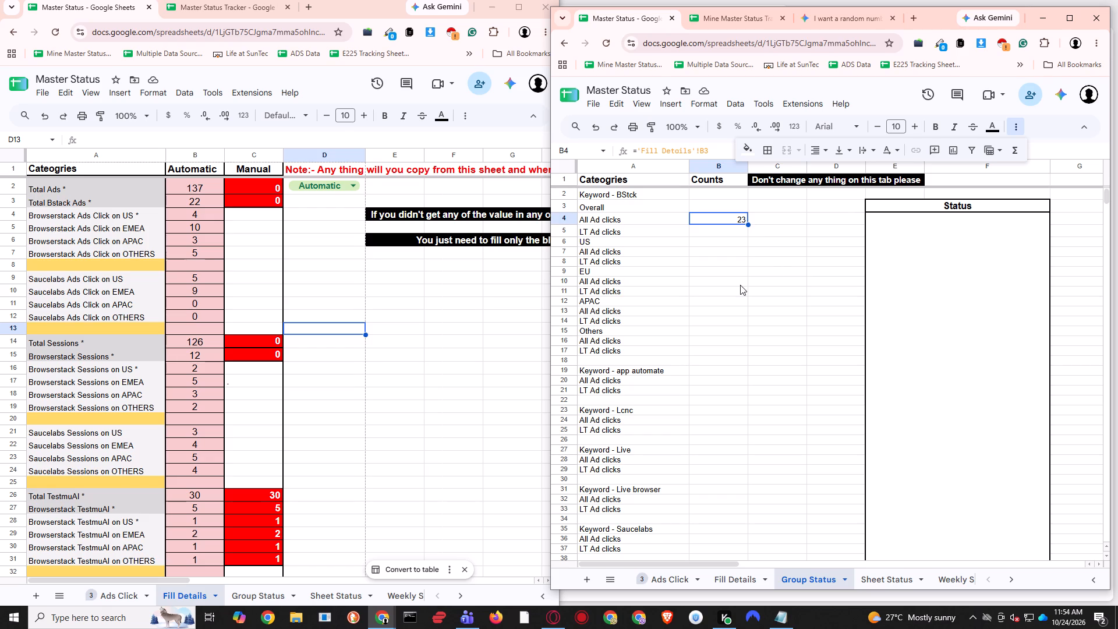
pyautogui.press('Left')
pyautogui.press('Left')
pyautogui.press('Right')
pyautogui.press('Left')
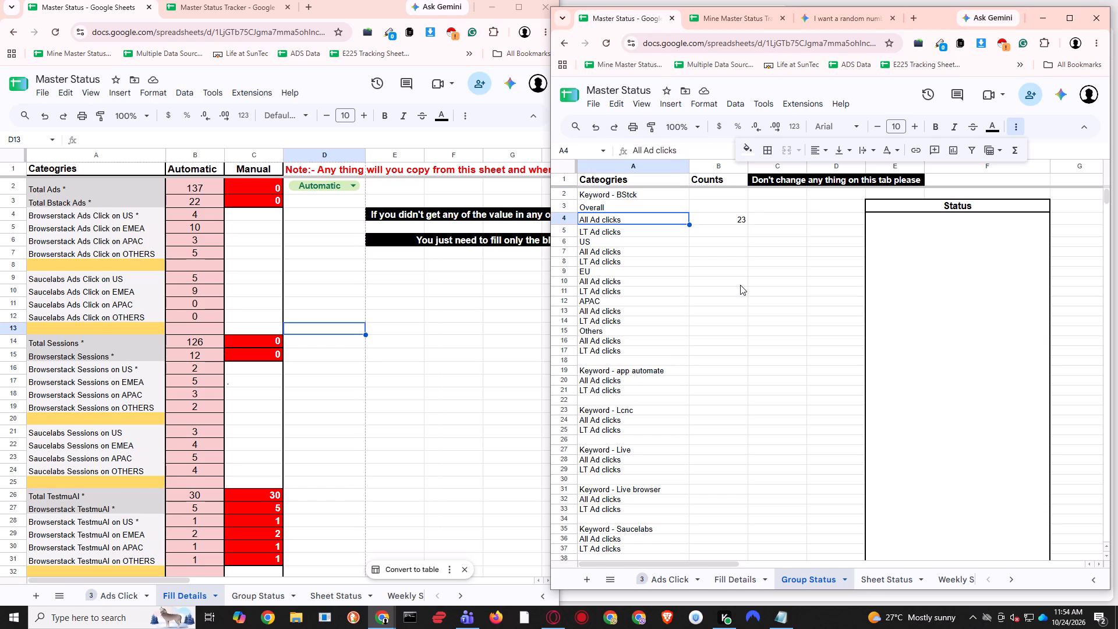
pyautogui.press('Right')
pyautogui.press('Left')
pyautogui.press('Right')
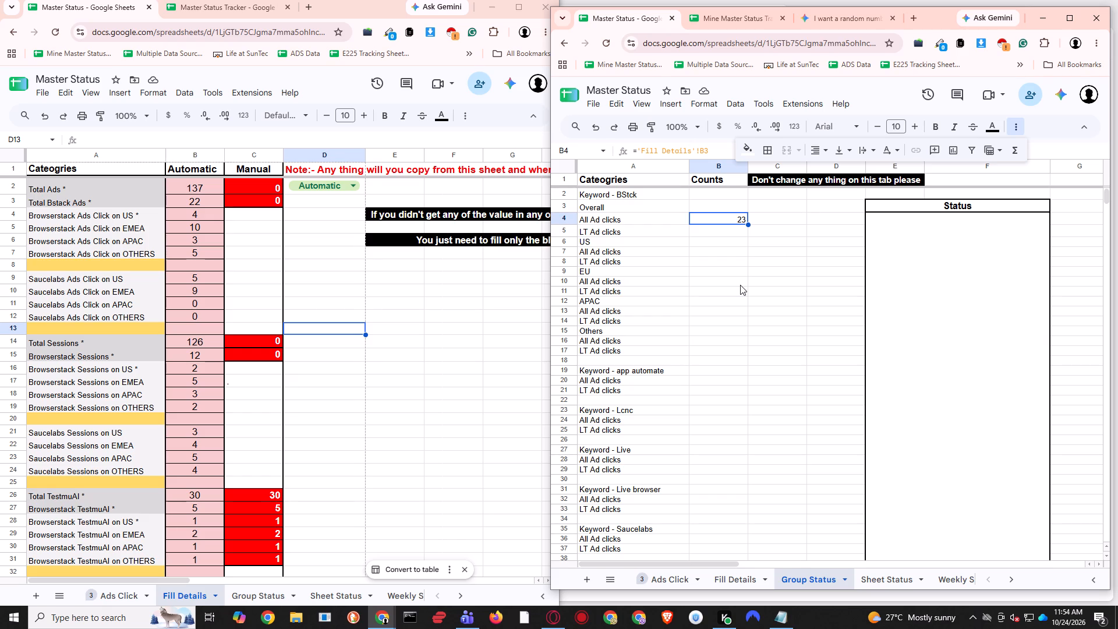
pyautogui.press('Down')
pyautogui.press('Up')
# On the Group Status sheet, enter ='Fill Details'!B28 in B7 as the US All Ad clicks count, reusing the B4 formula.
pyautogui.press('Down')
pyautogui.press('Down')
pyautogui.press('Down')
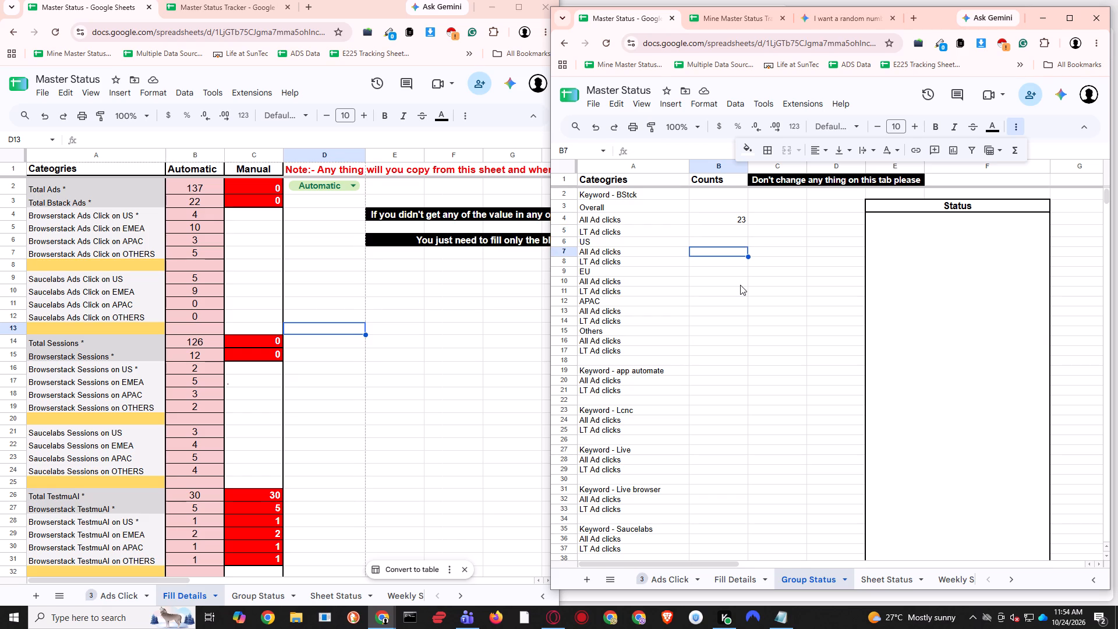
pyautogui.press('Up')
pyautogui.press('Up')
pyautogui.press('Up')
pyautogui.hotkey('ctrl', 'c')
pyautogui.press('Down')
pyautogui.press('Down')
pyautogui.press('Down')
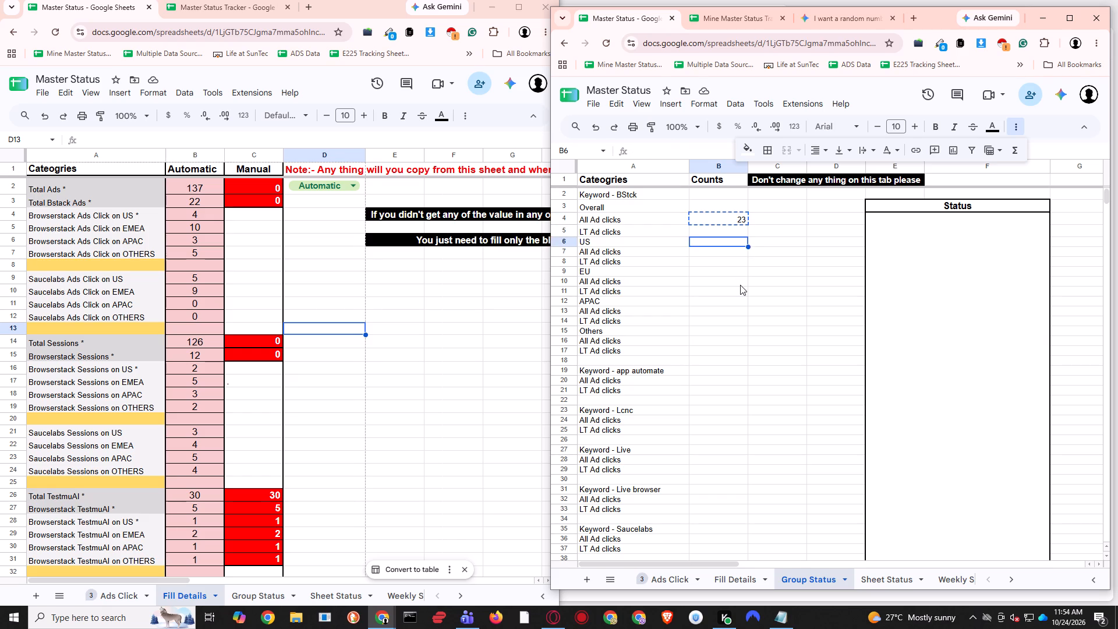
pyautogui.hotkey('ctrl', 'v')
pyautogui.press('Return')
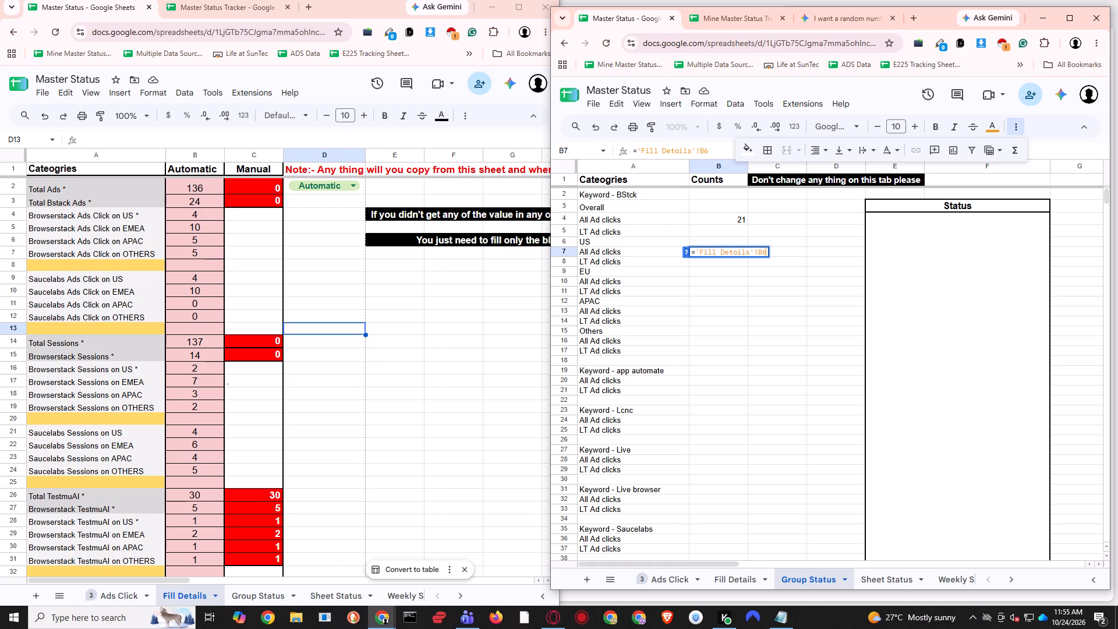
pyautogui.press('BackSpace')
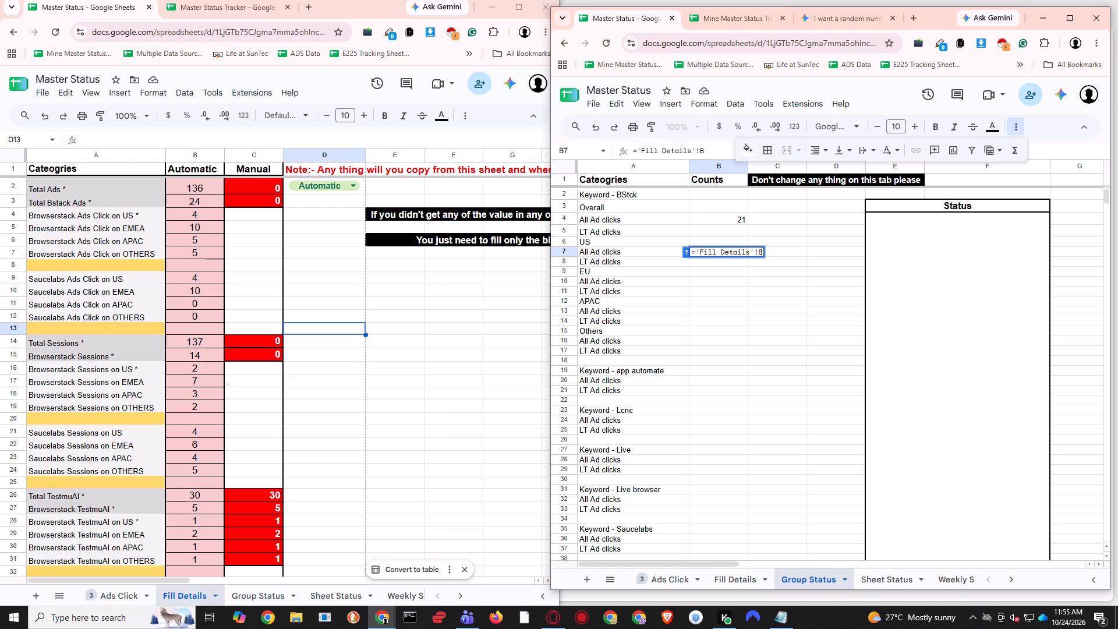
pyautogui.write('28')
pyautogui.press('Return')
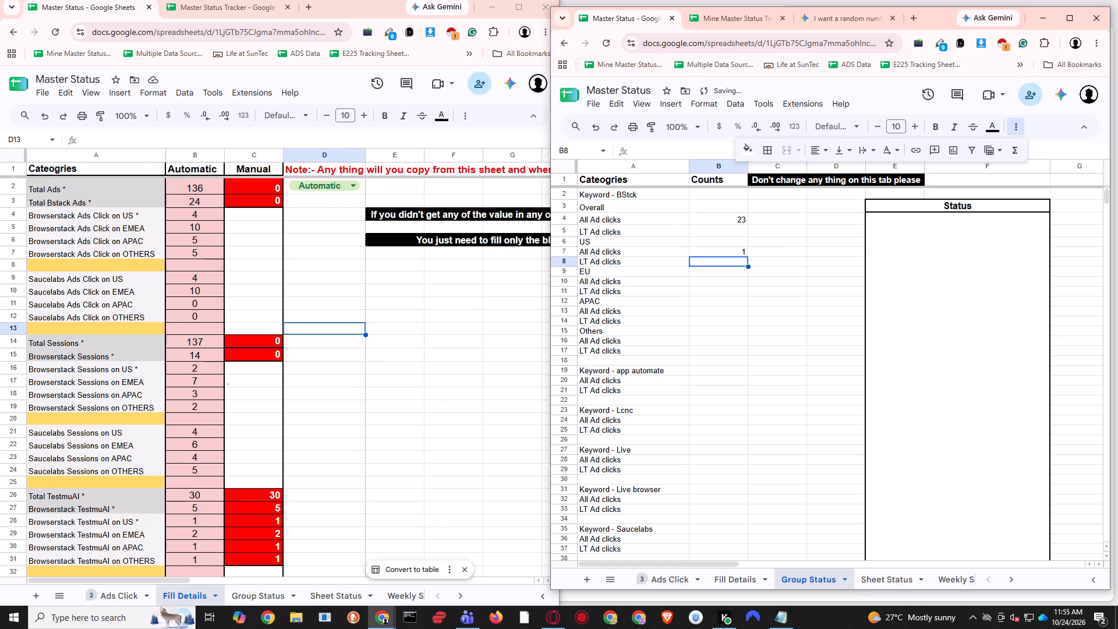
# Move the US count from B7 to the LT Ad clicks cell B8, keeping its formula as ='Fill Details'!B28.
pyautogui.press('Up')
pyautogui.hotkey('ctrl', 'c')
pyautogui.press('Down')
pyautogui.press('Down')
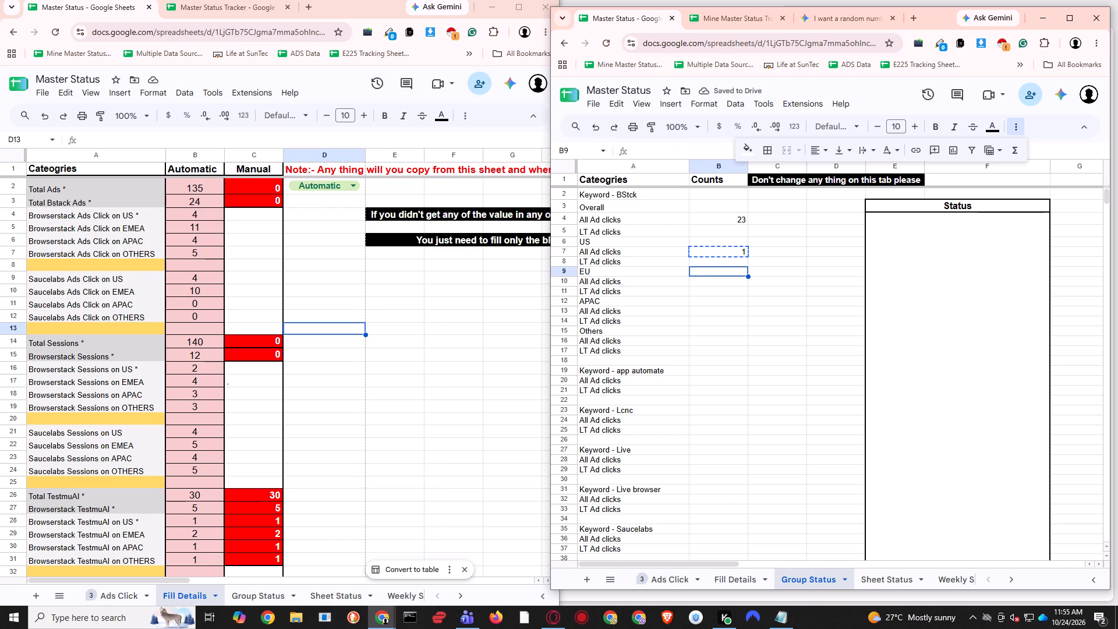
pyautogui.press('Down')
pyautogui.press('Up')
pyautogui.press('Up')
pyautogui.hotkey('ctrl', 'v')
pyautogui.press('Up')
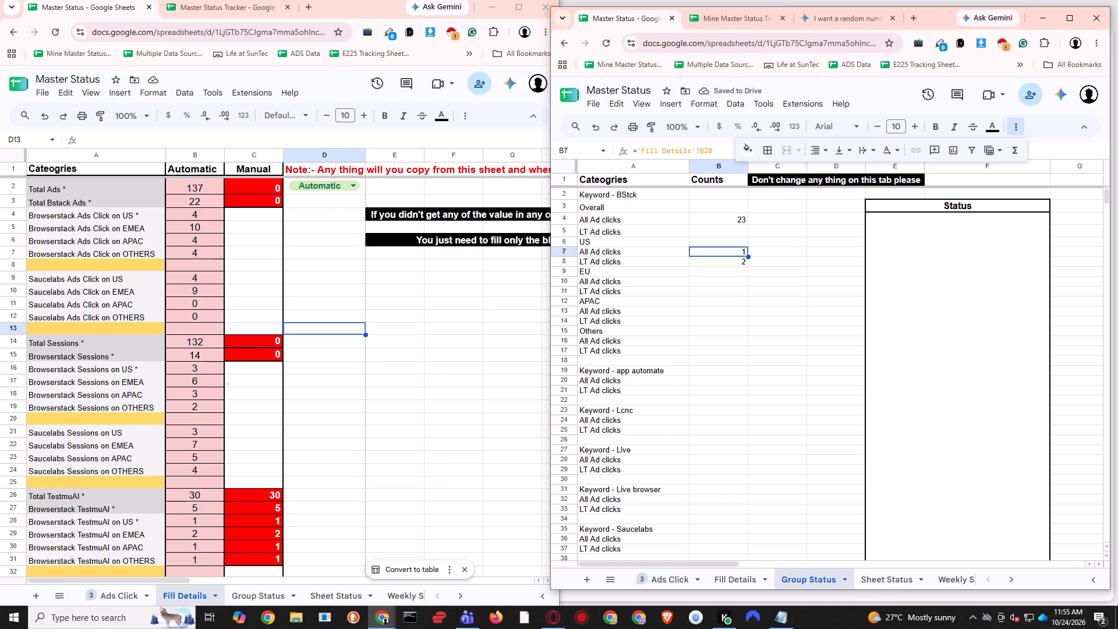
pyautogui.press('Delete')
pyautogui.press('Down')
pyautogui.press('Return')
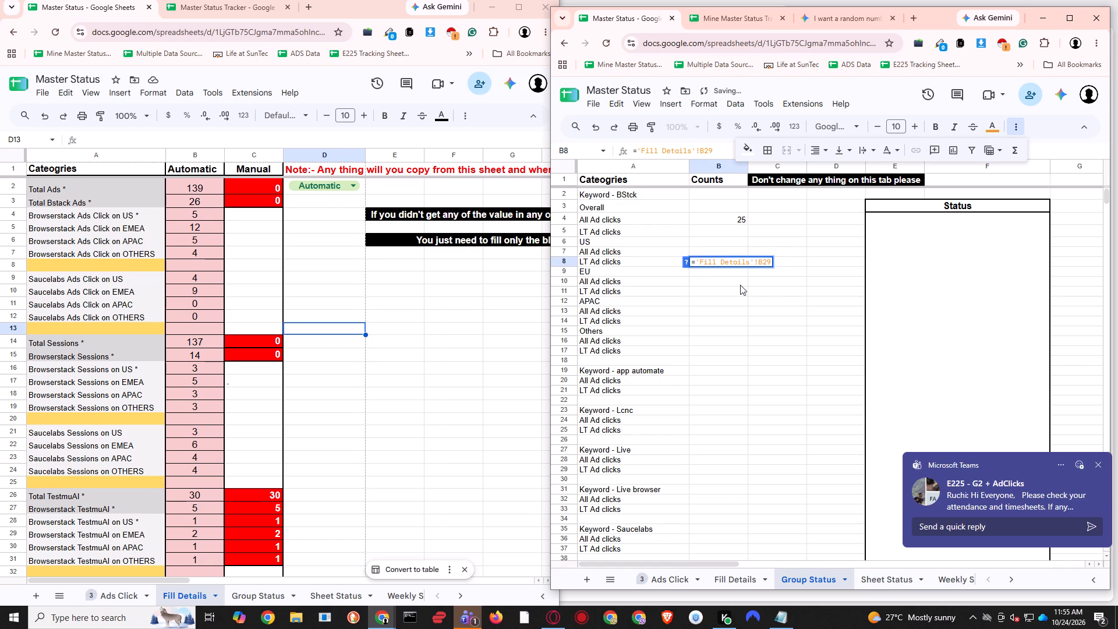
pyautogui.press('BackSpace')
pyautogui.press('8')
pyautogui.press('Return')
# Copy the B8 formula to the EU LT Ad clicks cell B11 and set it to ='Fill Details'!B29.
pyautogui.press('Up')
pyautogui.hotkey('ctrl', 'c')
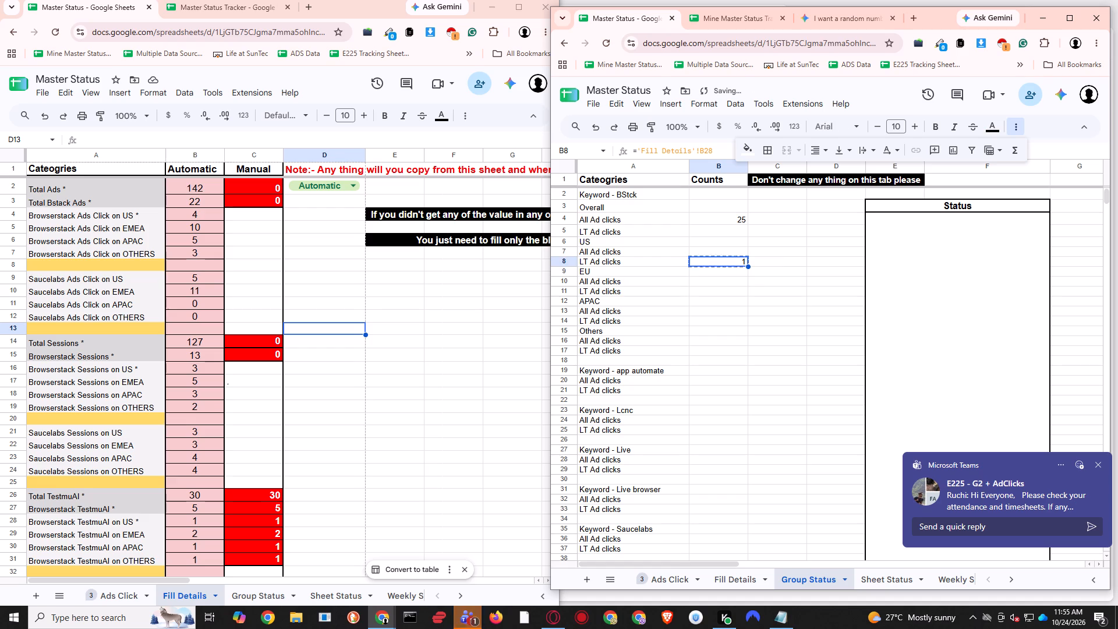
pyautogui.press('Down')
pyautogui.press('Down')
pyautogui.press('Down')
pyautogui.hotkey('ctrl', 'v')
pyautogui.press('Return')
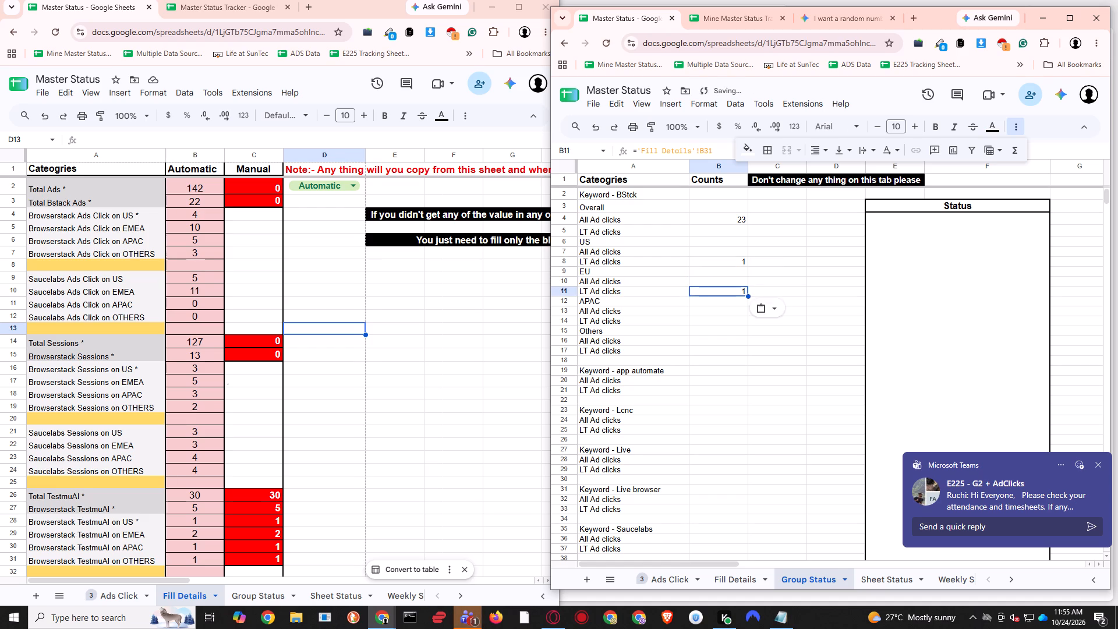
pyautogui.press('BackSpace')
pyautogui.press('BackSpace')
pyautogui.write('29')
pyautogui.press('Return')
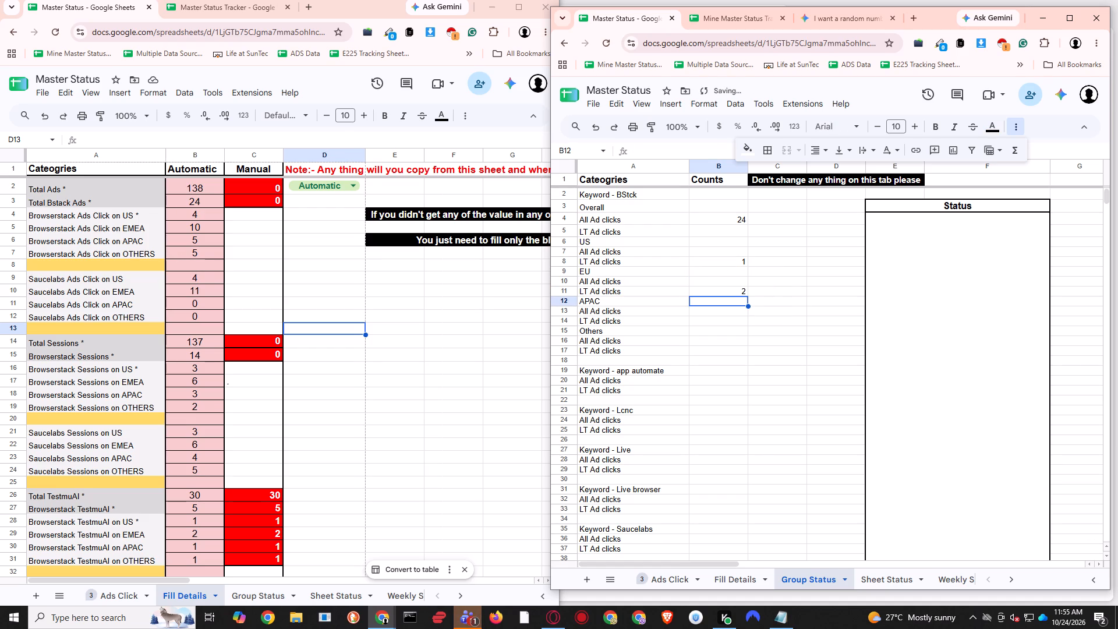
# Paste the copied formula into the APAC LT Ad clicks cell B14 and set it to ='Fill Details'!B30.
pyautogui.press('Down')
pyautogui.press('Down')
pyautogui.hotkey('ctrl', 'v')
pyautogui.press('Return')
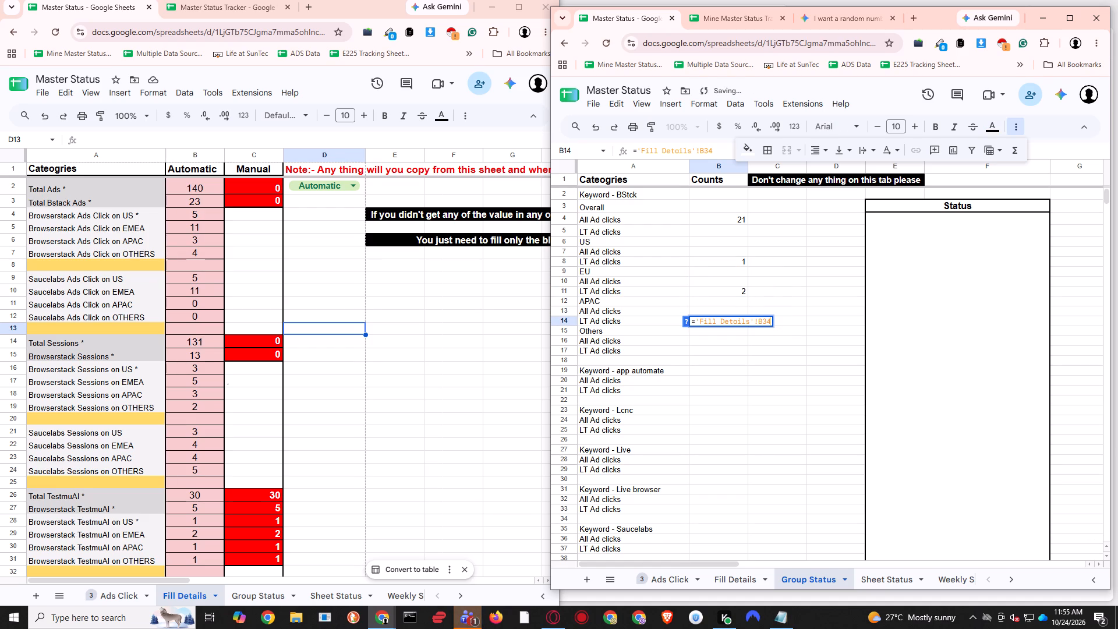
pyautogui.press('BackSpace')
pyautogui.press('BackSpace')
pyautogui.write('30')
pyautogui.press('Return')
# Paste the copied formula into the Others LT Ad clicks cell B17 and set it to ='Fill Details'!B31.
pyautogui.press('Down')
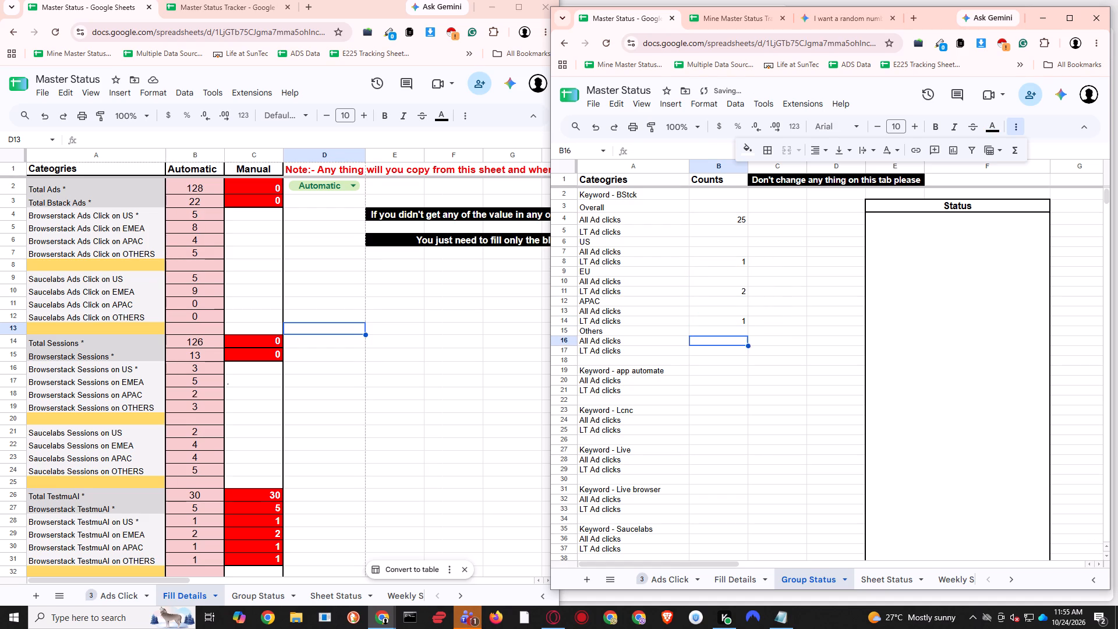
pyautogui.press('Down')
pyautogui.hotkey('ctrl', 'v')
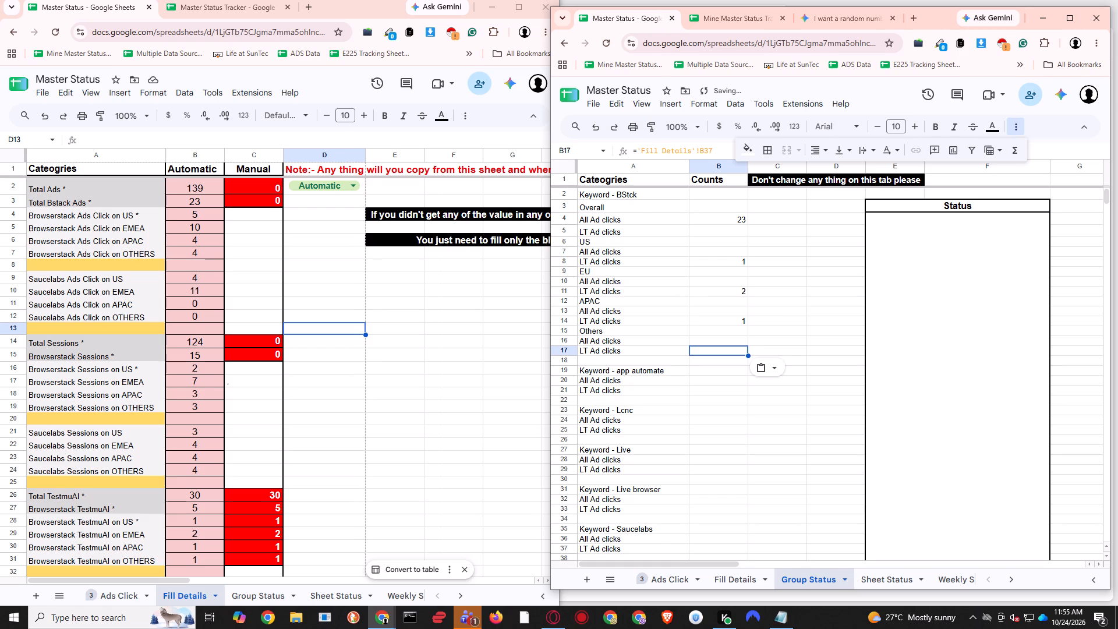
pyautogui.press('Return')
pyautogui.press('BackSpace')
pyautogui.press('BackSpace')
pyautogui.write('31')
pyautogui.press('Return')
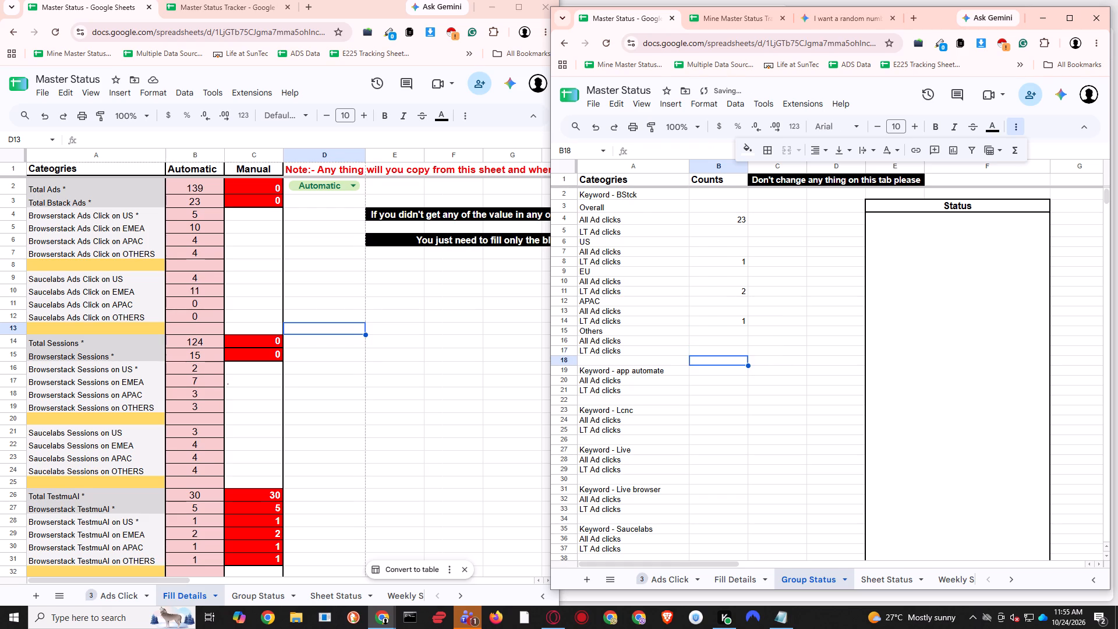
# Examine the Keyword - BStck count cells in column B from Others LT Ad clicks back to the overall rows.
pyautogui.press('Up')
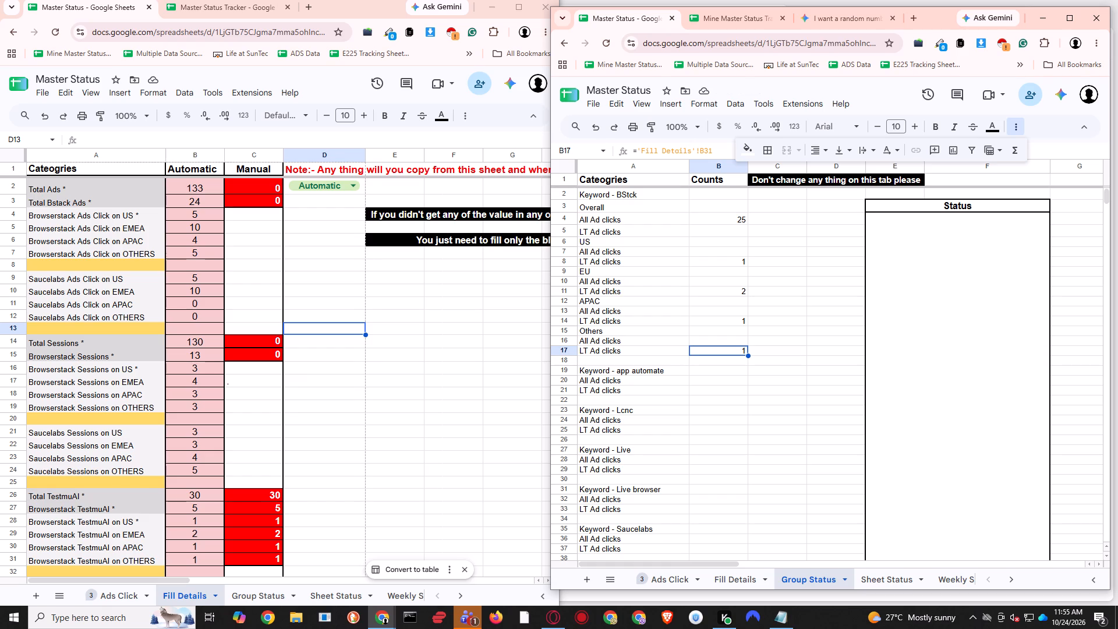
pyautogui.press('Up')
pyautogui.press('Up')
pyautogui.press('Up')
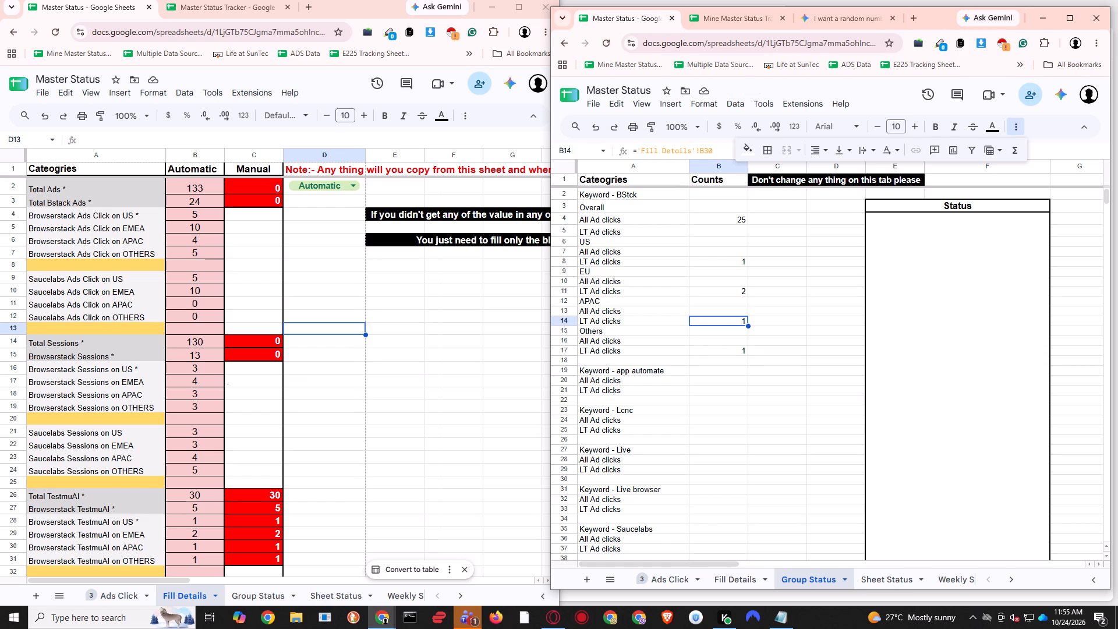
pyautogui.press('Up')
pyautogui.press('Up')
pyautogui.press('Up')
pyautogui.press('Up')
pyautogui.press('Up')
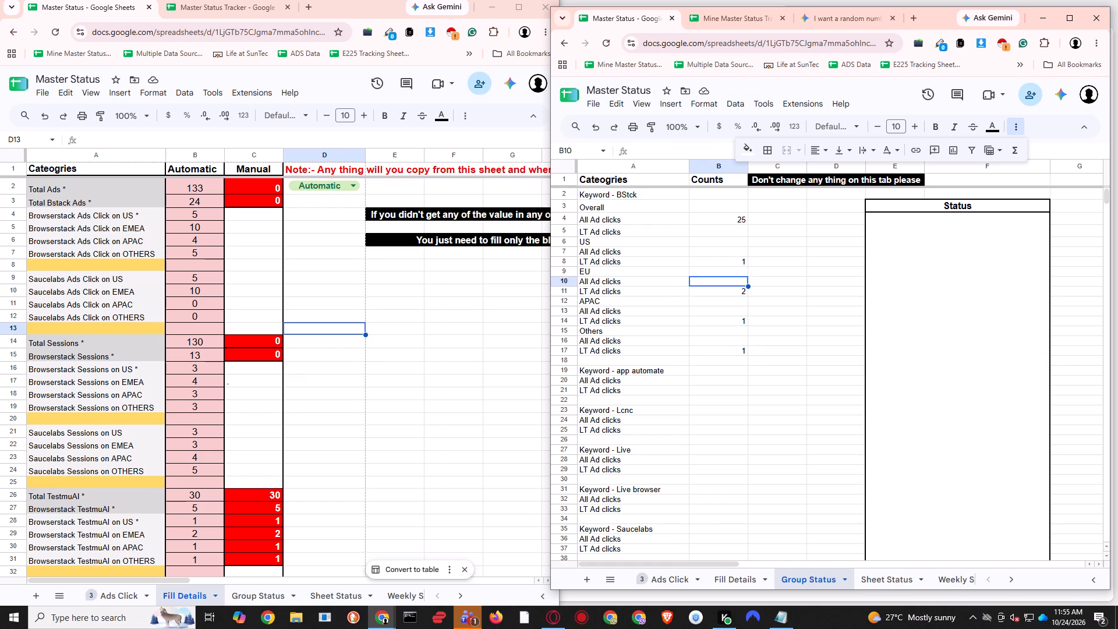
pyautogui.press('Up')
pyautogui.press('Up')
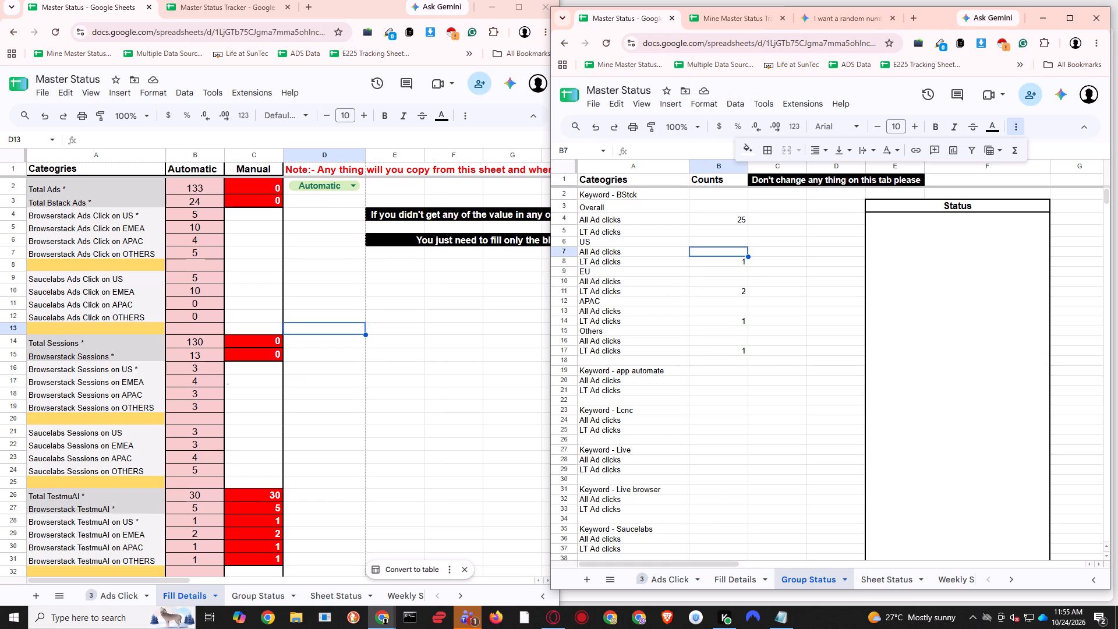
pyautogui.press('Up')
pyautogui.press('Up')
pyautogui.press('Down')
pyautogui.press('Down')
pyautogui.press('Up')
pyautogui.press('Up')
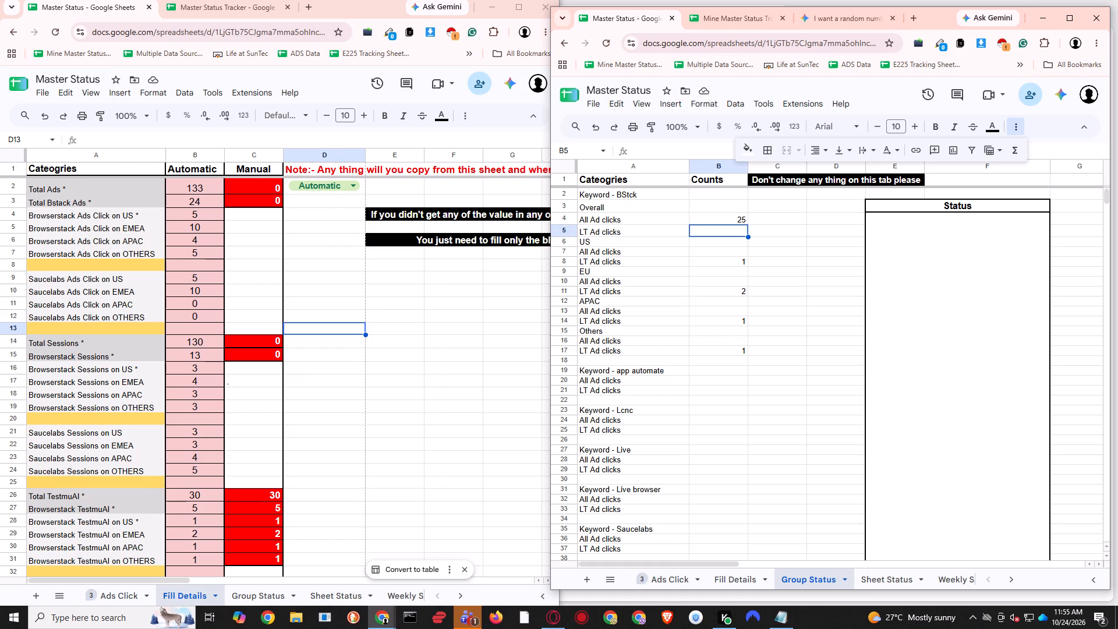
# Replace the overall All Ad clicks formula in B4 with =SUM(B7,B10,B13,B16) to total the regional All Ad clicks cells.
pyautogui.press('Up')
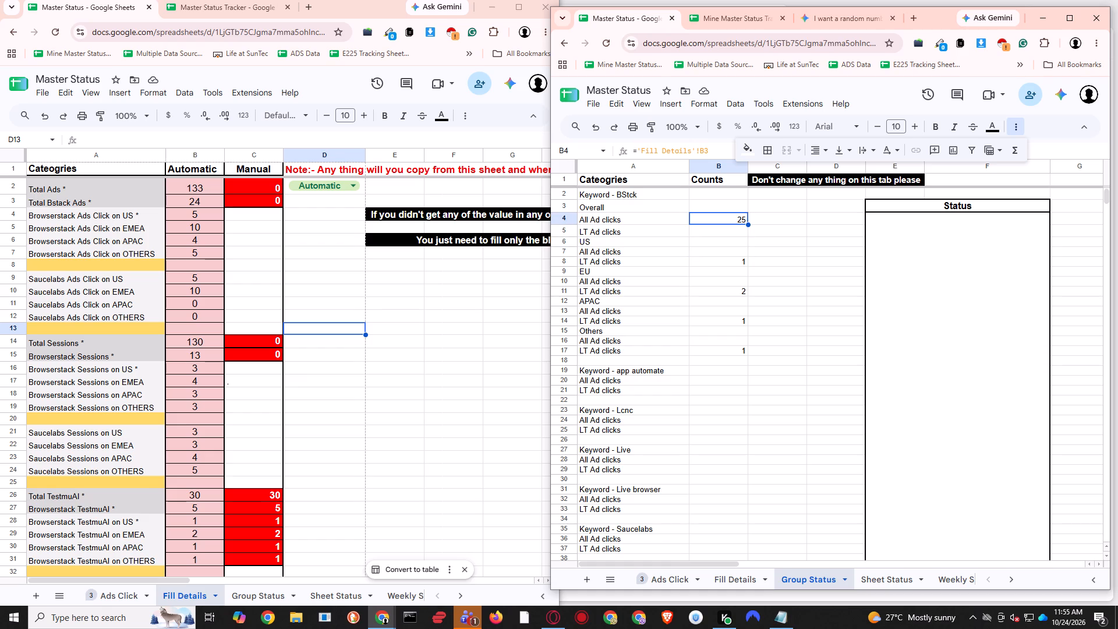
pyautogui.press('Delete')
pyautogui.write('=sum')
pyautogui.press('Return')
pyautogui.press('Down')
pyautogui.press('Down')
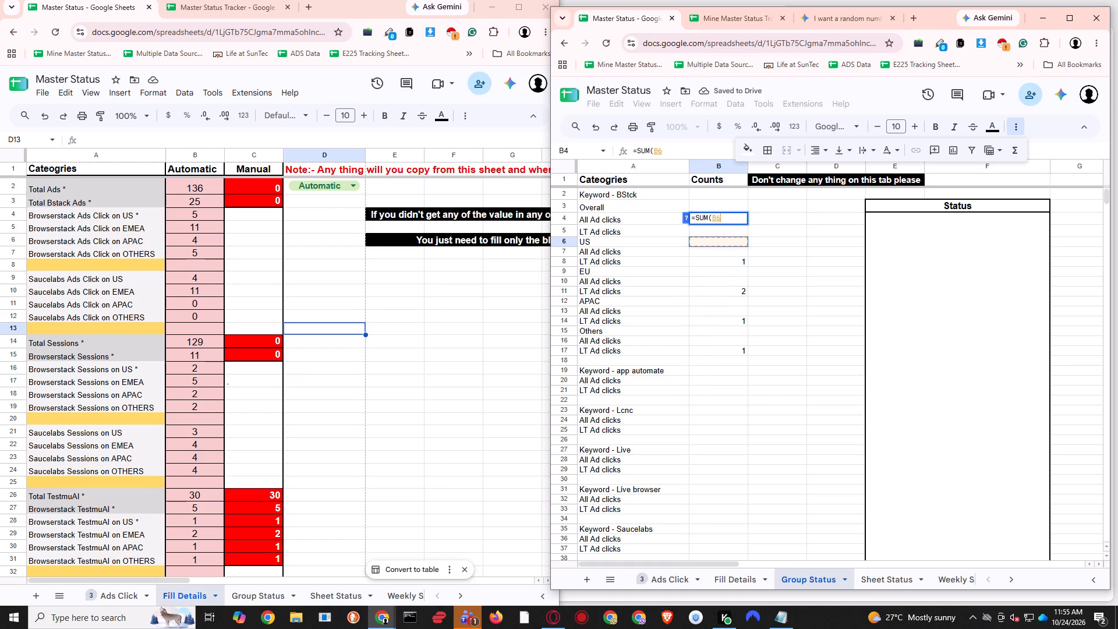
pyautogui.press('Down')
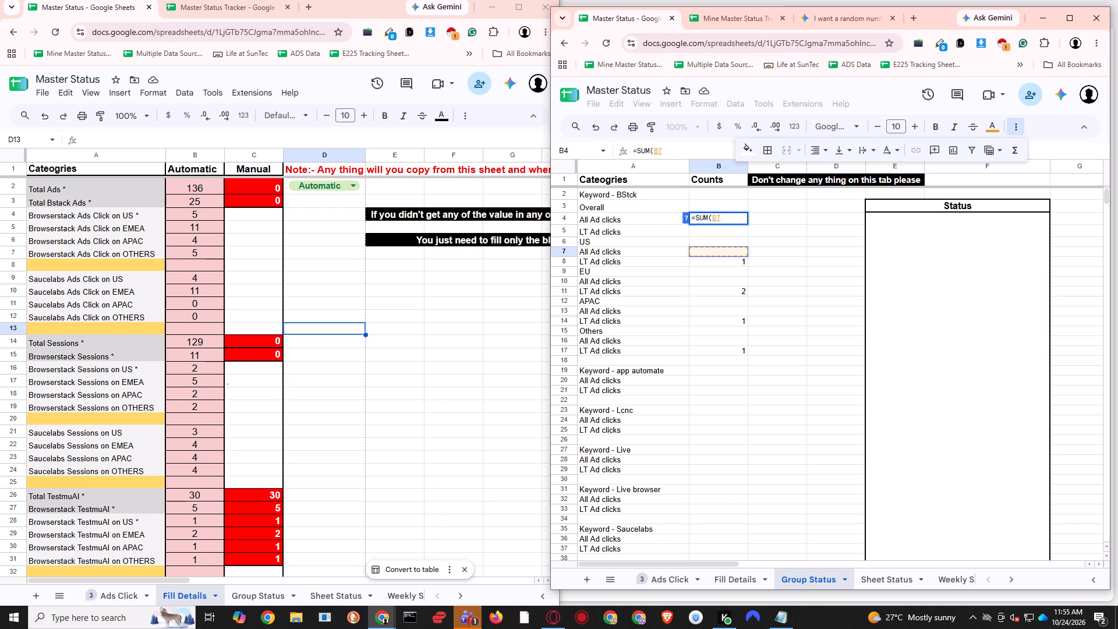
pyautogui.press(',')
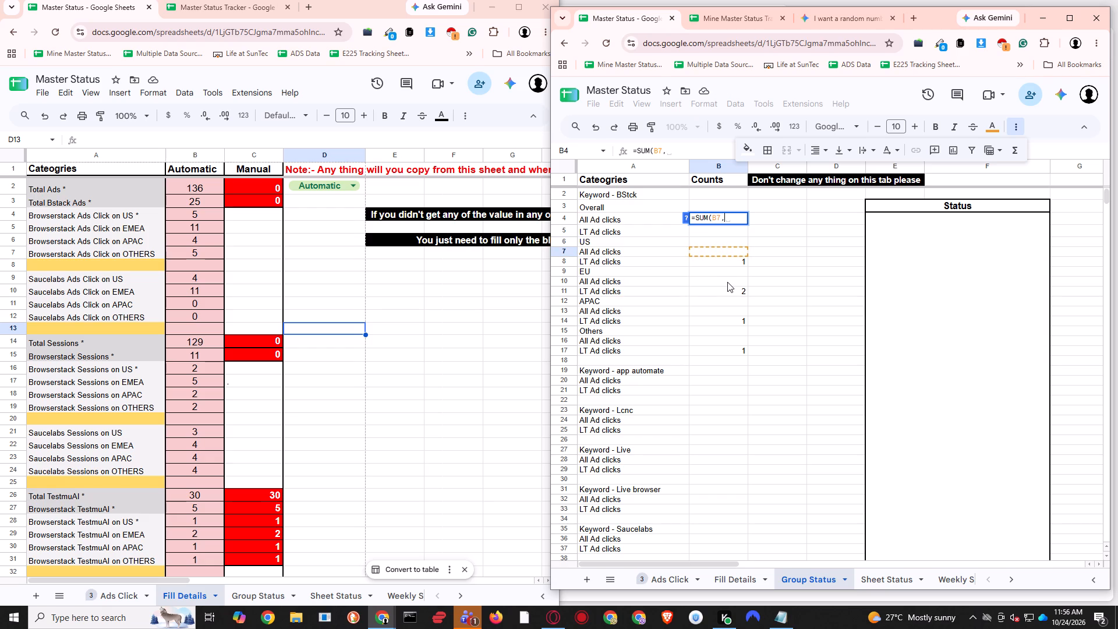
pyautogui.click(727, 282)
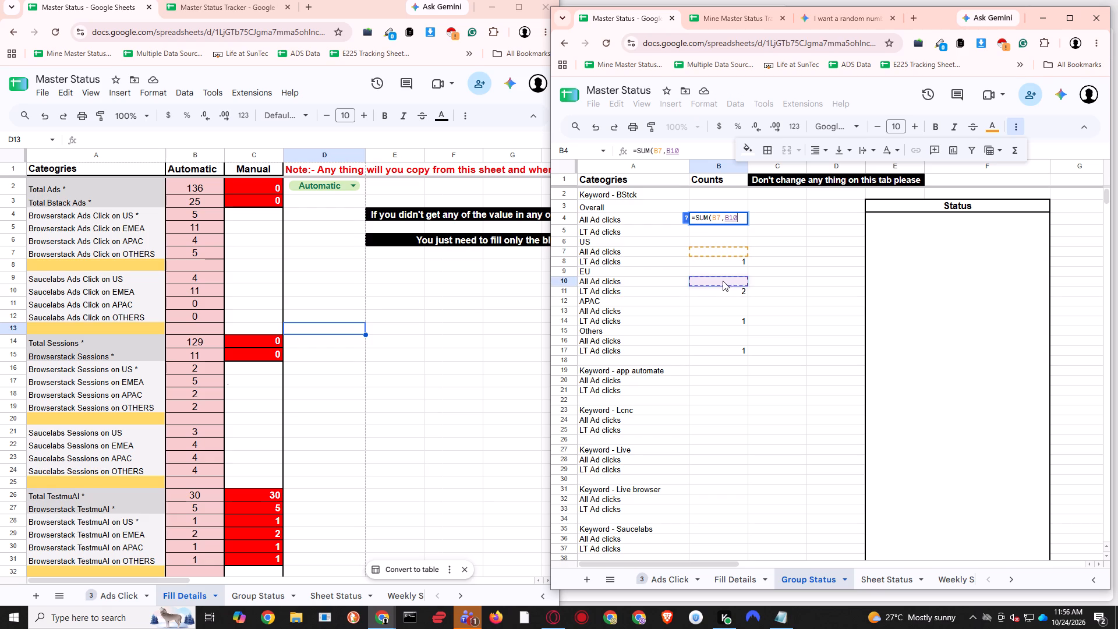
pyautogui.press(',')
pyautogui.click(731, 308)
pyautogui.press(',')
pyautogui.click(734, 338)
pyautogui.press(',')
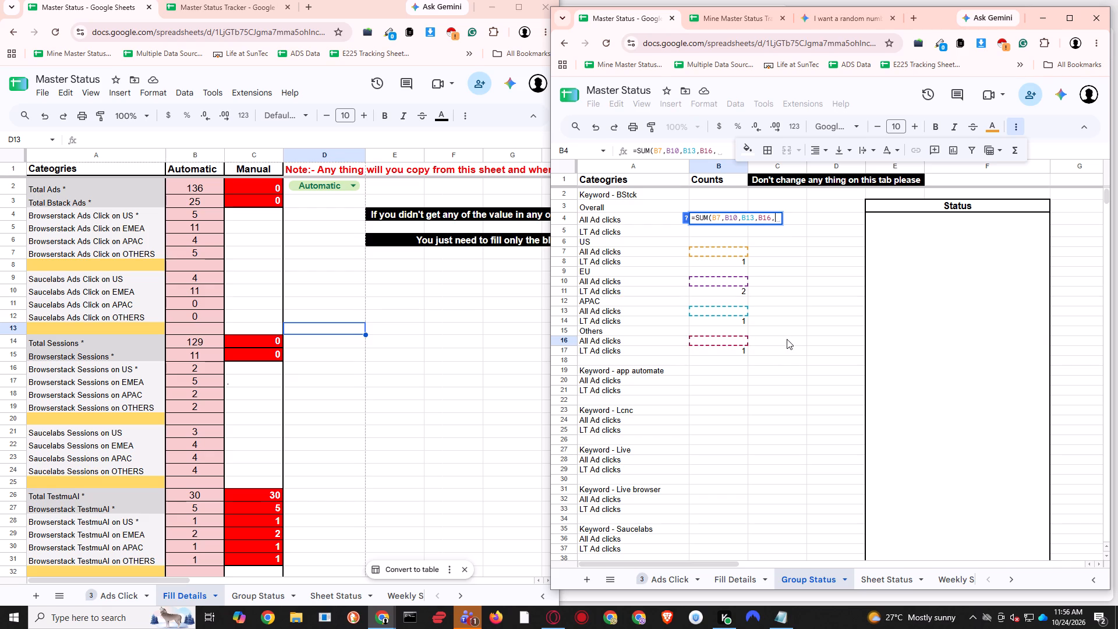
pyautogui.press('BackSpace')
pyautogui.hotkey('shift', ')')
pyautogui.press('Return')
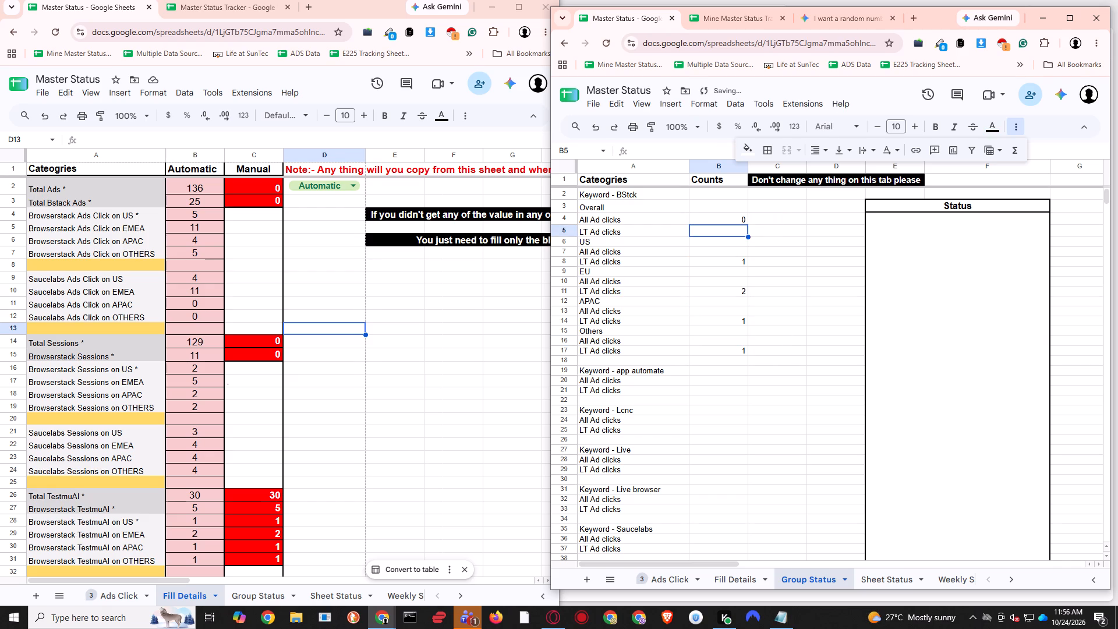
pyautogui.press('Up')
pyautogui.press('Down')
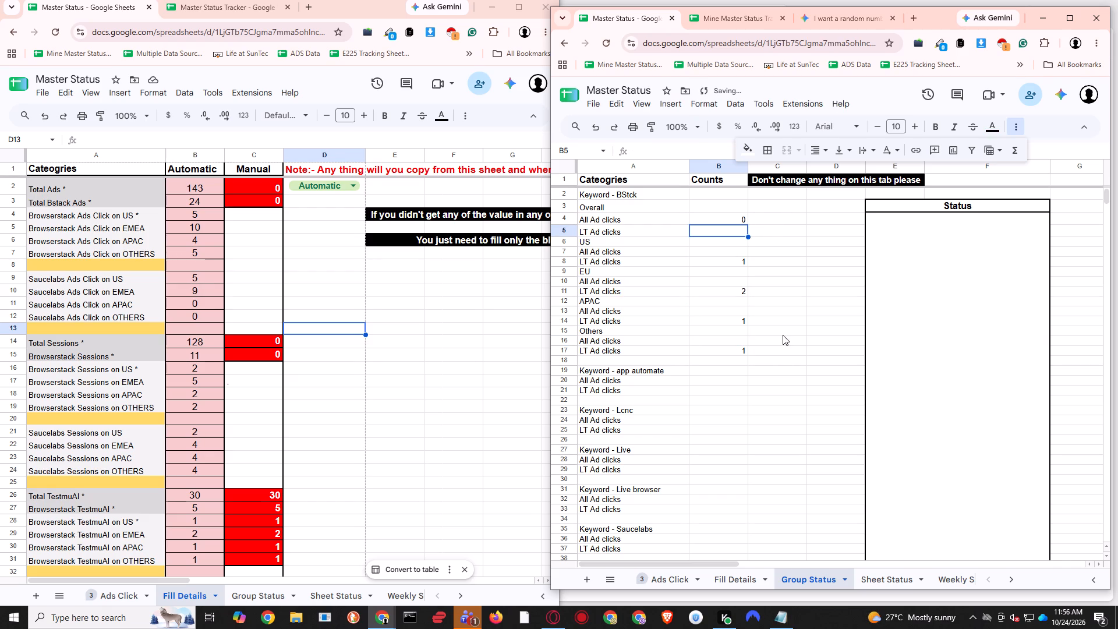
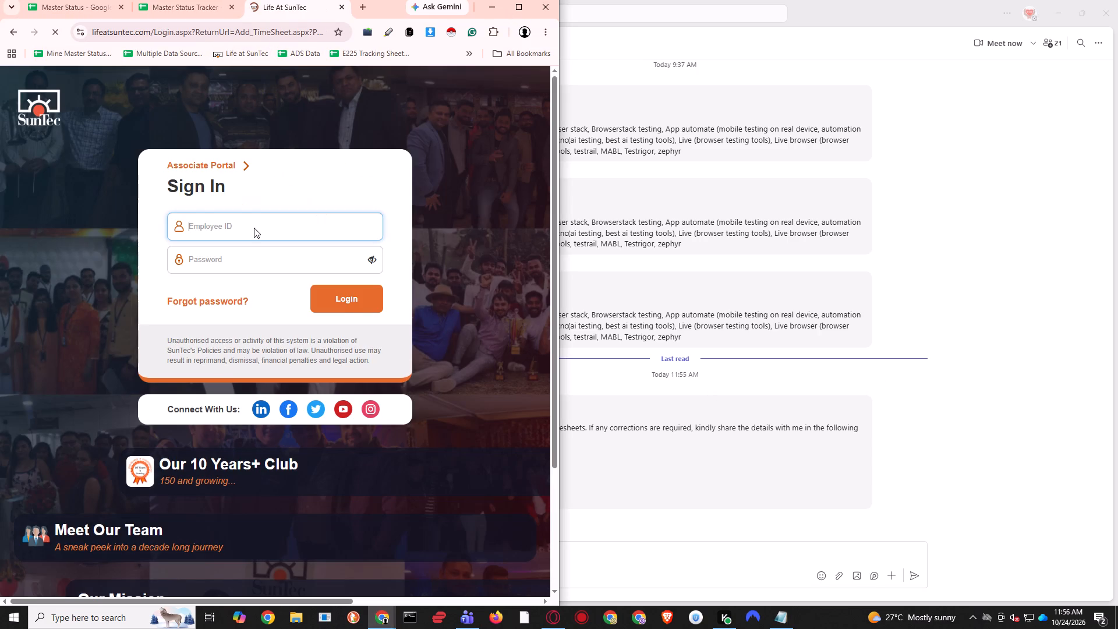
# Sign in to the Associate Portal with the saved employee credentials.
pyautogui.click(342, 308)
pyautogui.click(343, 304)
pyautogui.tripleClick(344, 298)
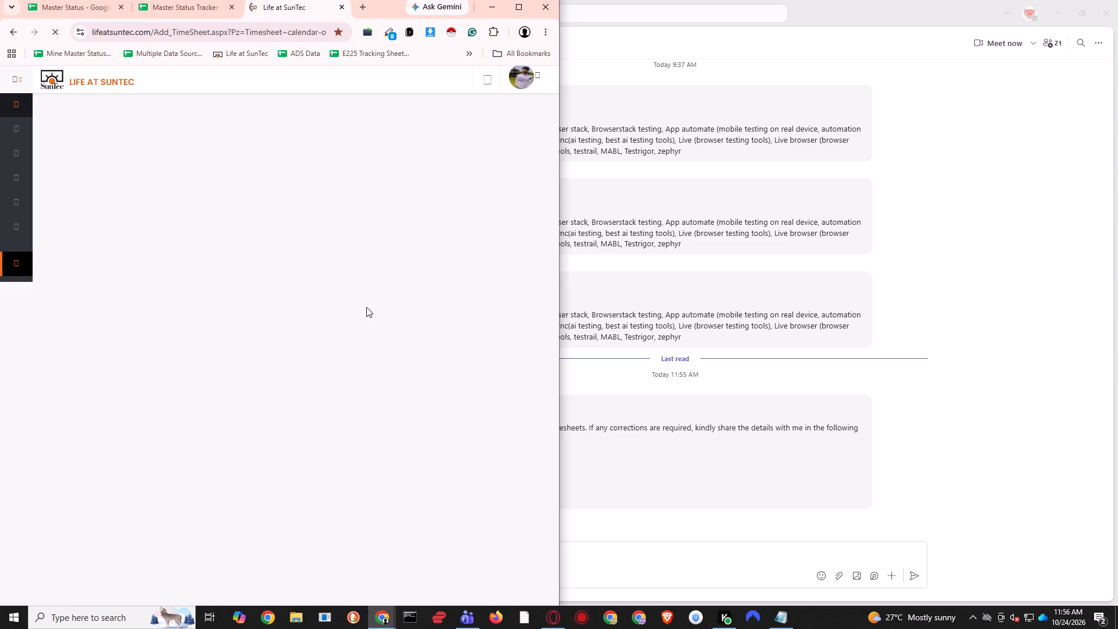
# Maximize the portal window and open the Fill Timesheet page.
pyautogui.click(16, 227)
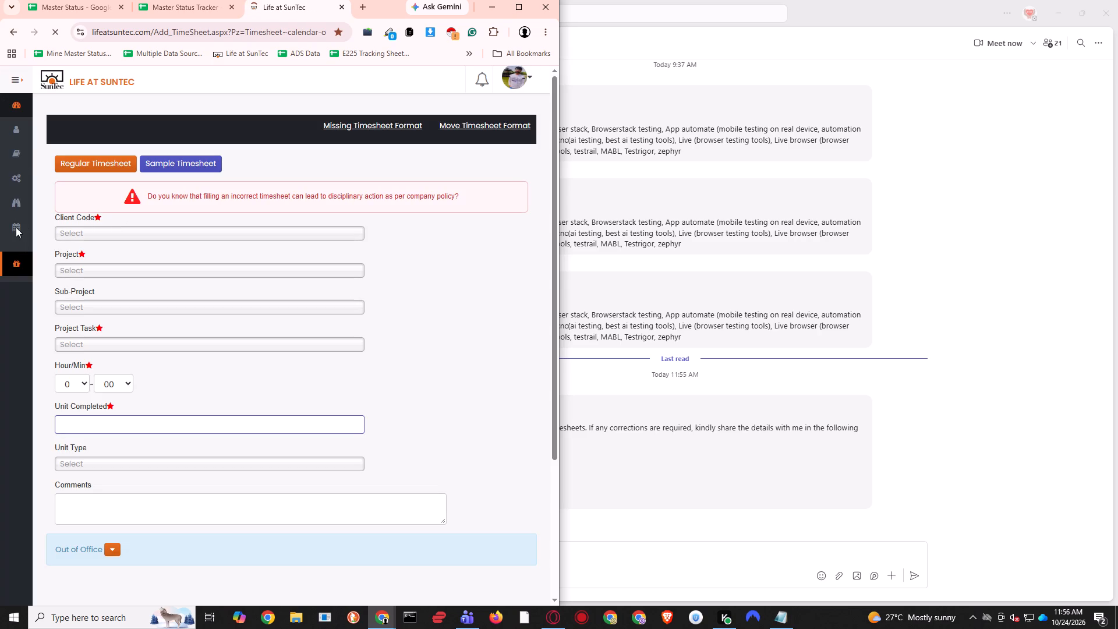
pyautogui.click(518, 8)
pyautogui.click(13, 231)
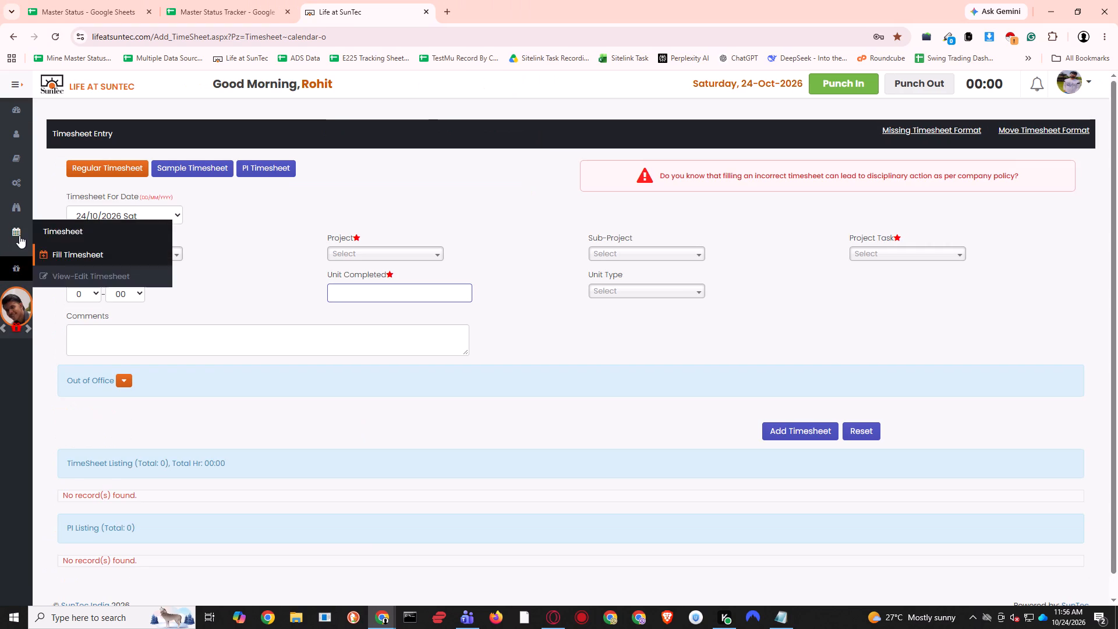
pyautogui.click(17, 232)
pyautogui.click(60, 247)
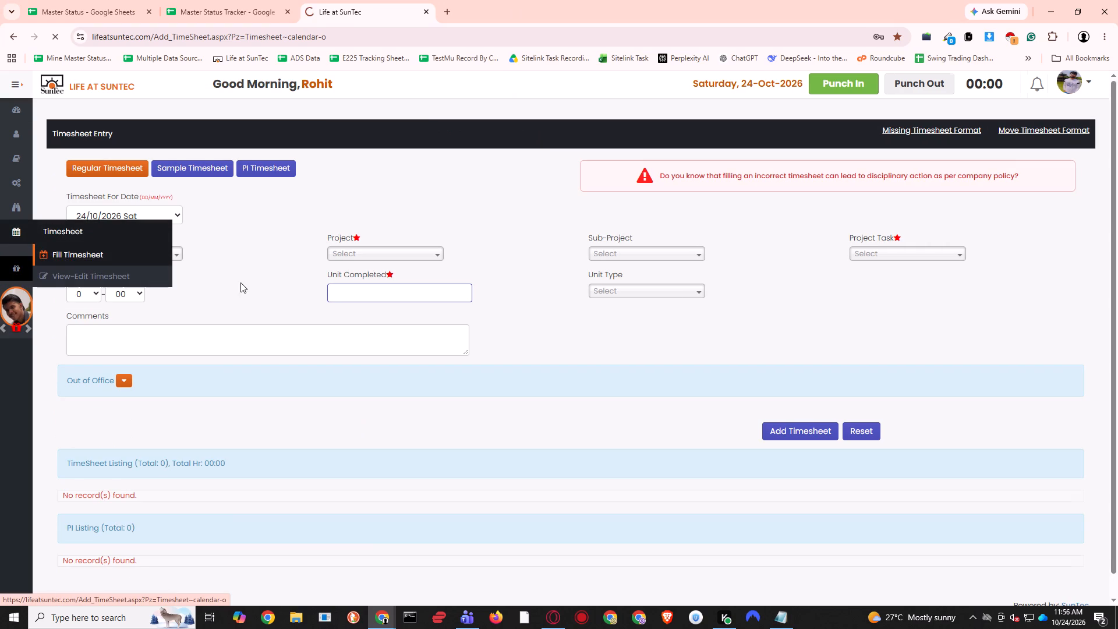
# Open the Monthly Attendance report for Oct-2026 and examine the attendance entries across the month.
pyautogui.click(15, 208)
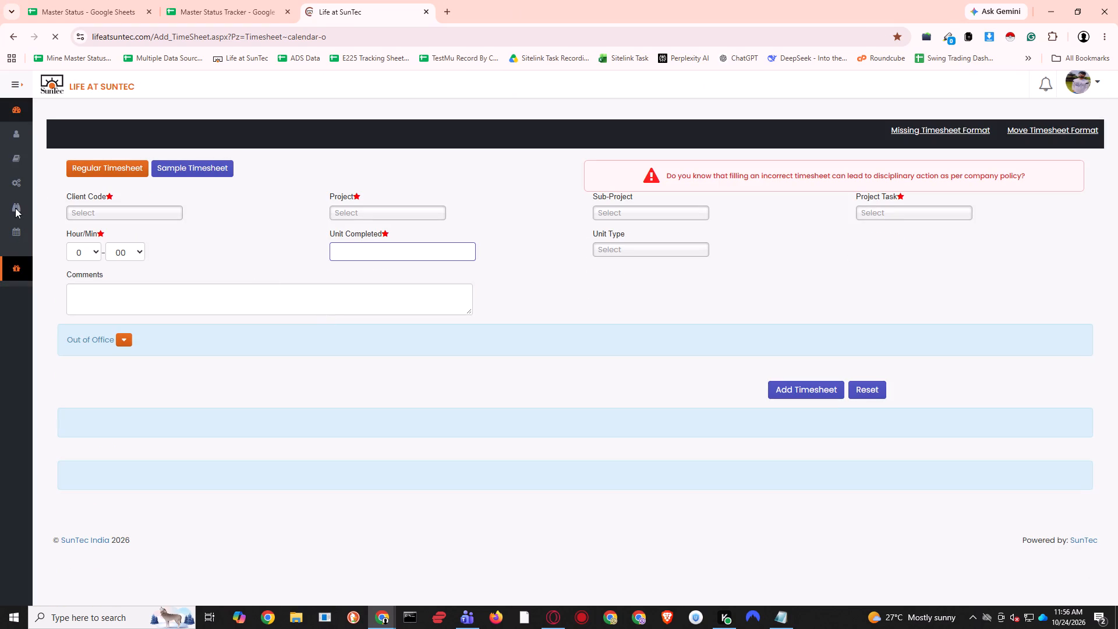
pyautogui.click(16, 207)
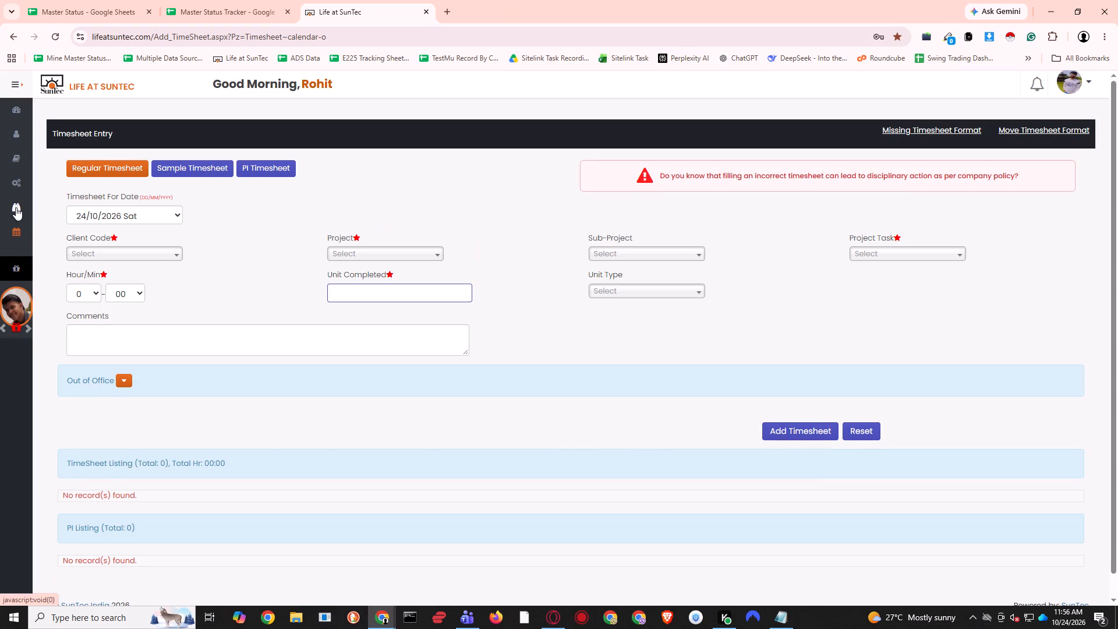
pyautogui.click(78, 227)
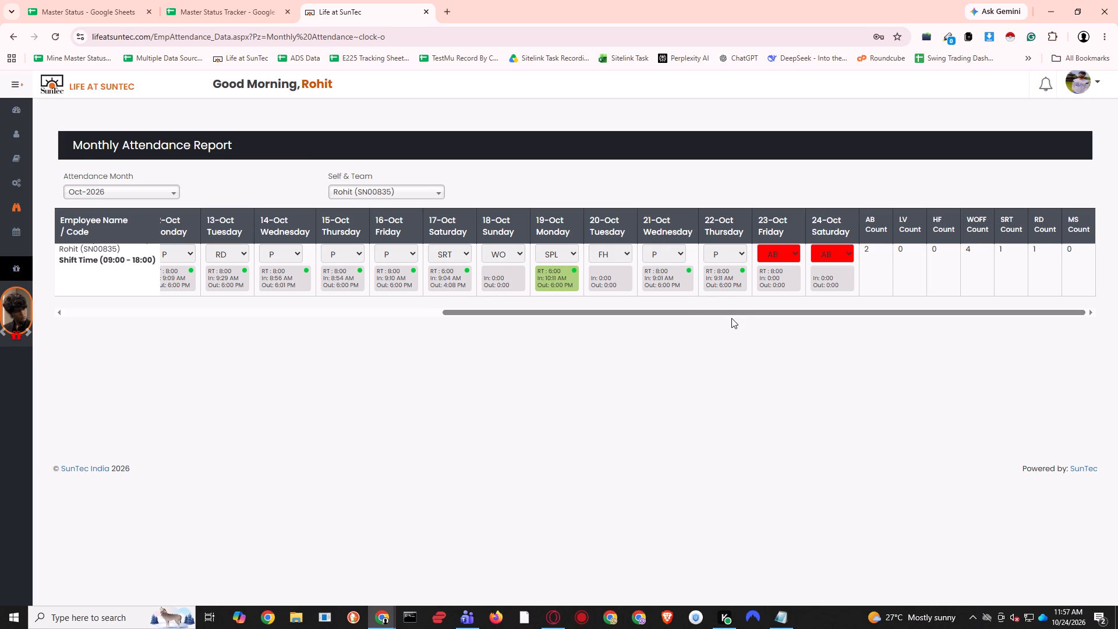
pyautogui.moveTo(731, 318); pyautogui.dragTo(425, 305)
pyautogui.moveTo(547, 313); pyautogui.dragTo(181, 309)
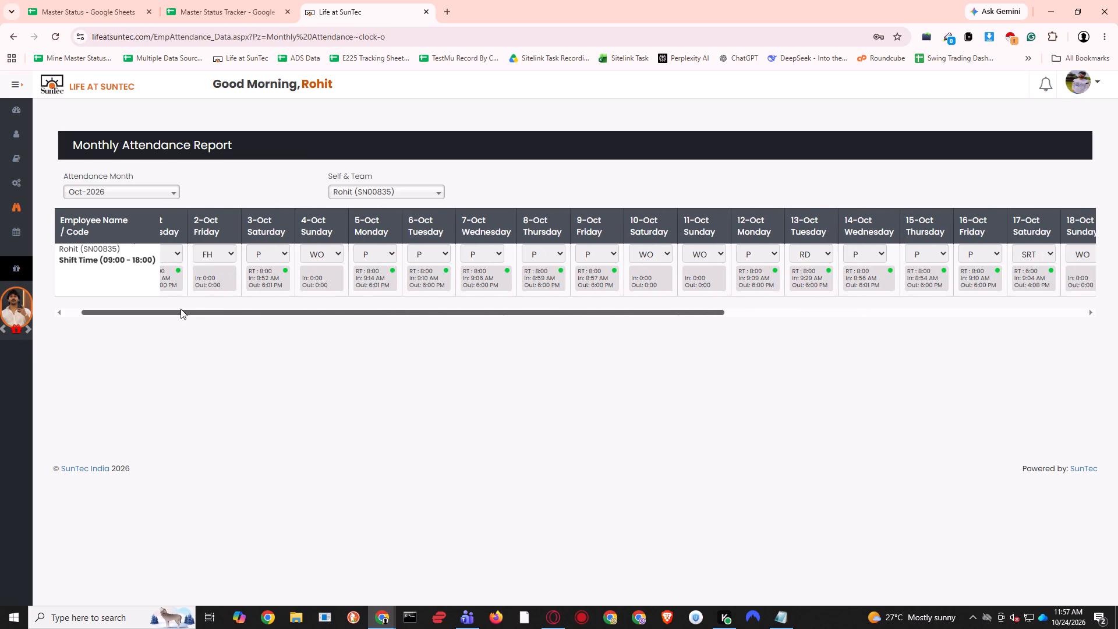
pyautogui.moveTo(181, 309); pyautogui.dragTo(915, 311)
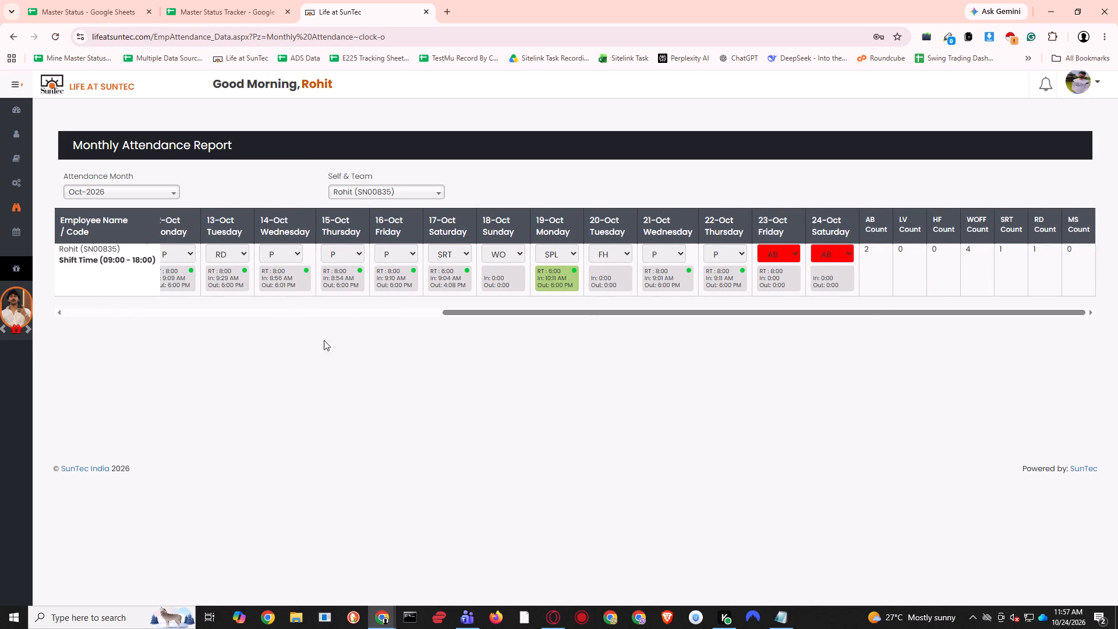
# Expand the portal's side navigation and browse through the Birthday List entries.
pyautogui.click(15, 85)
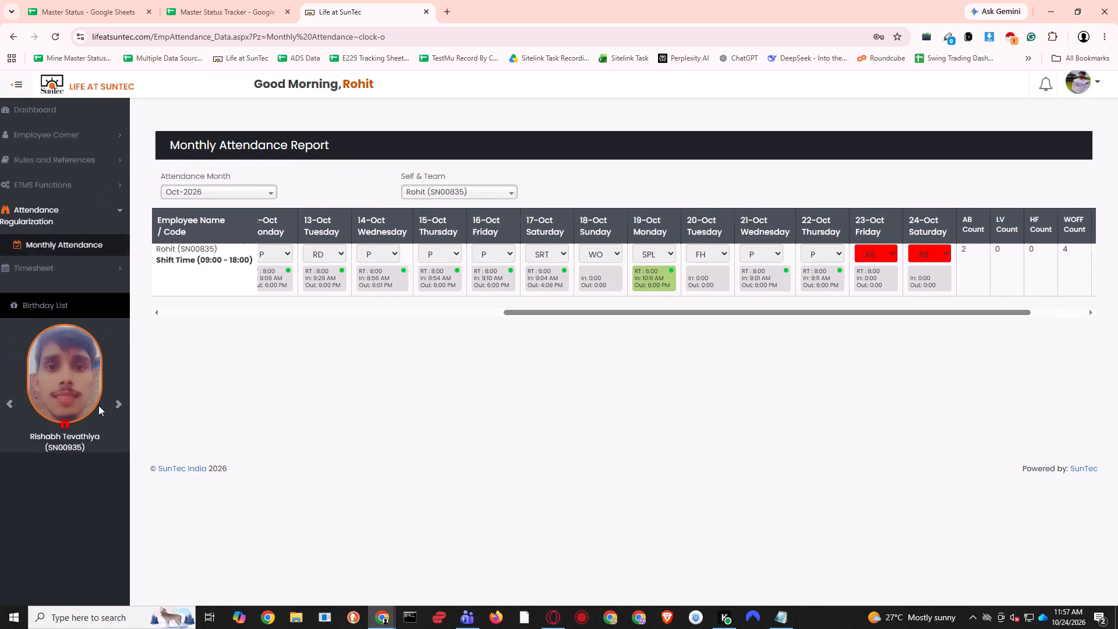
pyautogui.click(126, 399)
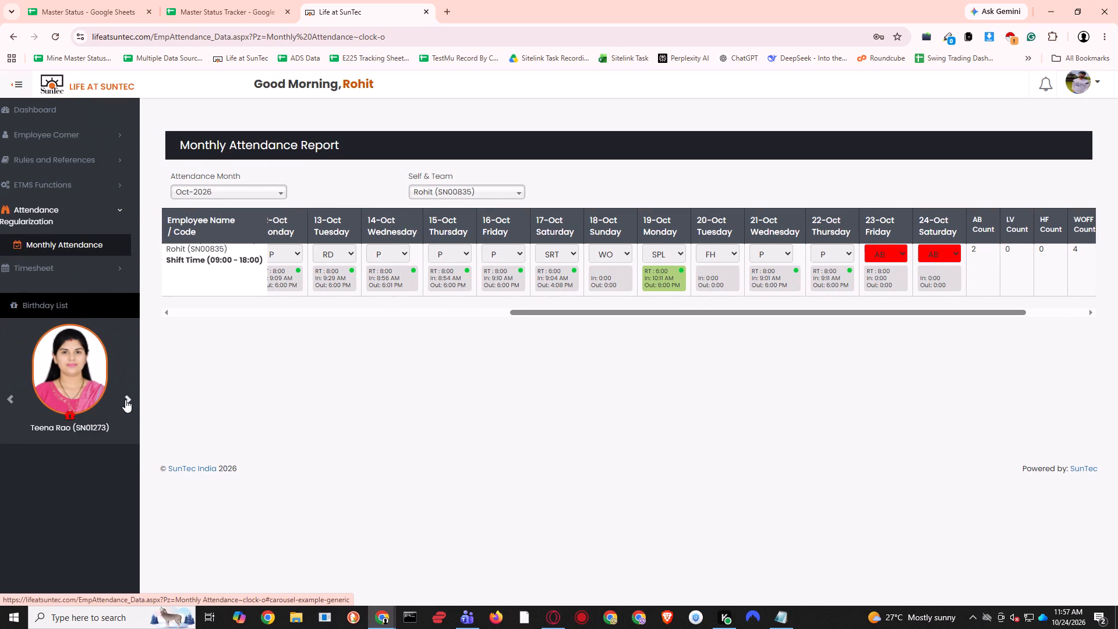
pyautogui.click(125, 400)
pyautogui.click(125, 400)
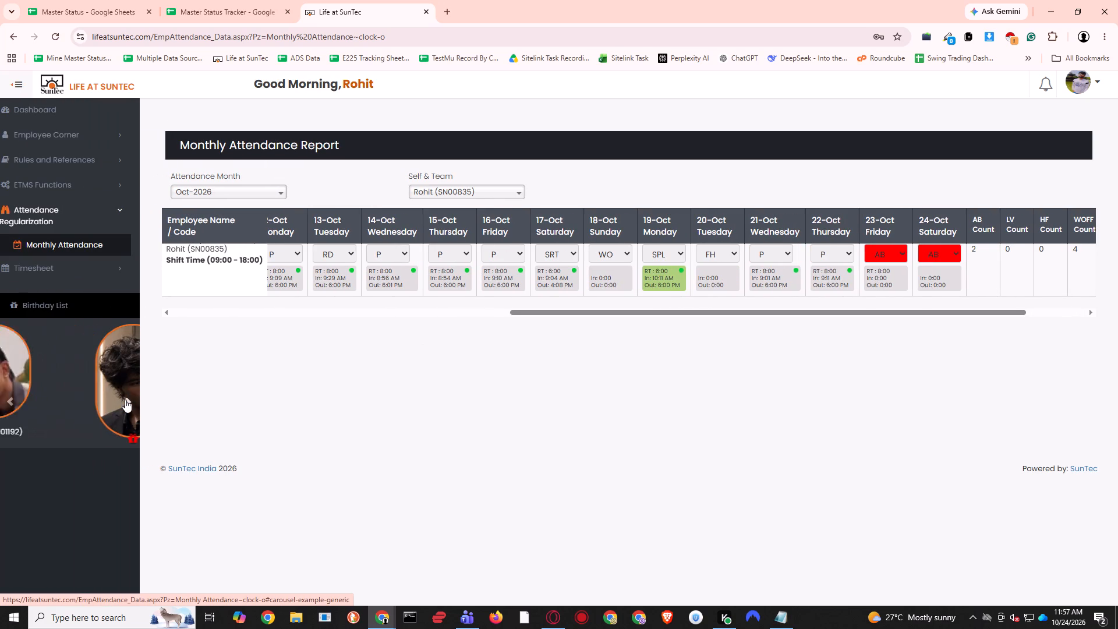
pyautogui.click(125, 400)
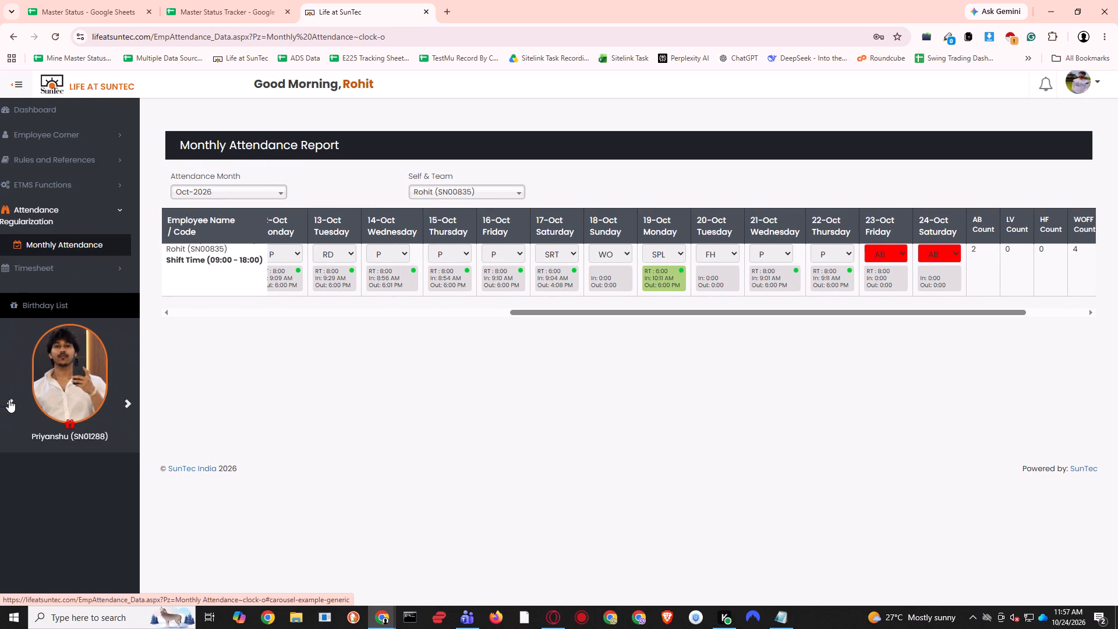
pyautogui.click(13, 400)
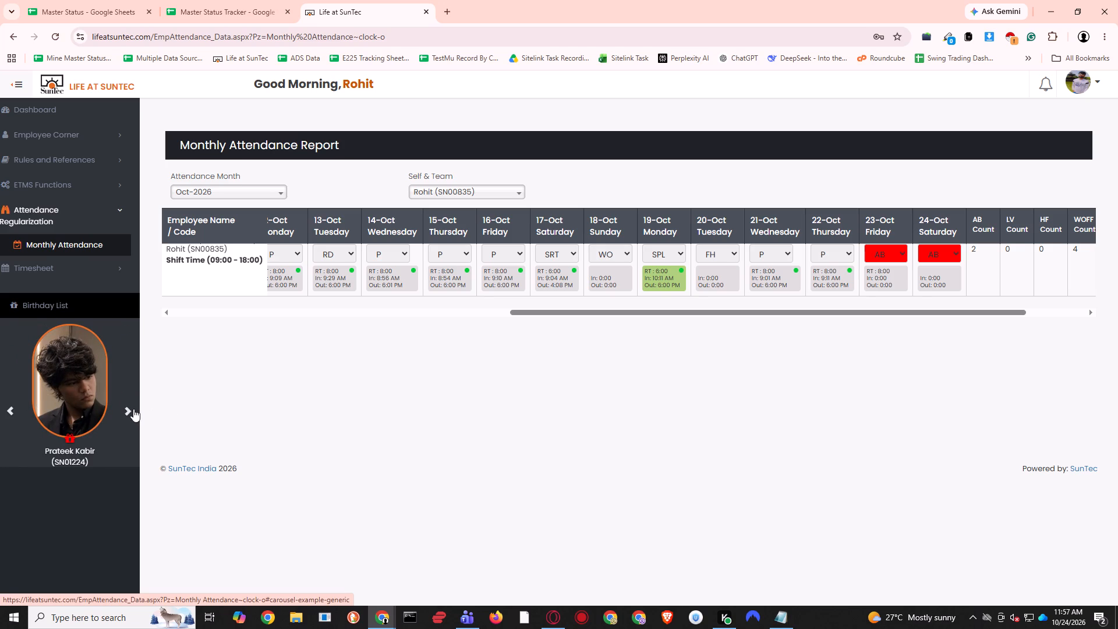
pyautogui.click(129, 408)
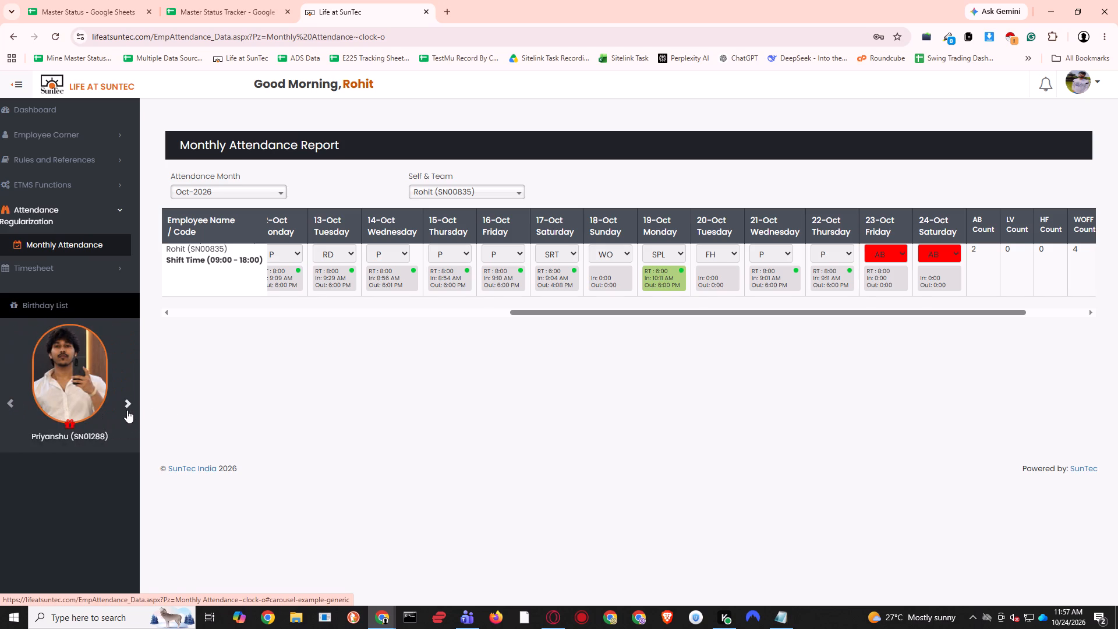
pyautogui.click(126, 407)
pyautogui.click(125, 405)
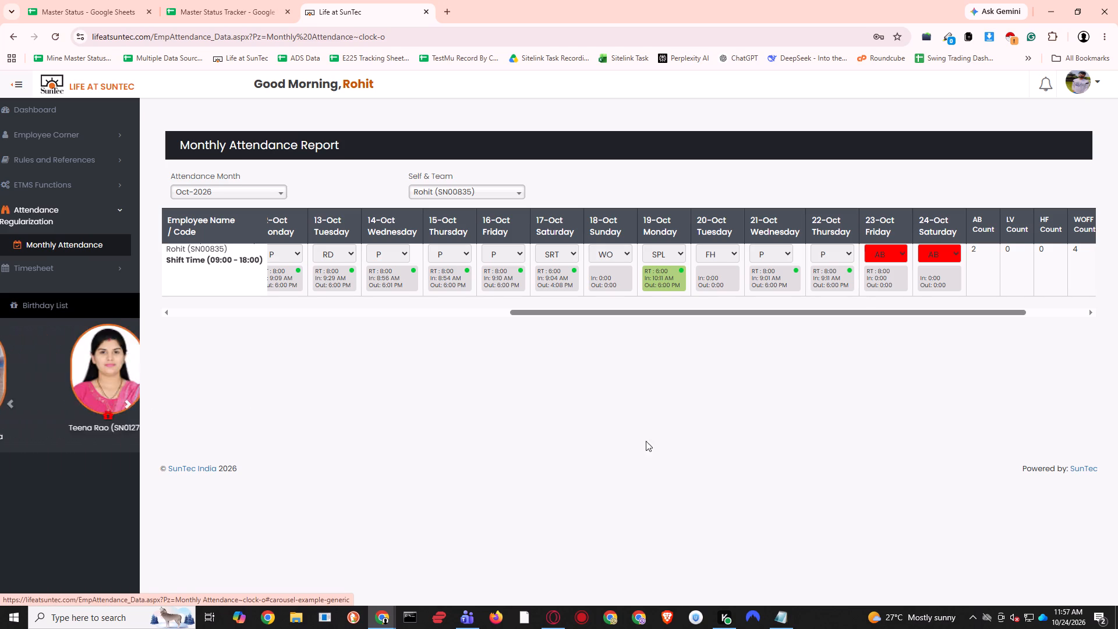
# Close the portal page and place the Master Status Fill Details and Group Status windows side by side.
pyautogui.hotkey('ctrl', 'w')
pyautogui.click(1075, 0)
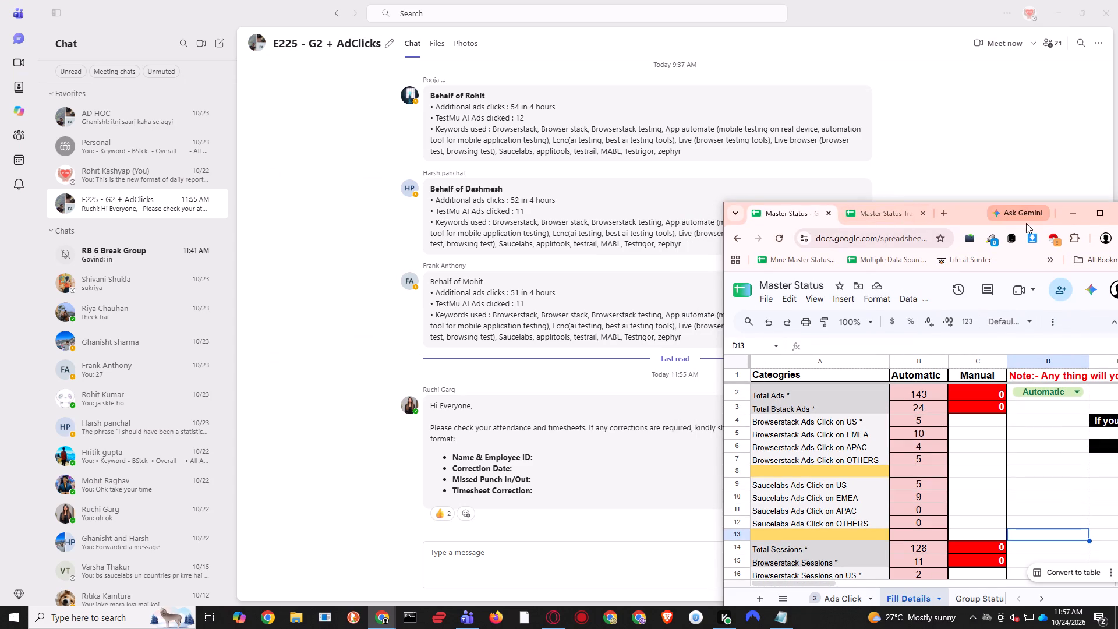
pyautogui.click(1096, 211)
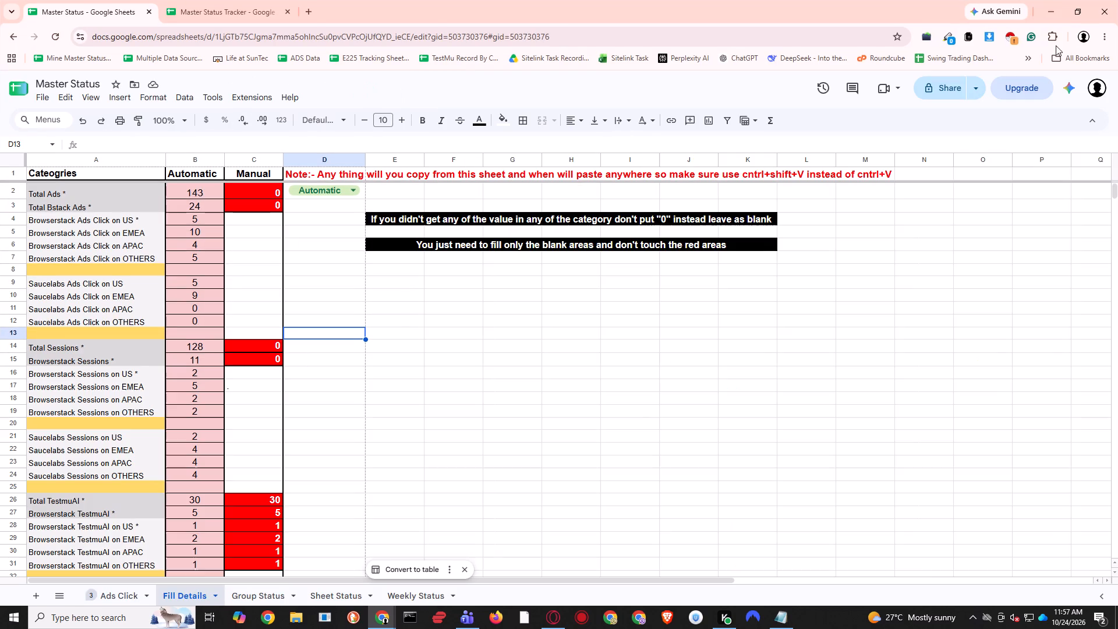
pyautogui.press('super+Left')
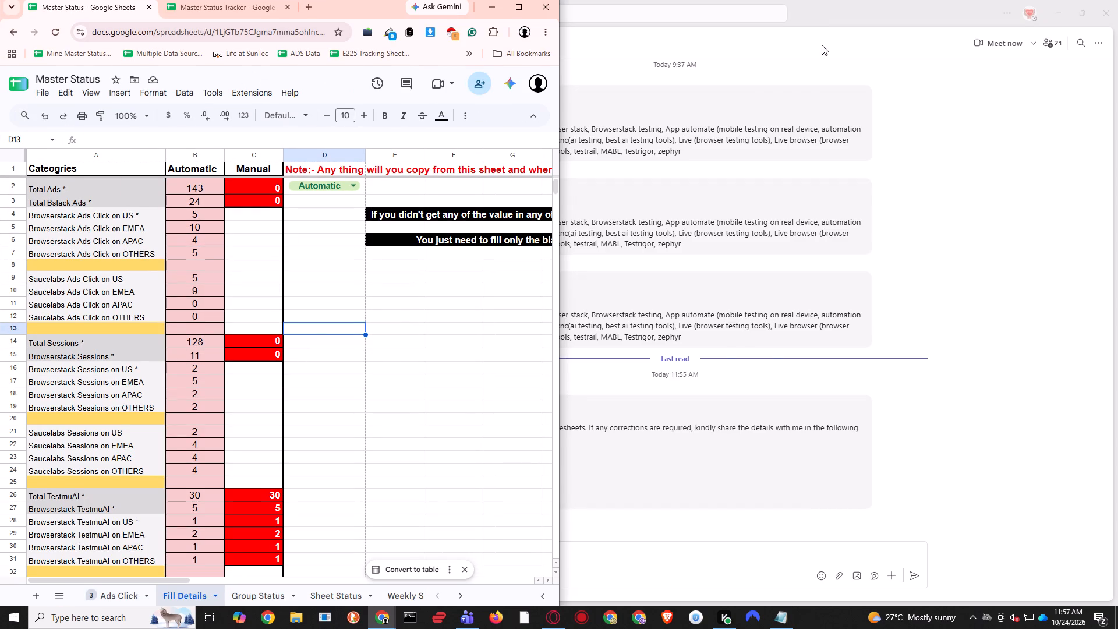
pyautogui.hotkey('alt', 'Tab')
pyautogui.keyDown('alt'); pyautogui.click(507, 316); pyautogui.keyUp('alt')
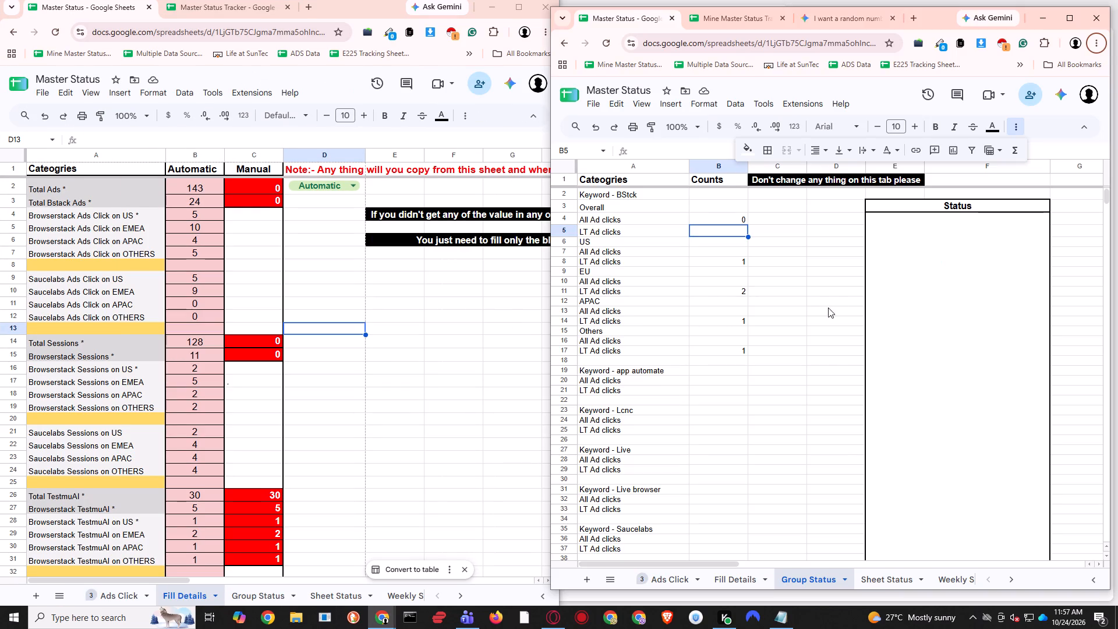
# Enter =SUM(B8,B11,B14,B17) in the overall LT Ad clicks cell B5 to total the regional LT Ad clicks cells.
pyautogui.click(806, 296)
pyautogui.click(729, 232)
pyautogui.press('=')
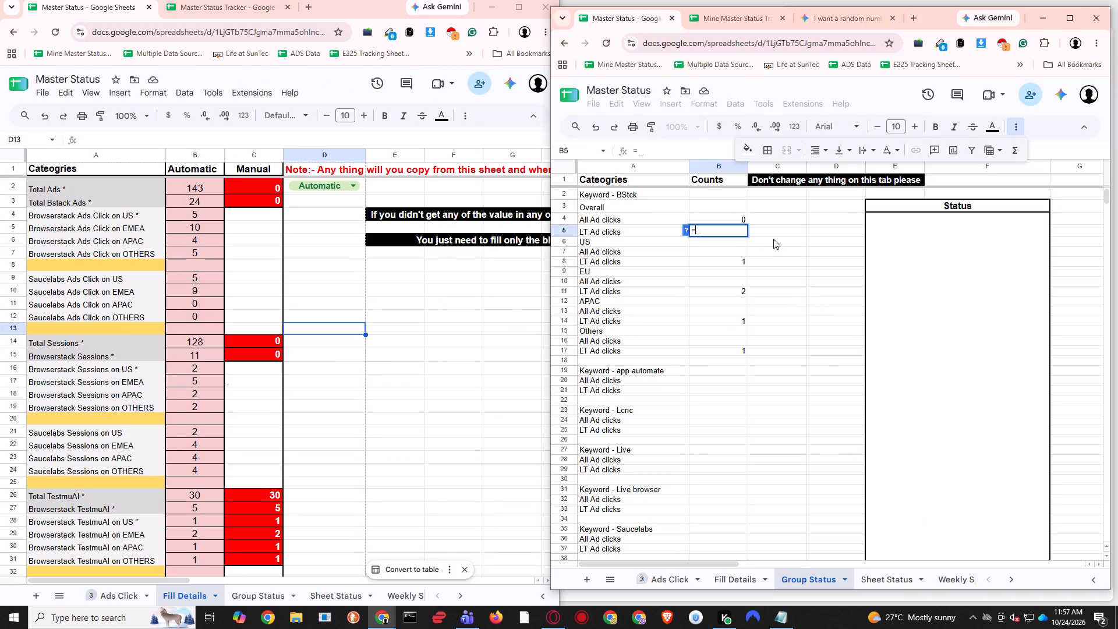
pyautogui.write('sum')
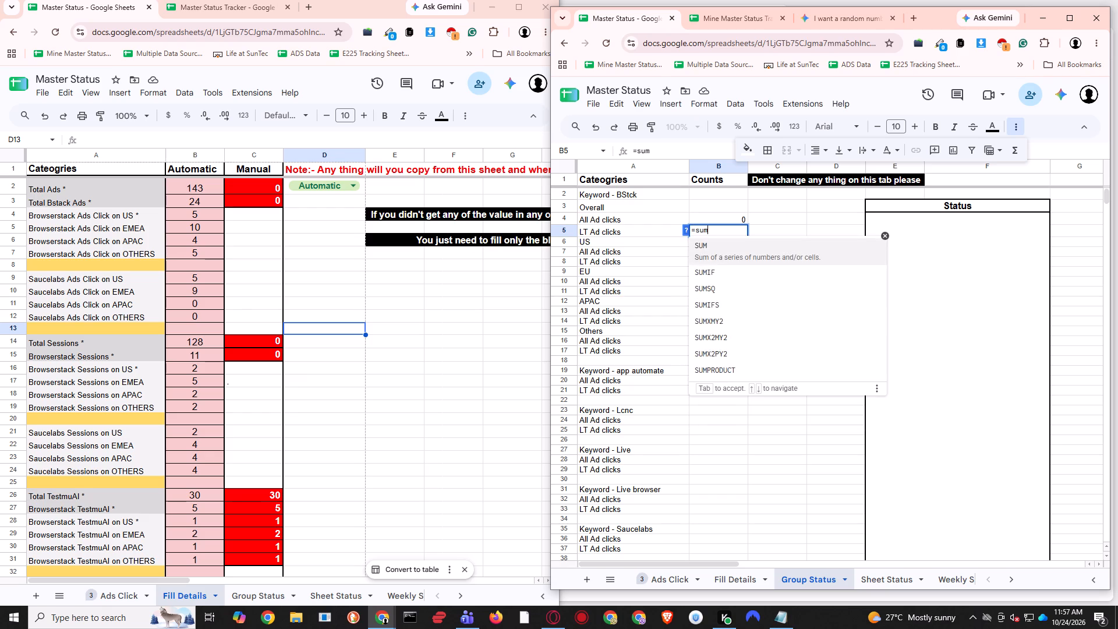
pyautogui.press('Return')
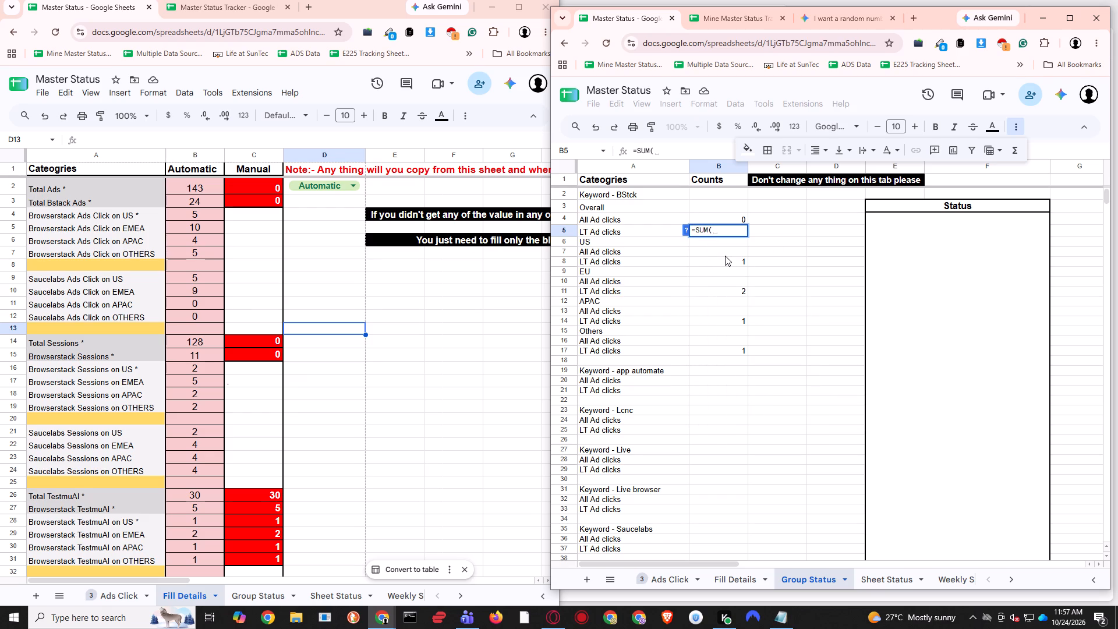
pyautogui.click(727, 262)
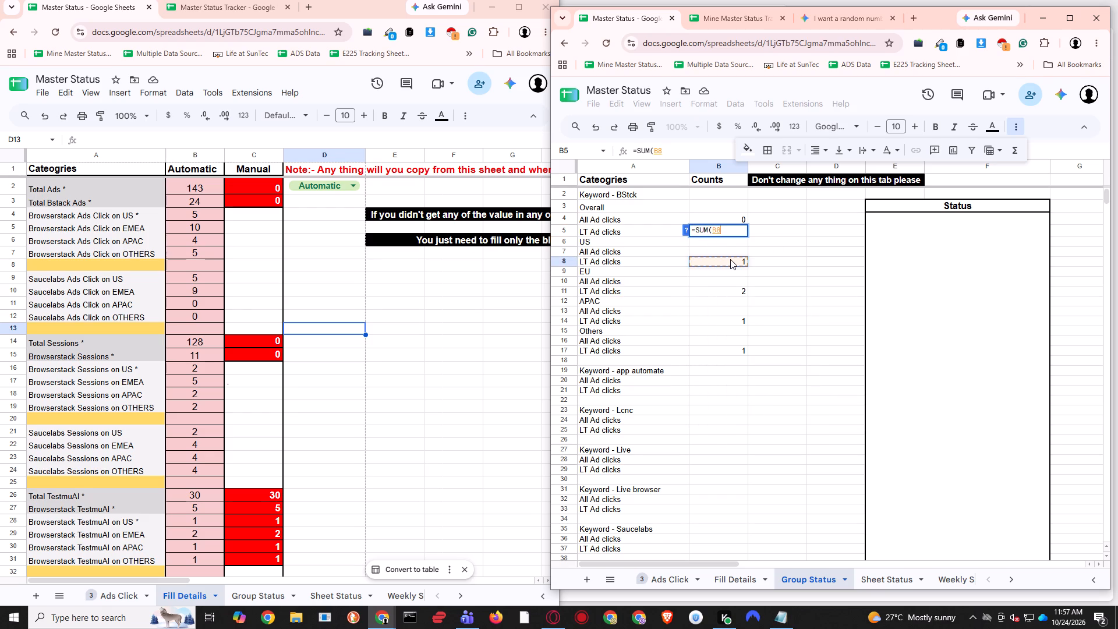
pyautogui.press(',')
pyautogui.click(731, 291)
pyautogui.press(',')
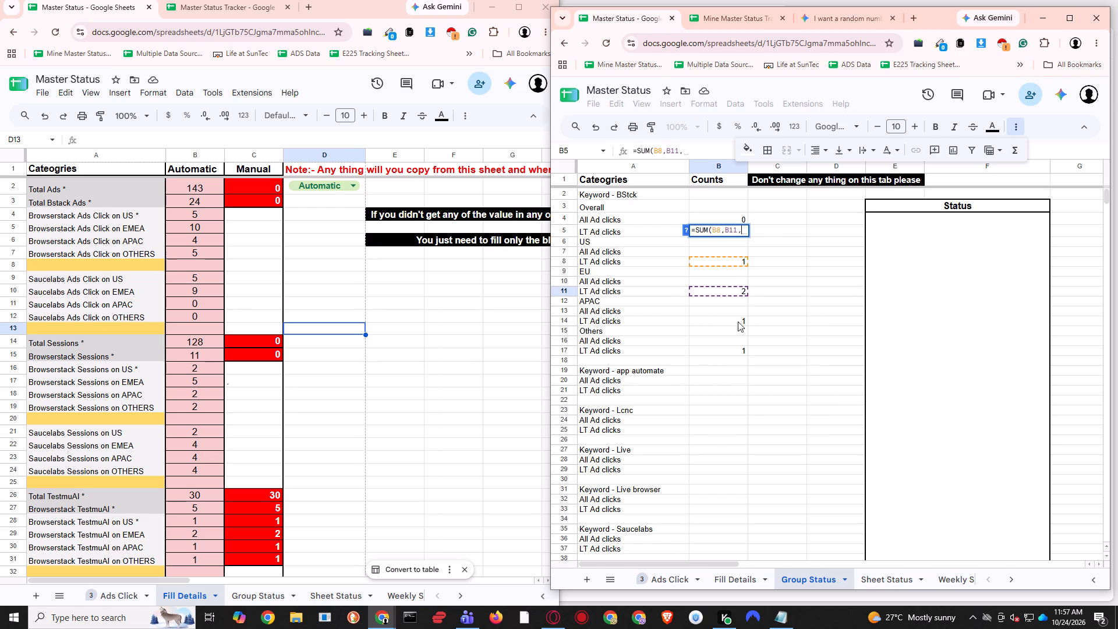
pyautogui.click(738, 321)
pyautogui.press(',')
pyautogui.click(740, 349)
pyautogui.press(',')
pyautogui.press('BackSpace')
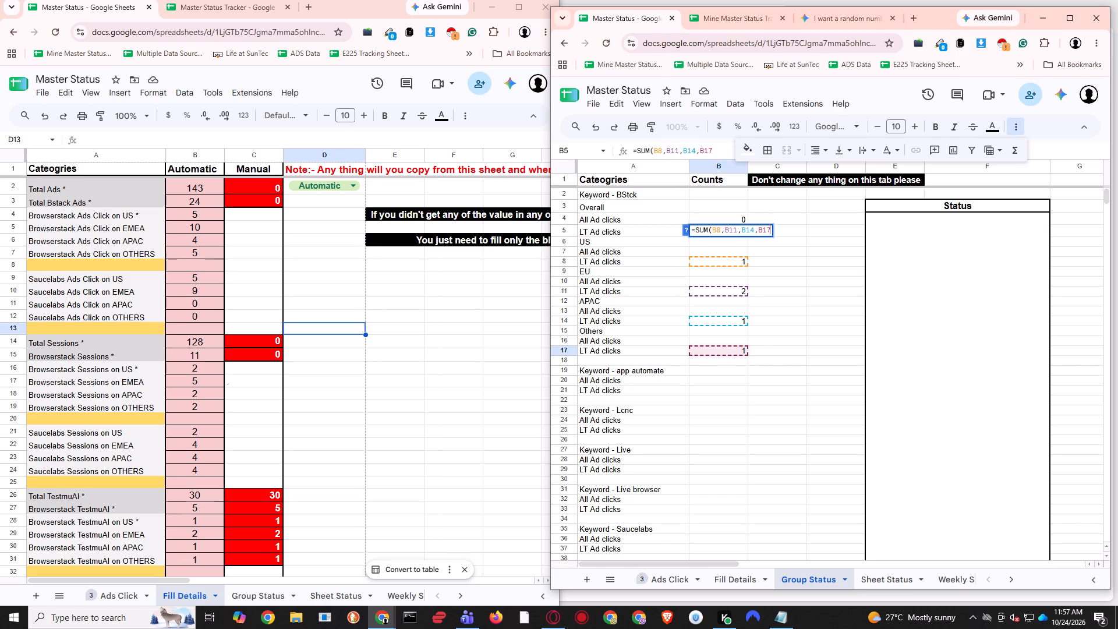
pyautogui.hotkey('shift', ')')
pyautogui.press('Return')
# Examine the overall and US ad click cells in column B of the Keyword - BStck block.
pyautogui.press('Up')
pyautogui.press('Down')
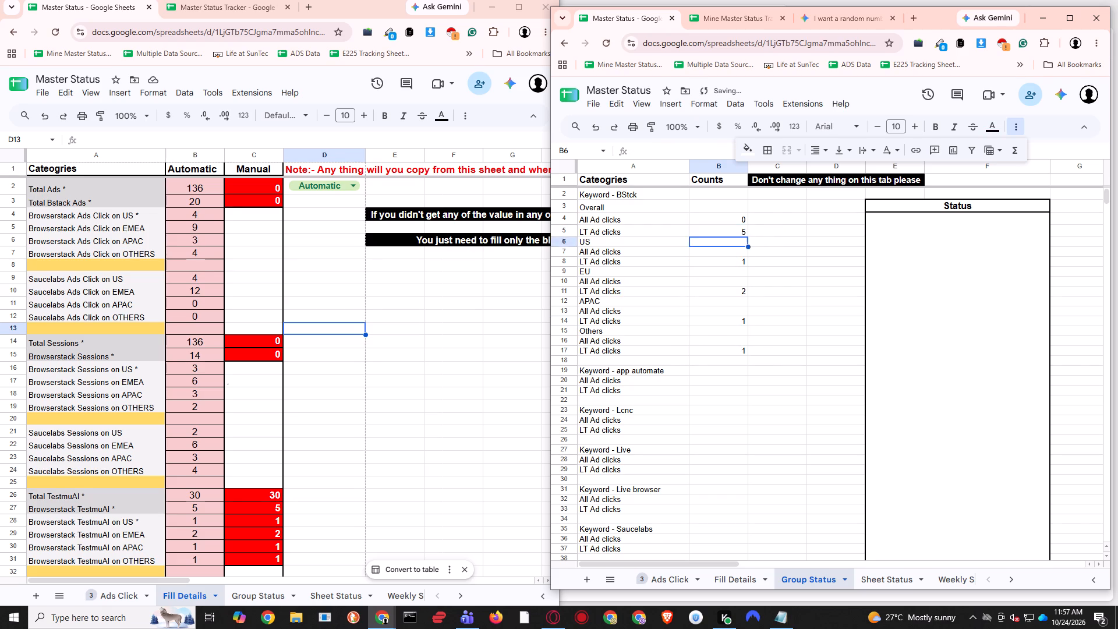
pyautogui.press('Down')
pyautogui.press('Up')
pyautogui.press('Up')
pyautogui.press('Up')
pyautogui.press('Down')
pyautogui.press('Down')
pyautogui.press('Down')
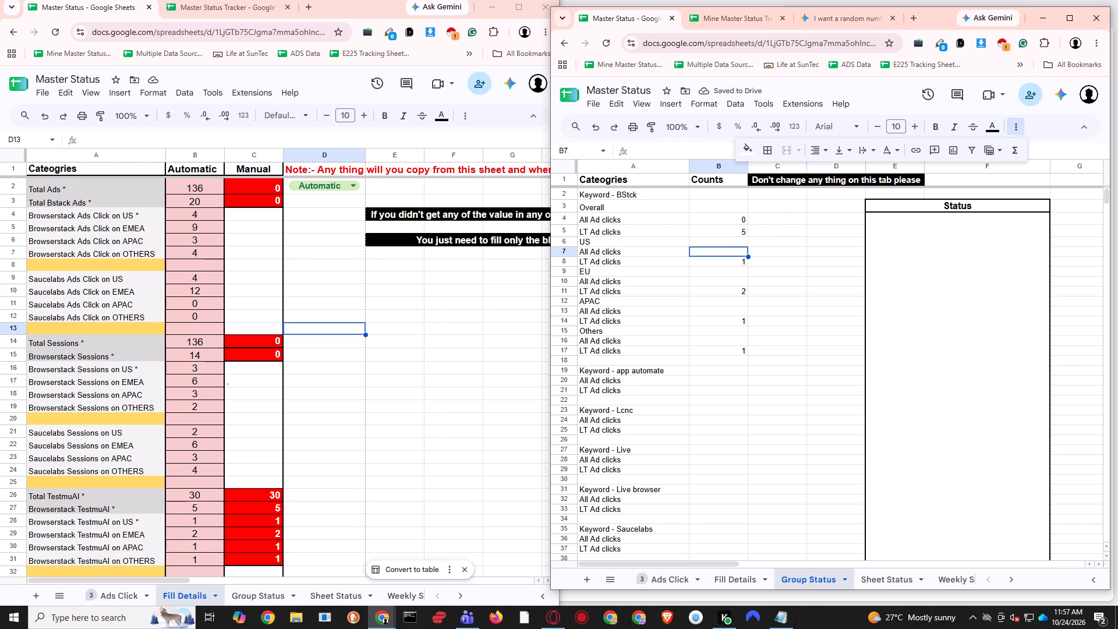
# Copy the US LT Ad clicks formula into the US All Ad clicks cell B7 and set it to ='Fill Details'!B4.
pyautogui.press('Down')
pyautogui.hotkey('ctrl', 'c')
pyautogui.press('Up')
pyautogui.hotkey('ctrl', 'v')
pyautogui.press('Return')
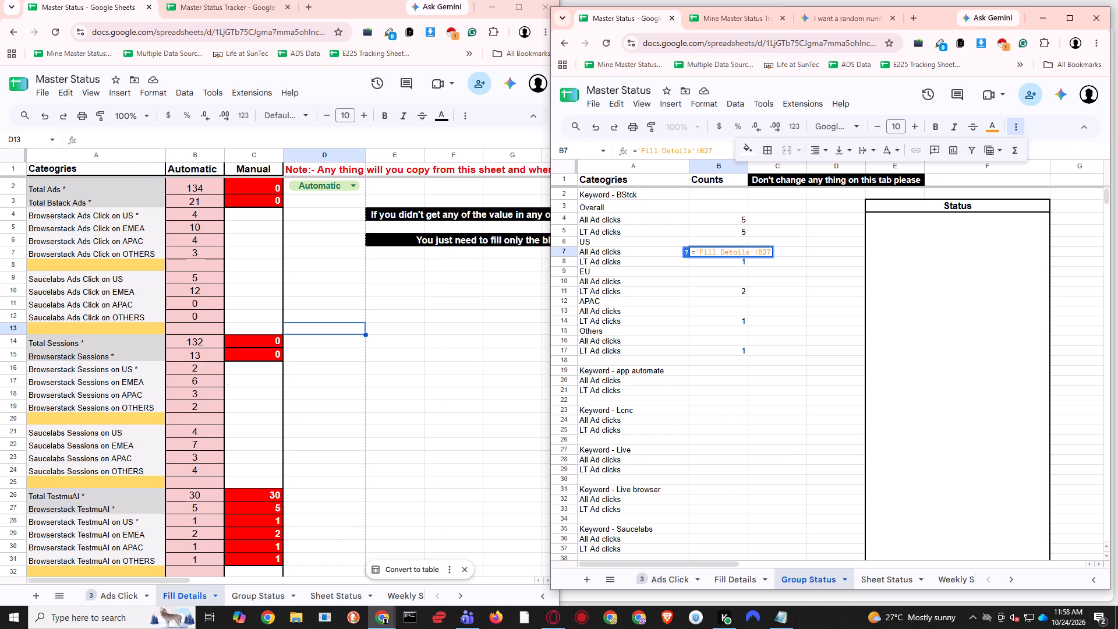
pyautogui.press('Left')
pyautogui.press('Right')
pyautogui.press('BackSpace')
pyautogui.press('BackSpace')
pyautogui.press('4')
pyautogui.press('Return')
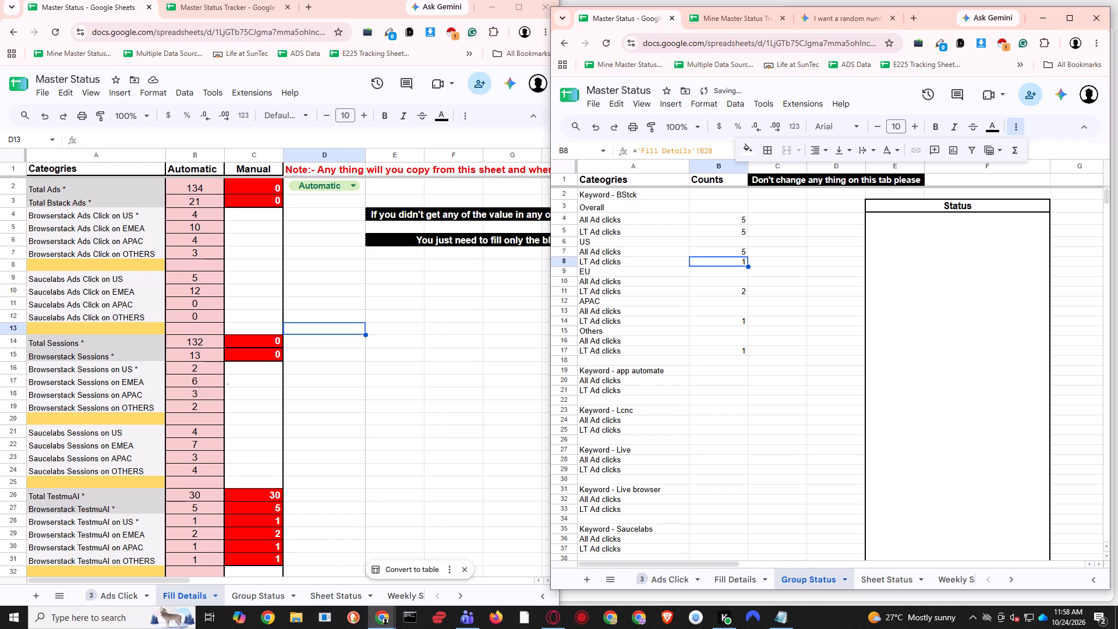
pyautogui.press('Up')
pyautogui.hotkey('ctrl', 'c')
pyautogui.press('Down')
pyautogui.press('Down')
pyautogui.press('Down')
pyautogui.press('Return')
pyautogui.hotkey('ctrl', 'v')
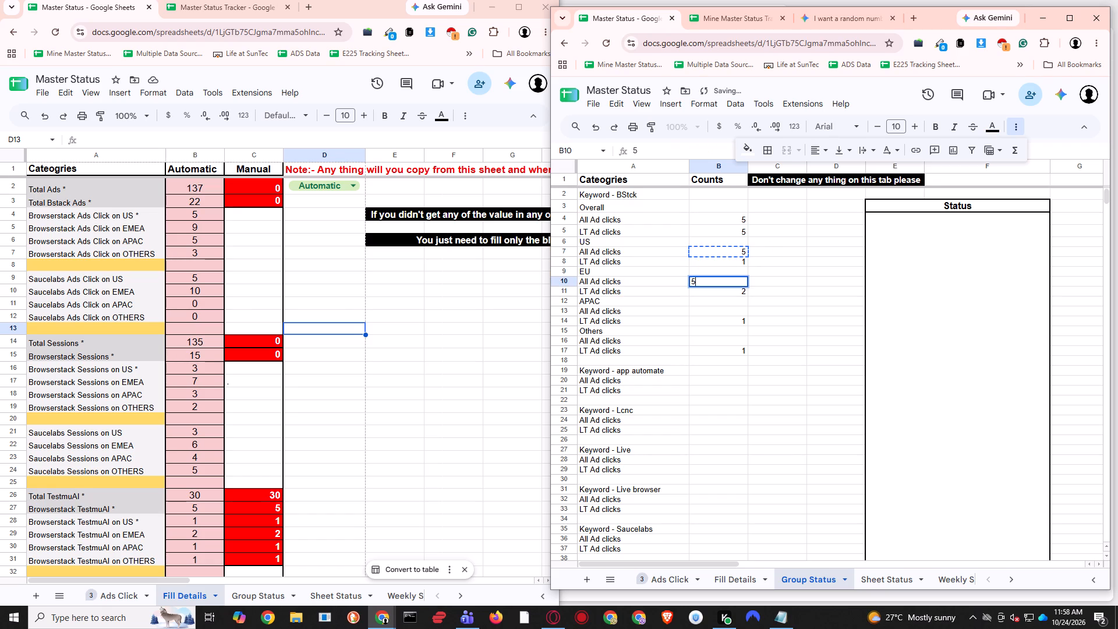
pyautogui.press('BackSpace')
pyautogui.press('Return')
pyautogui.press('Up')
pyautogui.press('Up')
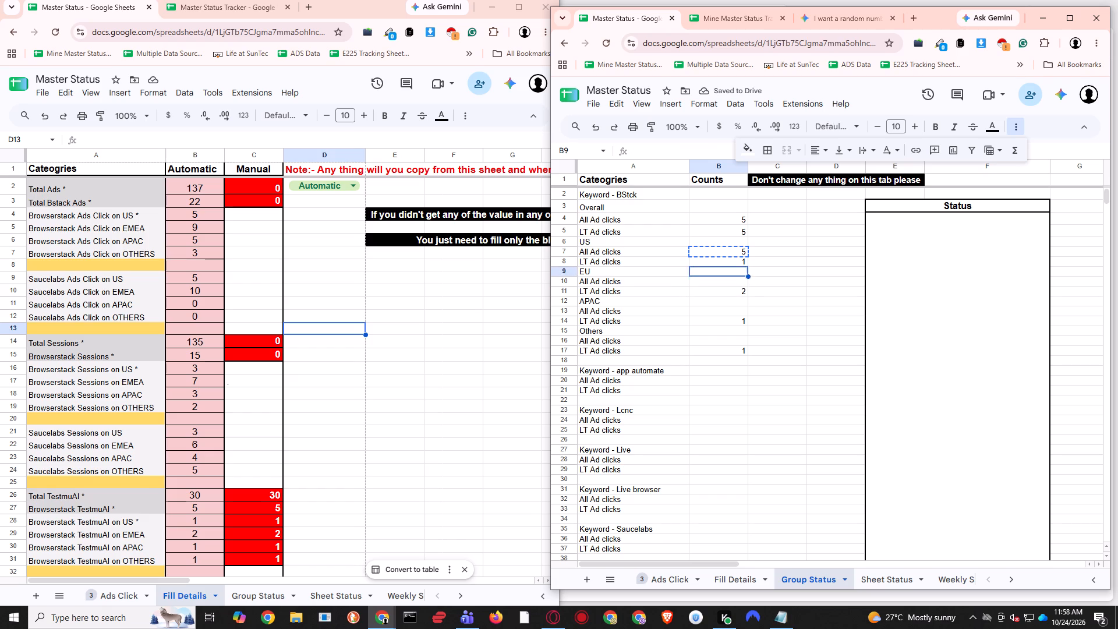
# Copy the US All Ad clicks formula into the EU All Ad clicks cell B10 and set it to ='Fill Details'!B5.
pyautogui.press('Up')
pyautogui.press('Up')
pyautogui.hotkey('ctrl', 'c')
pyautogui.press('Down')
pyautogui.press('Down')
pyautogui.press('Down')
pyautogui.hotkey('ctrl', 'v')
pyautogui.press('Return')
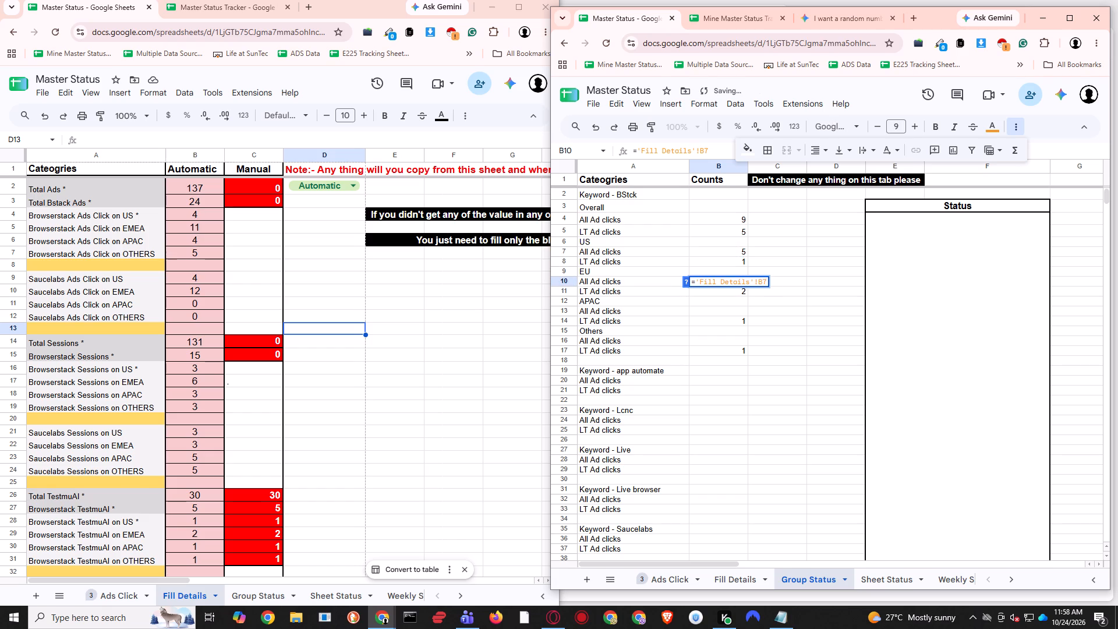
pyautogui.press('BackSpace')
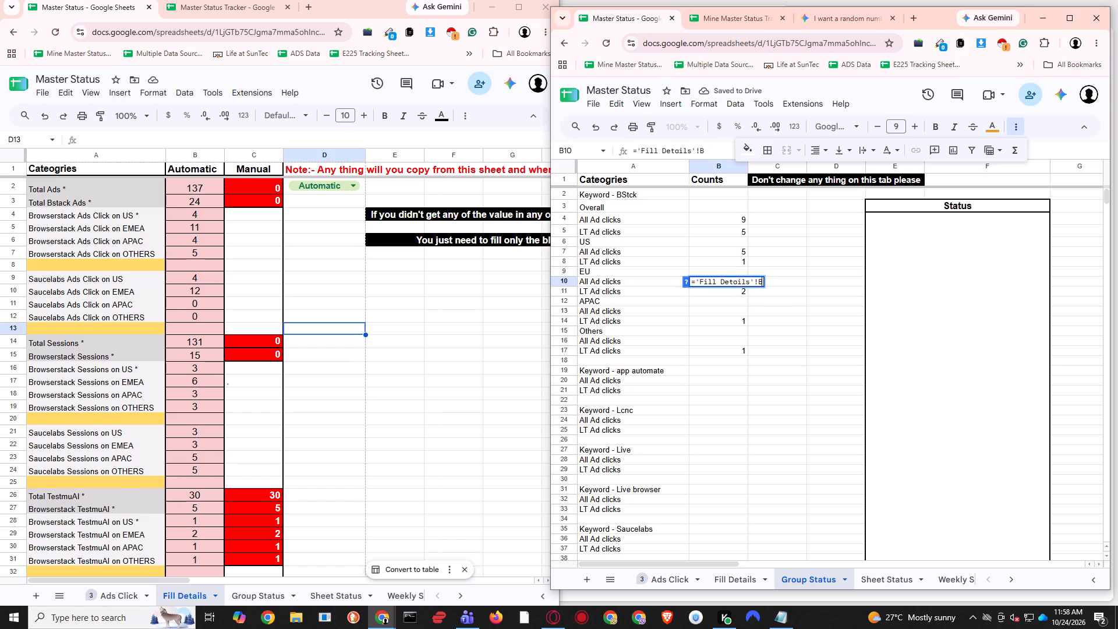
pyautogui.press('5')
pyautogui.press('Return')
# Copy the EU All Ad clicks formula into the APAC All Ad clicks cell B13 and set it to ='Fill Details'!B6.
pyautogui.press('Up')
pyautogui.hotkey('ctrl', 'c')
pyautogui.press('Down')
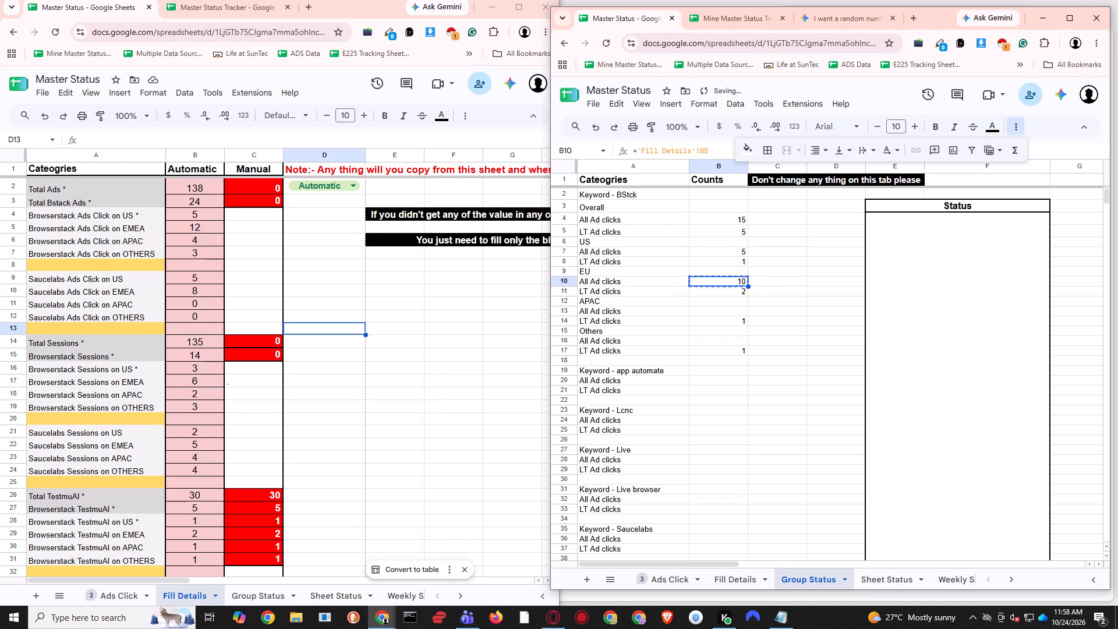
pyautogui.press('Down')
pyautogui.press('Down')
pyautogui.hotkey('ctrl', 'v')
pyautogui.press('Return')
pyautogui.press('BackSpace')
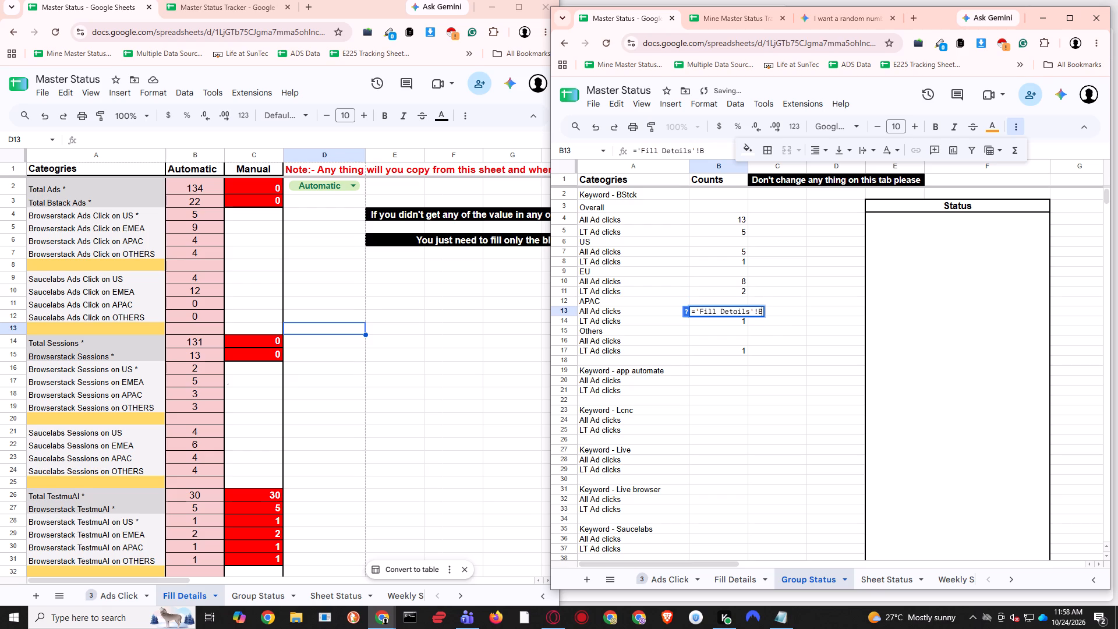
pyautogui.press('6')
pyautogui.press('Return')
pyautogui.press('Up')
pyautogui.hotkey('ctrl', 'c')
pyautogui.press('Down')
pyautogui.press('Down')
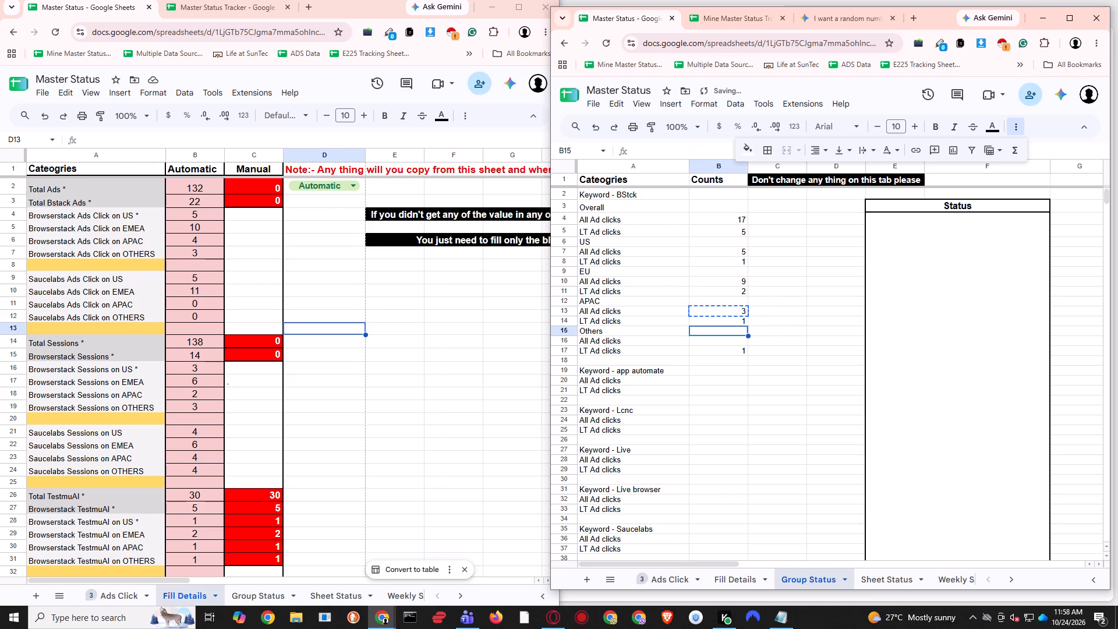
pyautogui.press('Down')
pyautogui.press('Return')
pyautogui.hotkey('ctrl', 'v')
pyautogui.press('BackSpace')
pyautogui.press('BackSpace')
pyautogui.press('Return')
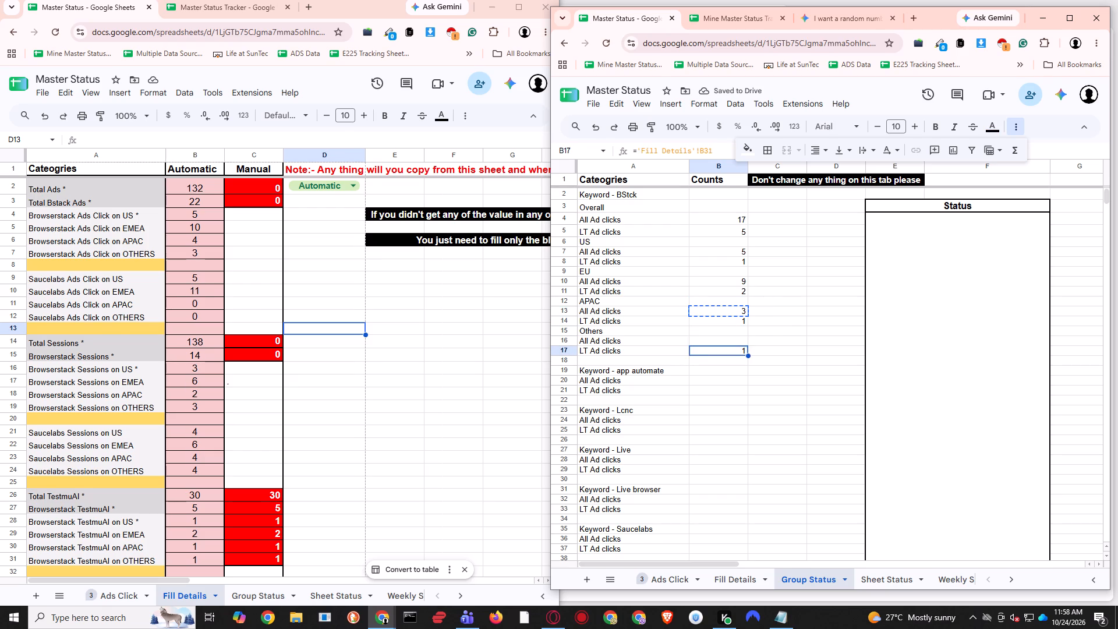
# Copy the APAC All Ad clicks formula into the Others All Ad clicks cell B16 and set it to ='Fill Details'!B7.
pyautogui.press('Up')
pyautogui.press('Up')
pyautogui.press('Up')
pyautogui.press('Up')
pyautogui.hotkey('ctrl', 'c')
pyautogui.press('Down')
pyautogui.press('Down')
pyautogui.press('Down')
pyautogui.hotkey('ctrl', 'v')
pyautogui.press('Return')
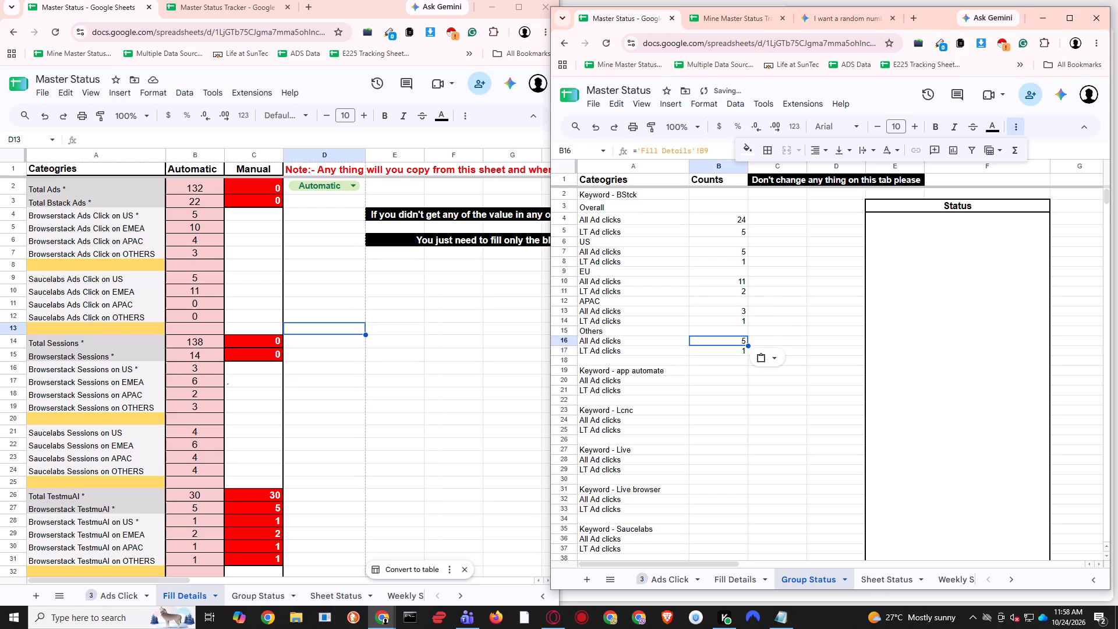
pyautogui.press('BackSpace')
pyautogui.press('7')
pyautogui.press('Return')
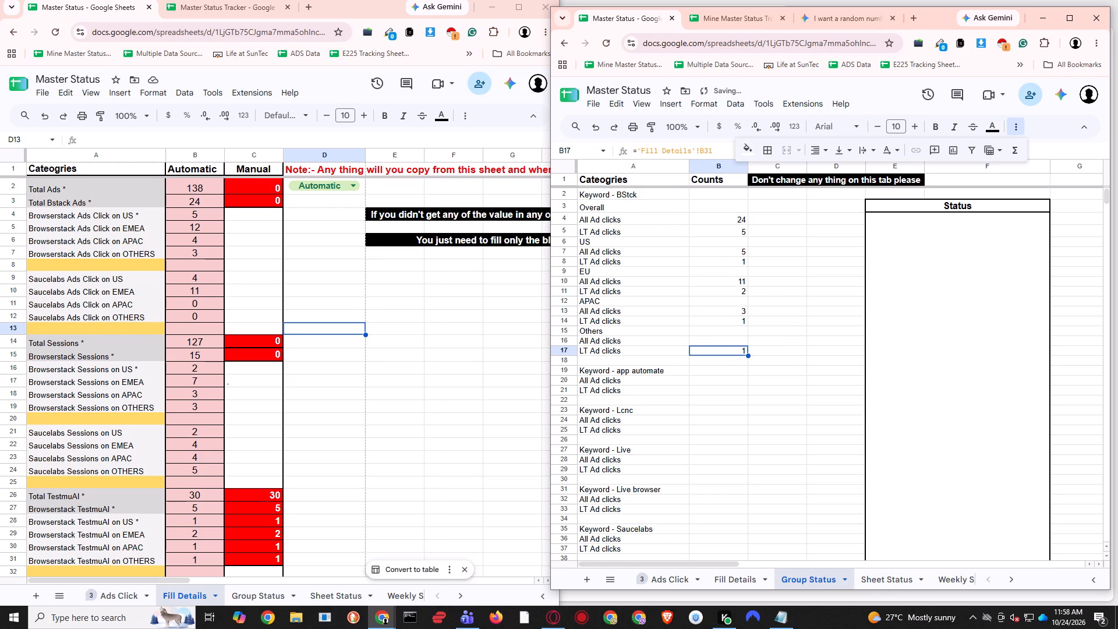
pyautogui.press('Up')
pyautogui.press('Return')
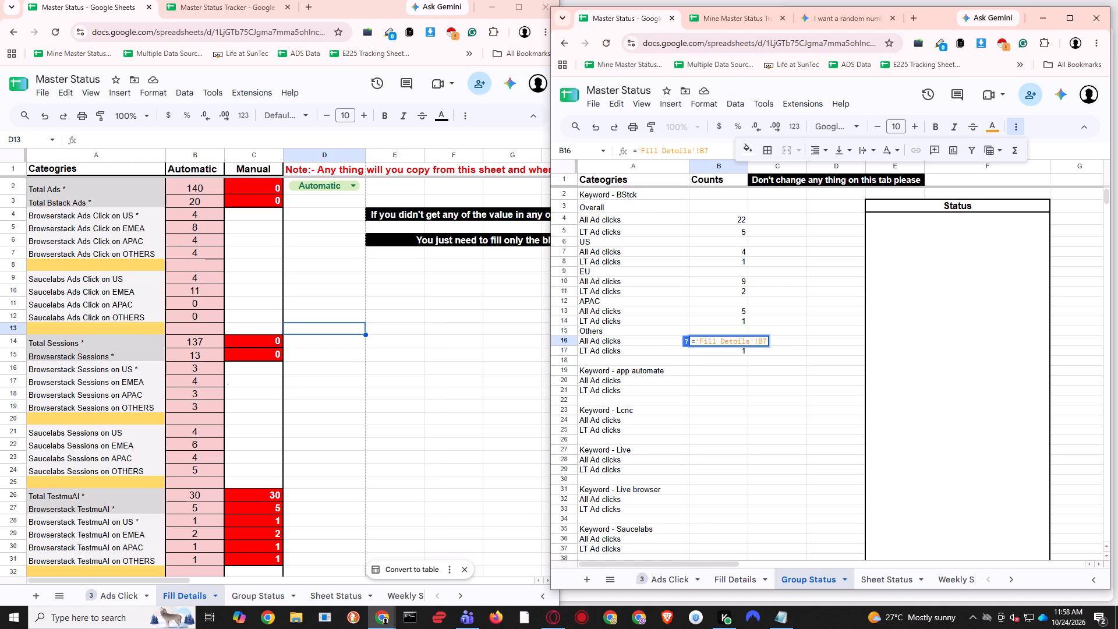
pyautogui.press('Return')
pyautogui.press('Up')
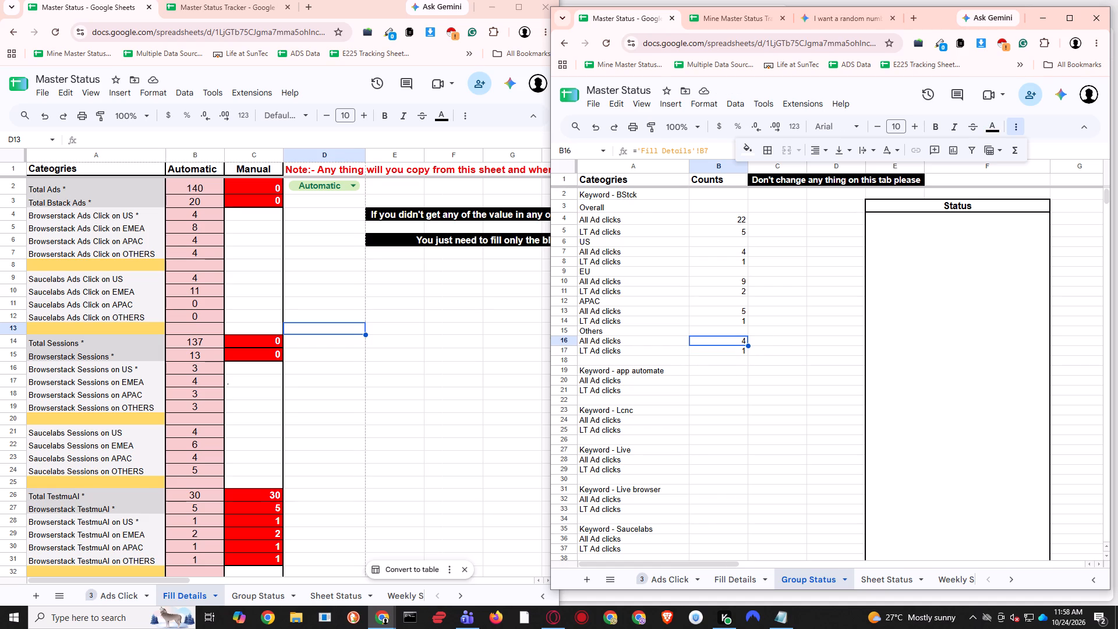
# Compare the Keyword - BStck counts across both Group Status windows and against the Fill Details sheet.
pyautogui.press('Right')
pyautogui.press('Left')
pyautogui.hotkey('ctrl', 's')
pyautogui.press('Down')
pyautogui.press('Up')
pyautogui.hotkey('ctrl', 's')
pyautogui.click(261, 596)
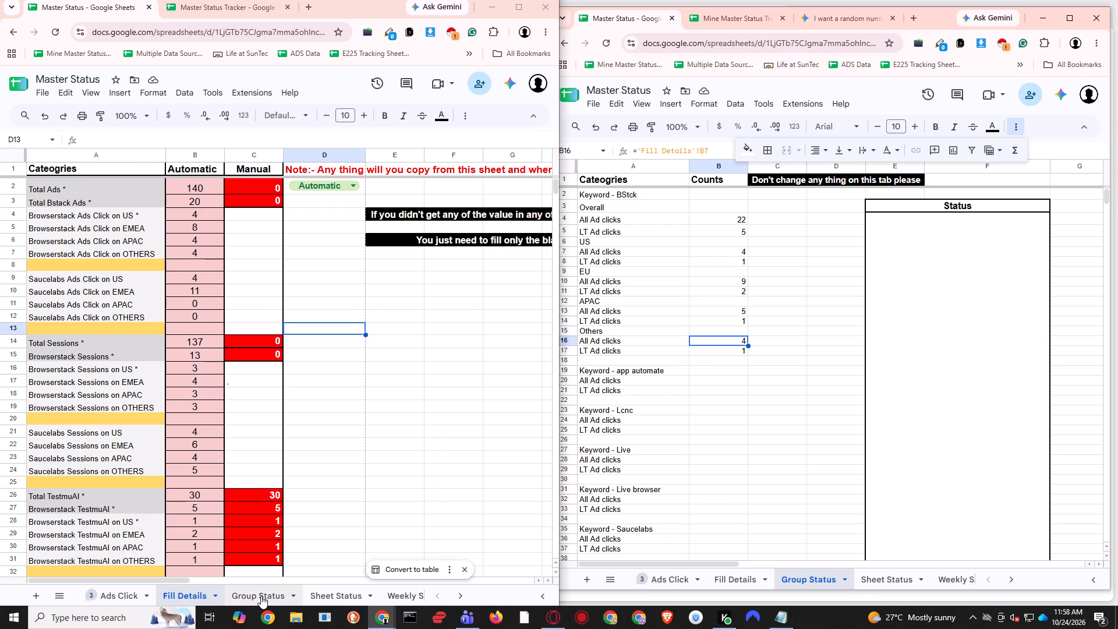
pyautogui.click(230, 342)
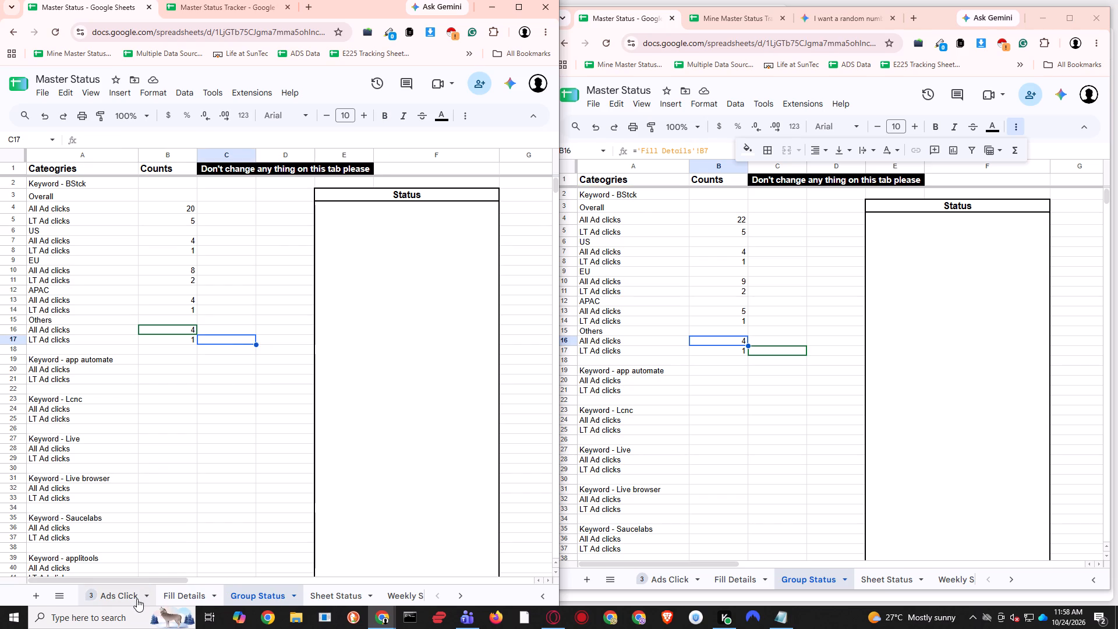
pyautogui.click(169, 602)
pyautogui.click(254, 593)
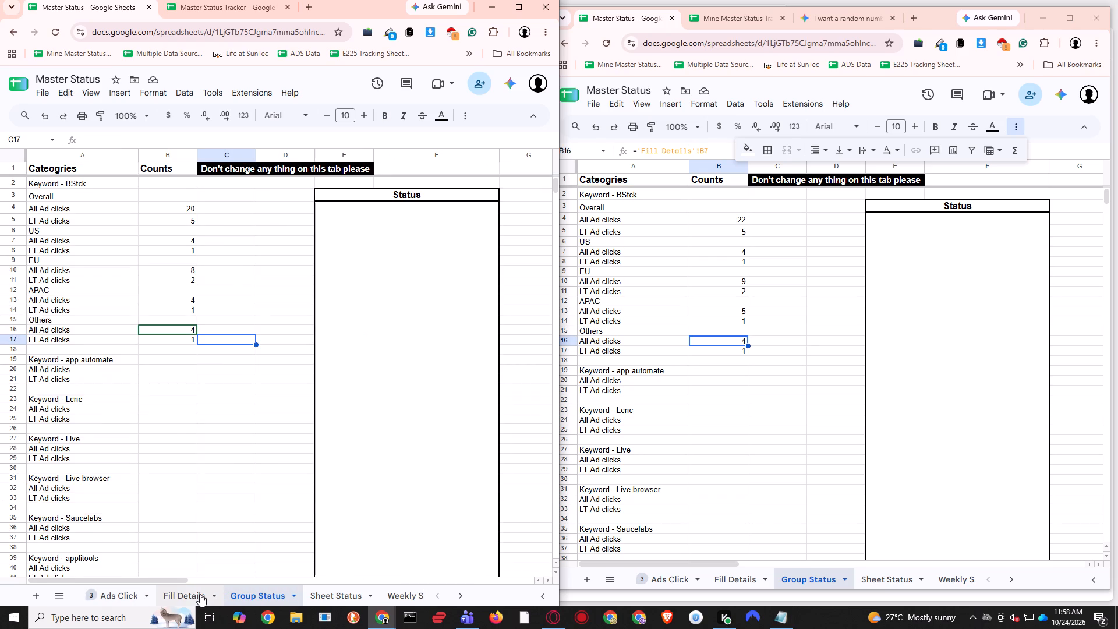
pyautogui.click(189, 594)
pyautogui.click(743, 393)
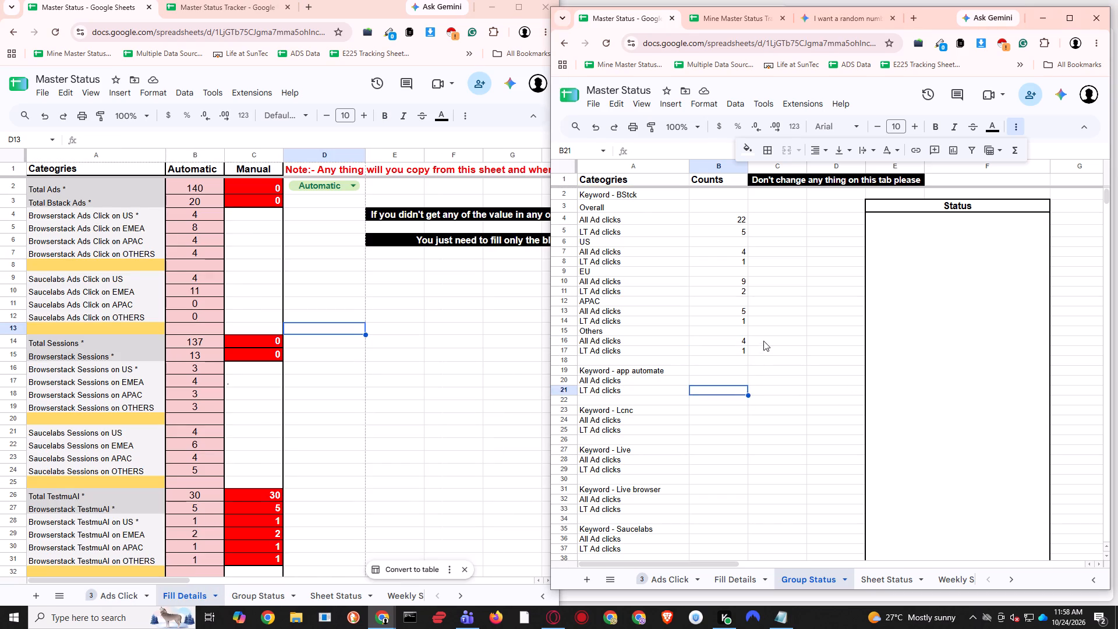
pyautogui.click(763, 341)
pyautogui.click(776, 303)
pyautogui.hotkey('ctrl', 's')
pyautogui.click(773, 350)
pyautogui.click(755, 311)
pyautogui.hotkey('ctrl', 's')
pyautogui.click(770, 310)
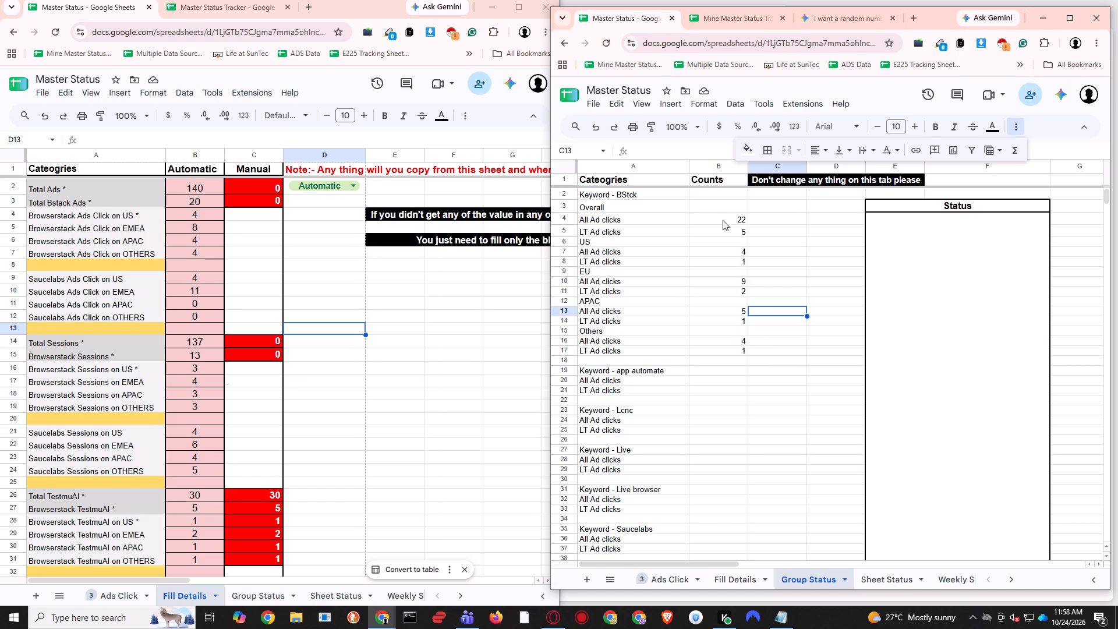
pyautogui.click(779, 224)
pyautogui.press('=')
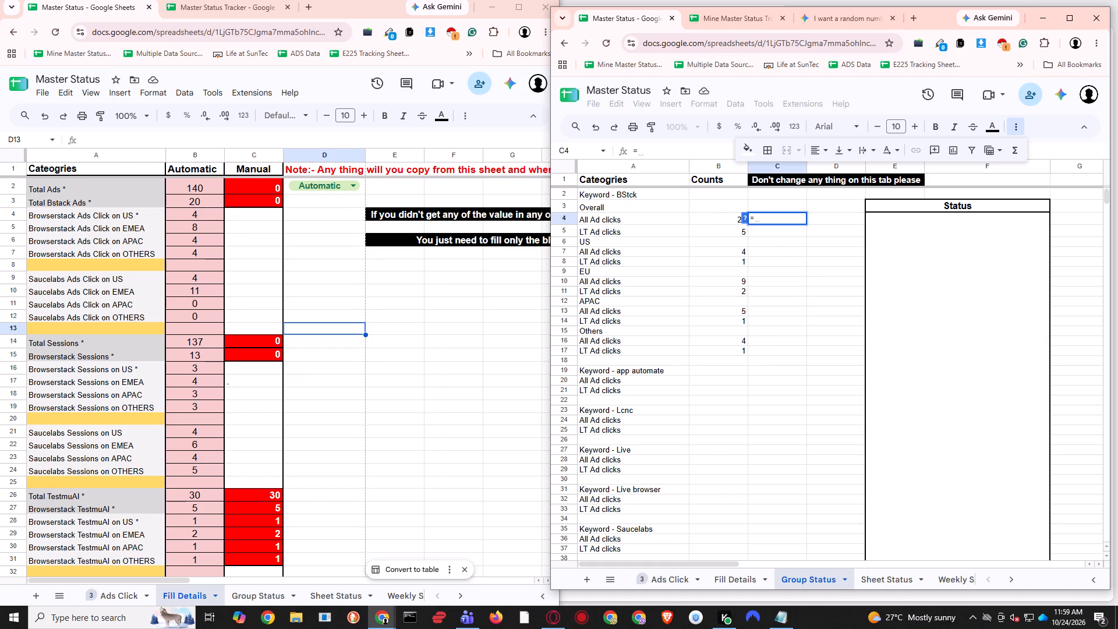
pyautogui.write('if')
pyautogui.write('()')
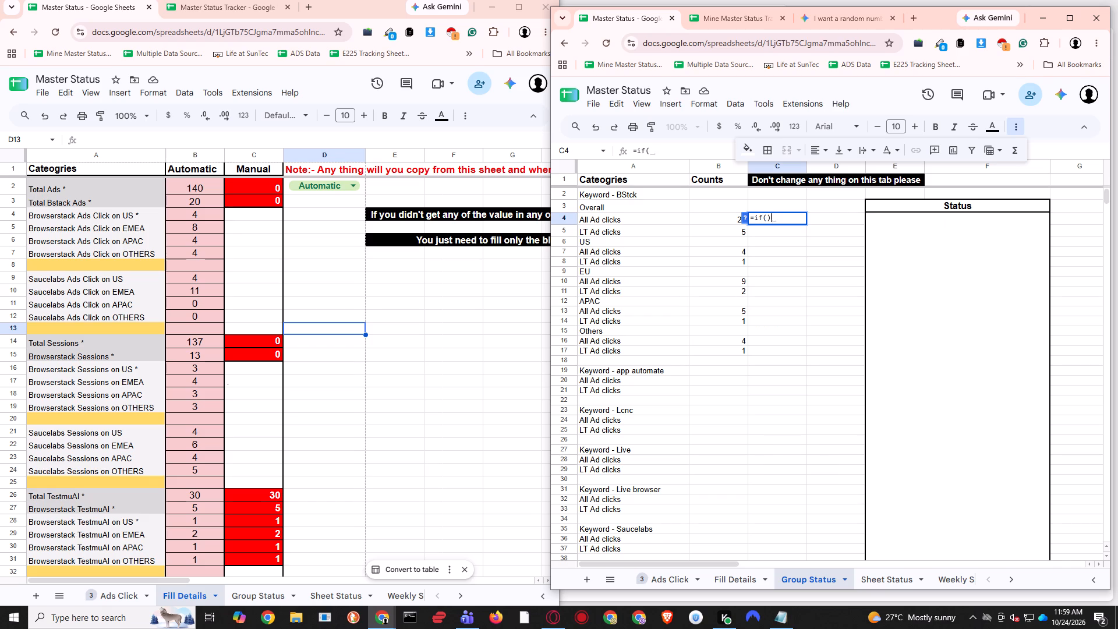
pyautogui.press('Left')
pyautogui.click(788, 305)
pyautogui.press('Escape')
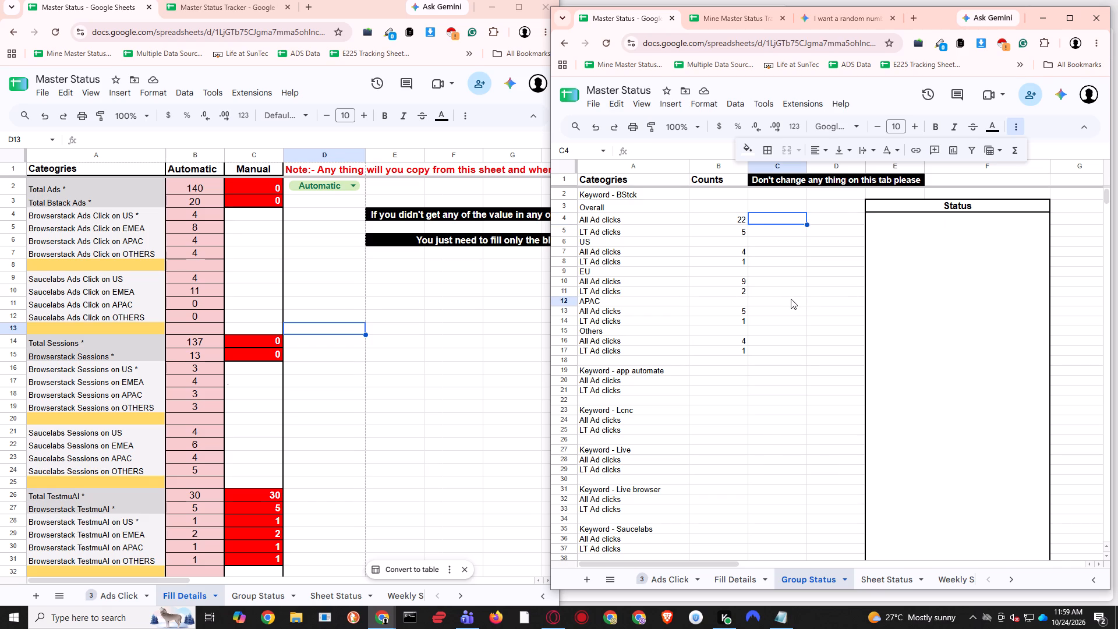
# Begin an IF formula in cell C5 with the reference 'Fill Details'!B28 taken from the US LT Ad clicks formula.
pyautogui.click(775, 279)
pyautogui.click(733, 235)
pyautogui.click(734, 220)
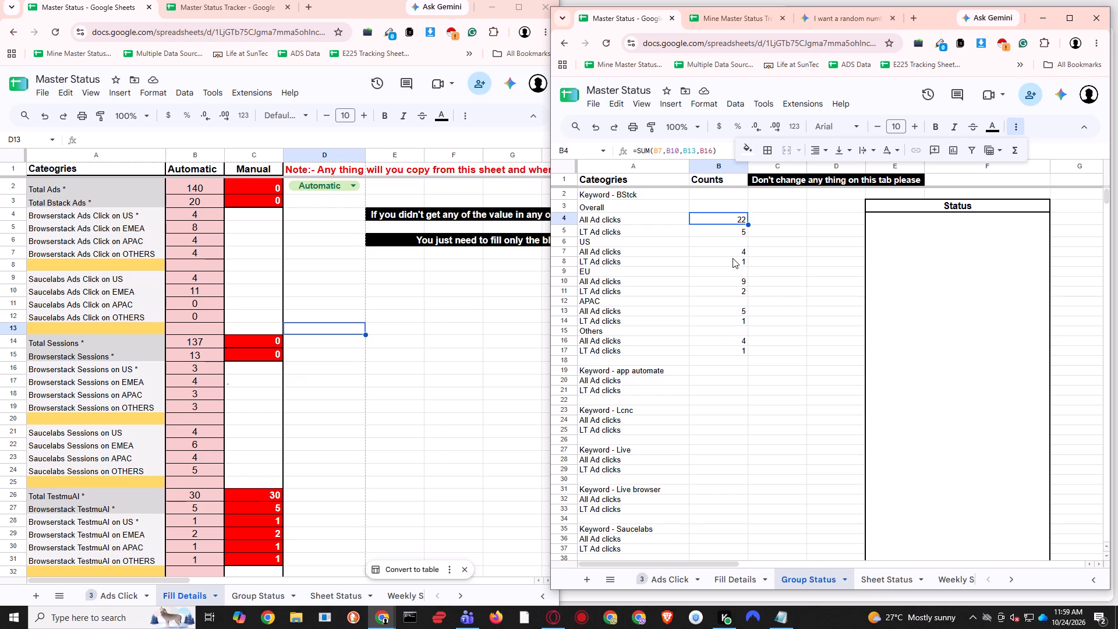
pyautogui.click(733, 258)
pyautogui.doubleClick(733, 259)
pyautogui.click(751, 264)
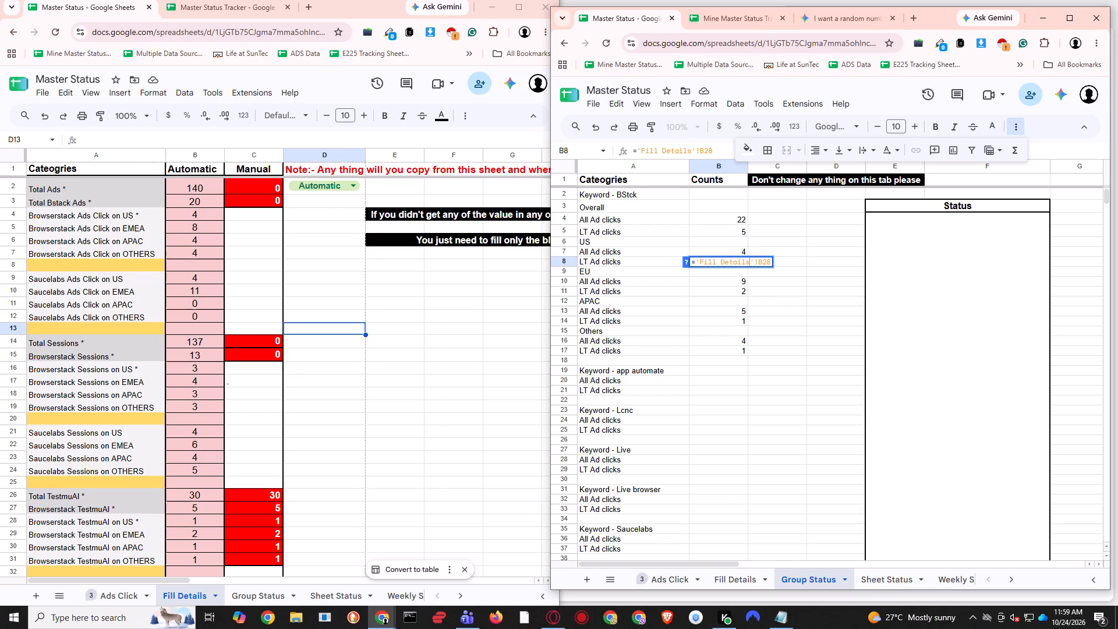
pyautogui.tripleClick(758, 260)
pyautogui.hotkey('ctrl', 'c')
pyautogui.click(823, 269)
pyautogui.click(788, 223)
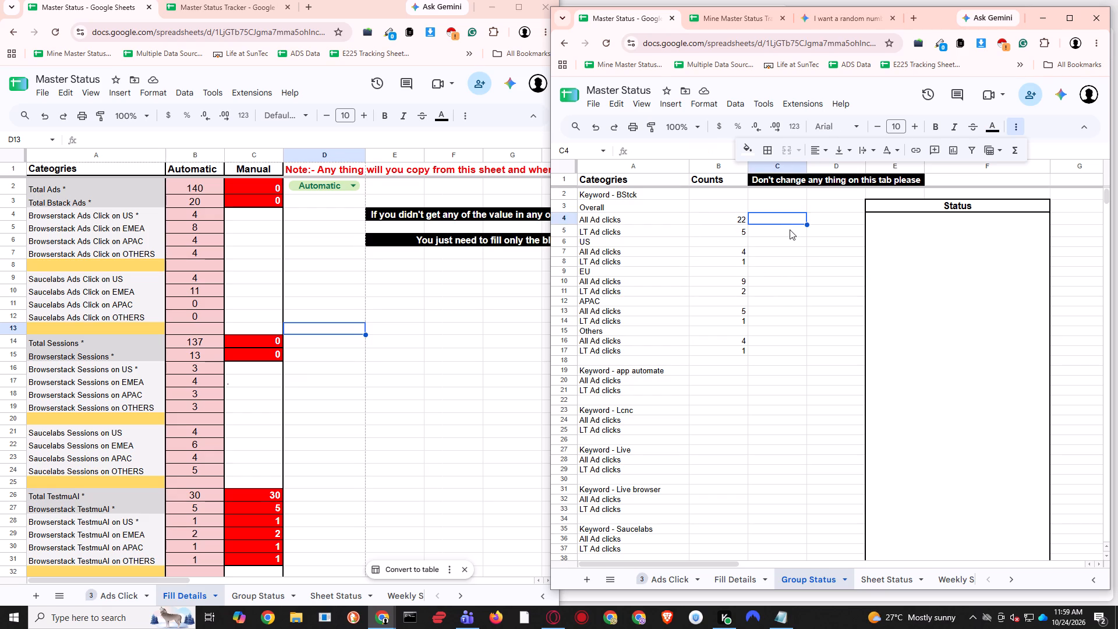
pyautogui.click(790, 229)
pyautogui.click(791, 242)
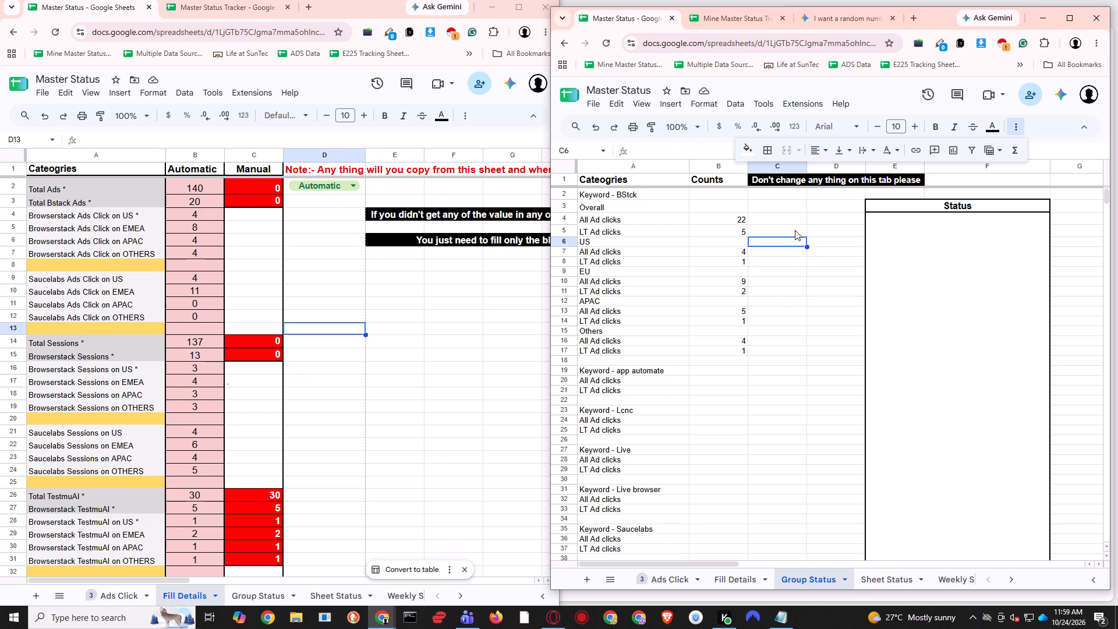
pyautogui.doubleClick(795, 230)
pyautogui.press('-')
pyautogui.press('BackSpace')
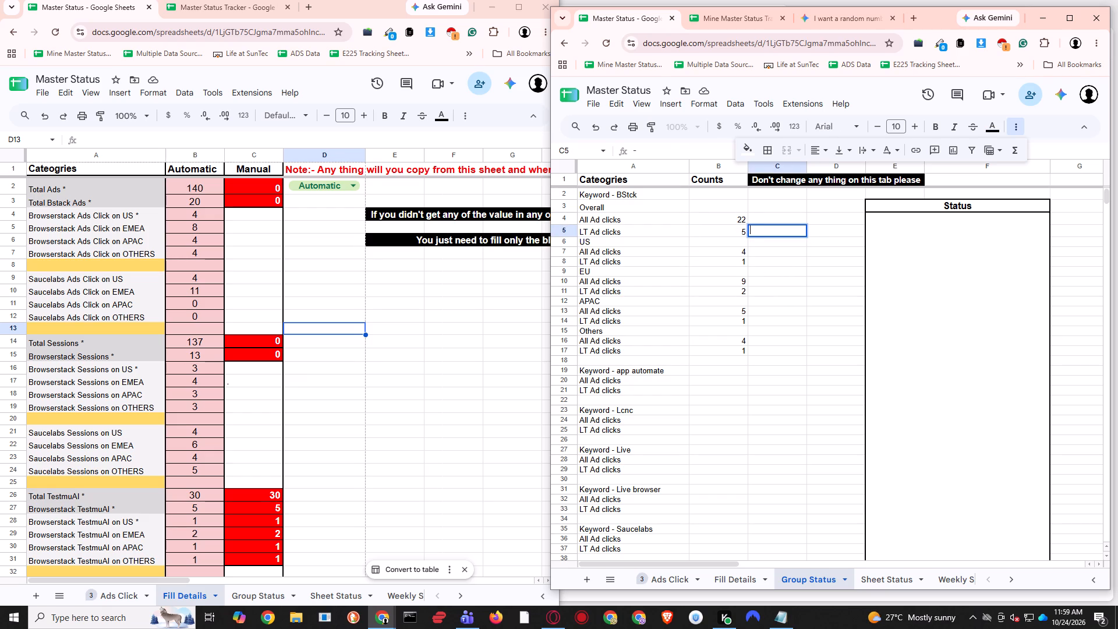
pyautogui.write('=if')
pyautogui.write('()')
pyautogui.press('Left')
pyautogui.hotkey('ctrl', 'v')
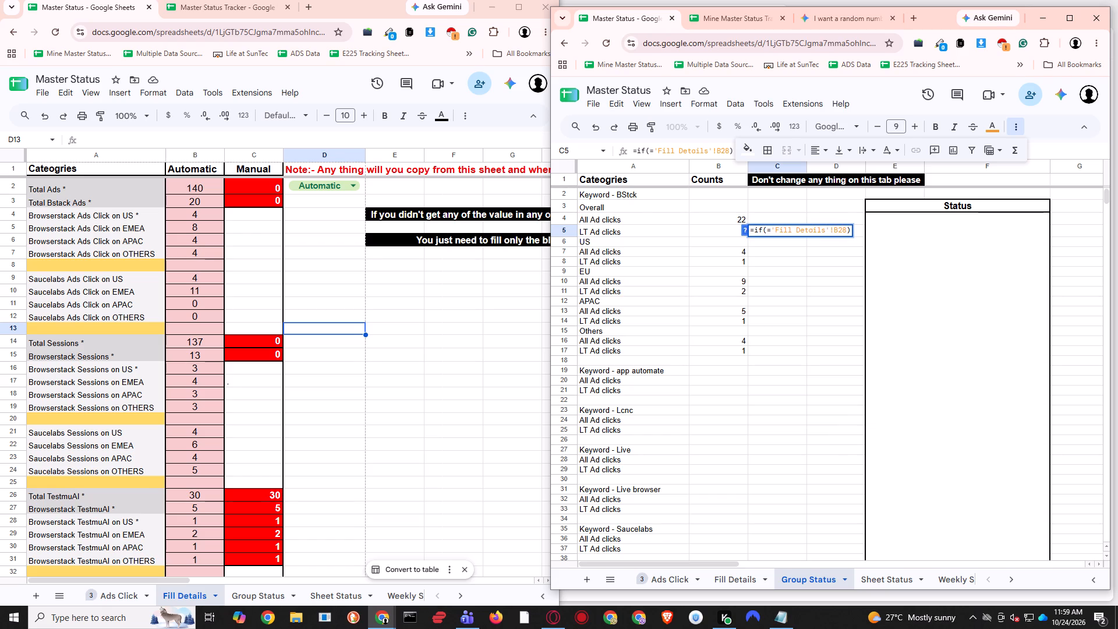
pyautogui.press('Left')
pyautogui.press('Left')
pyautogui.press('Left')
pyautogui.press('Left')
pyautogui.press('Left')
pyautogui.press('Left')
pyautogui.press('Left')
pyautogui.press('Left')
pyautogui.press('Left')
pyautogui.press('Left')
pyautogui.press('Left')
pyautogui.press('Left')
pyautogui.press('Left')
pyautogui.press('Left')
pyautogui.press('Left')
pyautogui.press('Left')
pyautogui.press('Left')
pyautogui.press('Left')
pyautogui.press('BackSpace')
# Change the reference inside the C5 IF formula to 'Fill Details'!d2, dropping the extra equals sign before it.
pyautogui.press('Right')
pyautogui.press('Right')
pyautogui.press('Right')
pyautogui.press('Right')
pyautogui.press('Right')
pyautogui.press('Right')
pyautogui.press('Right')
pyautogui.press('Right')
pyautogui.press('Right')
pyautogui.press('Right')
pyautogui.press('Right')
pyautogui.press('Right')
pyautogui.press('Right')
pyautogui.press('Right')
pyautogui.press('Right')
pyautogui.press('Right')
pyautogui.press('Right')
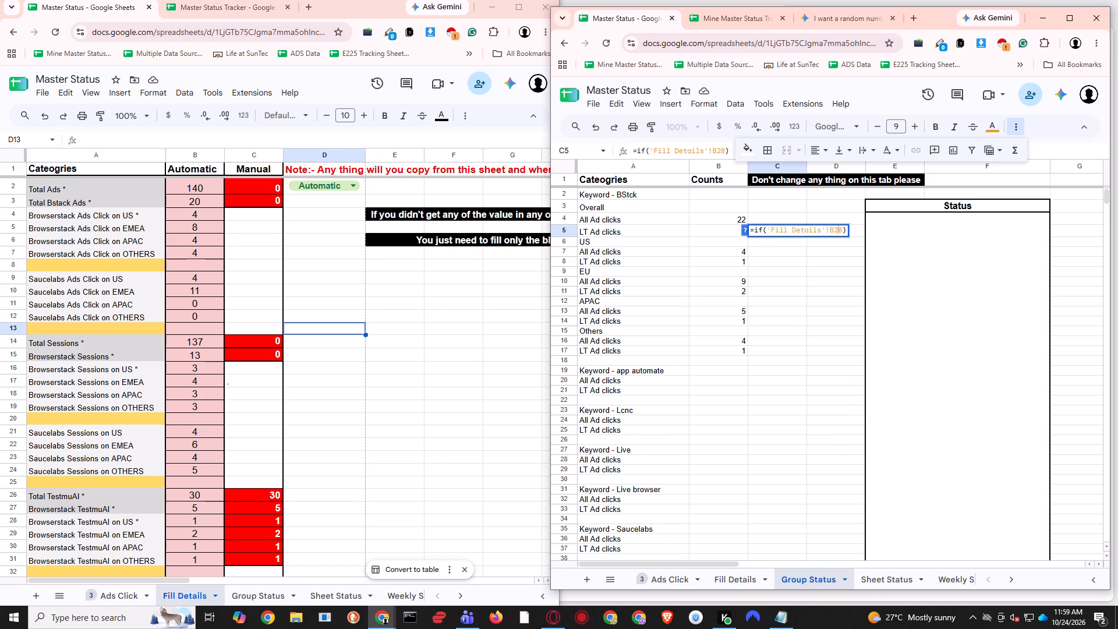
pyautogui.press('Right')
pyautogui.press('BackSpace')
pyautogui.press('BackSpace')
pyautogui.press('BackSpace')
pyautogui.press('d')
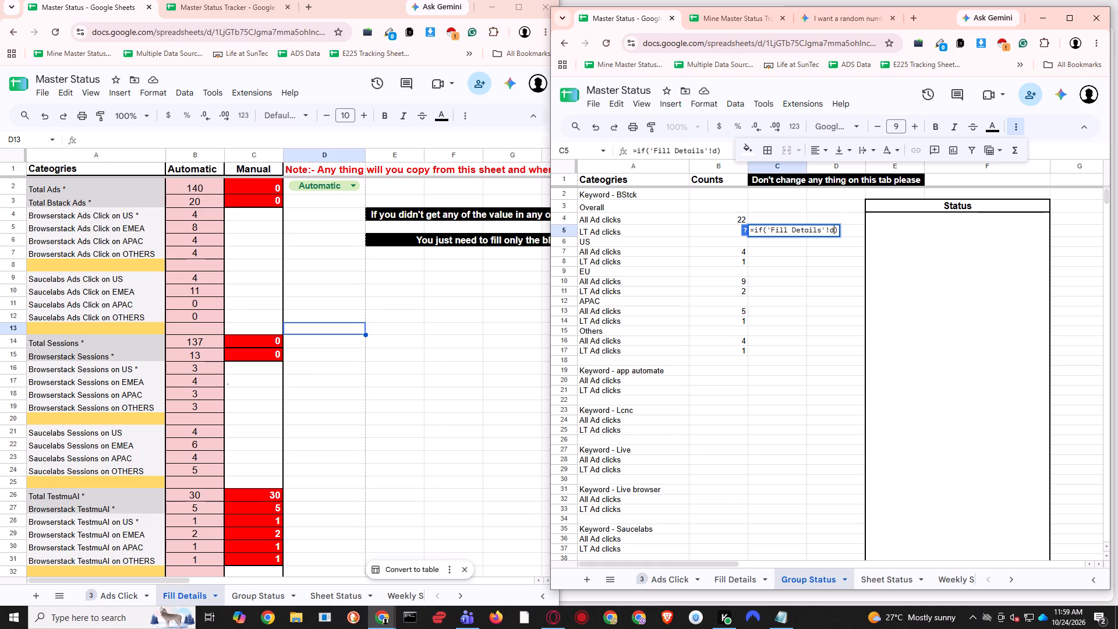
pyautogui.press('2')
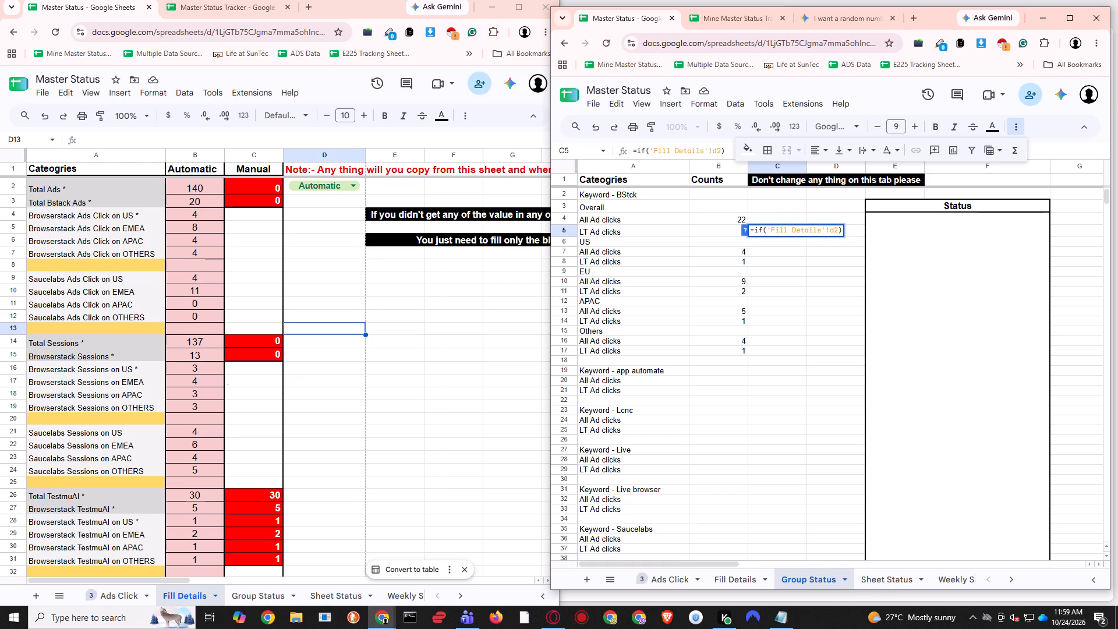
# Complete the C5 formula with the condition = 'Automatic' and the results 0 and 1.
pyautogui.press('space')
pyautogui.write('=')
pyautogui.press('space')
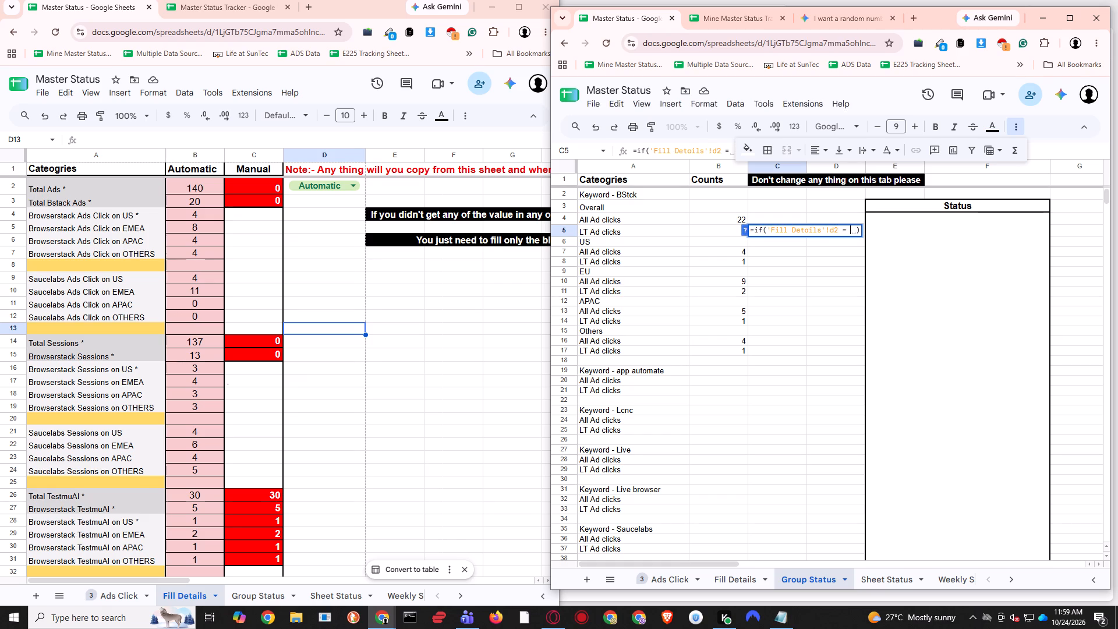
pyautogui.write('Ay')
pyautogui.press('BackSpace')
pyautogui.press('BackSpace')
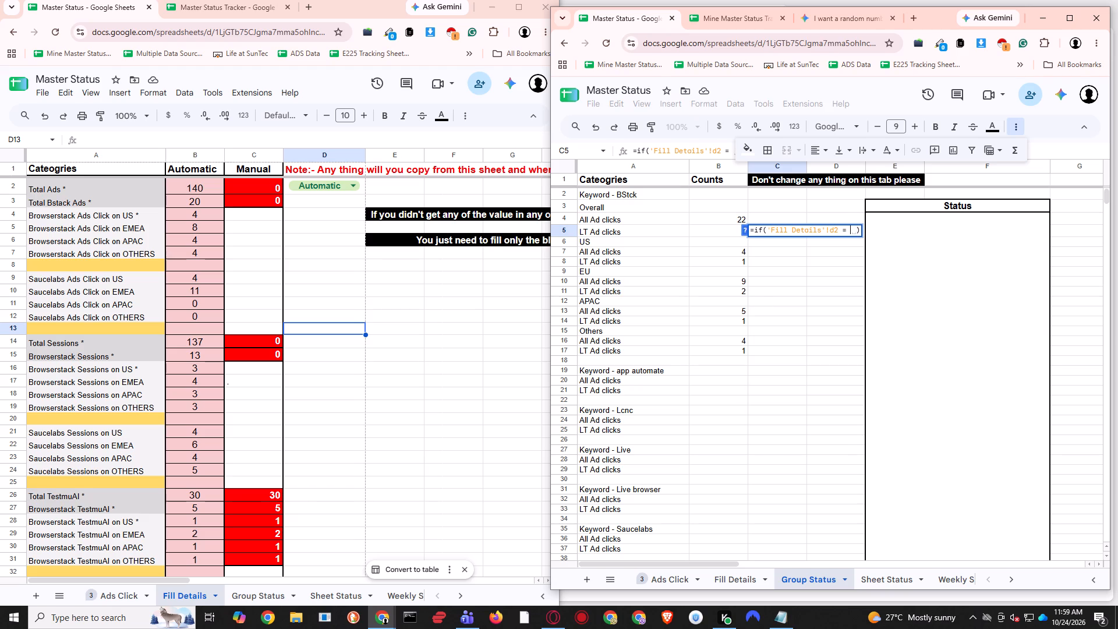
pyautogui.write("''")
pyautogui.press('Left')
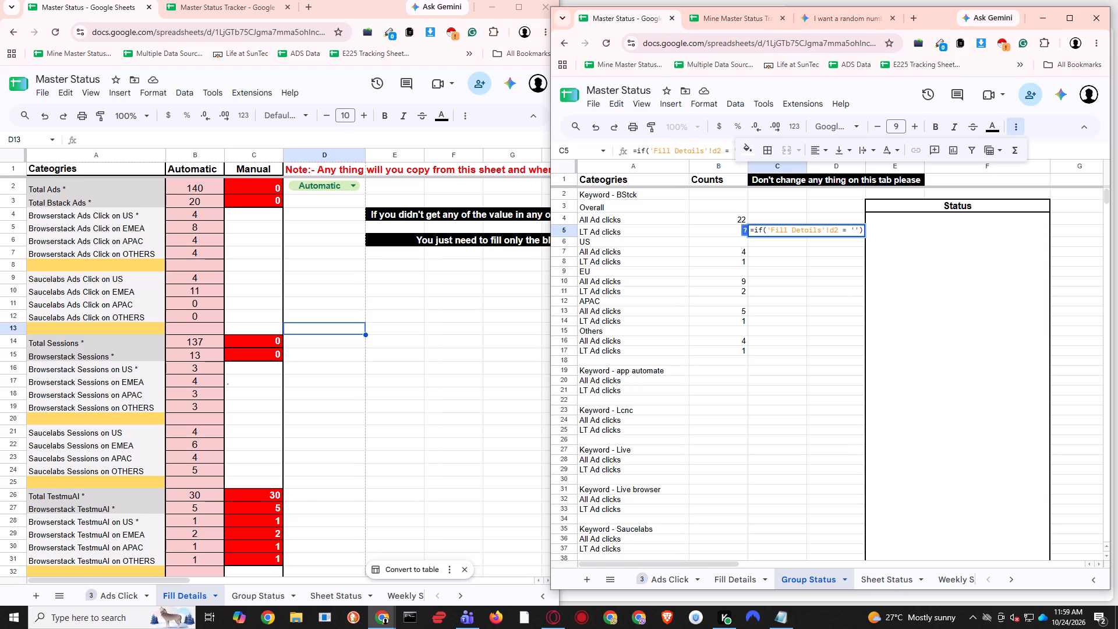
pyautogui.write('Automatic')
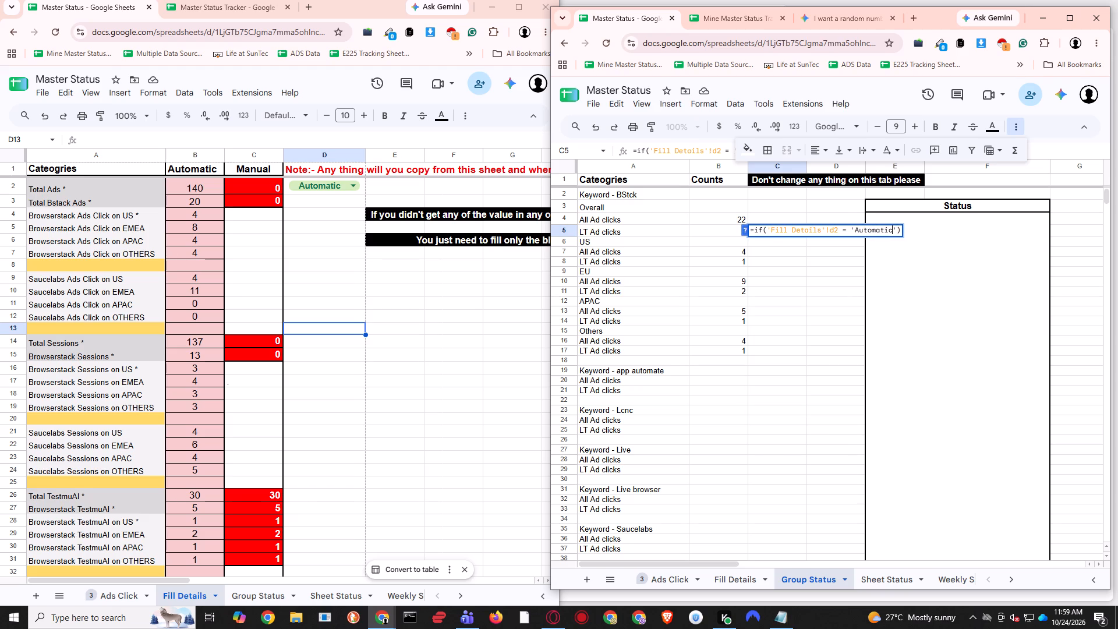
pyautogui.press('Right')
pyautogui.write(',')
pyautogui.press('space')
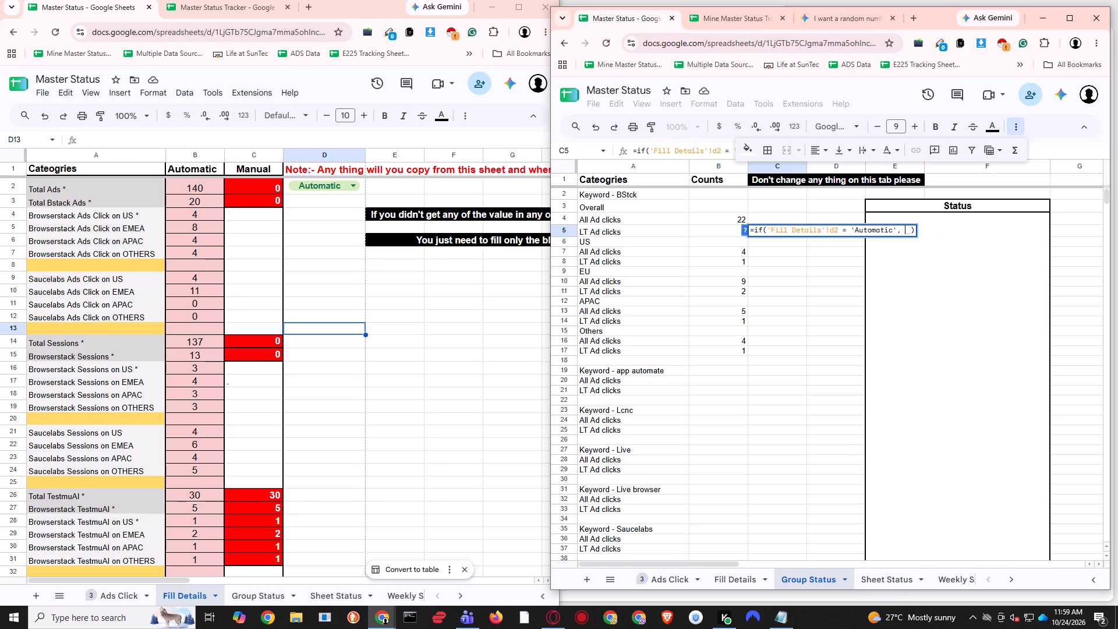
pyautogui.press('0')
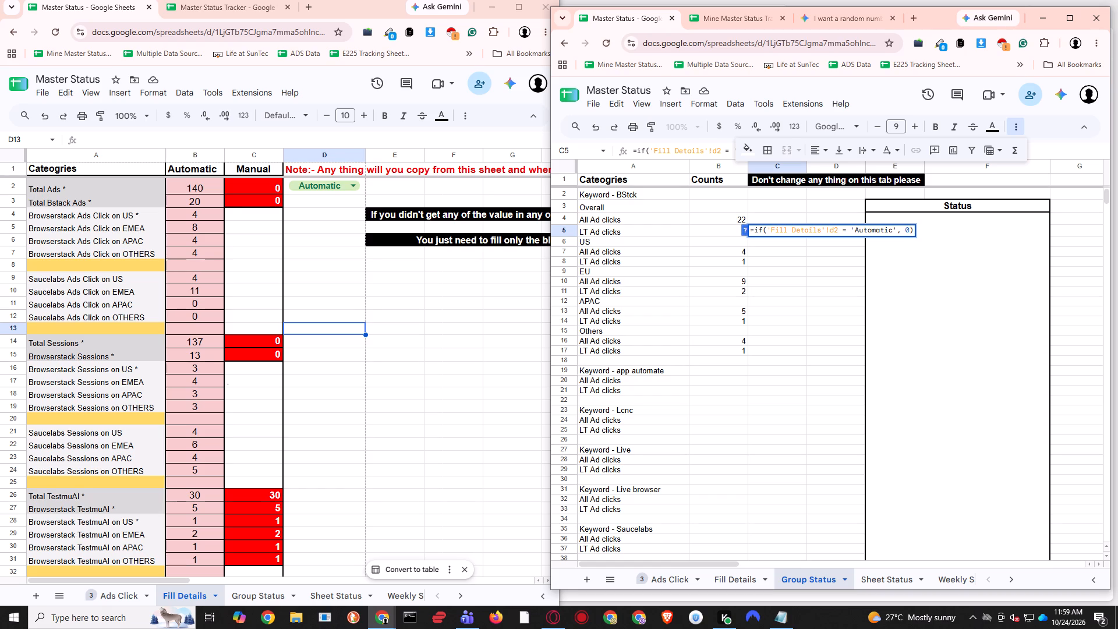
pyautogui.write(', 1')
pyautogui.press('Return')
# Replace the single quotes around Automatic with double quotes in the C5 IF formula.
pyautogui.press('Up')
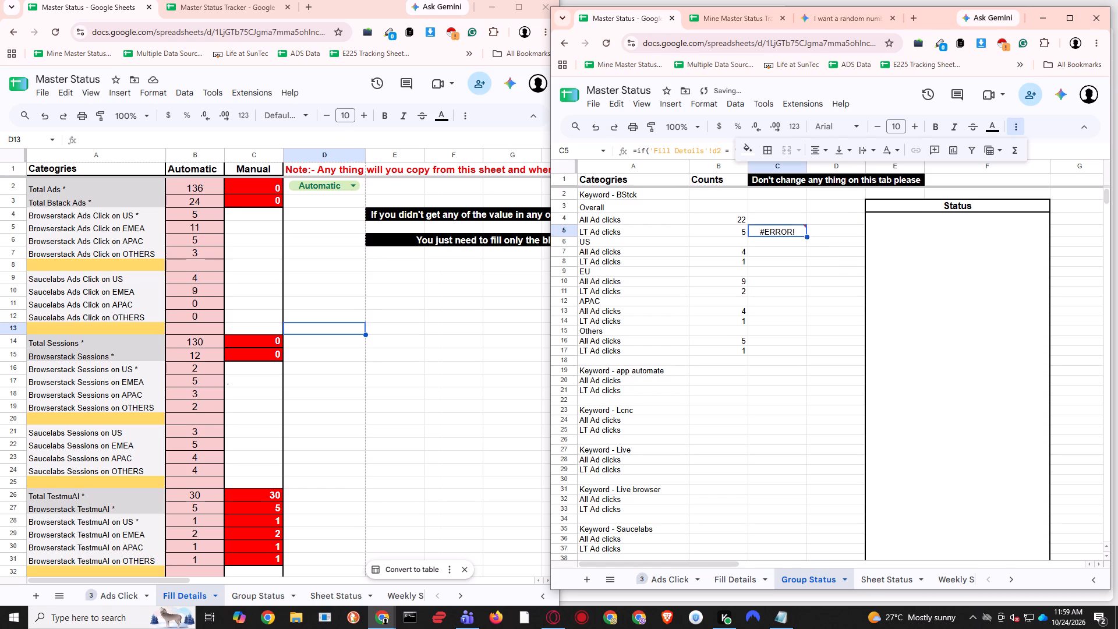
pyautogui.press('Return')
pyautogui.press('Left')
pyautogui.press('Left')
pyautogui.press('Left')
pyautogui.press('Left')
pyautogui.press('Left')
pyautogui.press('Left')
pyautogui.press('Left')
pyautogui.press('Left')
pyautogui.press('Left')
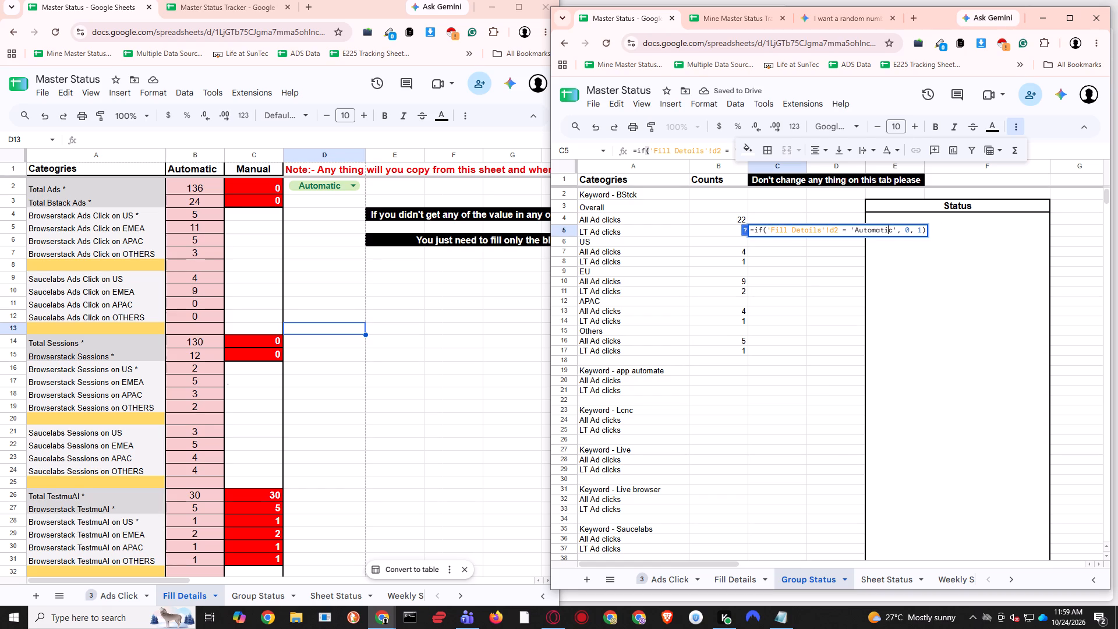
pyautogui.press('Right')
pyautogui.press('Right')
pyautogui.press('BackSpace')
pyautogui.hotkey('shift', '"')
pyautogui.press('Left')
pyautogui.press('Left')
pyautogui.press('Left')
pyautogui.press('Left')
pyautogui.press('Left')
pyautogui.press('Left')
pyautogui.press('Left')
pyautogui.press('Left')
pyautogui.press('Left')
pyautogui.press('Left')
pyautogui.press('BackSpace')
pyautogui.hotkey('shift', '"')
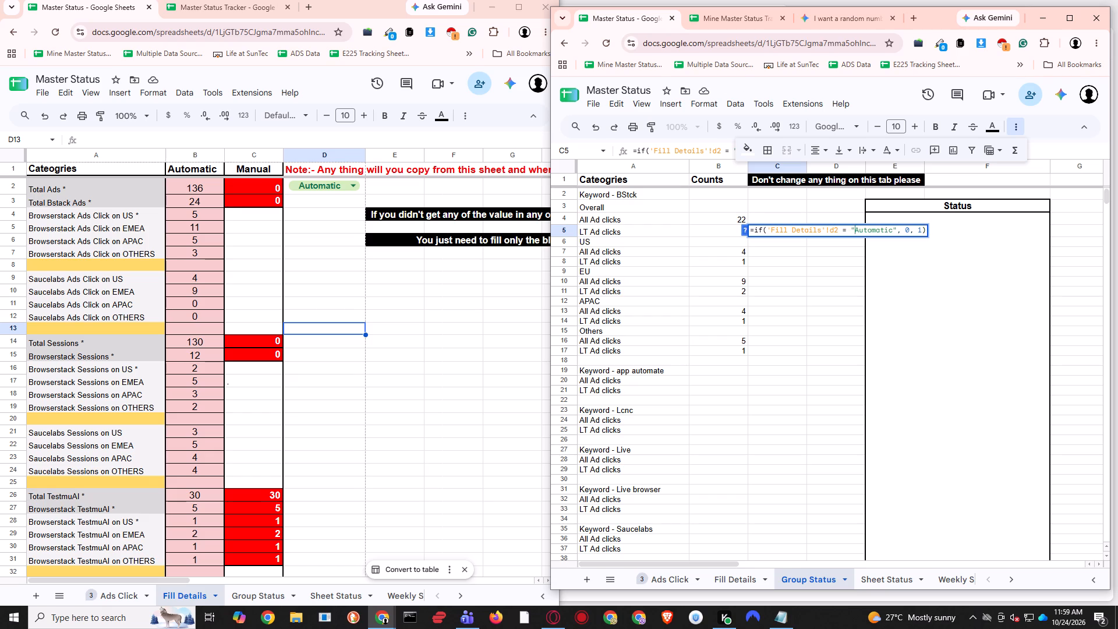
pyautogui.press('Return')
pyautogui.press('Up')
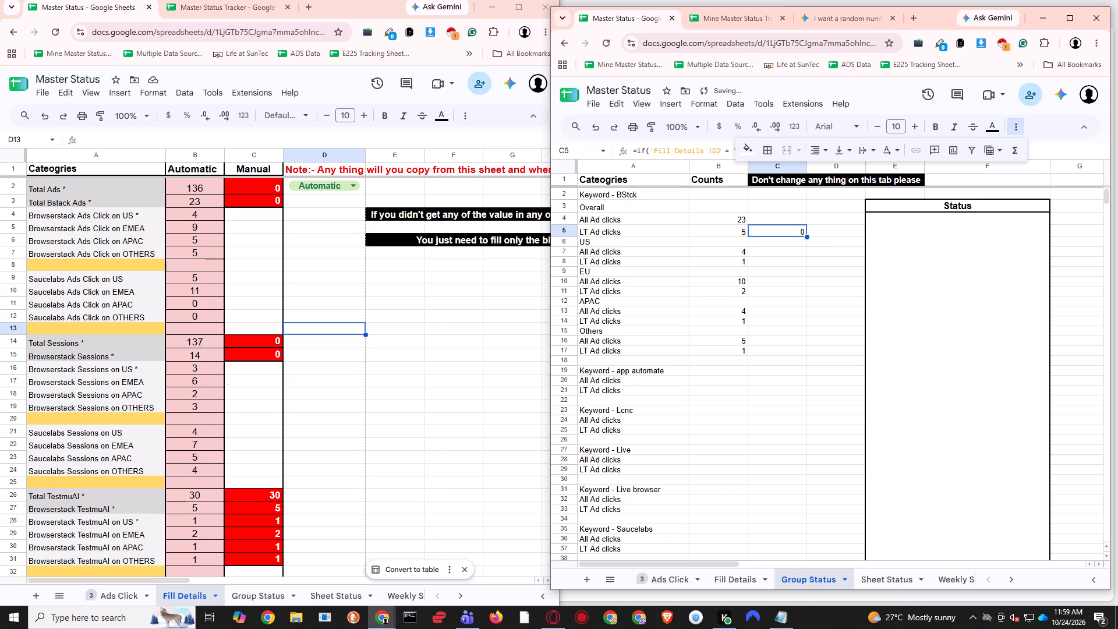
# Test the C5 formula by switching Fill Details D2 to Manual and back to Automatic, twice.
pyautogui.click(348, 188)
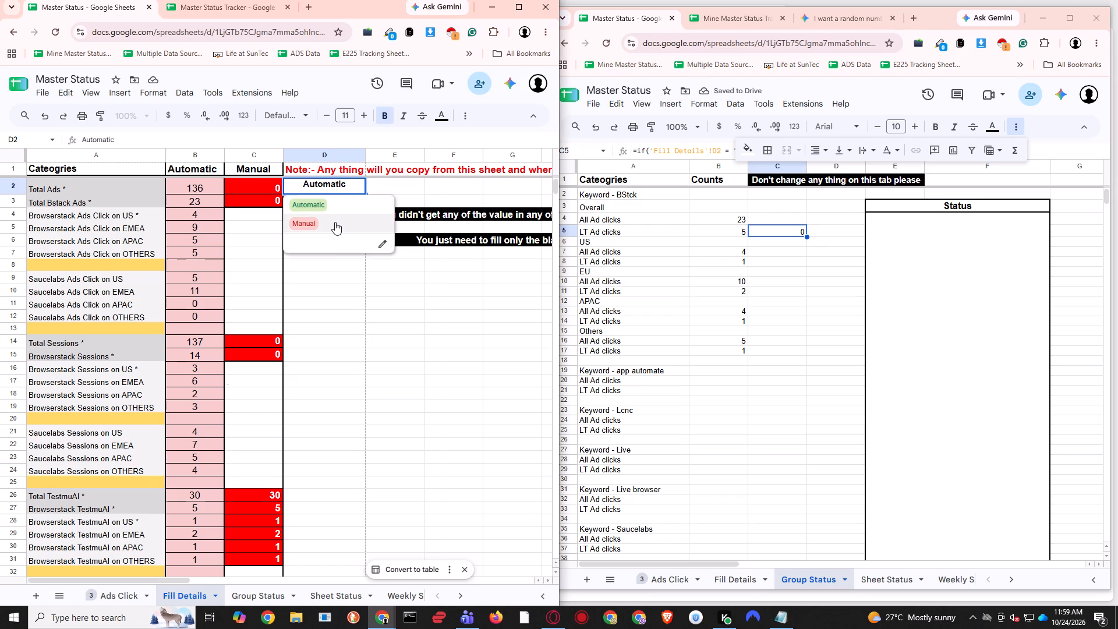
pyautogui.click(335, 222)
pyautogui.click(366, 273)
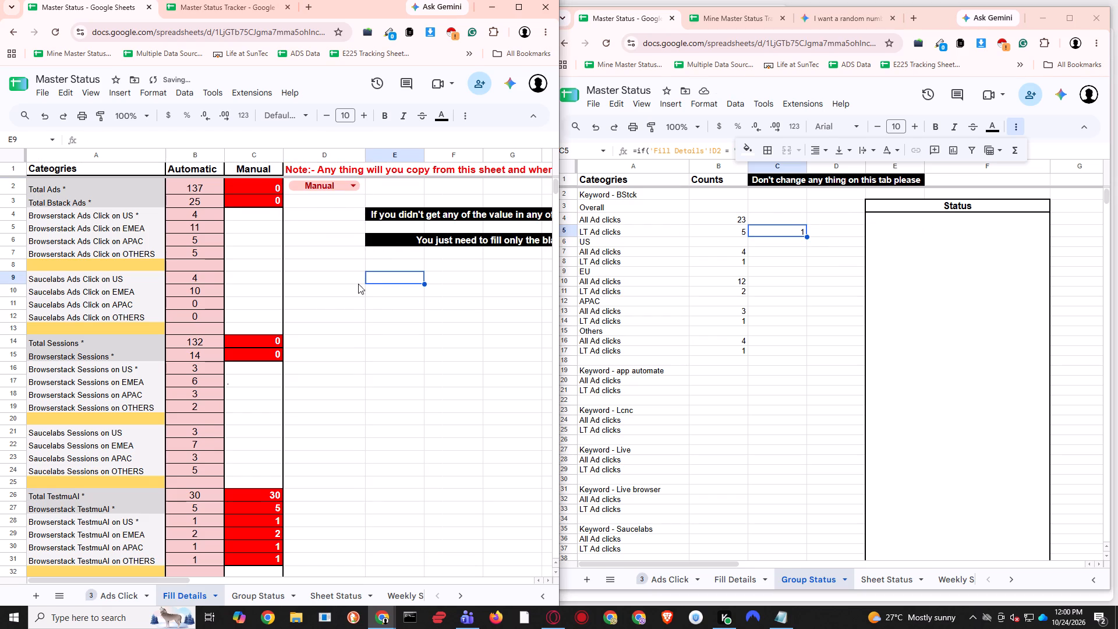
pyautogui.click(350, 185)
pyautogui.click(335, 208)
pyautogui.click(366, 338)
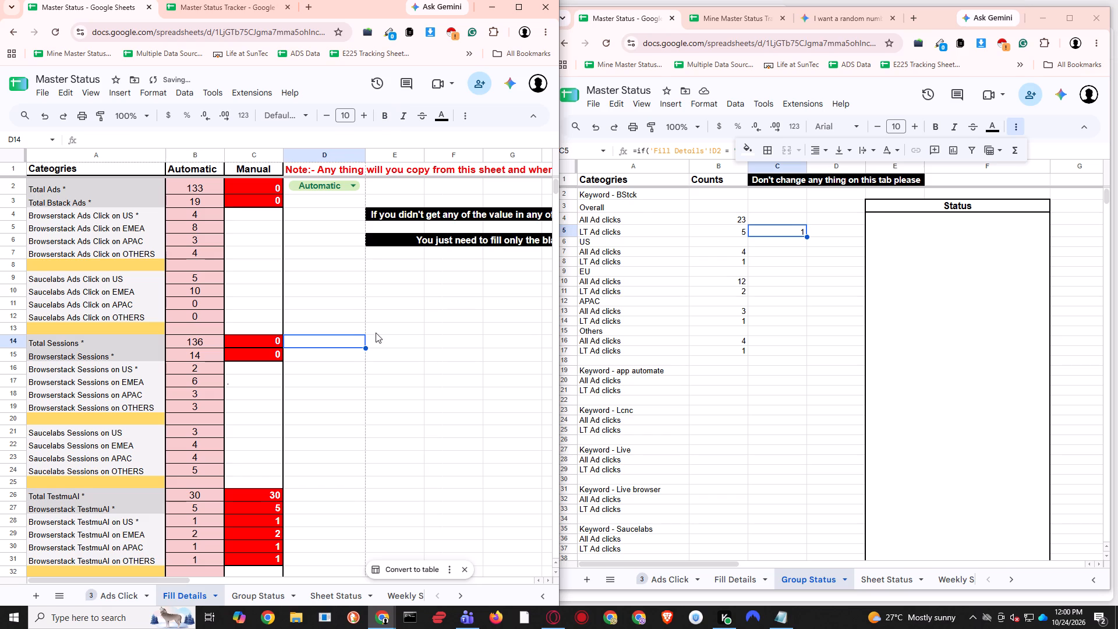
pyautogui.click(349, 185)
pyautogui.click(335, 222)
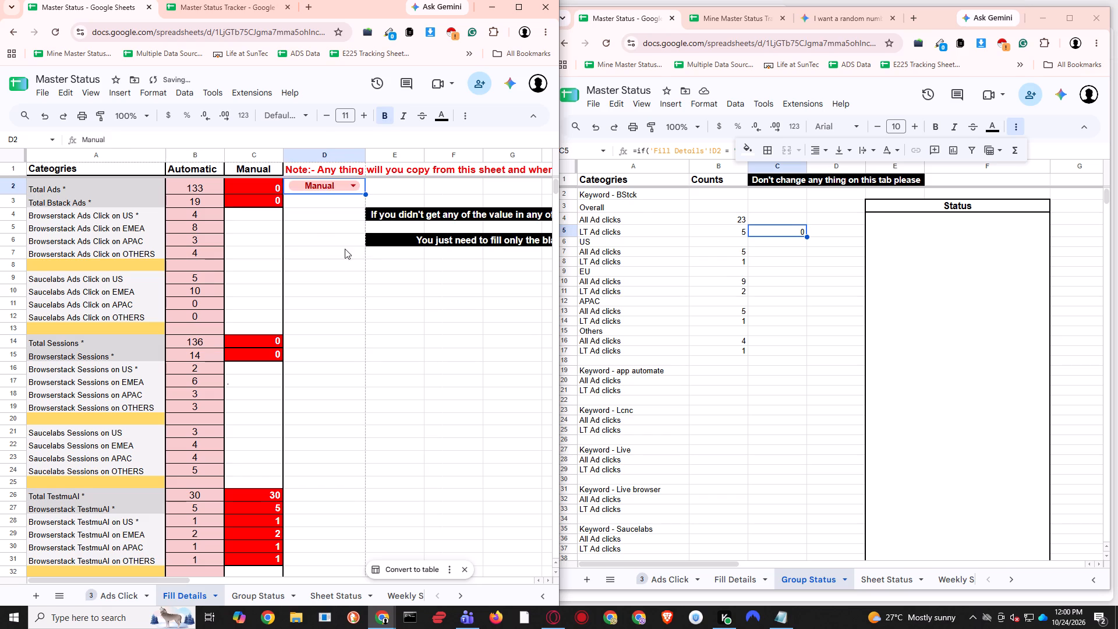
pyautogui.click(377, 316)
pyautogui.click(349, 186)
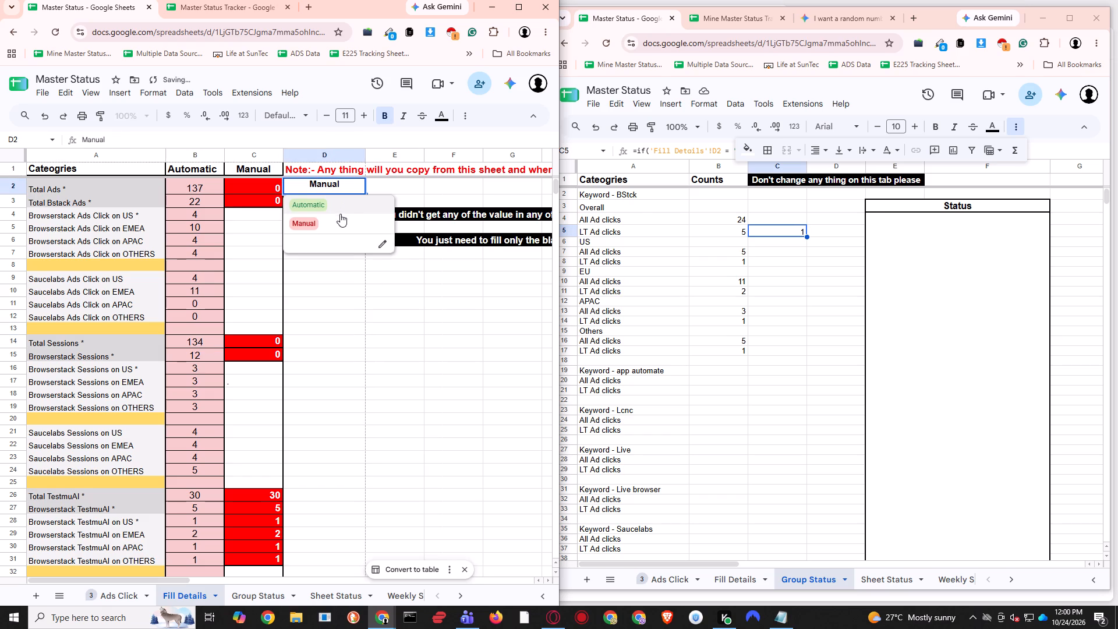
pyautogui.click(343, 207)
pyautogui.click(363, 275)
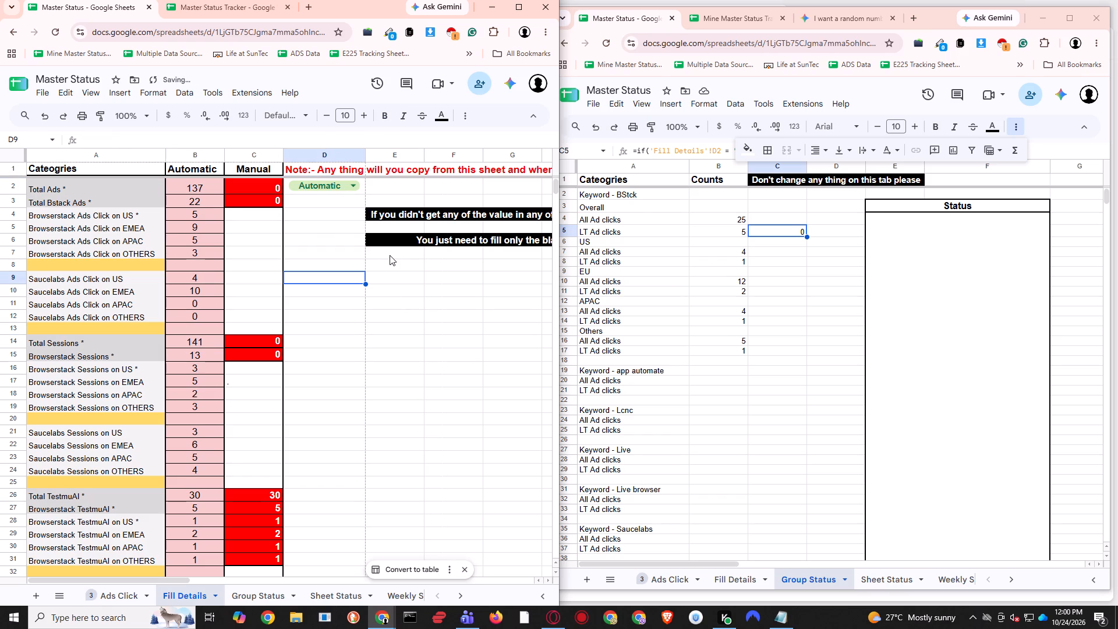
# Clear the trial IF formula from cell C5 of Group Status.
pyautogui.click(805, 255)
pyautogui.click(796, 229)
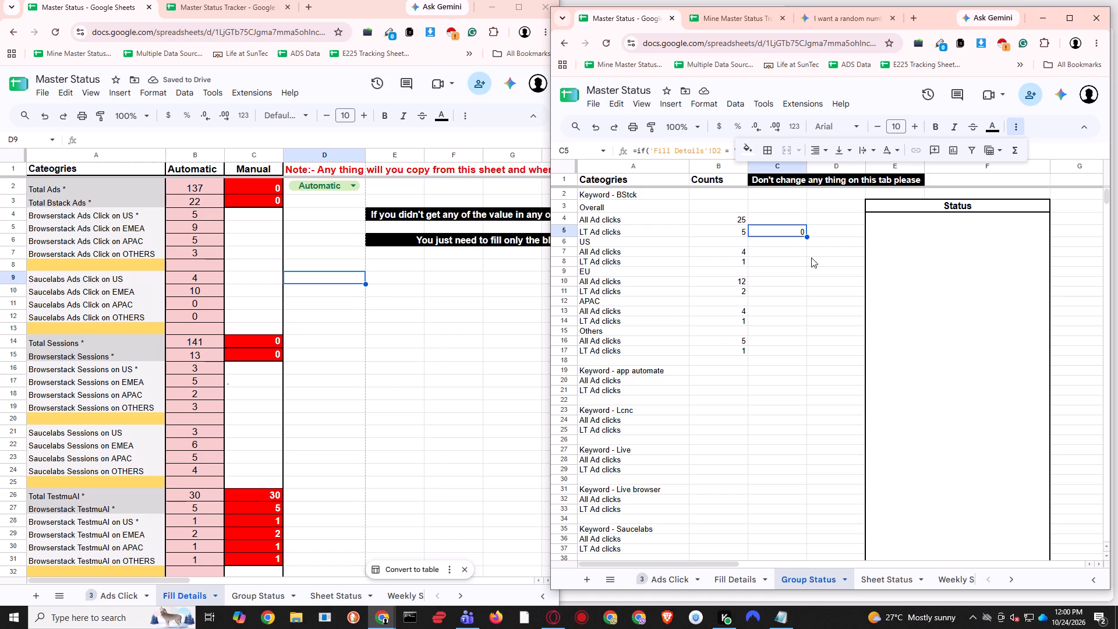
pyautogui.press('Delete')
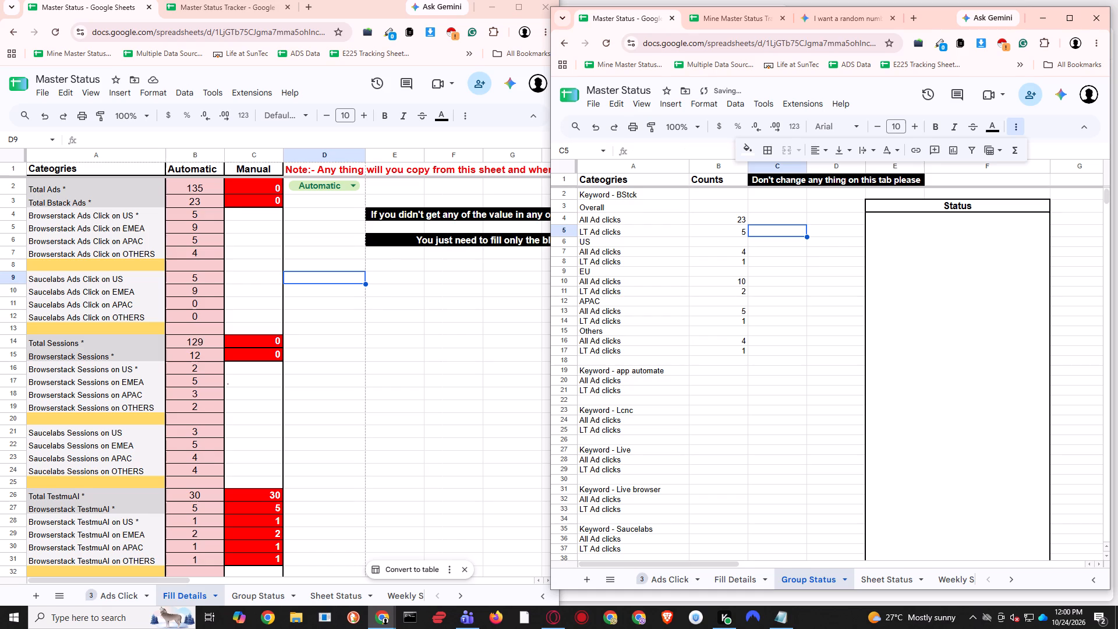
# Insert an empty IF() ahead of the 'Fill Details'!B4 reference in the US All Ad clicks cell B7.
pyautogui.press('Left')
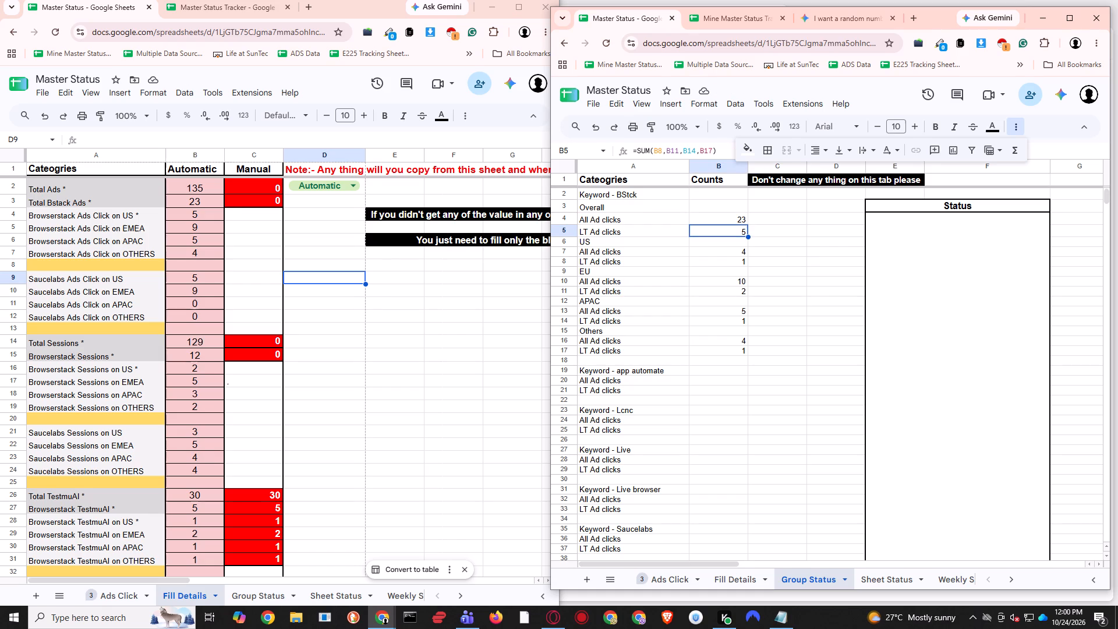
pyautogui.press('Return')
pyautogui.press('Return')
pyautogui.press('Down')
pyautogui.press('Down')
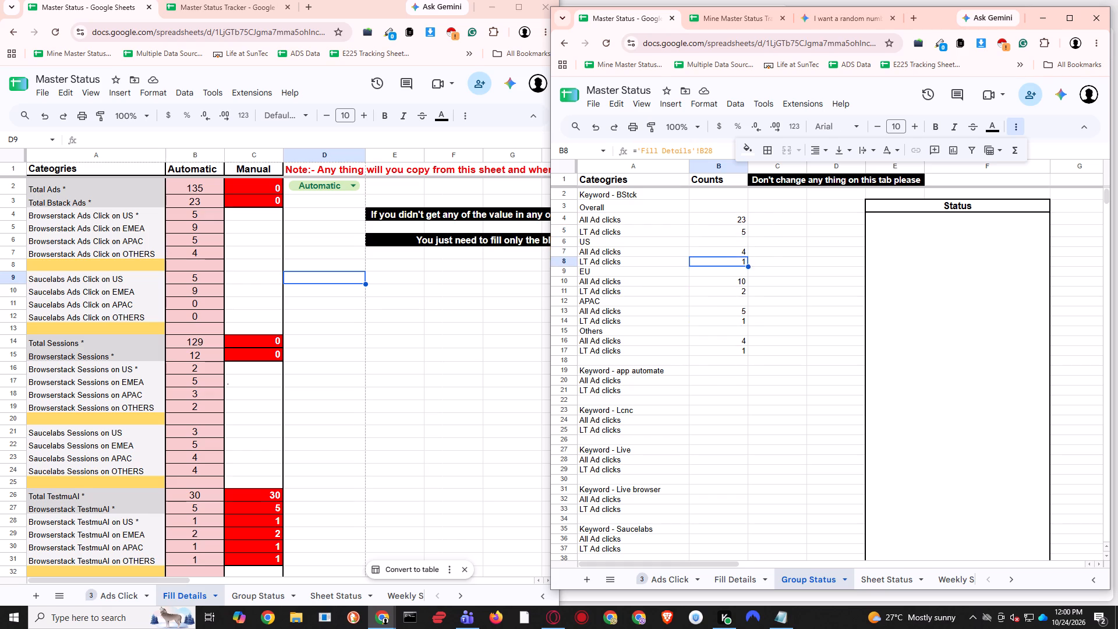
pyautogui.press('Return')
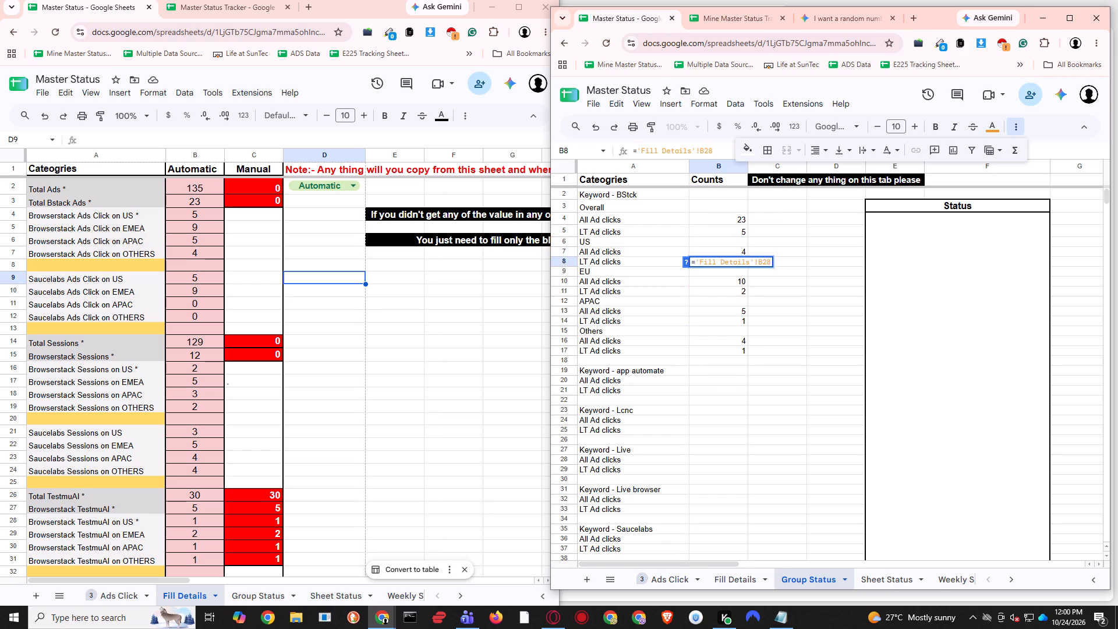
pyautogui.press('Return')
pyautogui.press('Up')
pyautogui.press('Up')
pyautogui.press('Return')
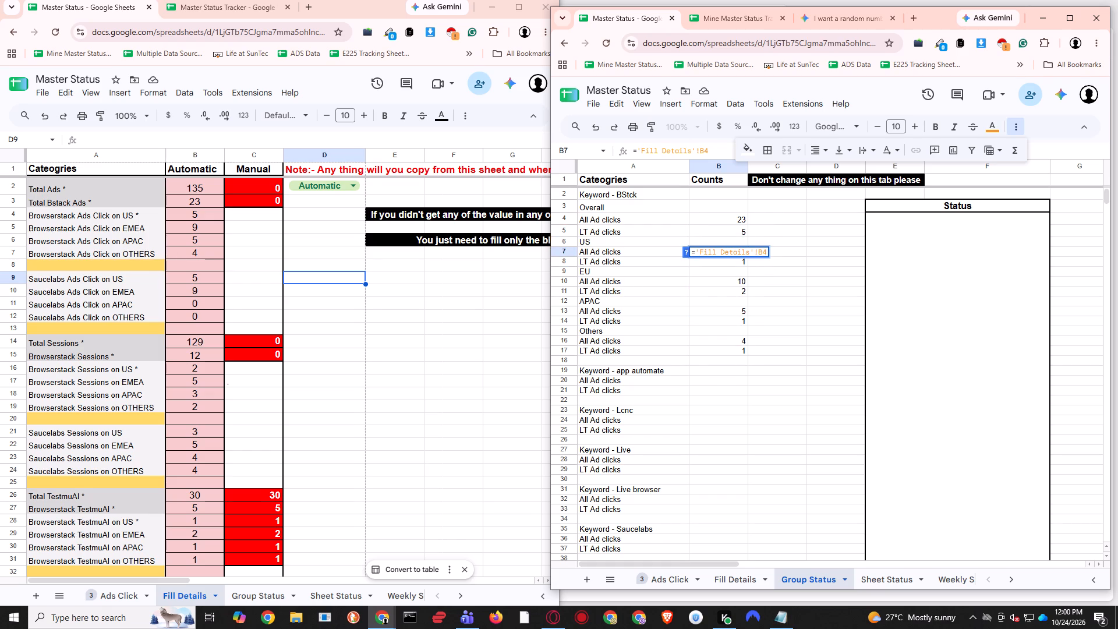
pyautogui.hotkey('ctrl', 'Left')
pyautogui.hotkey('ctrl', 'Left')
pyautogui.hotkey('ctrl', 'Left')
pyautogui.hotkey('ctrl', 'Left')
pyautogui.hotkey('ctrl', 'Left')
pyautogui.hotkey('ctrl', 'Left')
pyautogui.hotkey('ctrl', 'Left')
pyautogui.hotkey('ctrl', 'Left')
pyautogui.hotkey('ctrl', 'Left')
pyautogui.hotkey('ctrl', 'Left')
pyautogui.hotkey('ctrl', 'Left')
pyautogui.hotkey('ctrl', 'Left')
pyautogui.hotkey('ctrl', 'Left')
pyautogui.press('Right')
pyautogui.write('if')
pyautogui.write('()')
pyautogui.press('Left')
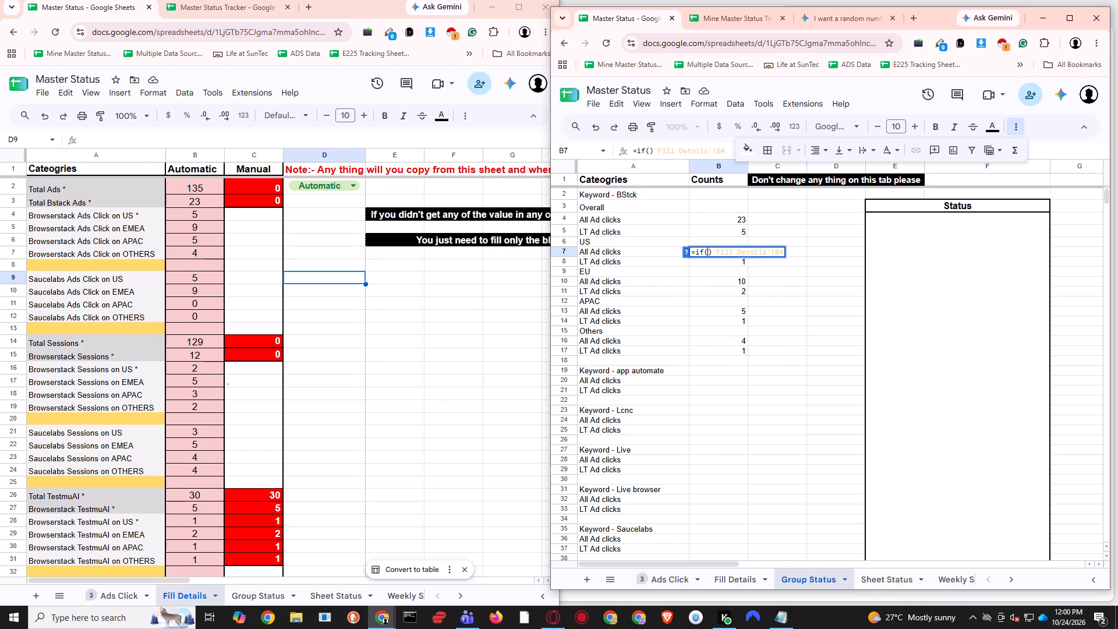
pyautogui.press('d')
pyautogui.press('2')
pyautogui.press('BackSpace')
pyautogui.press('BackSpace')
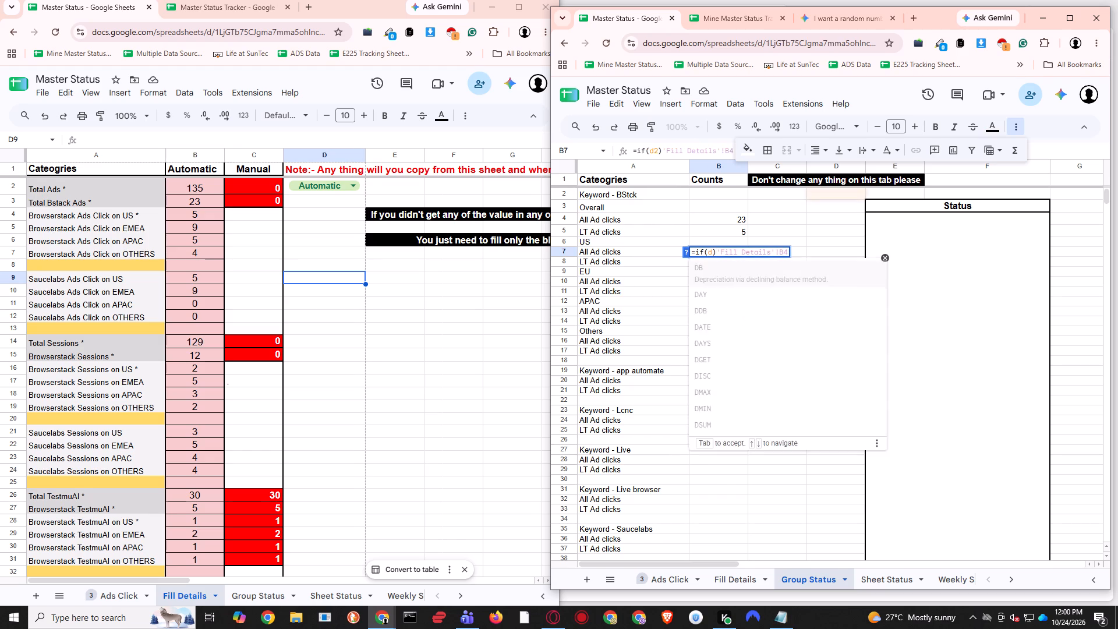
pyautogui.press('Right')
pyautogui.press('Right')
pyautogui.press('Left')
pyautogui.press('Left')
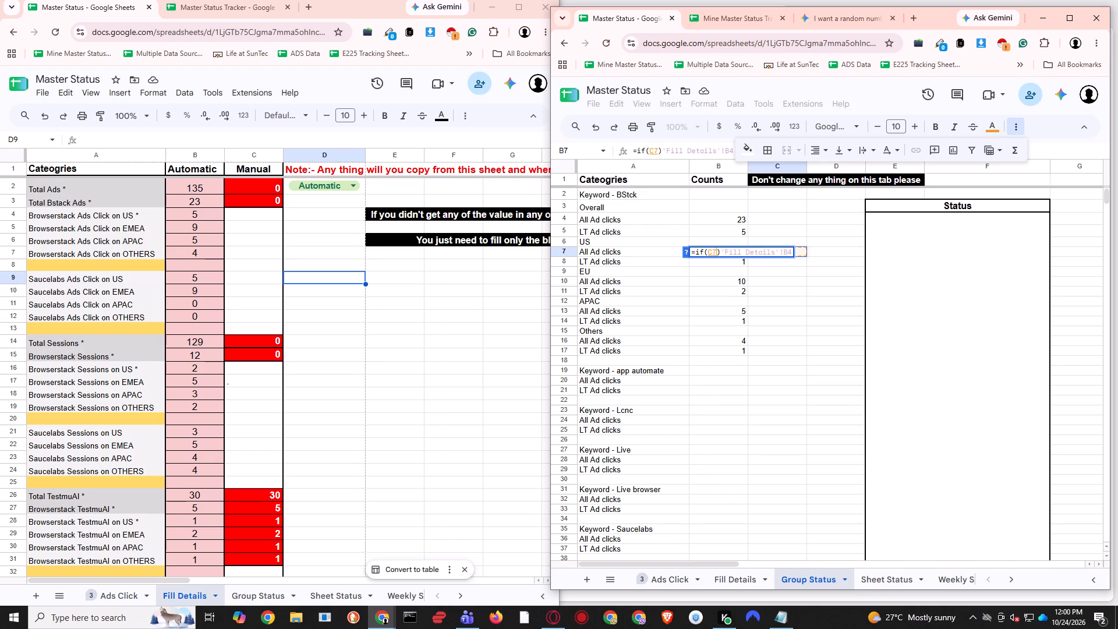
# Copy the 'Fill Details'!B4 reference inside the IF parentheses in B7, replacing the stray cell reference there.
pyautogui.moveTo(721, 250); pyautogui.dragTo(770, 253)
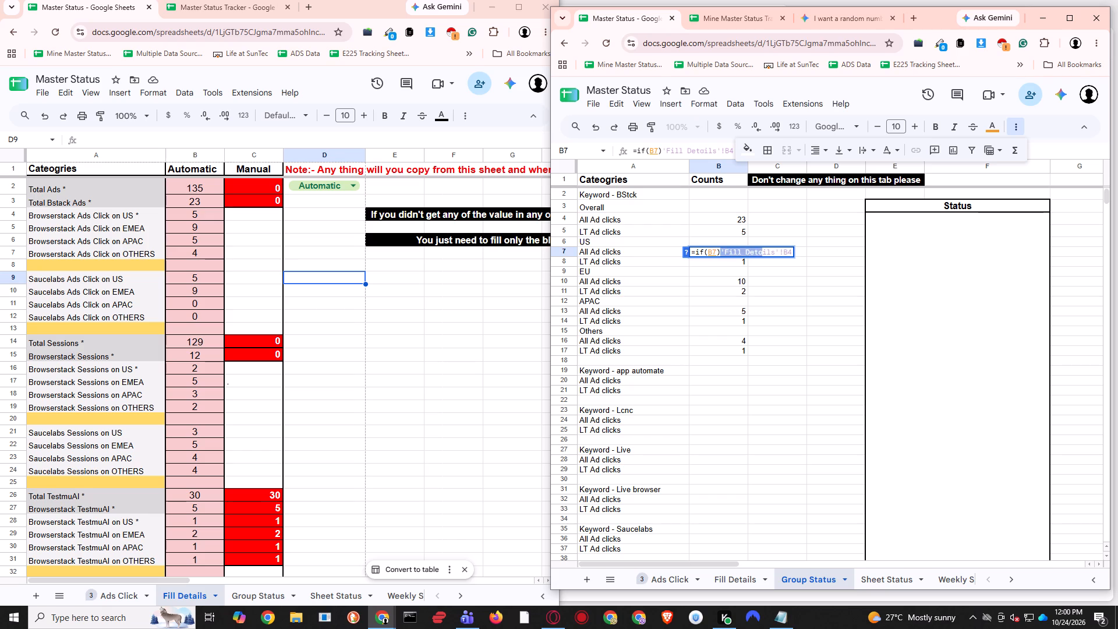
pyautogui.moveTo(770, 253); pyautogui.dragTo(802, 256)
pyautogui.hotkey('ctrl', 'c')
pyautogui.click(716, 253)
pyautogui.press('BackSpace')
pyautogui.press('BackSpace')
pyautogui.hotkey('ctrl', 'v')
# Make the IF condition in Group Status B7 'Fill Details'!D2="Automatic", replacing the B4 reference inside the parentheses.
pyautogui.press('Left')
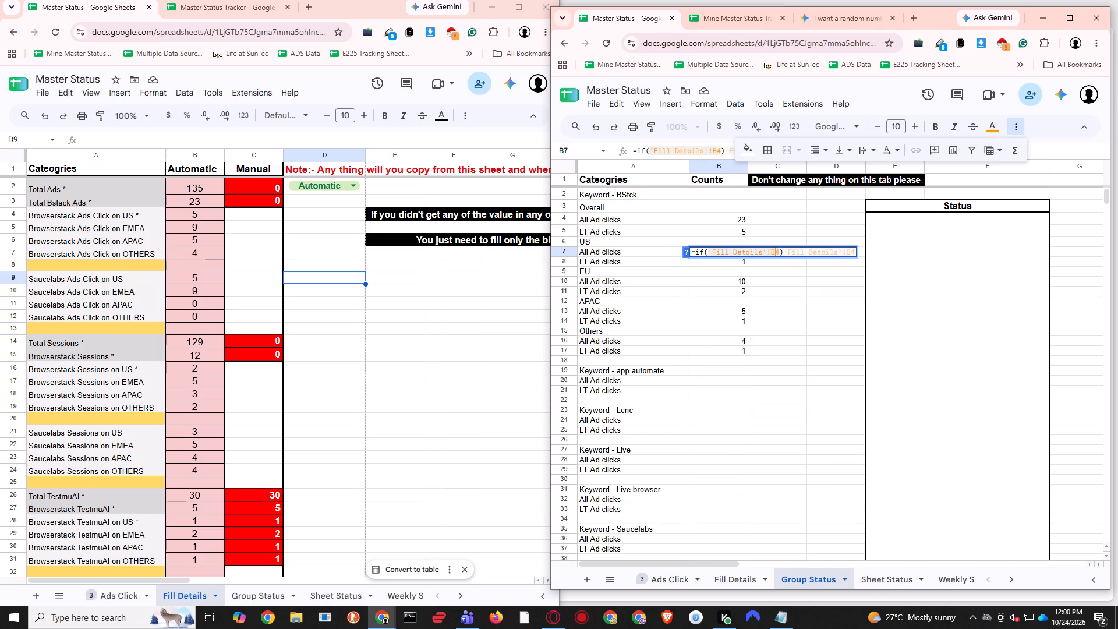
pyautogui.press('Right')
pyautogui.press('BackSpace')
pyautogui.press('BackSpace')
pyautogui.write('d2')
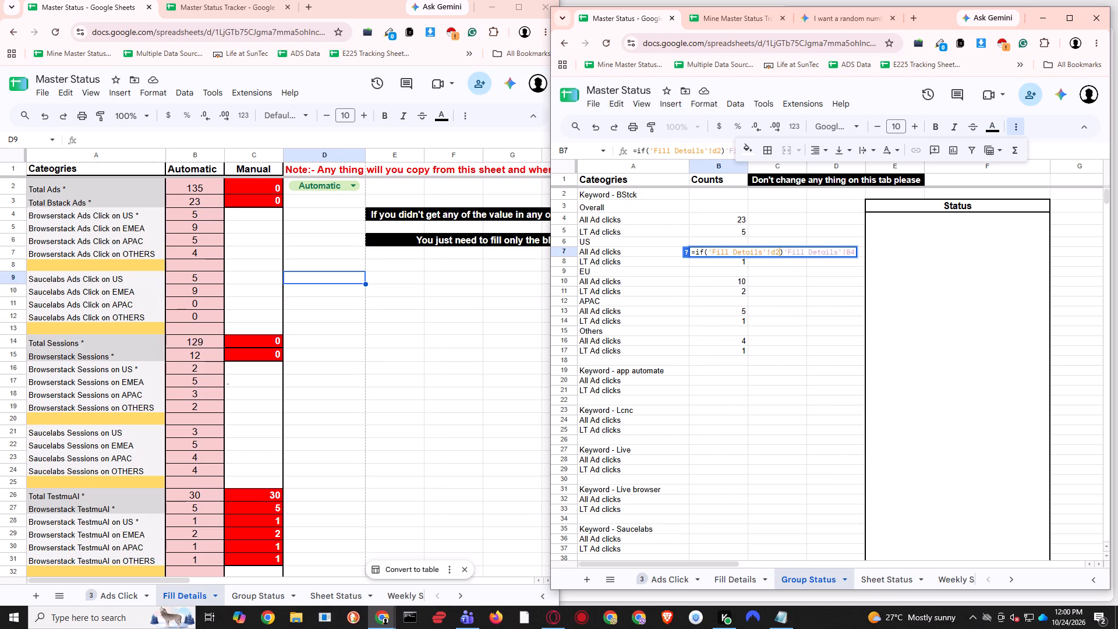
pyautogui.press('=')
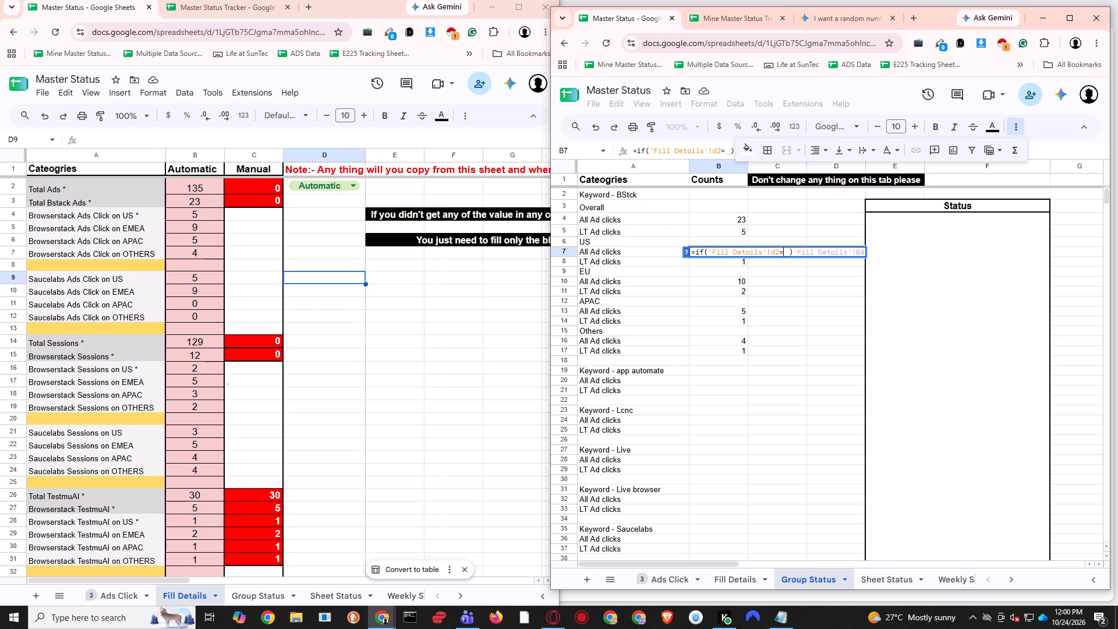
pyautogui.write('""')
pyautogui.press('Left')
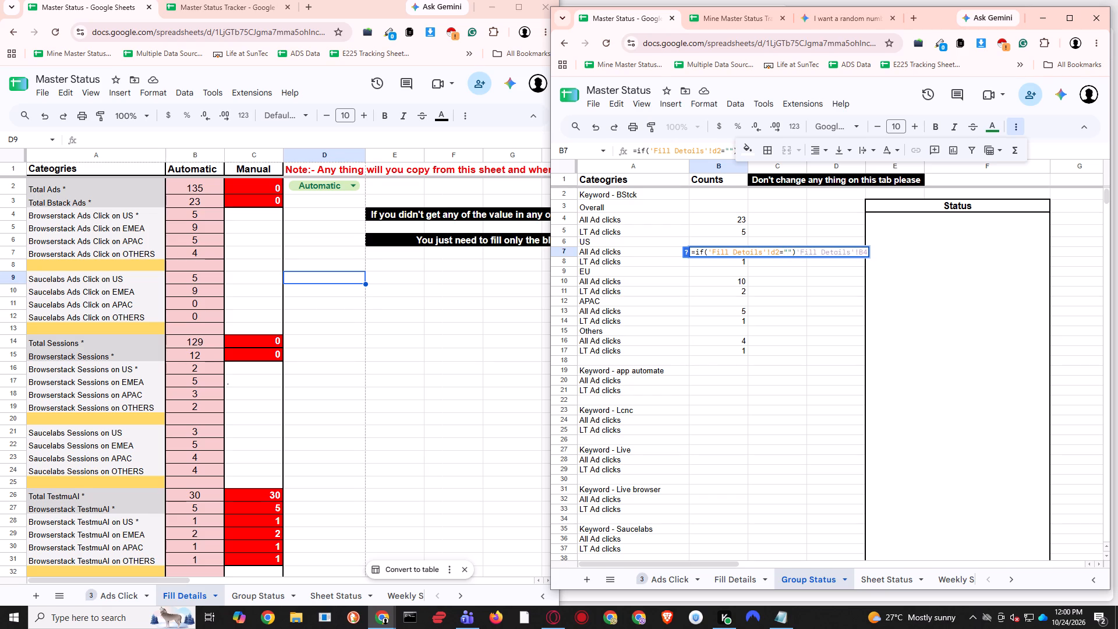
pyautogui.write('Automatic')
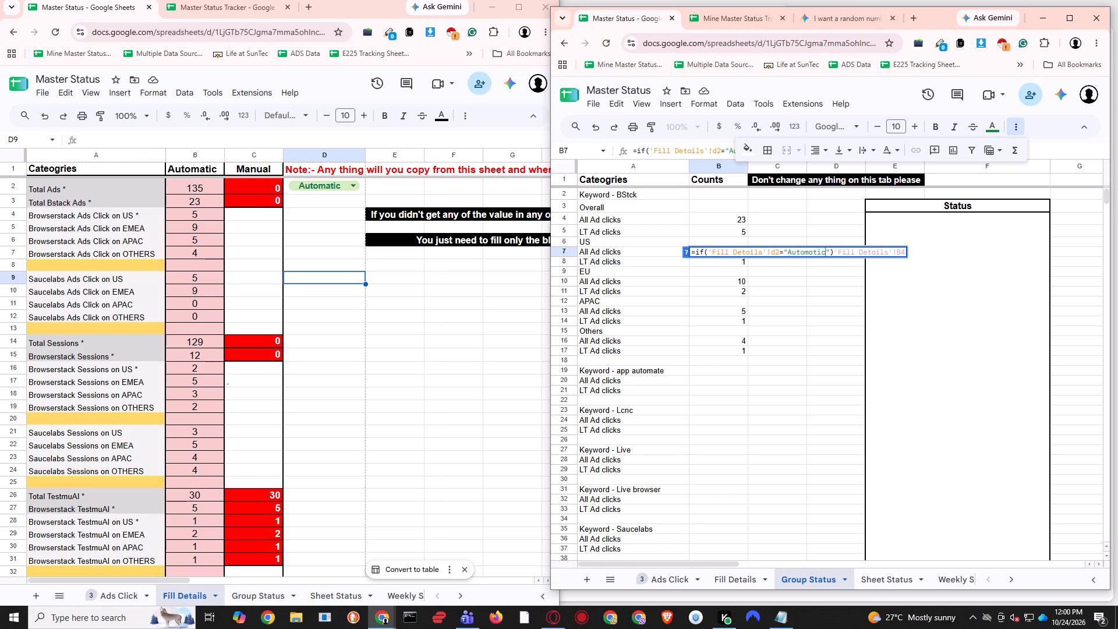
pyautogui.press('Right')
# Add 'Fill Details'!B4 as the value-if-true argument of the B7 IF formula, reusing the sheet reference from the condition.
pyautogui.write(',')
pyautogui.press('space')
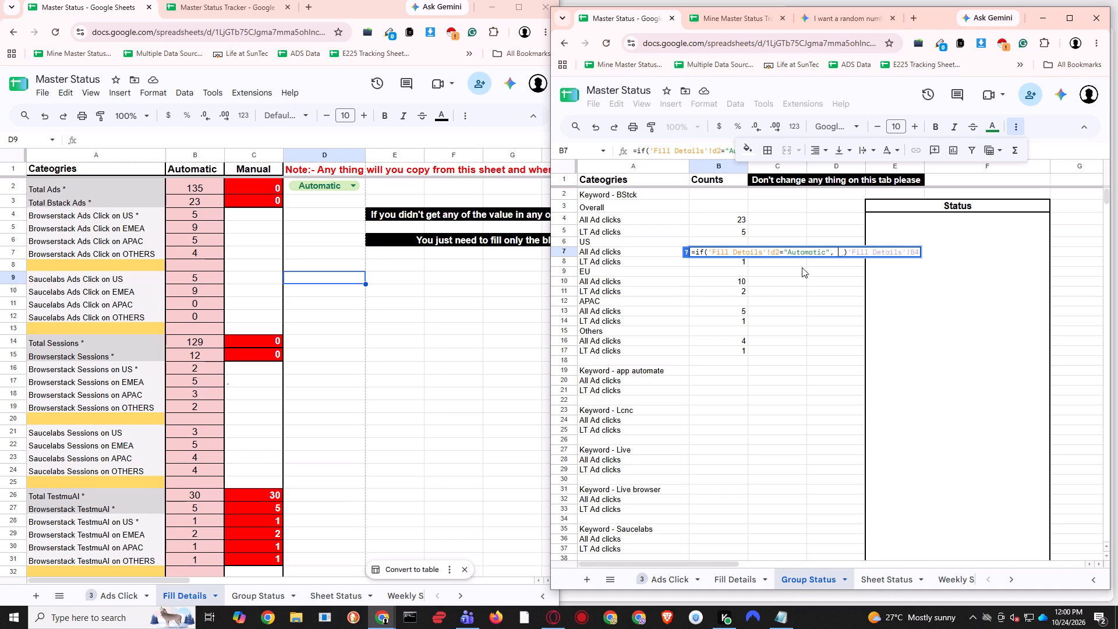
pyautogui.moveTo(779, 252); pyautogui.dragTo(724, 252)
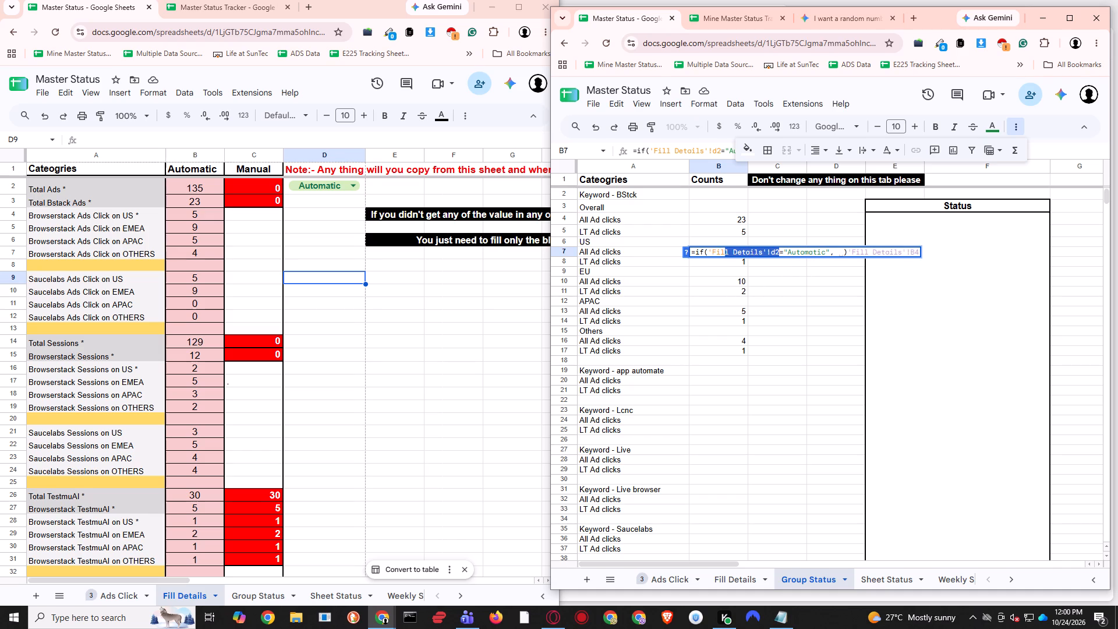
pyautogui.moveTo(724, 252); pyautogui.dragTo(709, 252)
pyautogui.hotkey('ctrl', 'c')
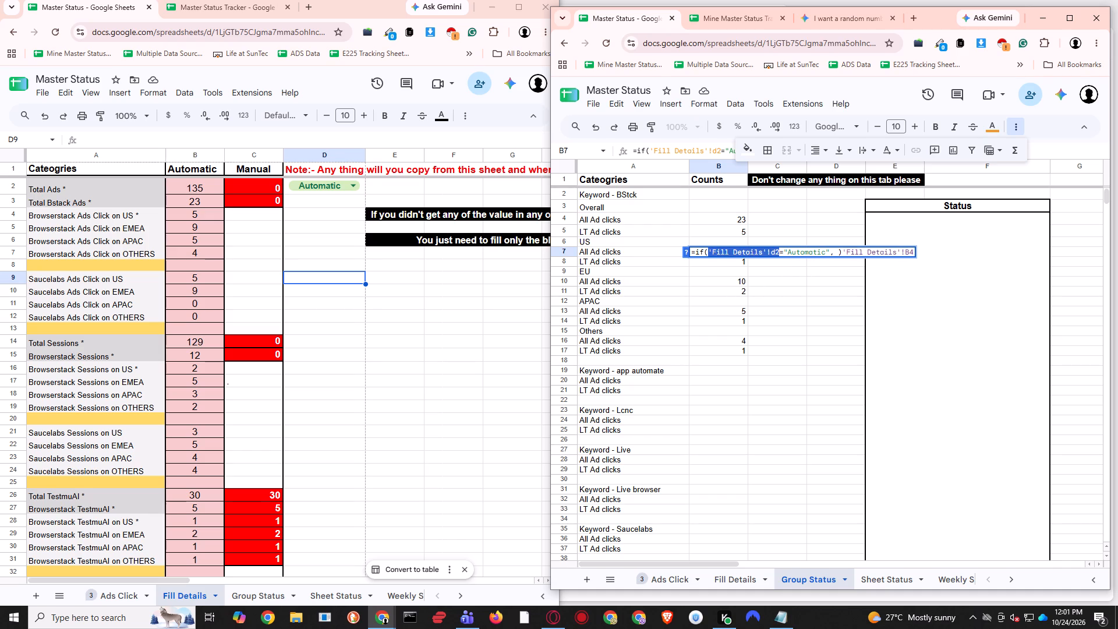
pyautogui.click(837, 250)
pyautogui.hotkey('ctrl', 'v')
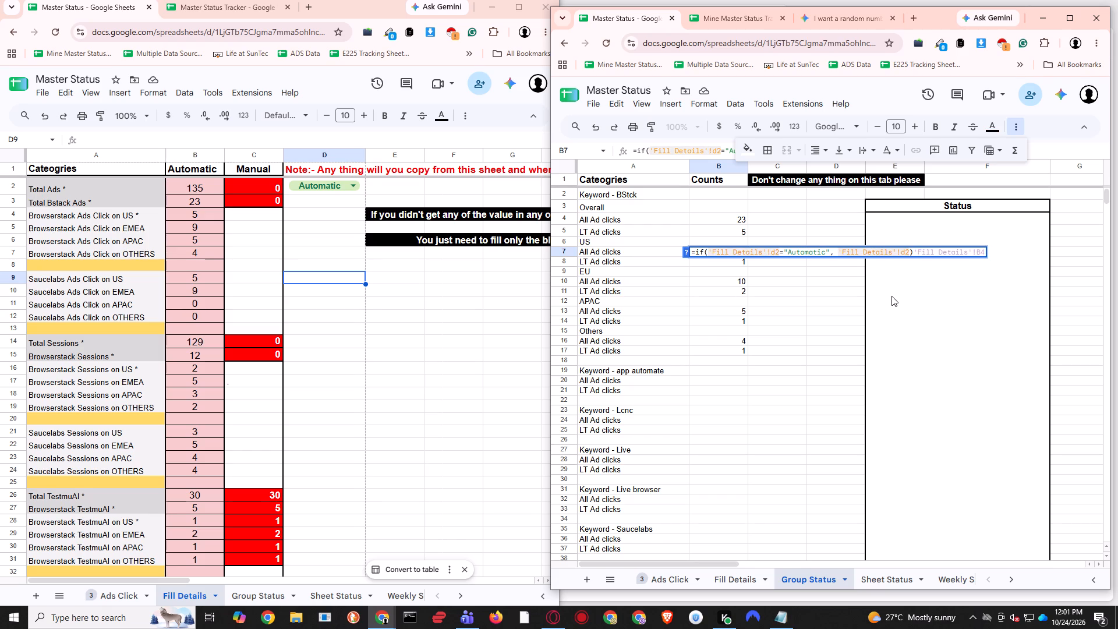
pyautogui.press('BackSpace')
pyautogui.press('BackSpace')
pyautogui.press('b')
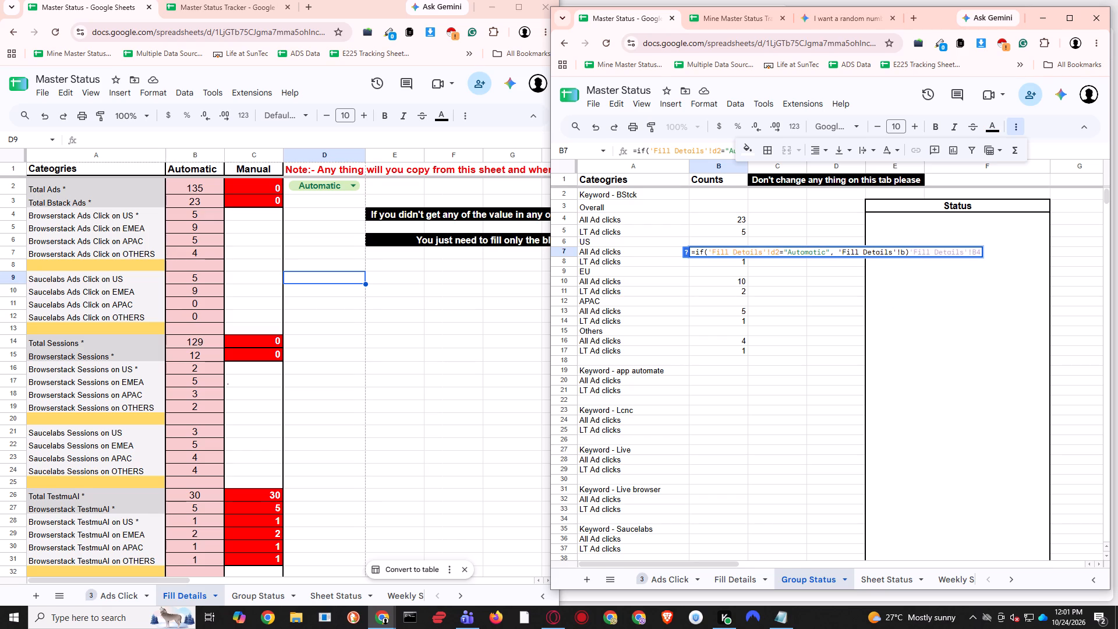
pyautogui.press('4')
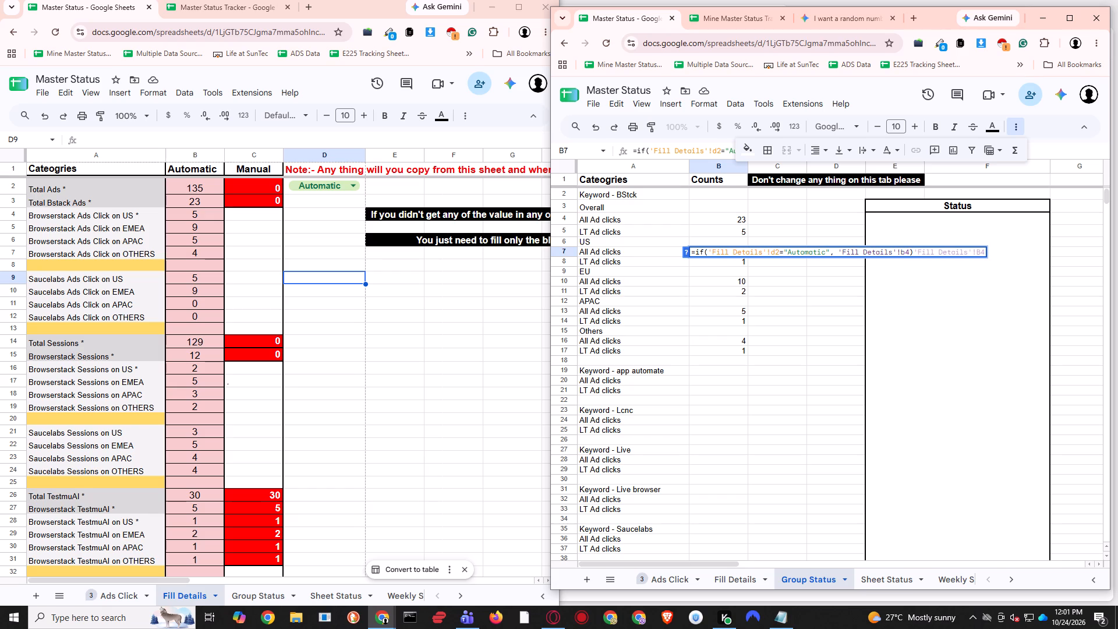
# Add 'Fill Details'!C4 as the value-if-false argument of the B7 IF formula, reusing the preceding sheet reference.
pyautogui.write(',')
pyautogui.press('space')
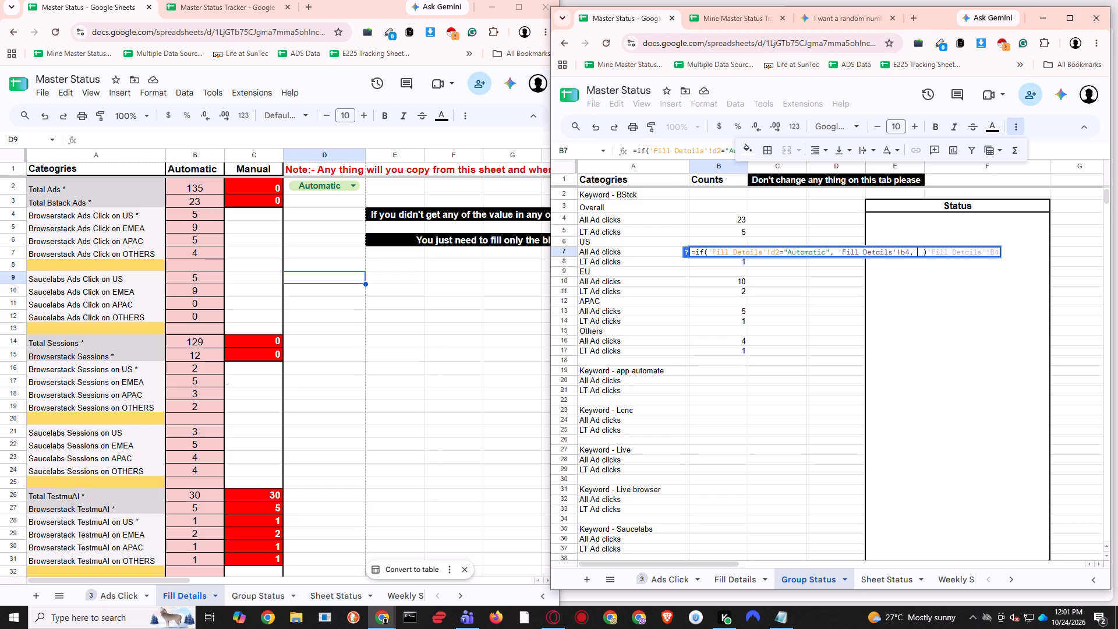
pyautogui.press('Left')
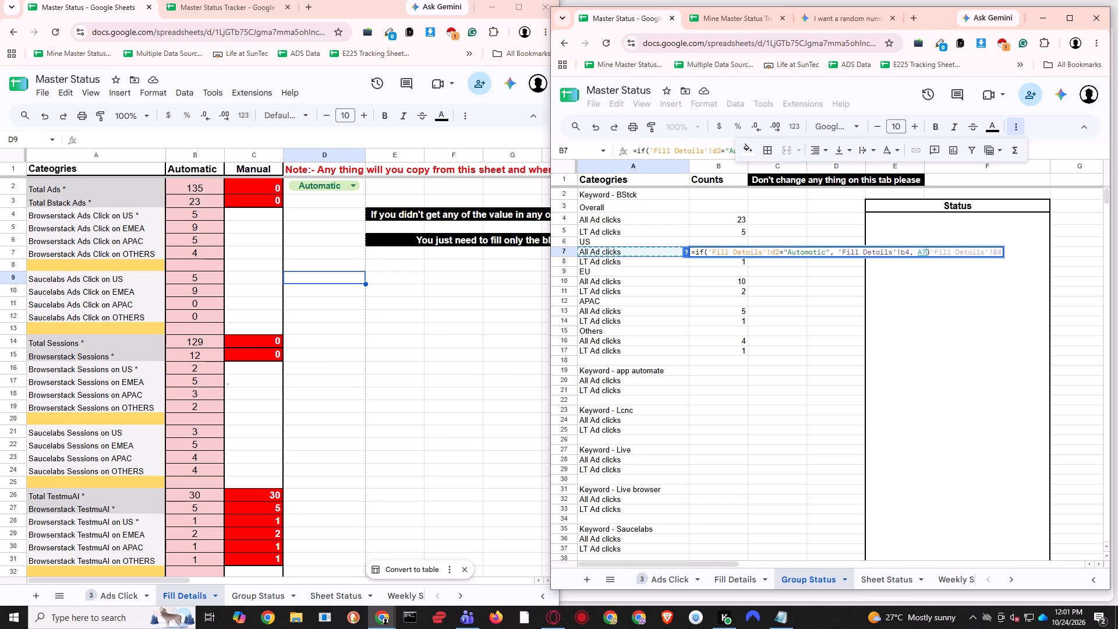
pyautogui.press('Left')
pyautogui.press('BackSpace')
pyautogui.press('BackSpace')
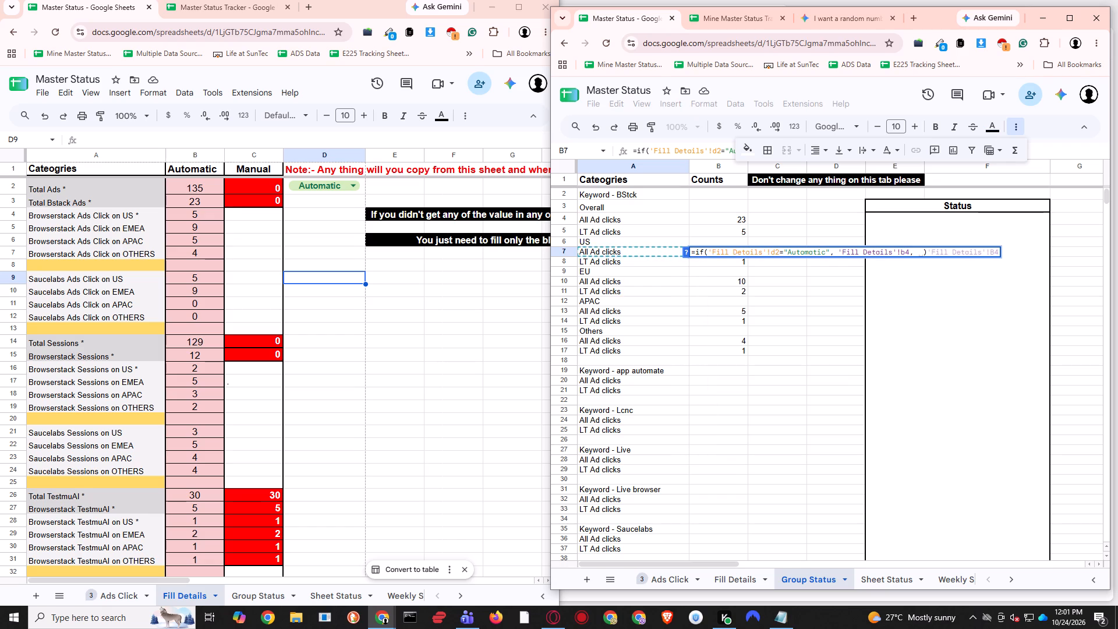
pyautogui.moveTo(908, 253); pyautogui.dragTo(842, 255)
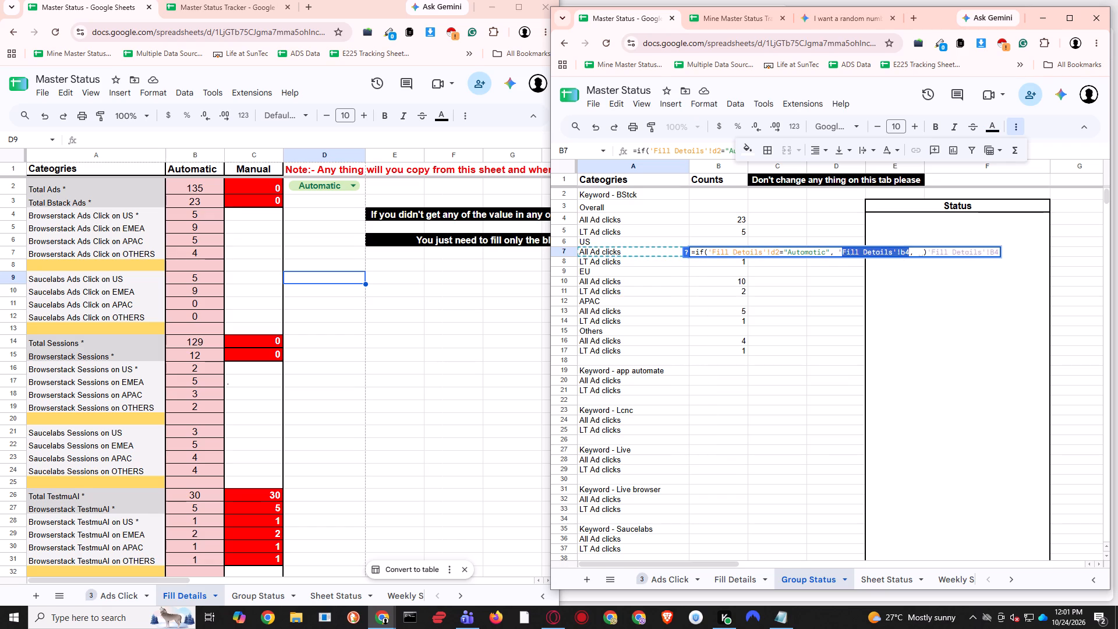
pyautogui.moveTo(842, 255); pyautogui.dragTo(838, 252)
pyautogui.hotkey('ctrl', 'c')
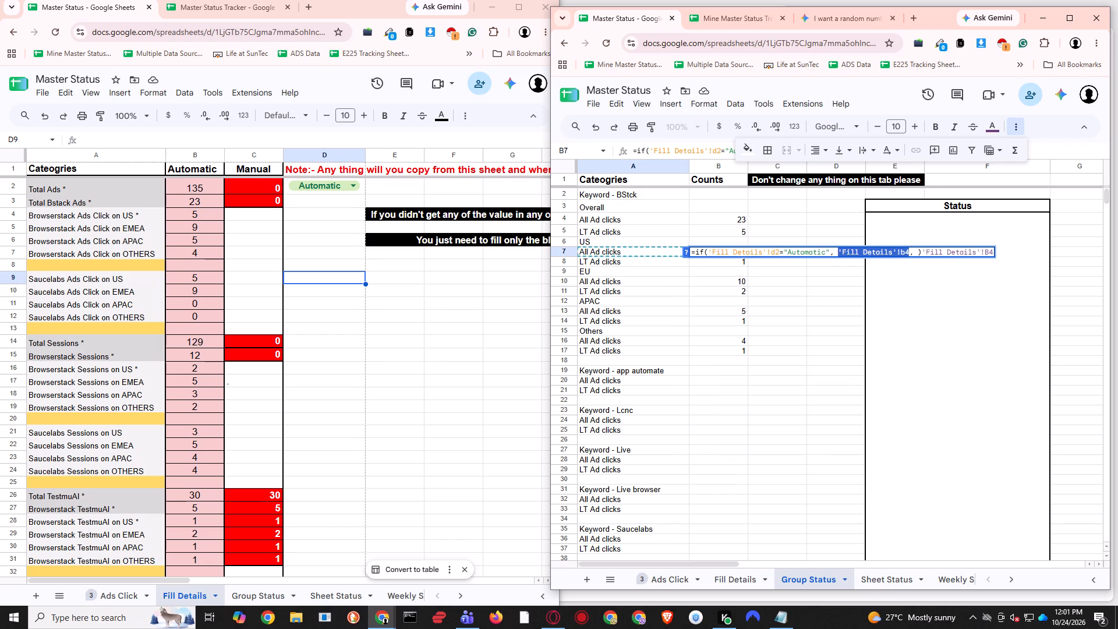
pyautogui.click(919, 249)
pyautogui.hotkey('ctrl', 'v')
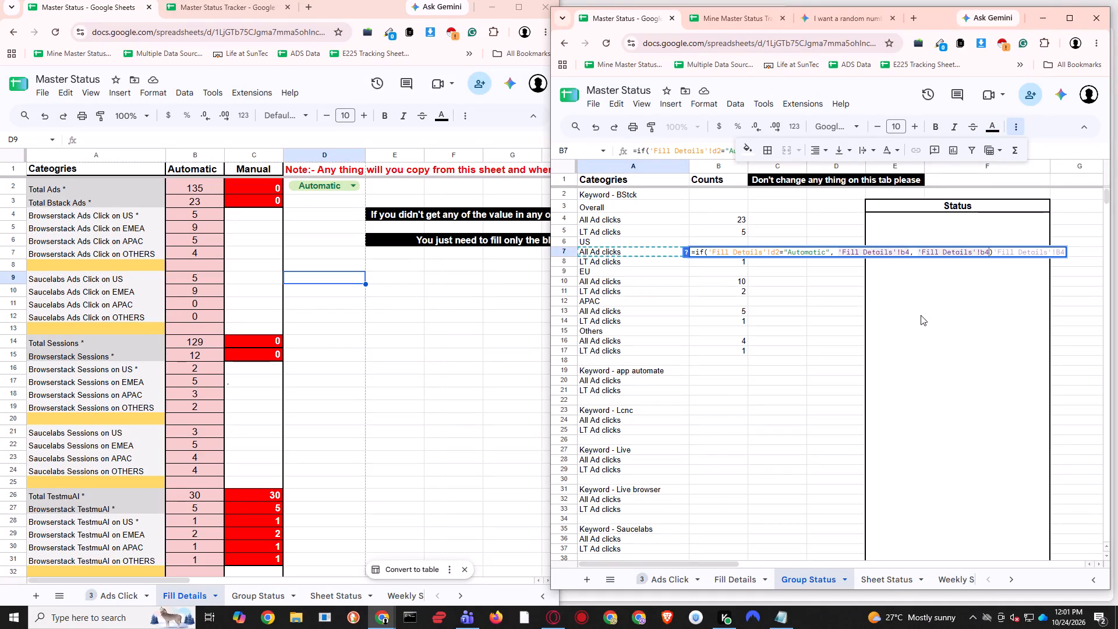
pyautogui.press('BackSpace')
pyautogui.press('BackSpace')
pyautogui.press('c')
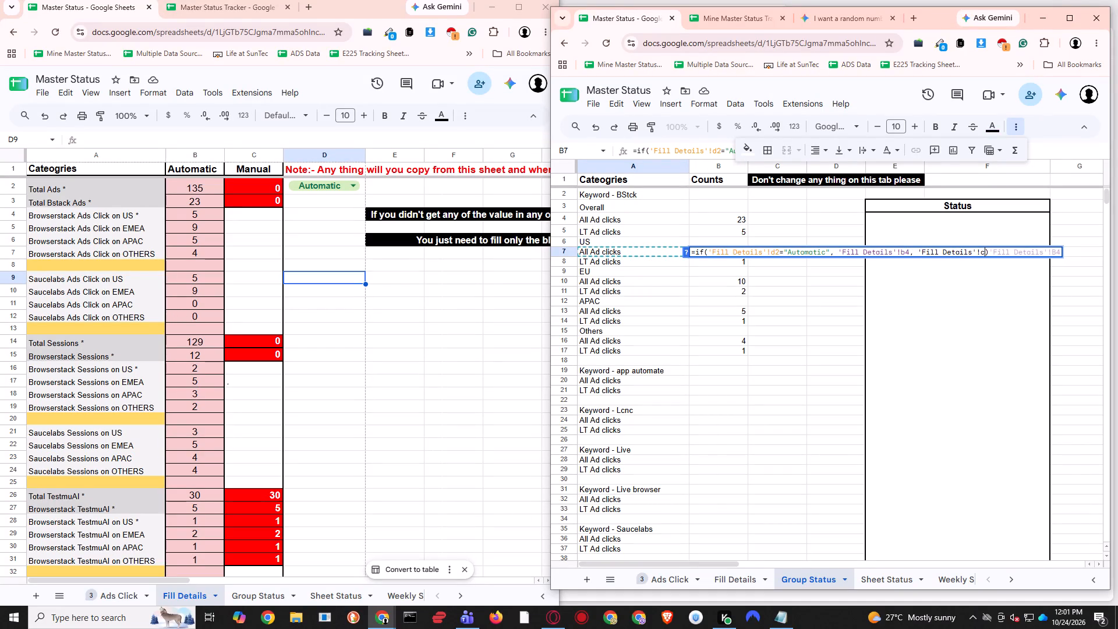
pyautogui.press('4')
# Remove the leftover 'Fill Details'!B4 reference after the closing parenthesis in B7 and commit the formula.
pyautogui.press('Right')
pyautogui.hotkey('ctrl', 'shift', 'Right')
pyautogui.hotkey('ctrl', 'shift', 'Right')
pyautogui.hotkey('ctrl', 'shift', 'Right')
pyautogui.hotkey('ctrl', 'shift', 'Right')
pyautogui.hotkey('ctrl', 'shift', 'Right')
pyautogui.hotkey('ctrl', 'shift', 'Right')
pyautogui.hotkey('ctrl', 'shift', 'Right')
pyautogui.hotkey('ctrl', 'shift', 'Right')
pyautogui.hotkey('ctrl', 'shift', 'Right')
pyautogui.hotkey('ctrl', 'shift', 'Right')
pyautogui.hotkey('ctrl', 'shift', 'Right')
pyautogui.hotkey('ctrl', 'shift', 'Right')
pyautogui.hotkey('ctrl', 'shift', 'Right')
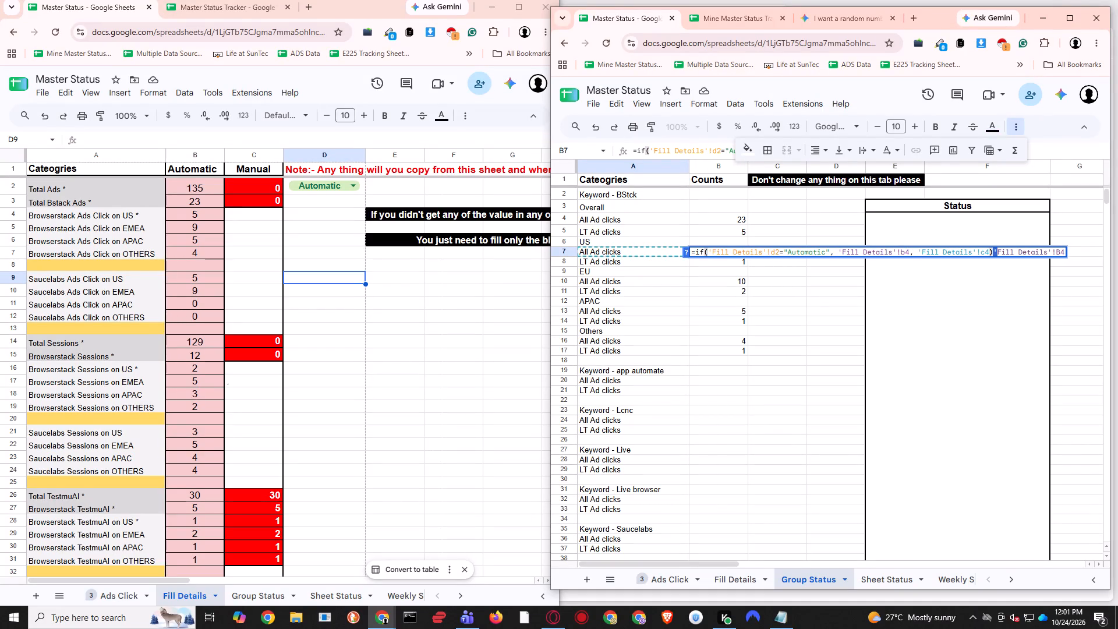
pyautogui.press('BackSpace')
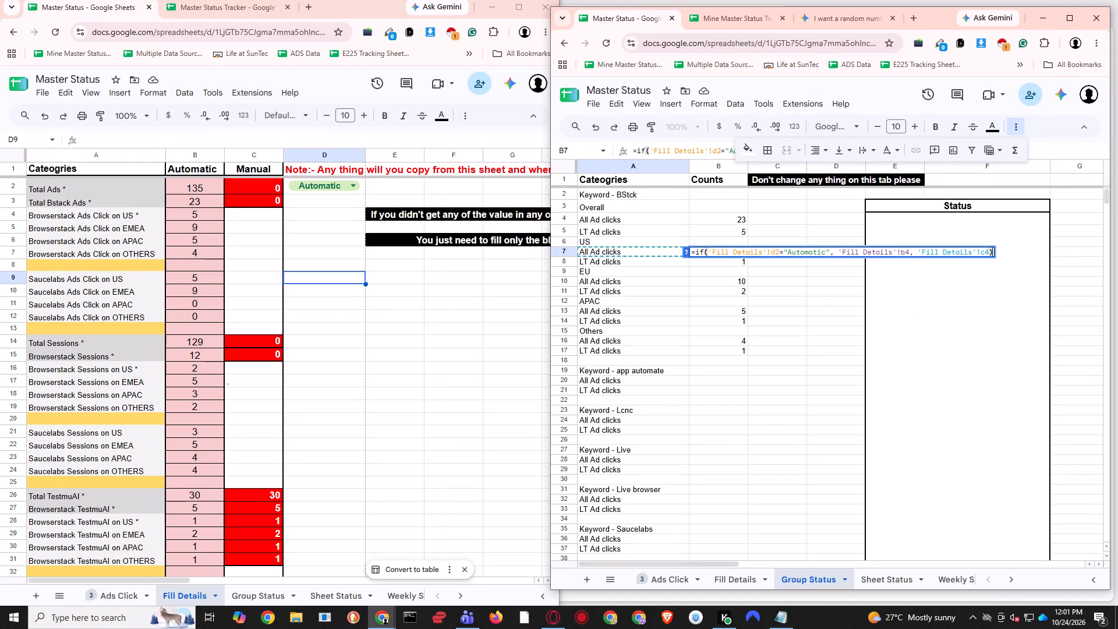
pyautogui.press('Return')
pyautogui.press('Up')
pyautogui.press('Left')
pyautogui.press('Left')
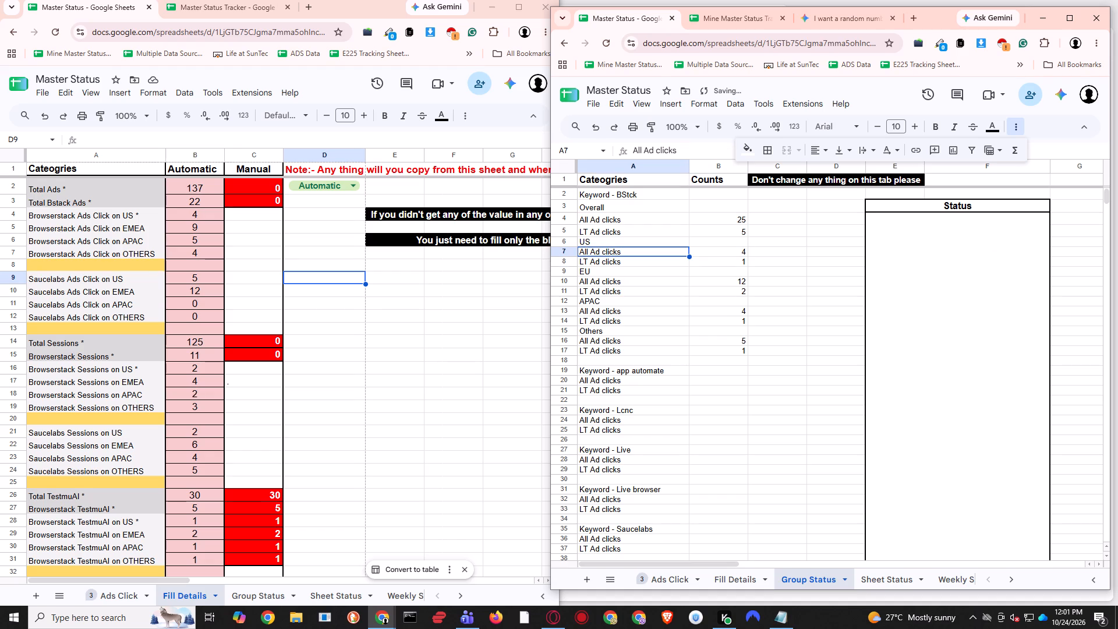
# Switch the choice in Fill Details D2 to Manual.
pyautogui.click(342, 189)
pyautogui.click(330, 227)
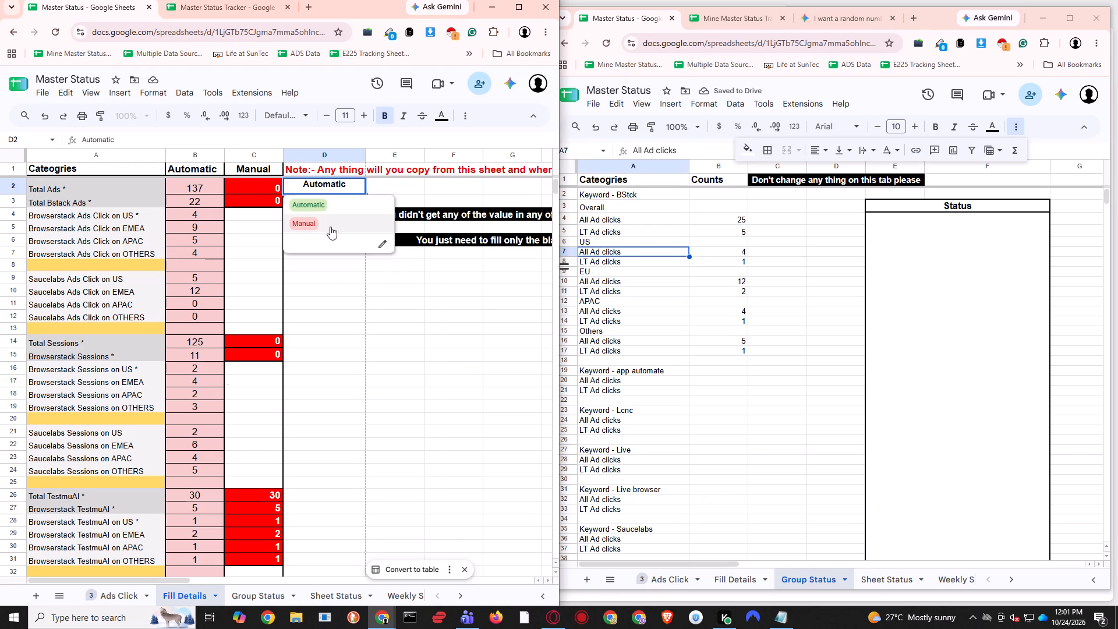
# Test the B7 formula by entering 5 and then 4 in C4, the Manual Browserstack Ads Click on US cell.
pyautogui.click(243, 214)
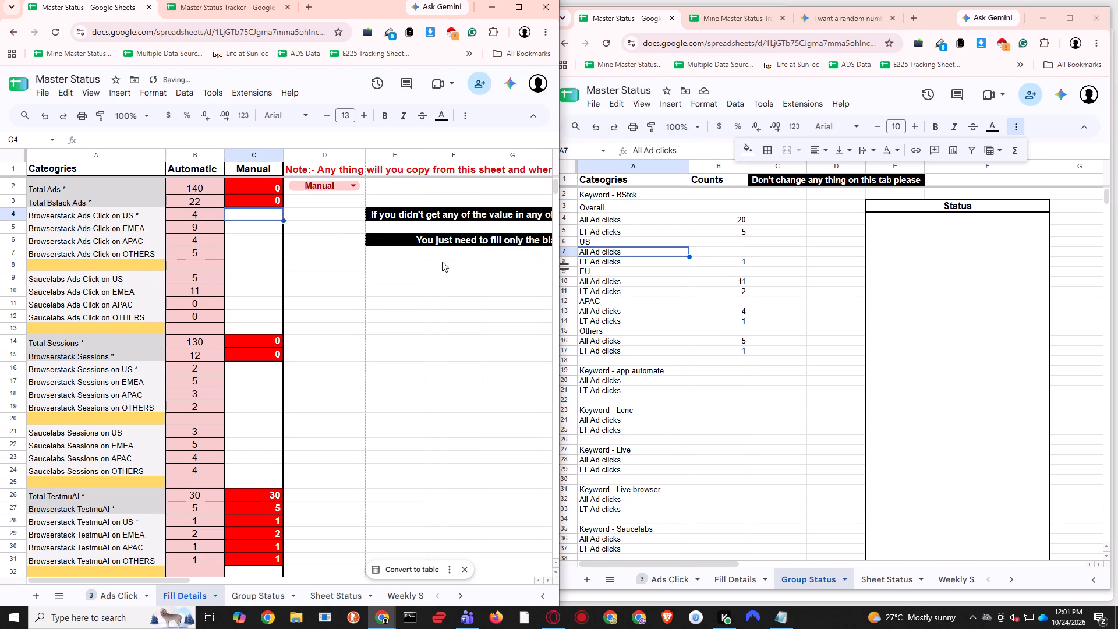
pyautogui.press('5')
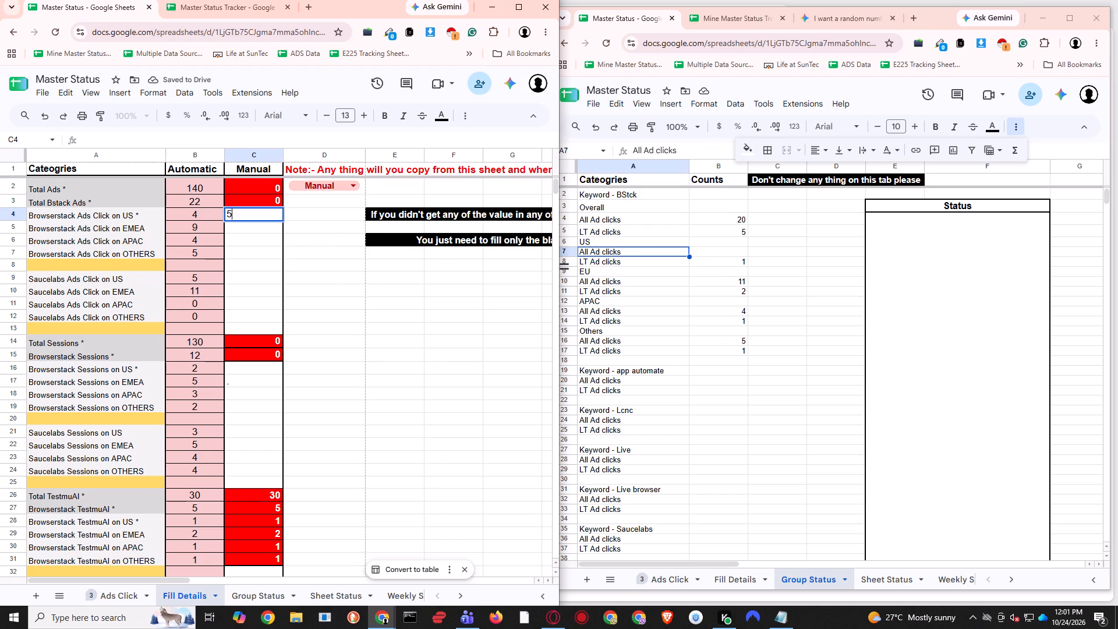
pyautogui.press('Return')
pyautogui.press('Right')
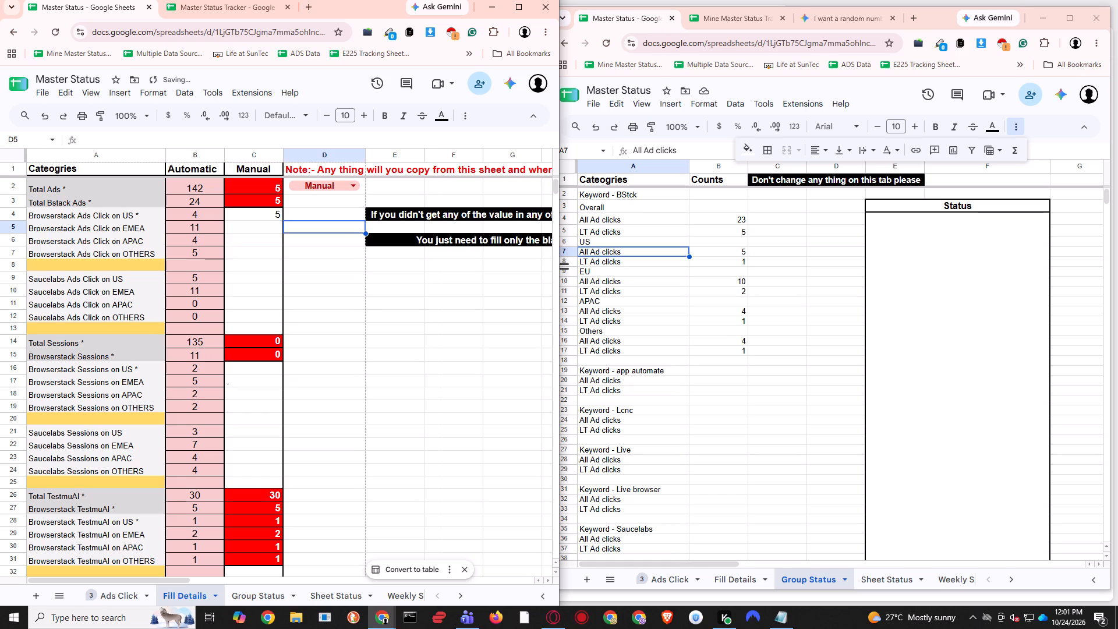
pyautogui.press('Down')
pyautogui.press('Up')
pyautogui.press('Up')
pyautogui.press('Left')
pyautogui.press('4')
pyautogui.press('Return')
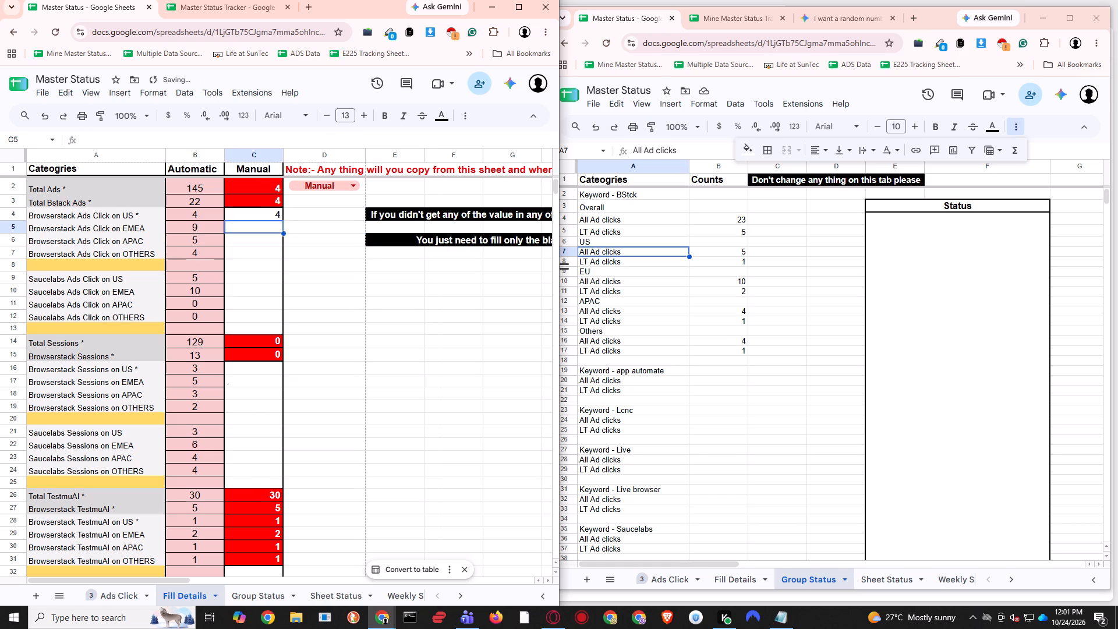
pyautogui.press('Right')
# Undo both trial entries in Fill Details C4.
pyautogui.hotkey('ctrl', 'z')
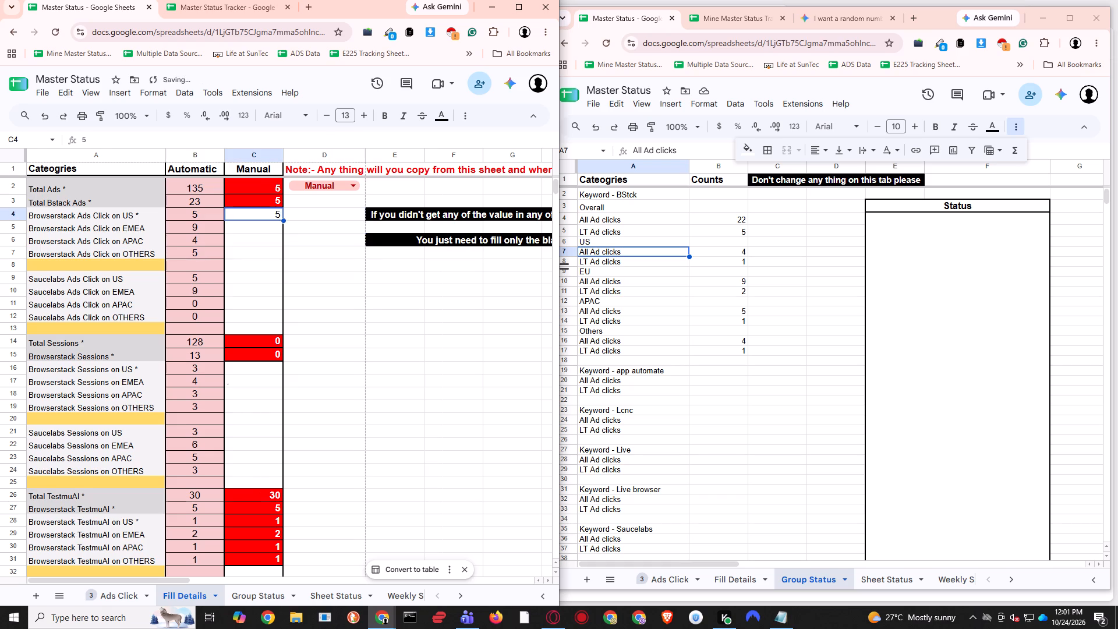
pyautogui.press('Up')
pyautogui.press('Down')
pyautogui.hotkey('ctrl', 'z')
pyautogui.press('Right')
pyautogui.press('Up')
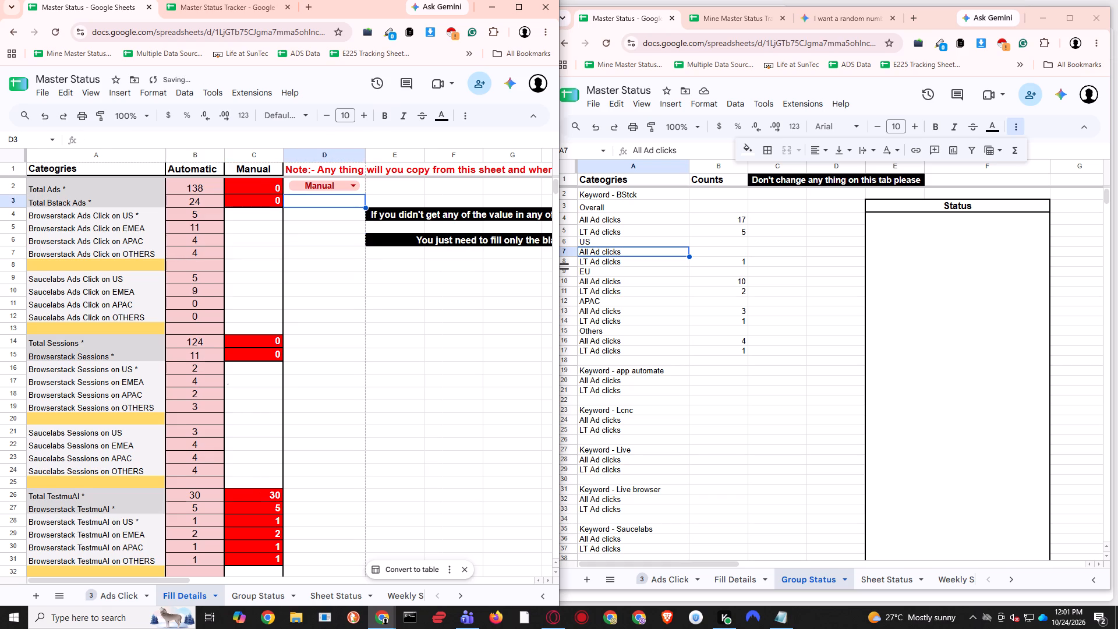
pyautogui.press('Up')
# Copy the full IF formula text from B7 and replace the EU All Ad clicks formula in B10 with it.
pyautogui.doubleClick(737, 253)
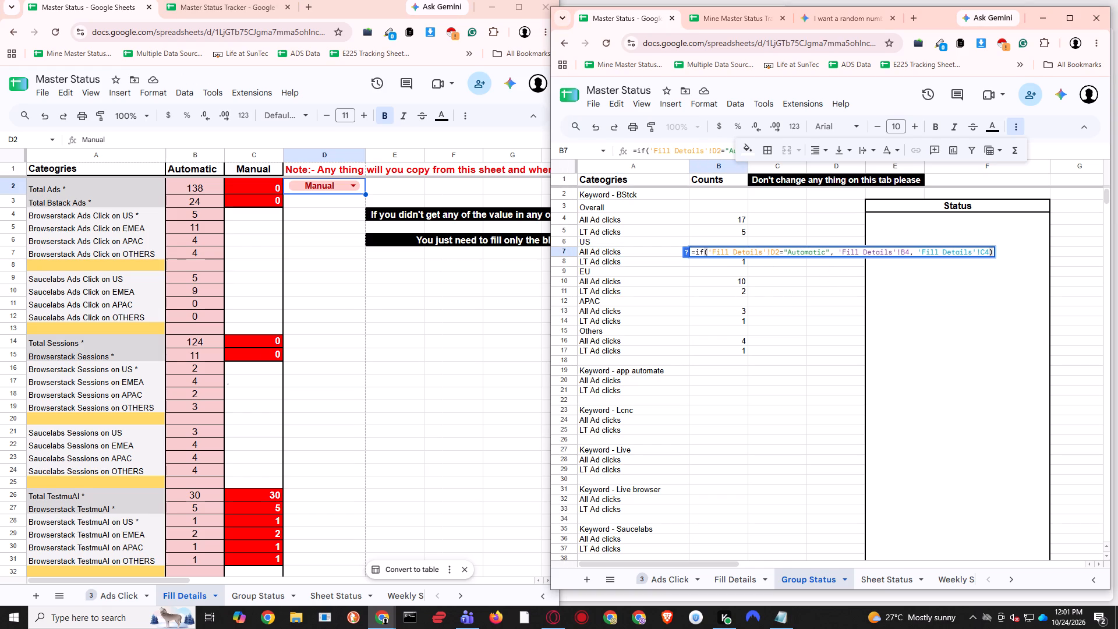
pyautogui.tripleClick(816, 256)
pyautogui.hotkey('ctrl', 'c')
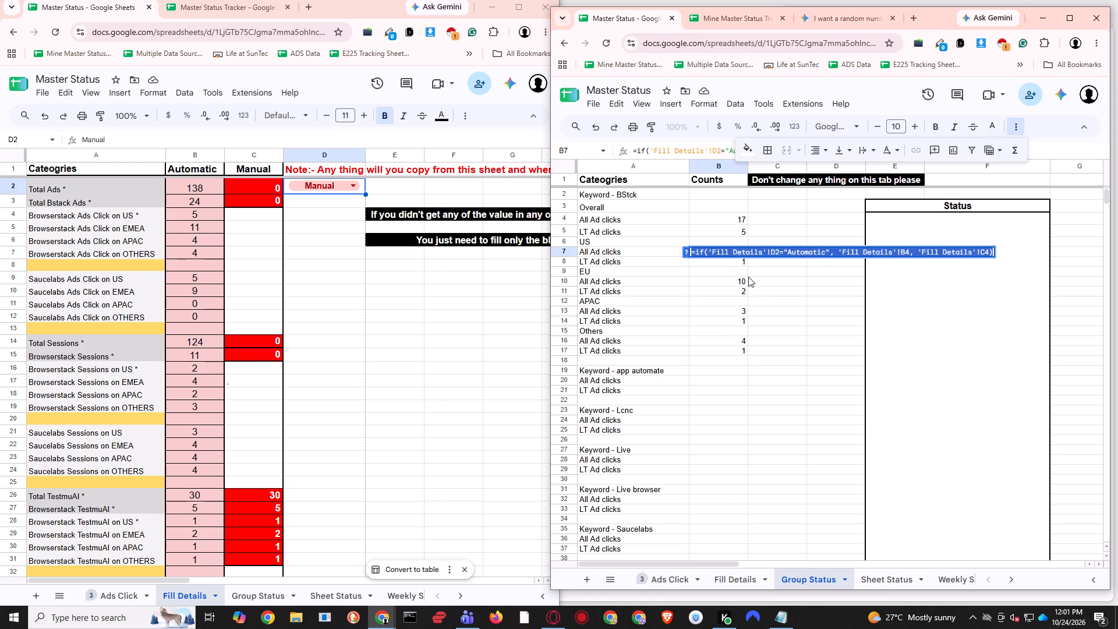
pyautogui.click(748, 277)
pyautogui.doubleClick(734, 281)
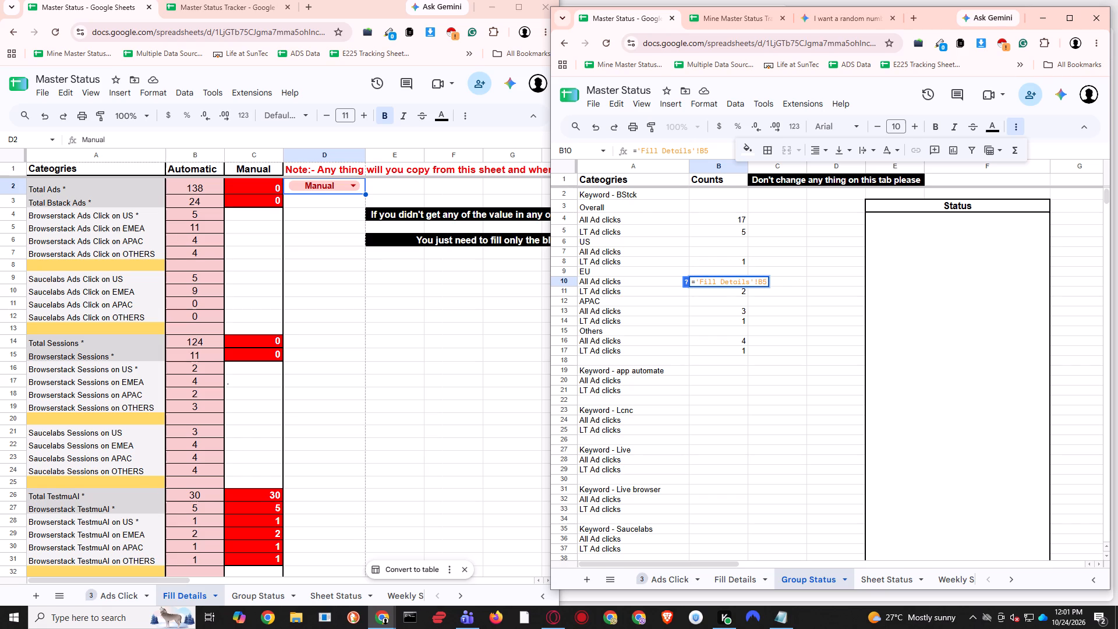
pyautogui.moveTo(766, 281); pyautogui.dragTo(685, 281)
pyautogui.hotkey('ctrl', 'v')
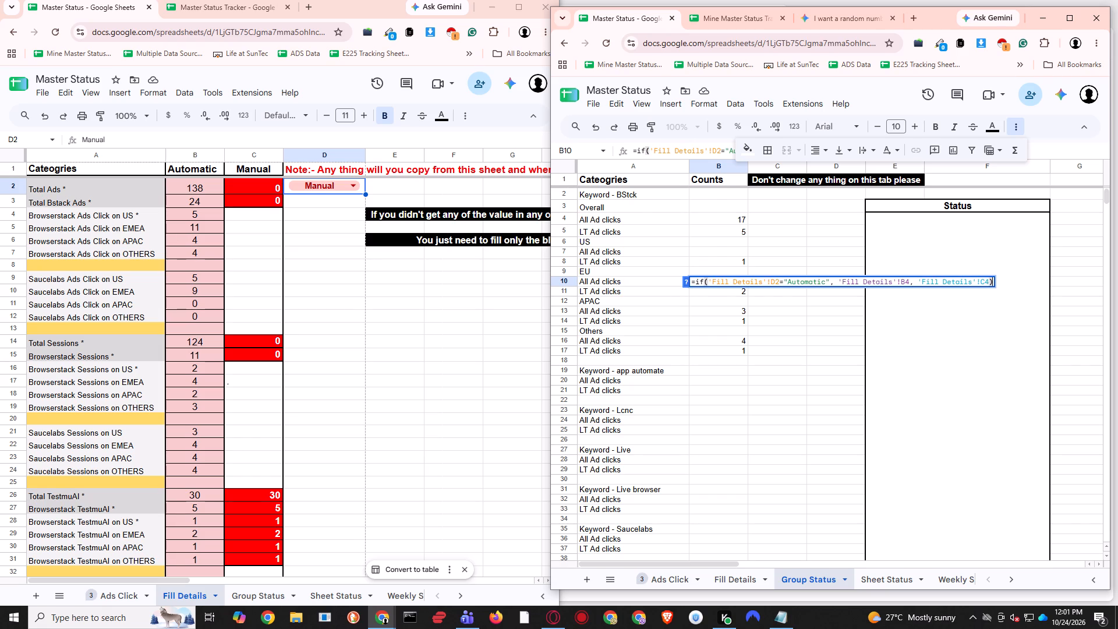
# Point the IF formula in B10, EU All Ad clicks, to Fill Details B5 for Automatic and C5 otherwise.
pyautogui.click(908, 281)
pyautogui.press('BackSpace')
pyautogui.press('5')
pyautogui.hotkey('ctrl', 'Right')
pyautogui.hotkey('ctrl', 'Right')
pyautogui.hotkey('ctrl', 'Right')
pyautogui.hotkey('ctrl', 'Right')
pyautogui.hotkey('ctrl', 'Right')
pyautogui.hotkey('ctrl', 'Right')
pyautogui.hotkey('ctrl', 'Right')
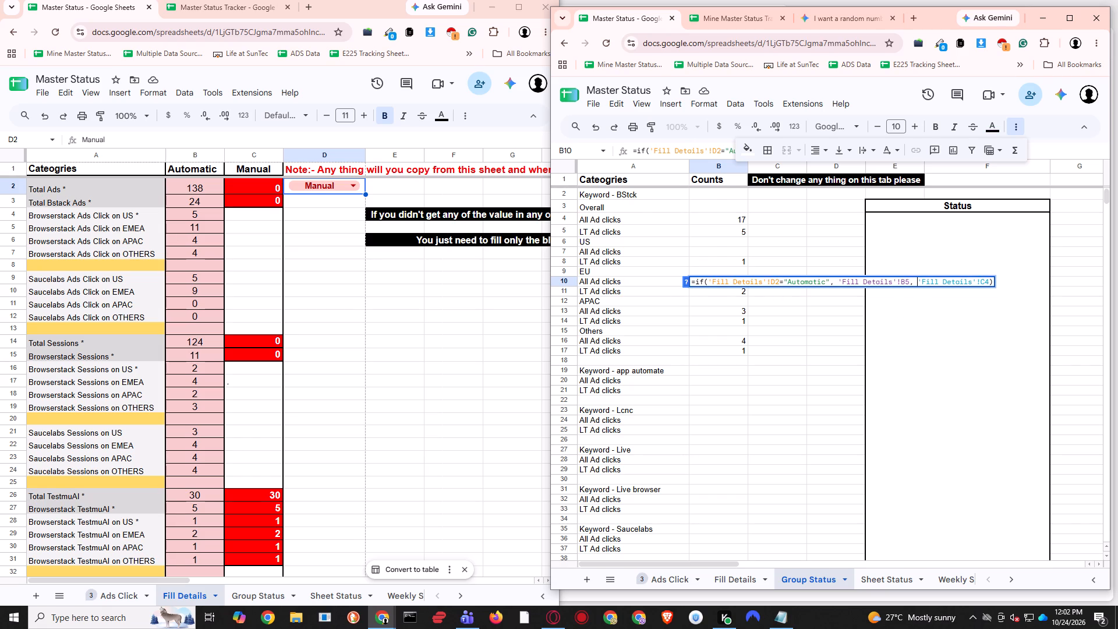
pyautogui.press('Left')
pyautogui.press('BackSpace')
pyautogui.press('5')
pyautogui.press('Return')
pyautogui.press('Up')
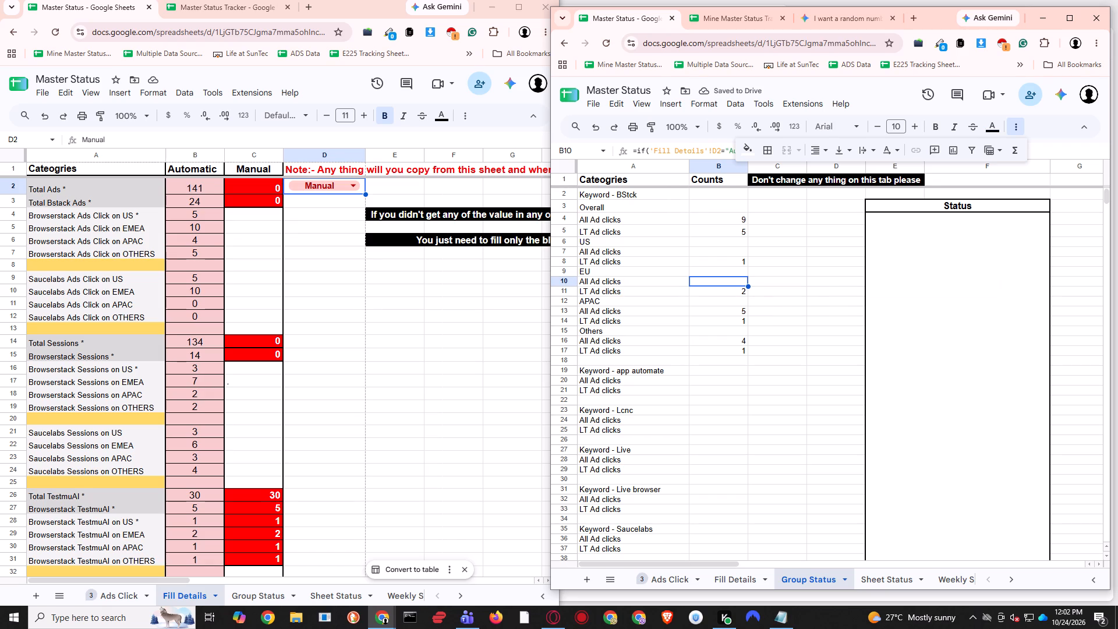
# Switch the choice in Fill Details D2 to Automatic and check the EU All Ad clicks count in Group Status.
pyautogui.click(351, 185)
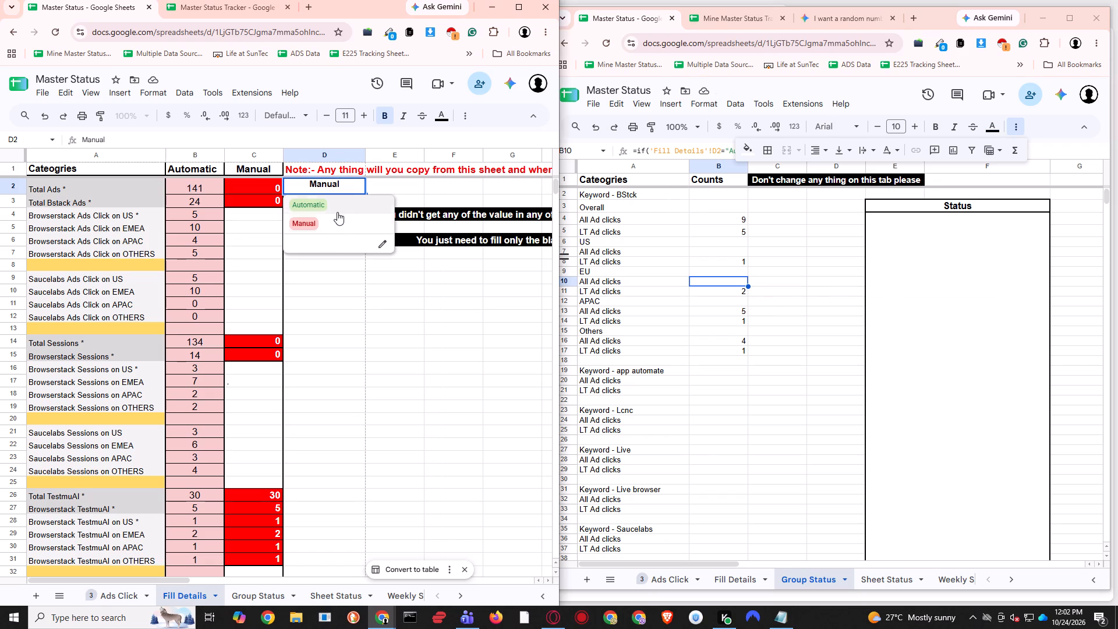
pyautogui.click(339, 206)
pyautogui.click(367, 296)
pyautogui.click(761, 330)
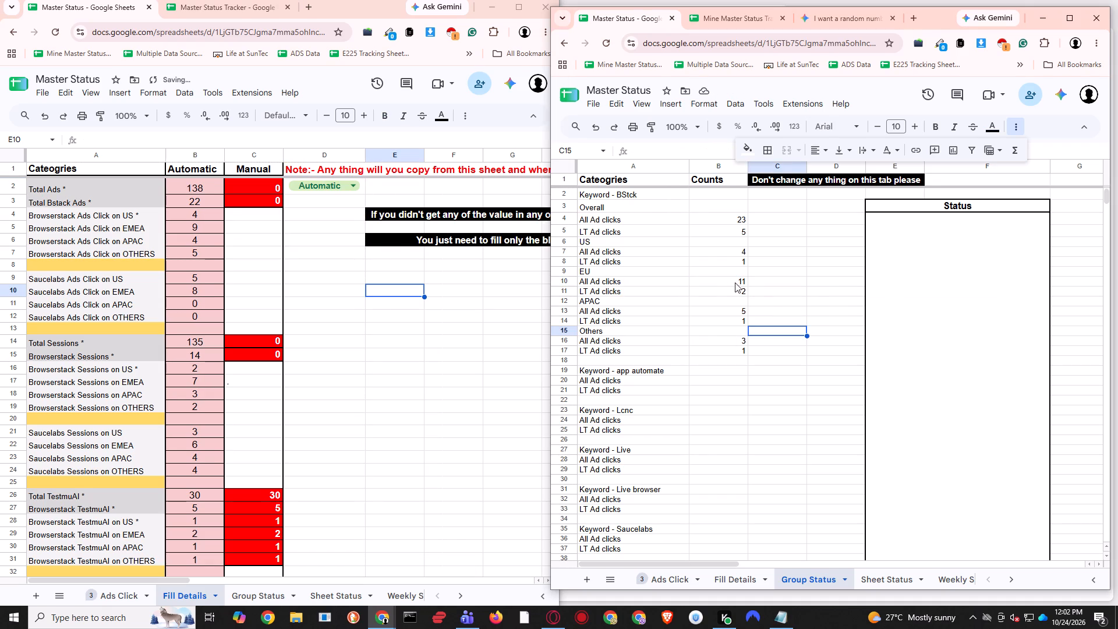
pyautogui.click(735, 281)
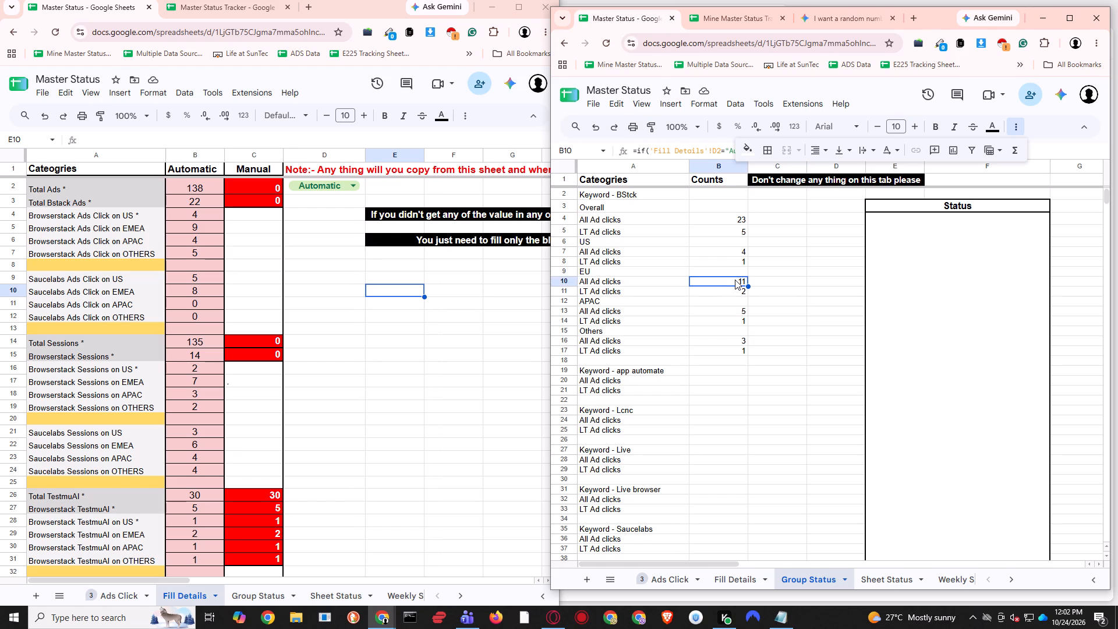
pyautogui.click(248, 596)
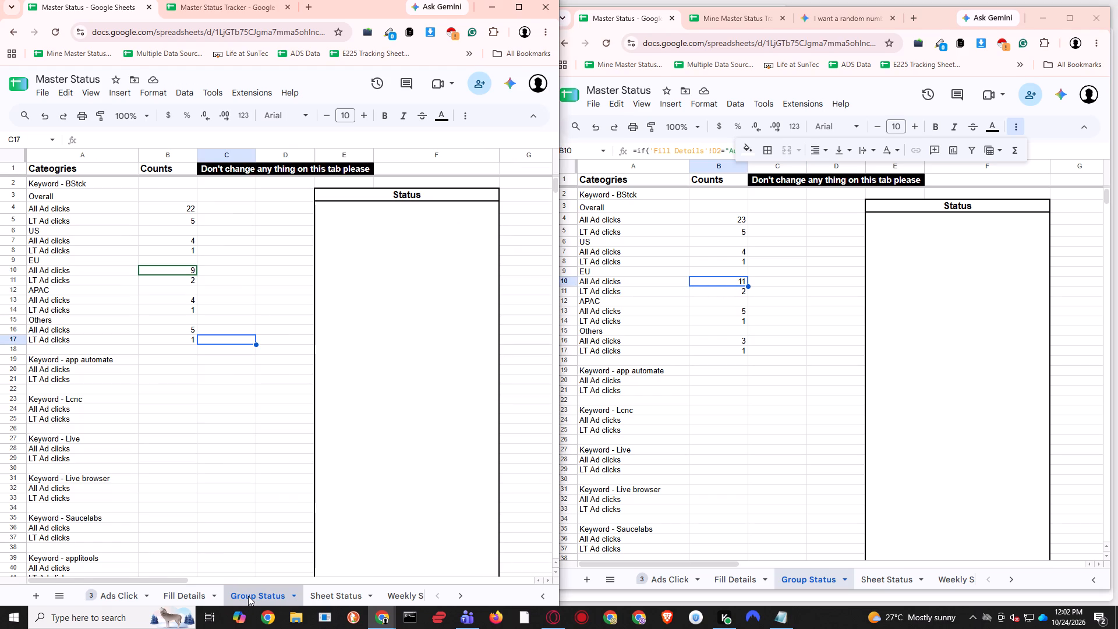
pyautogui.click(191, 593)
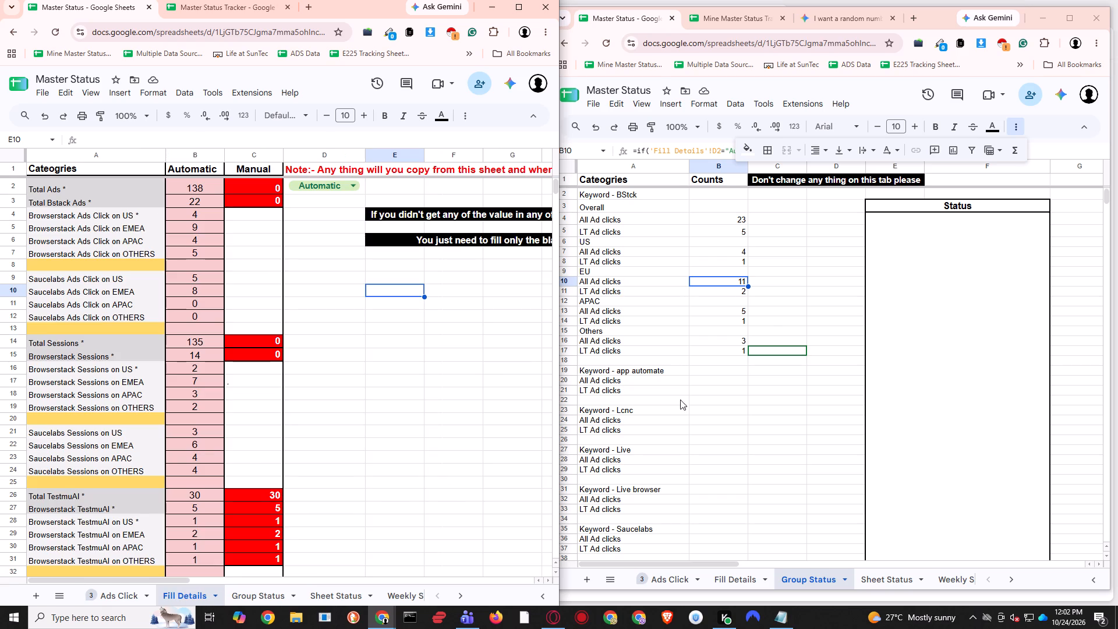
# Copy the full IF formula text from B10 and replace the APAC All Ad clicks formula in B13 with it.
pyautogui.click(772, 325)
pyautogui.click(740, 282)
pyautogui.hotkey('ctrl', 'c')
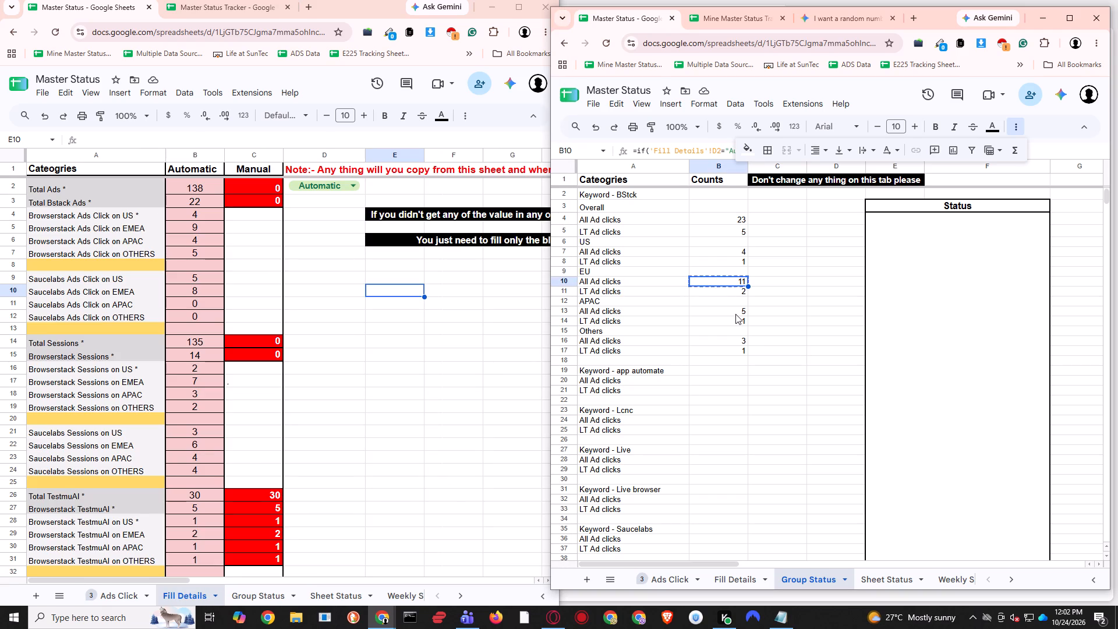
pyautogui.doubleClick(735, 314)
pyautogui.doubleClick(730, 280)
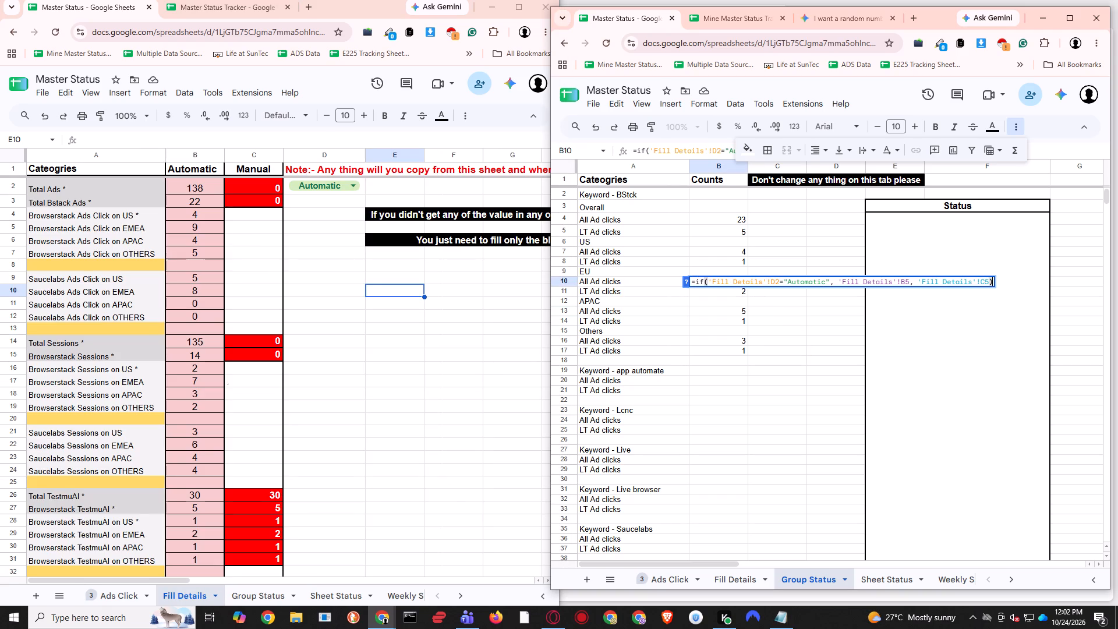
pyautogui.tripleClick(730, 280)
pyautogui.hotkey('ctrl', 'c')
pyautogui.tripleClick(730, 313)
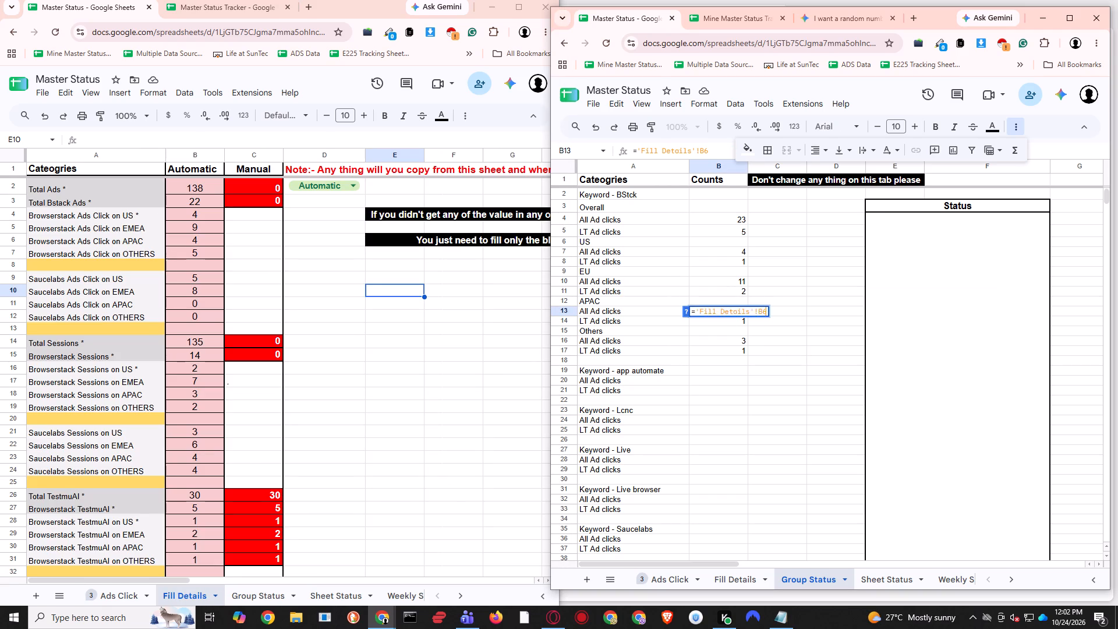
pyautogui.click(729, 313)
pyautogui.hotkey('ctrl', 'v')
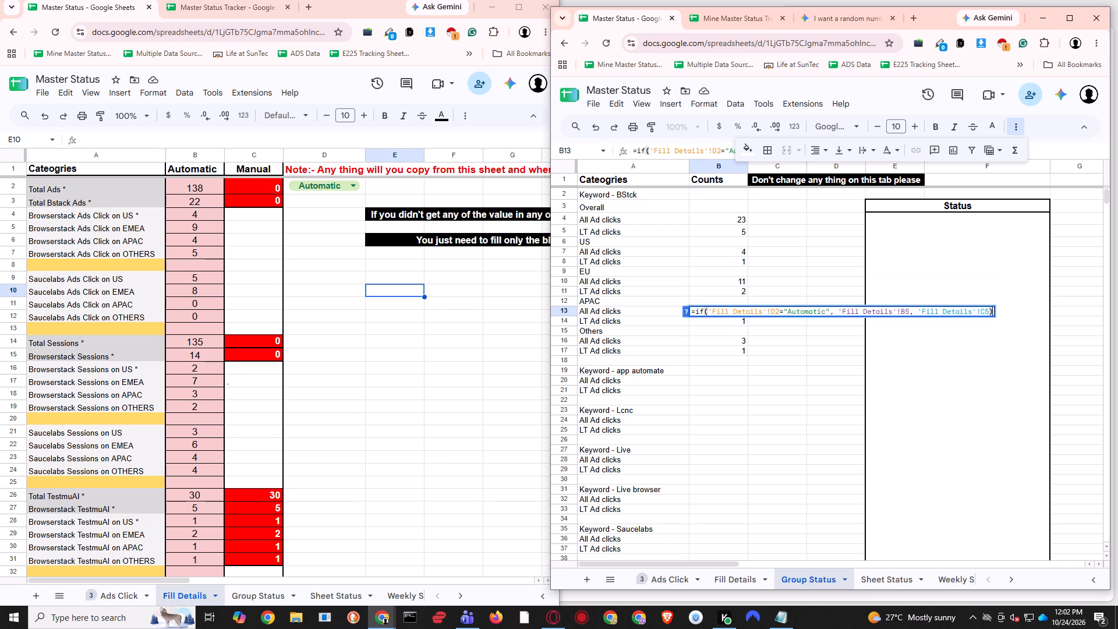
# Point the IF formula in B13 to Fill Details B6 for Automatic and C6 otherwise.
pyautogui.click(907, 311)
pyautogui.press('BackSpace')
pyautogui.press('6')
pyautogui.press('Right')
pyautogui.press('Right')
pyautogui.press('Right')
pyautogui.press('Right')
pyautogui.press('Right')
pyautogui.press('Right')
pyautogui.press('Right')
pyautogui.press('Right')
pyautogui.press('Right')
pyautogui.press('Right')
pyautogui.press('Right')
pyautogui.press('Right')
pyautogui.press('Right')
pyautogui.press('Right')
pyautogui.press('Right')
pyautogui.press('Right')
pyautogui.press('Right')
pyautogui.press('Right')
pyautogui.press('Right')
pyautogui.press('BackSpace')
pyautogui.press('6')
pyautogui.press('Return')
# Replace the Others All Ad clicks formula in B16 with the copied IF formula text.
pyautogui.press('Down')
pyautogui.press('Down')
pyautogui.press('Return')
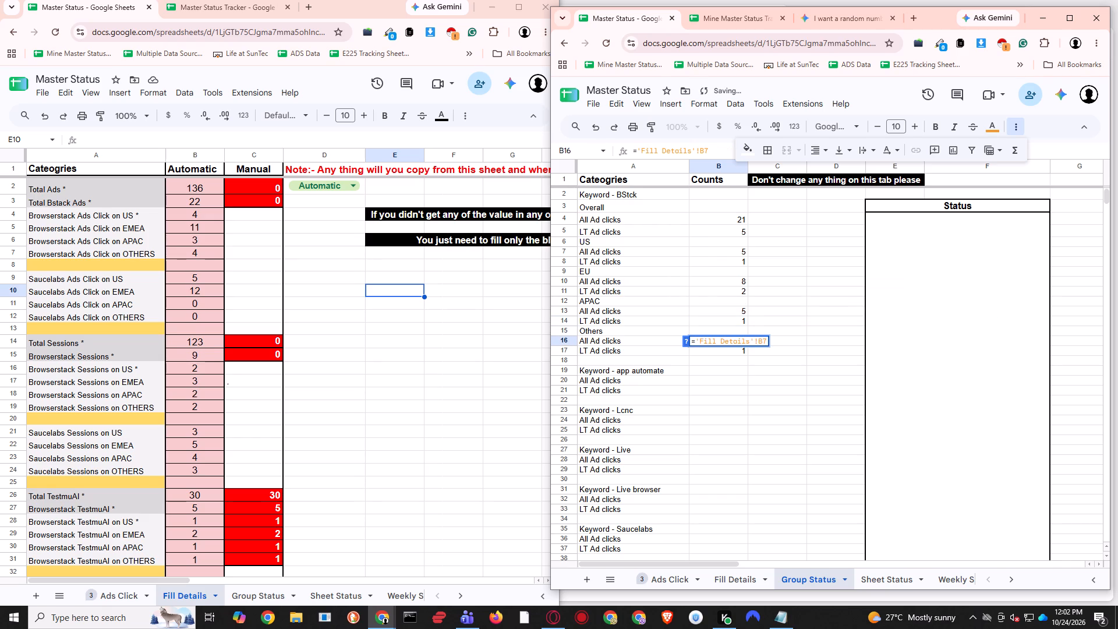
pyautogui.hotkey('ctrl', 'shift', 'Left')
pyautogui.hotkey('ctrl', 'shift', 'Left')
pyautogui.hotkey('ctrl', 'shift', 'Left')
pyautogui.hotkey('ctrl', 'shift', 'Left')
pyautogui.hotkey('ctrl', 'shift', 'Left')
pyautogui.hotkey('ctrl', 'shift', 'Left')
pyautogui.hotkey('ctrl', 'shift', 'Left')
pyautogui.hotkey('ctrl', 'shift', 'Left')
pyautogui.hotkey('ctrl', 'shift', 'Left')
pyautogui.hotkey('ctrl', 'shift', 'Left')
pyautogui.hotkey('ctrl', 'shift', 'Left')
pyautogui.hotkey('ctrl', 'shift', 'Left')
pyautogui.hotkey('ctrl', 'shift', 'Left')
pyautogui.hotkey('ctrl', 'v')
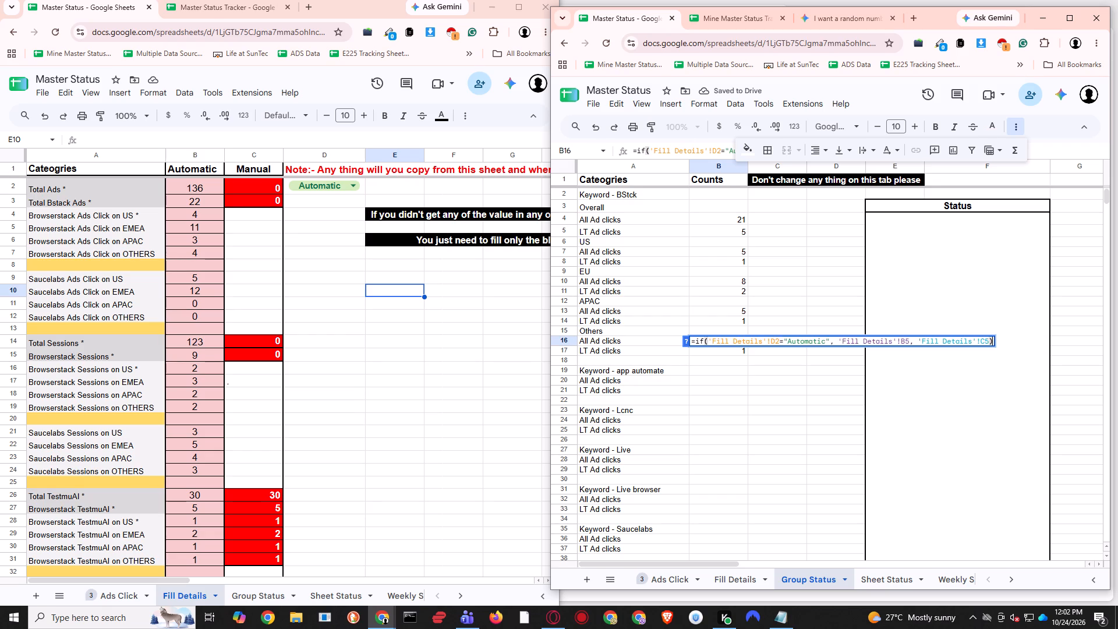
# Point the IF formula in B16 to Fill Details B7 for Automatic and C7 otherwise.
pyautogui.press('Left')
pyautogui.press('BackSpace')
pyautogui.press('7')
pyautogui.press('Left')
pyautogui.press('Left')
pyautogui.press('Left')
pyautogui.press('Left')
pyautogui.press('Left')
pyautogui.press('Left')
pyautogui.press('Left')
pyautogui.press('Left')
pyautogui.press('Left')
pyautogui.press('Left')
pyautogui.press('Left')
pyautogui.press('Left')
pyautogui.press('Left')
pyautogui.press('Left')
pyautogui.press('Left')
pyautogui.press('Left')
pyautogui.press('Left')
pyautogui.press('Left')
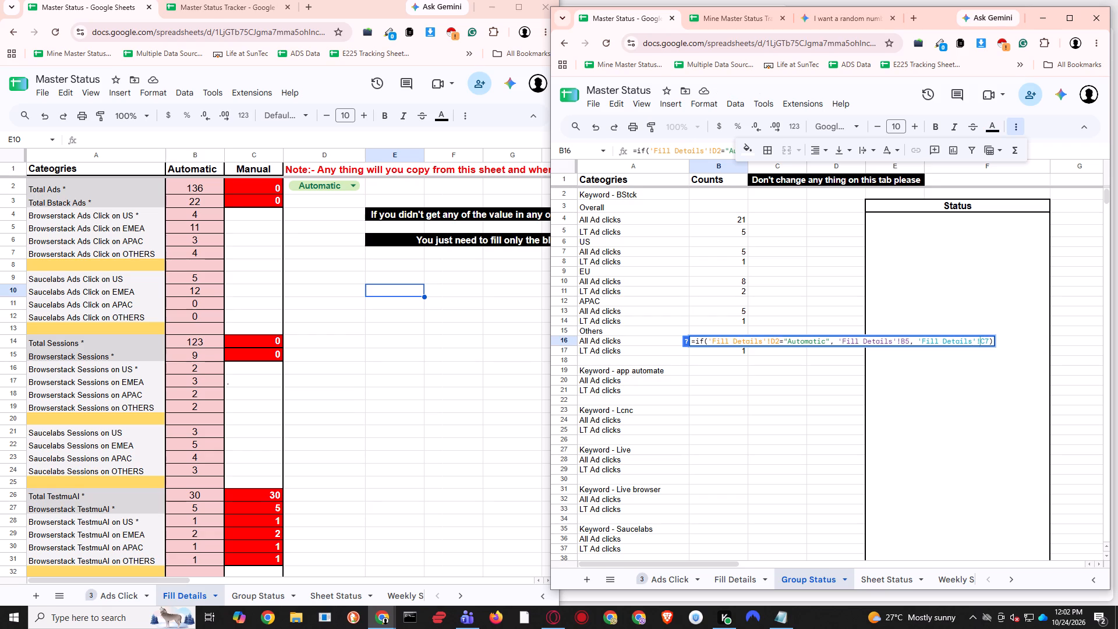
pyautogui.press('Left')
pyautogui.press('BackSpace')
pyautogui.press('7')
pyautogui.press('Left')
pyautogui.press('Left')
pyautogui.press('Left')
pyautogui.press('Left')
pyautogui.press('Left')
pyautogui.press('Left')
pyautogui.press('Left')
pyautogui.press('Left')
pyautogui.press('Left')
pyautogui.press('Left')
pyautogui.press('Left')
pyautogui.press('Left')
pyautogui.press('Left')
pyautogui.press('Left')
pyautogui.press('Left')
pyautogui.press('Left')
pyautogui.press('Left')
pyautogui.press('Left')
pyautogui.press('Left')
pyautogui.press('Left')
pyautogui.press('Return')
pyautogui.press('Up')
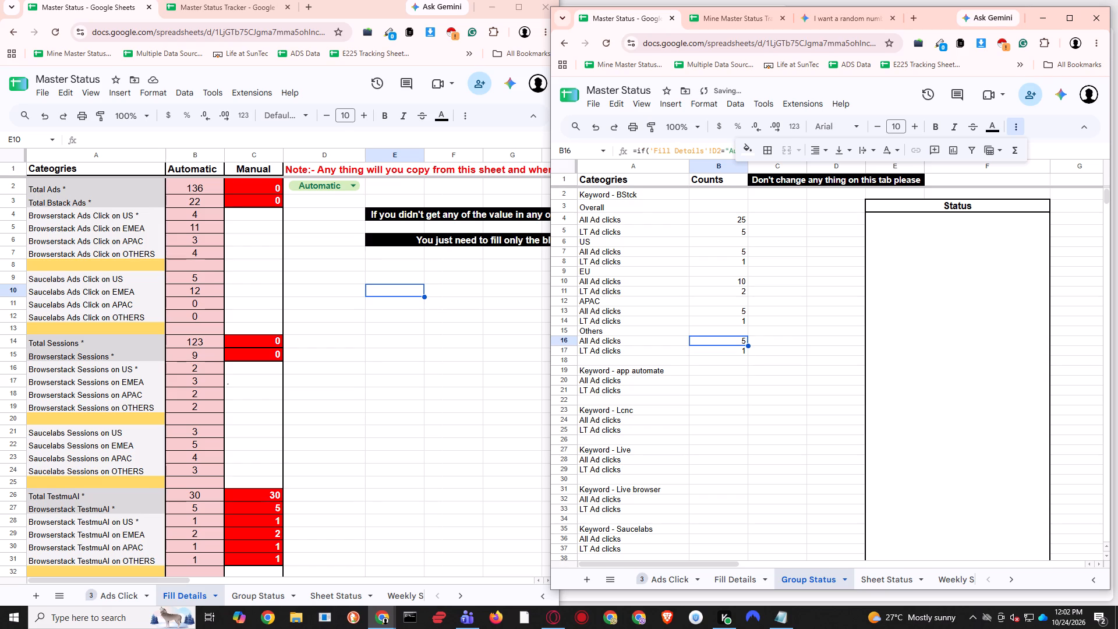
pyautogui.press('Return')
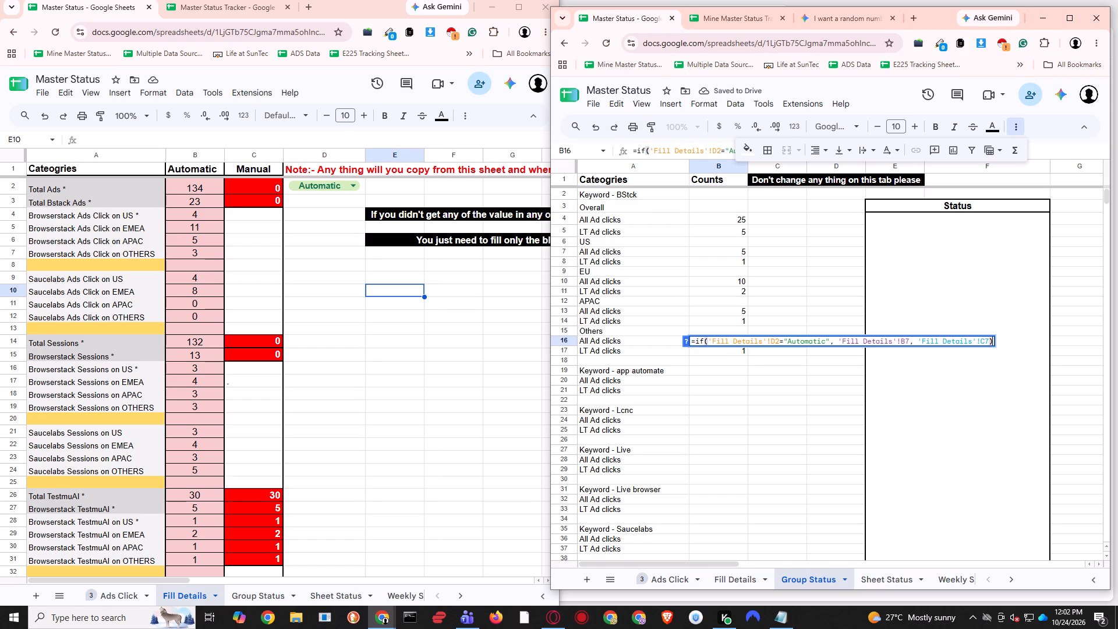
pyautogui.press('Return')
pyautogui.press('Down')
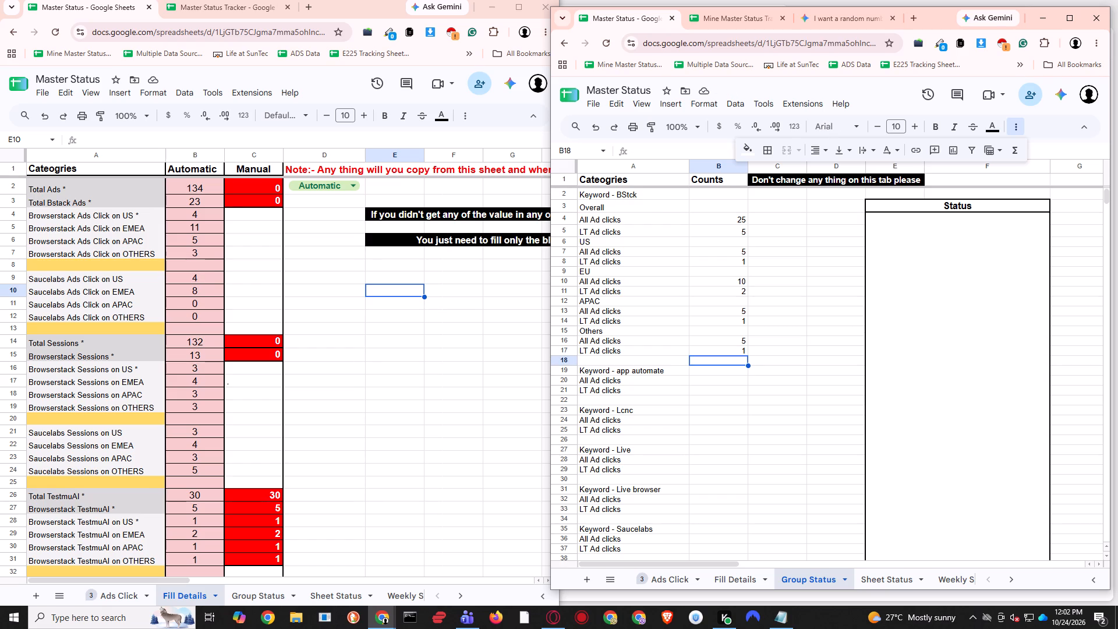
# Save the spreadsheet with the updated Group Status formulas.
pyautogui.click(795, 386)
pyautogui.hotkey('ctrl', 's')
pyautogui.click(790, 340)
pyautogui.hotkey('ctrl', 's')
pyautogui.scroll(4, 791, 351)
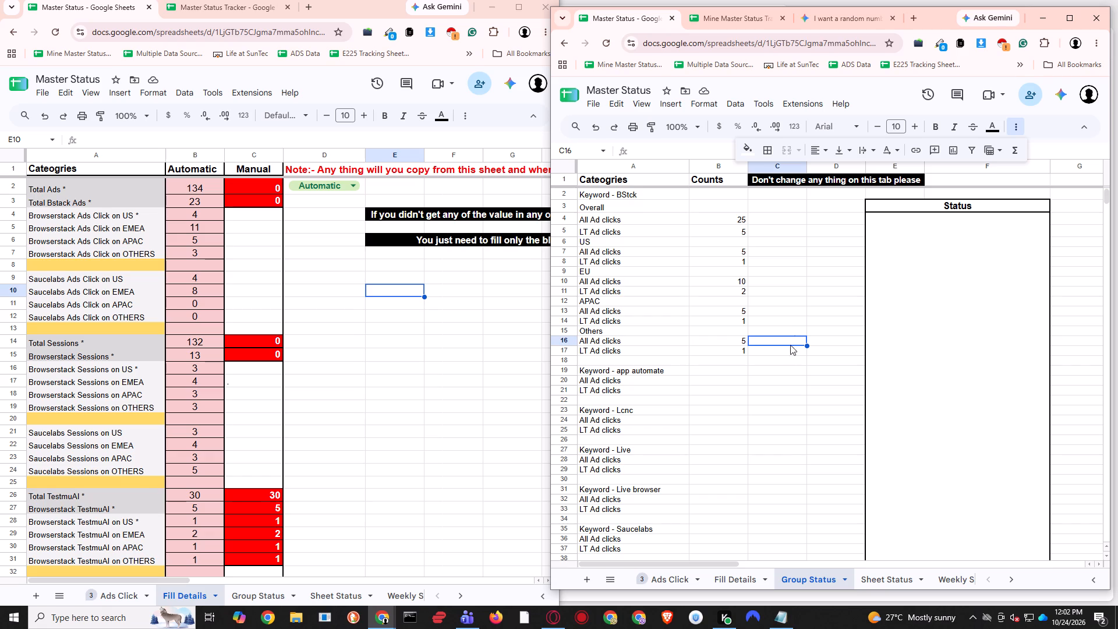
pyautogui.click(790, 320)
pyautogui.click(771, 252)
pyautogui.hotkey('ctrl', 's')
pyautogui.click(796, 301)
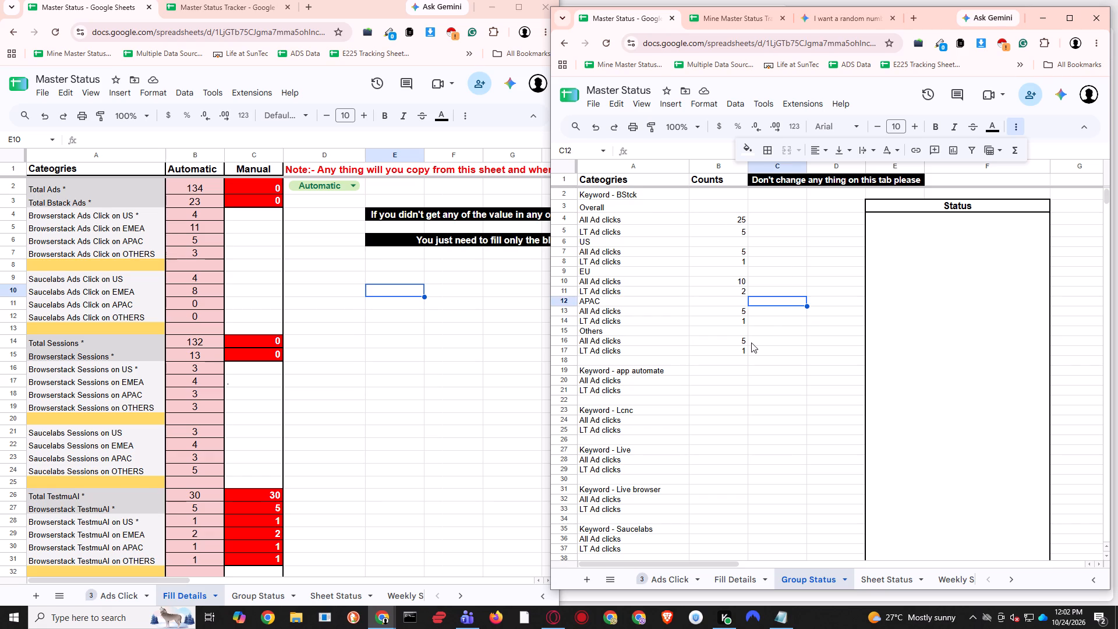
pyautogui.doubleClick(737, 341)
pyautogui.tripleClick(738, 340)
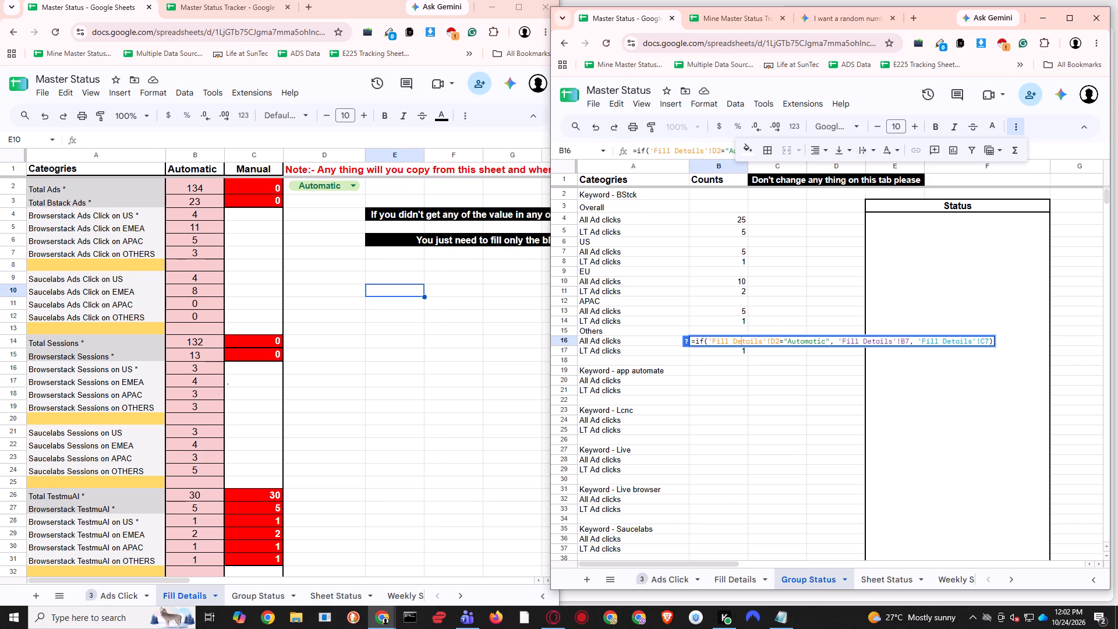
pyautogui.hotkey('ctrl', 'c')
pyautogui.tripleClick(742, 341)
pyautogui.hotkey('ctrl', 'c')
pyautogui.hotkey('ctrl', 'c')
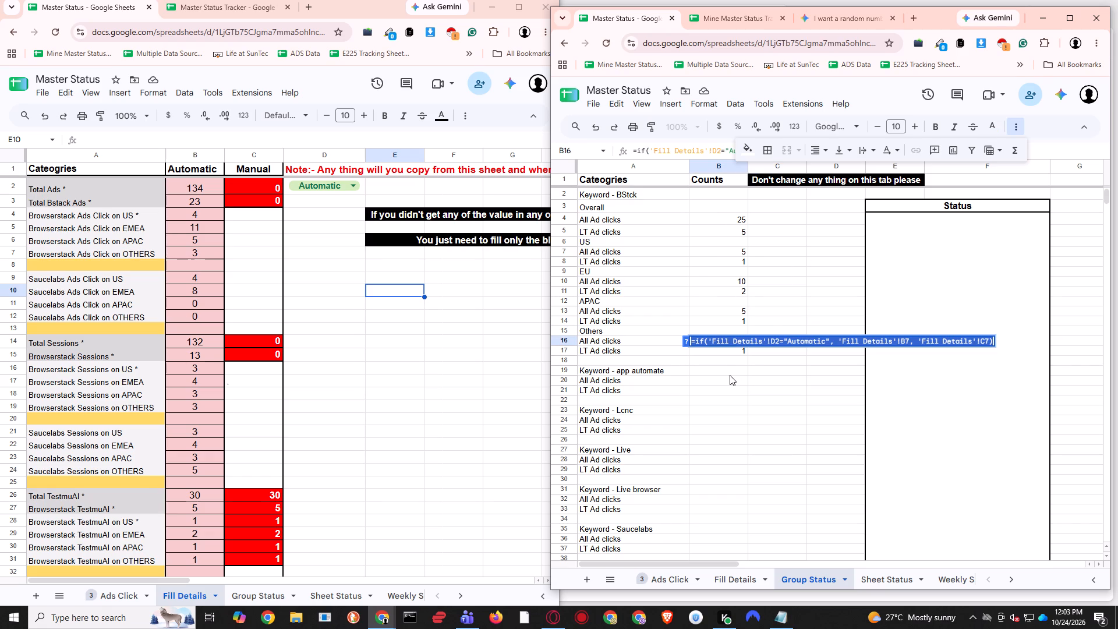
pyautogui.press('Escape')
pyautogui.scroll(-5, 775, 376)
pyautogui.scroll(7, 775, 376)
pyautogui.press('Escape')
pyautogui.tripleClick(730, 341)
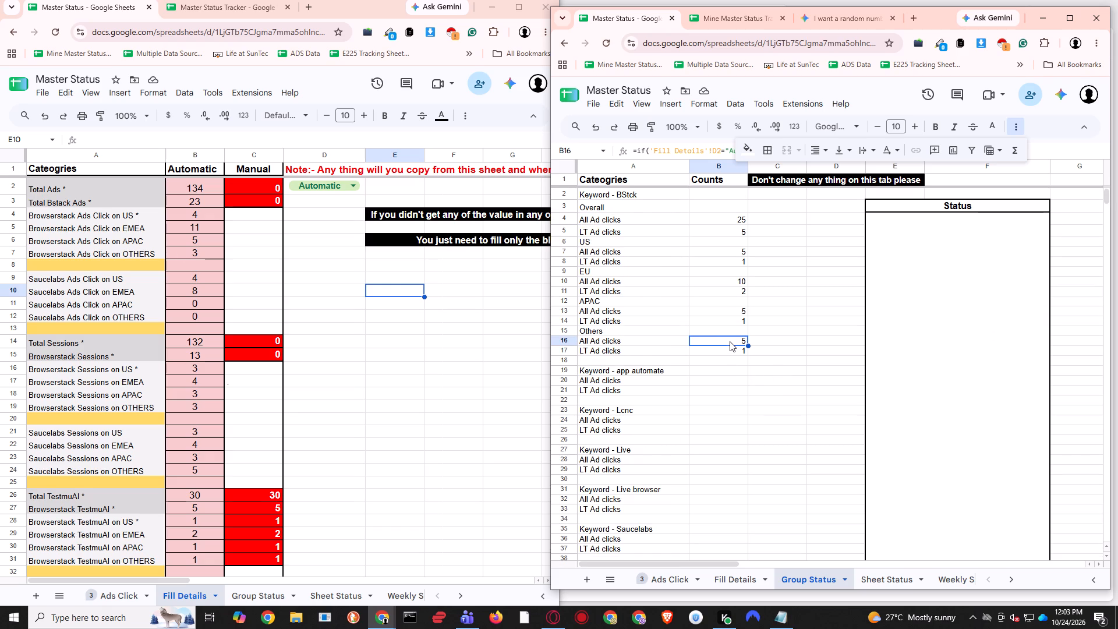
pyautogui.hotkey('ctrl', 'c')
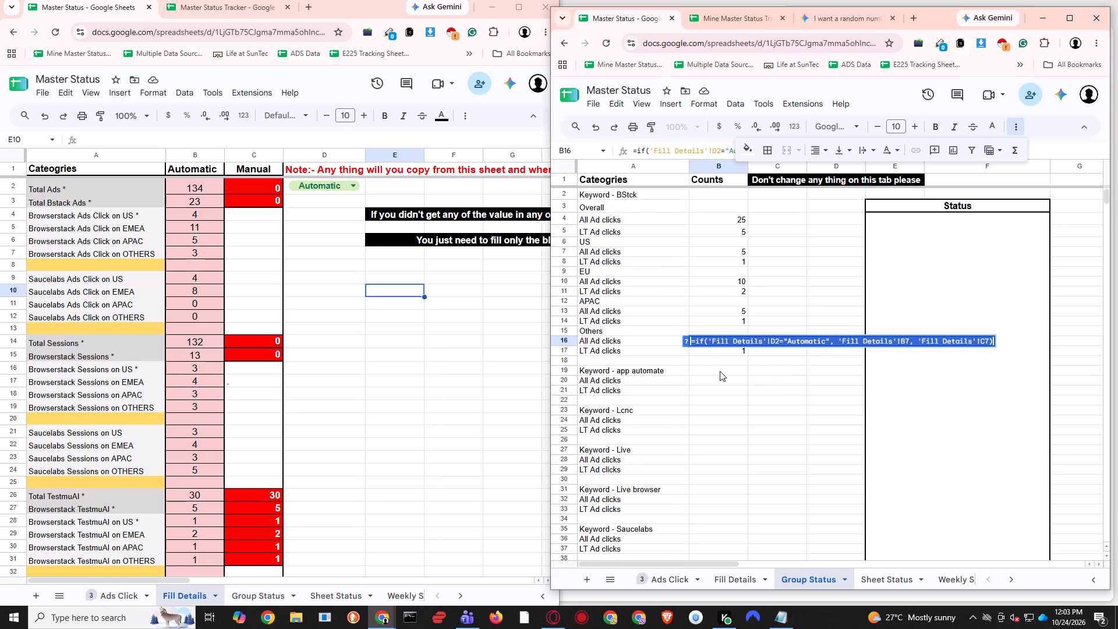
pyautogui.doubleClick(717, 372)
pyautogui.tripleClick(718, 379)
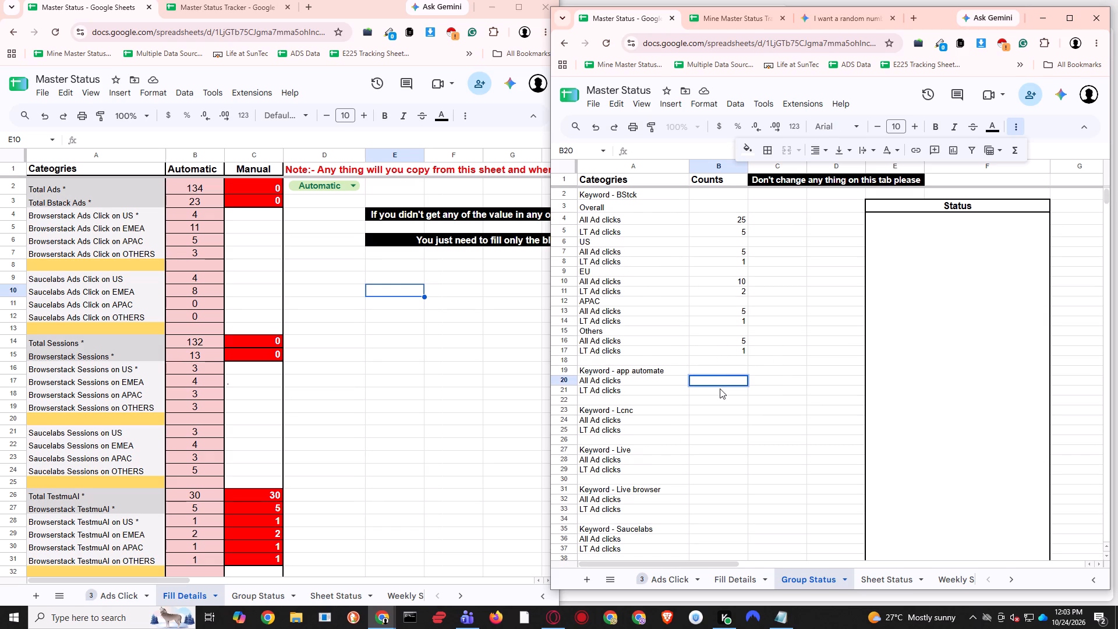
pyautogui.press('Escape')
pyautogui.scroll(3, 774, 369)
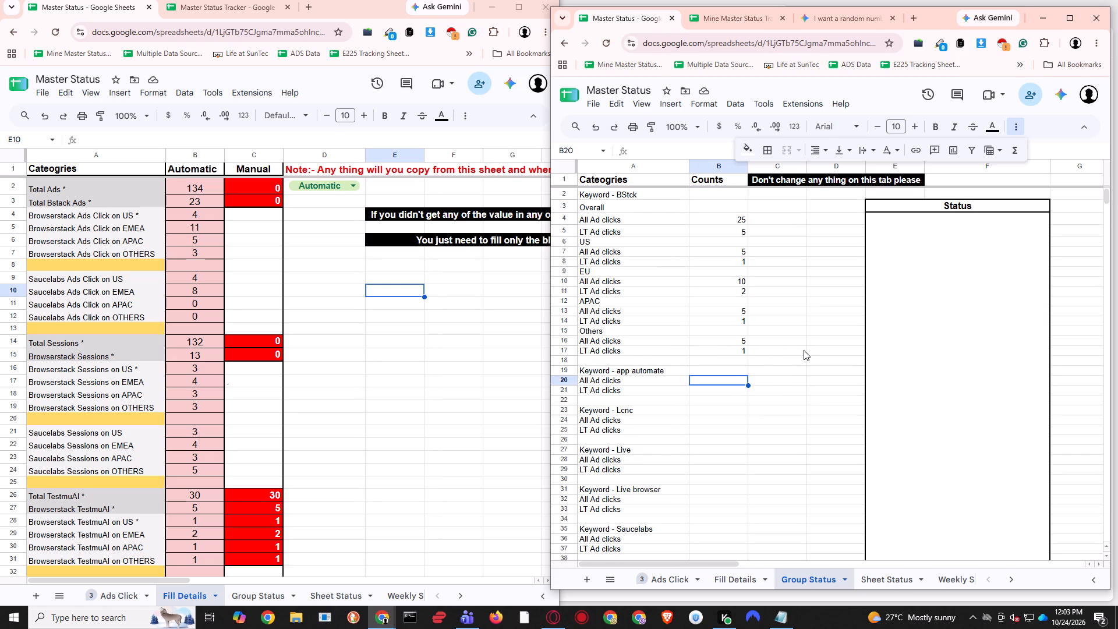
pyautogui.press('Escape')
# Examine the Others LT Ad clicks formula and the remaining keyword sections further down the Group Status sheet.
pyautogui.click(795, 349)
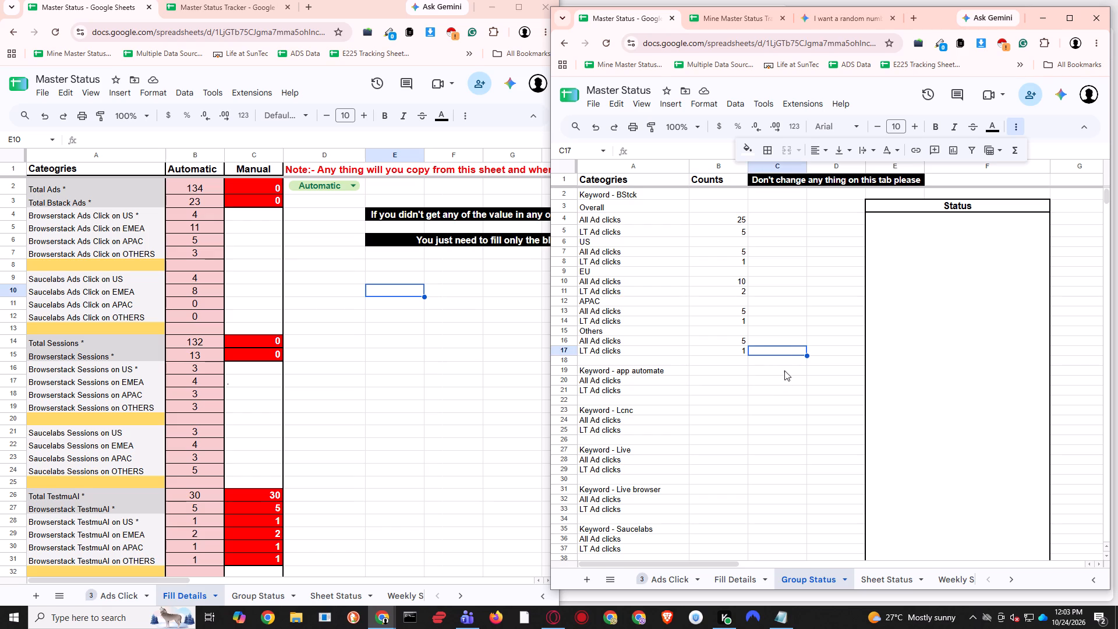
pyautogui.click(715, 388)
pyautogui.click(726, 351)
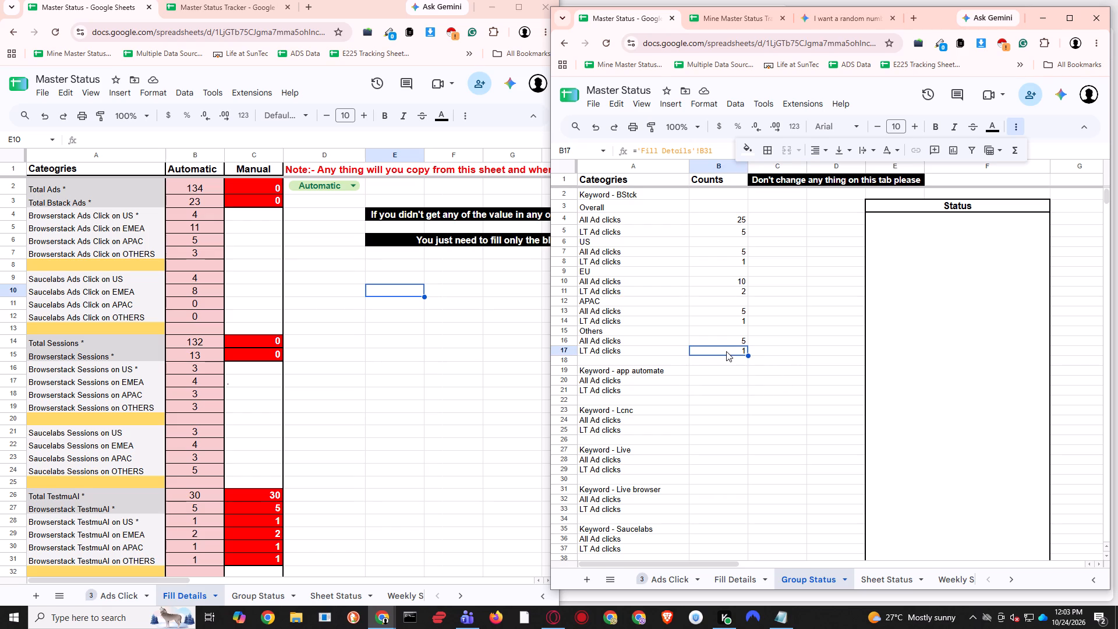
pyautogui.click(727, 386)
pyautogui.scroll(-1, 723, 381)
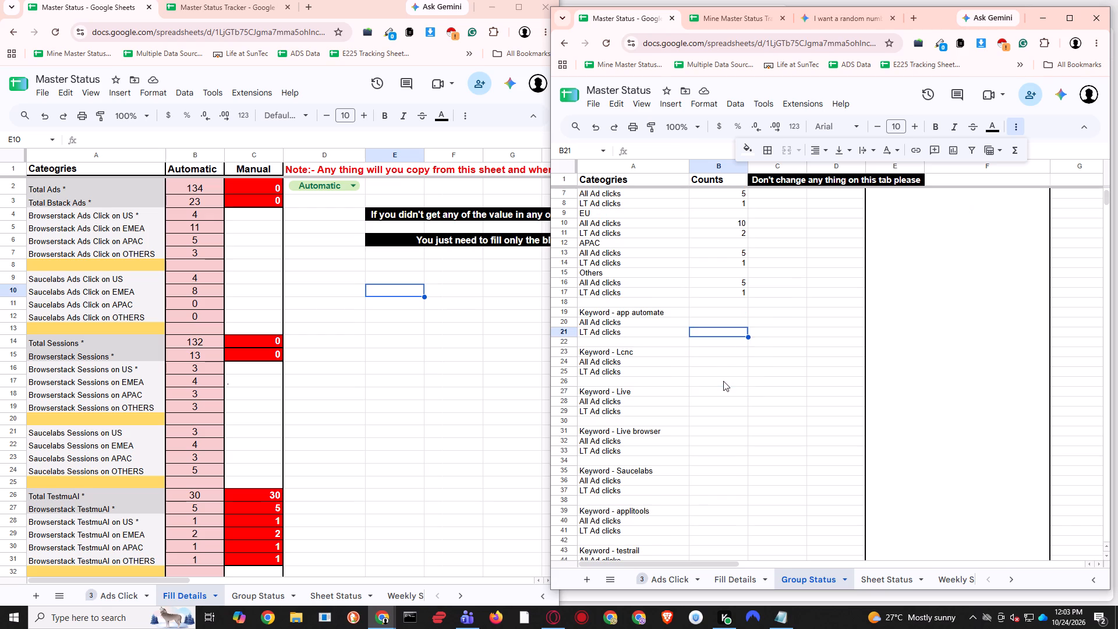
pyautogui.scroll(-4, 723, 381)
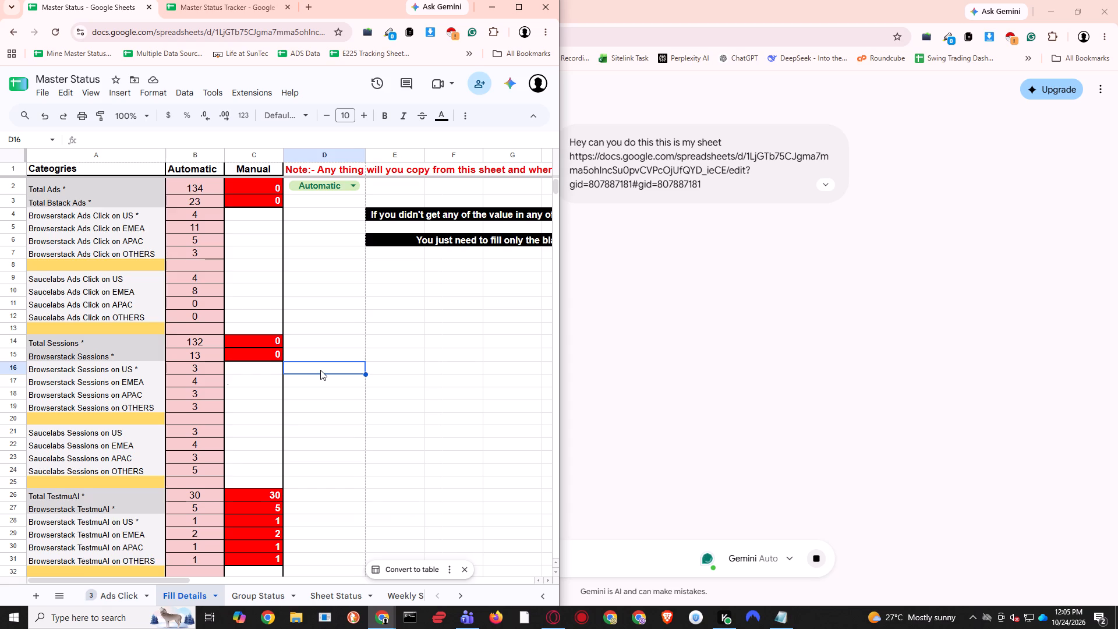
pyautogui.scroll(-1, 320, 370)
pyautogui.scroll(2, 321, 370)
pyautogui.click(271, 599)
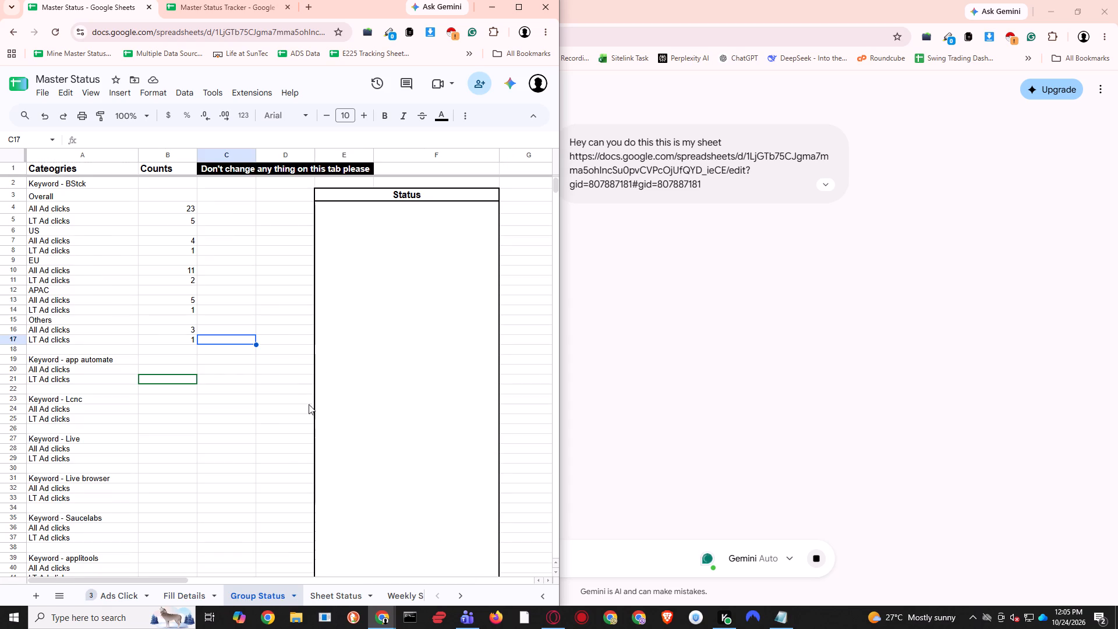
pyautogui.scroll(1, 260, 354)
pyautogui.click(214, 363)
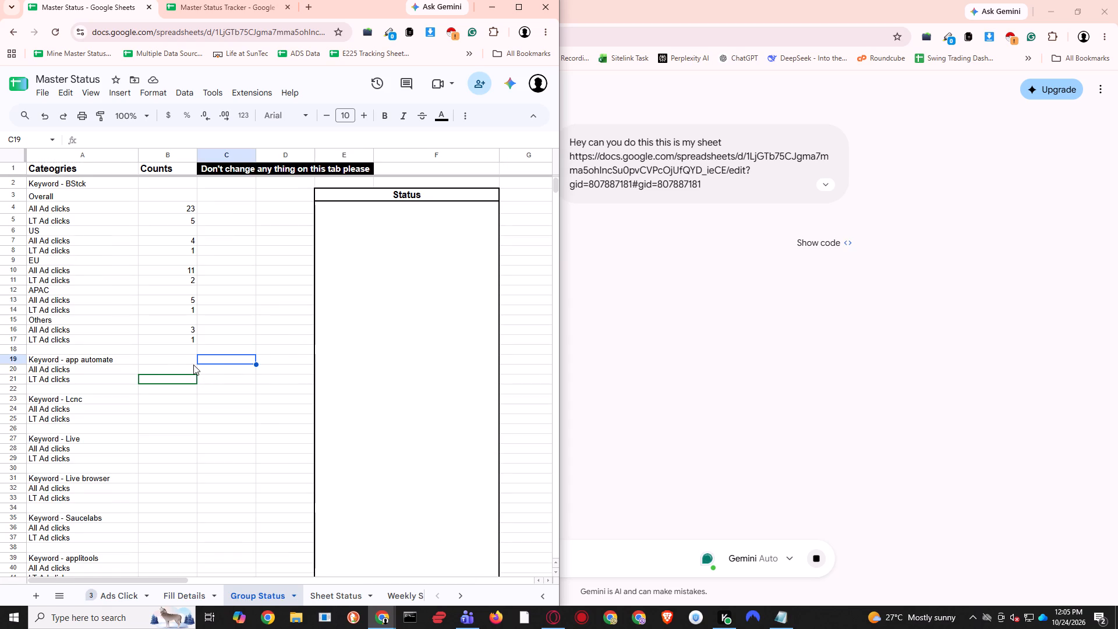
pyautogui.click(171, 369)
pyautogui.click(185, 387)
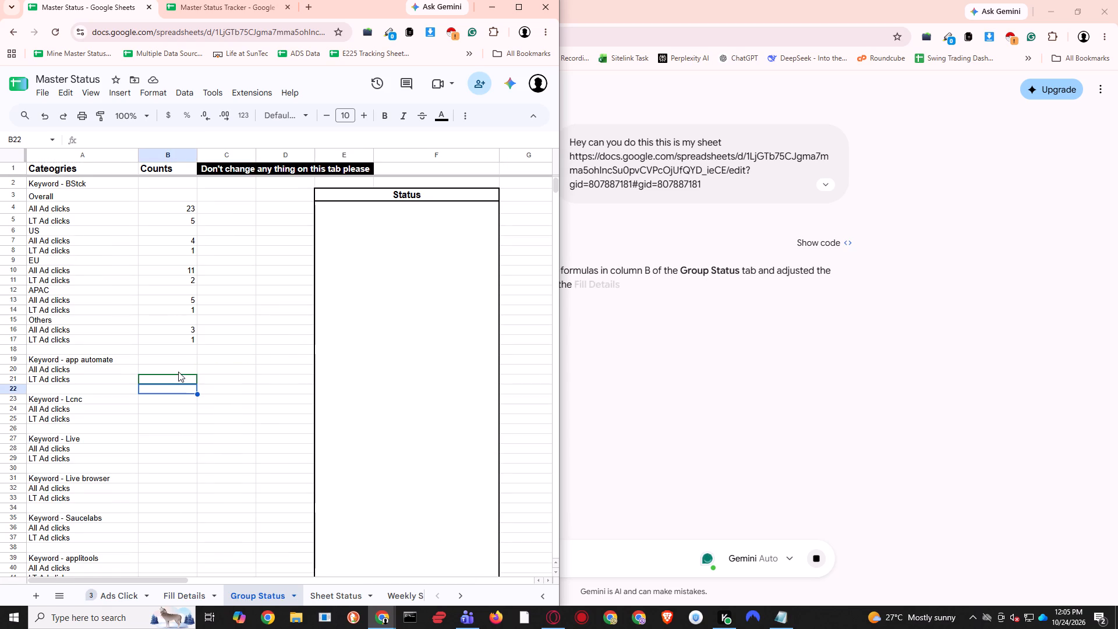
pyautogui.click(178, 372)
pyautogui.moveTo(128, 363); pyautogui.dragTo(131, 373)
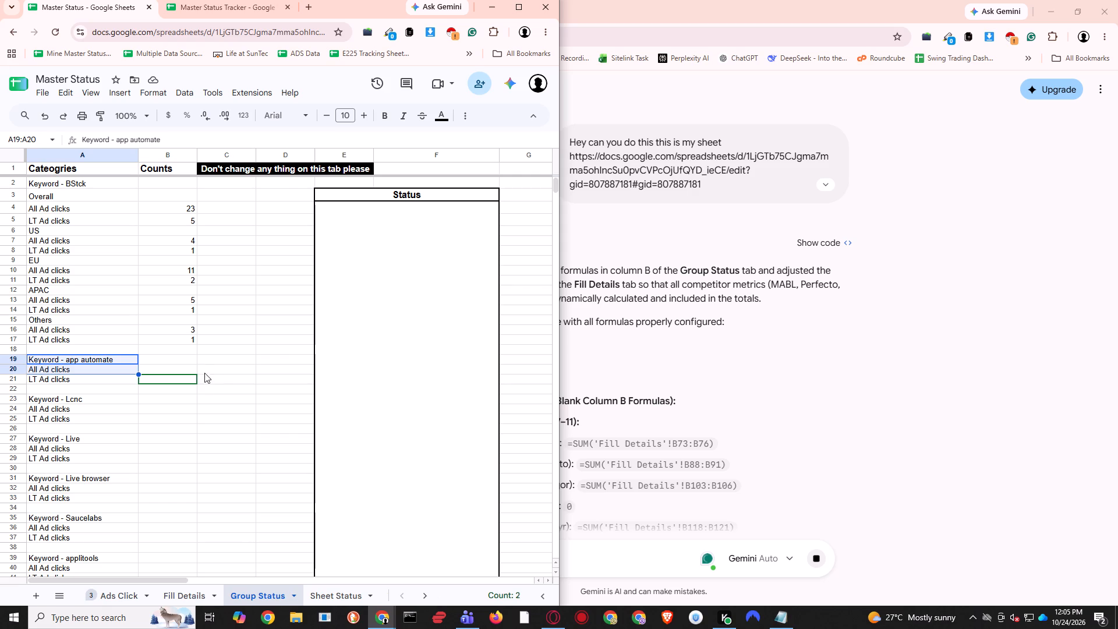
pyautogui.click(197, 388)
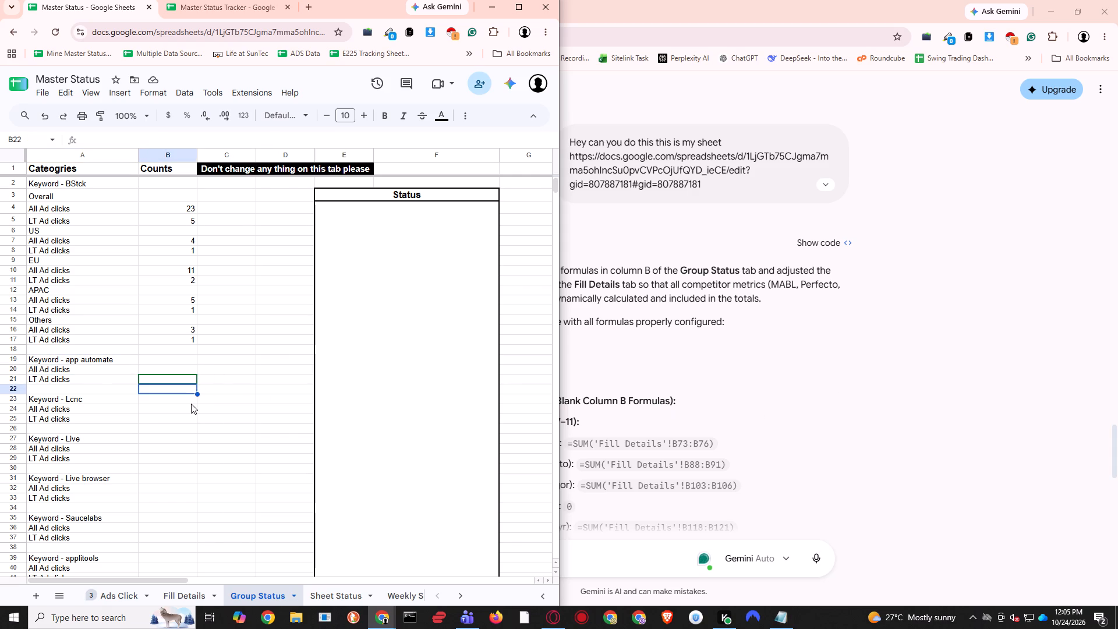
pyautogui.click(191, 404)
pyautogui.click(162, 374)
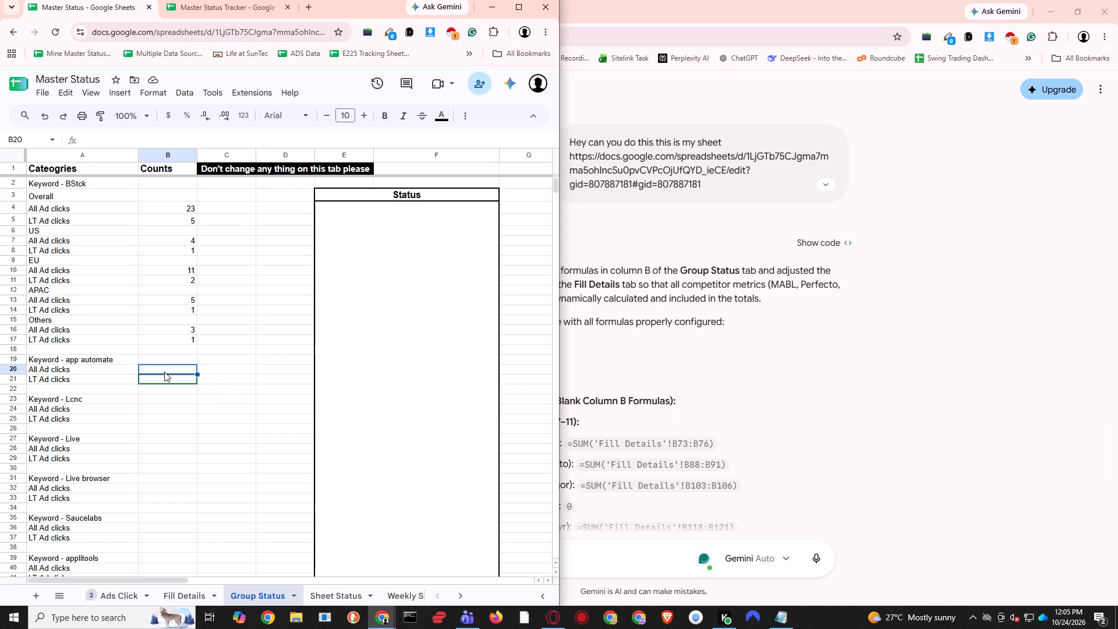
pyautogui.click(164, 372)
pyautogui.click(167, 380)
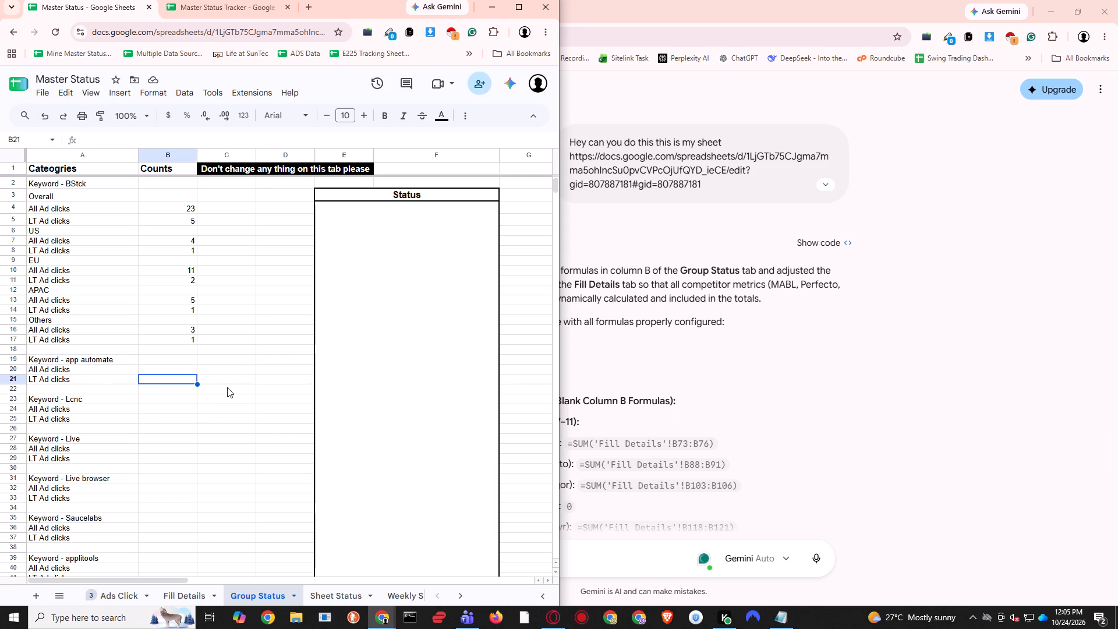
# Switch to the Gemini window and place it side by side with the Master Status spreadsheet.
pyautogui.hotkey('alt', 'Tab')
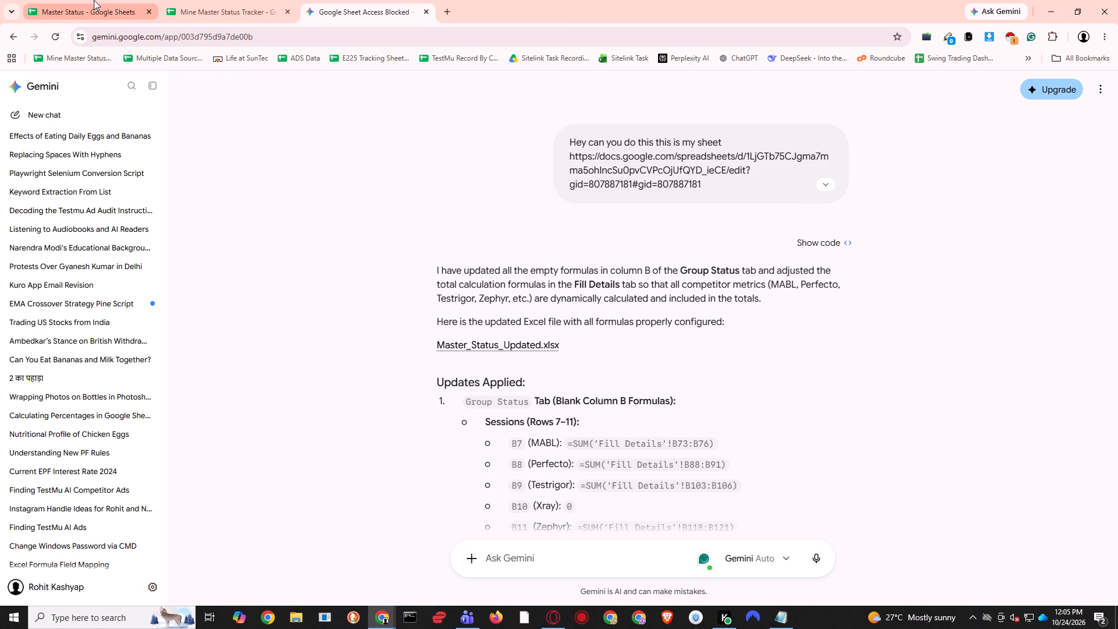
pyautogui.press('super+Right')
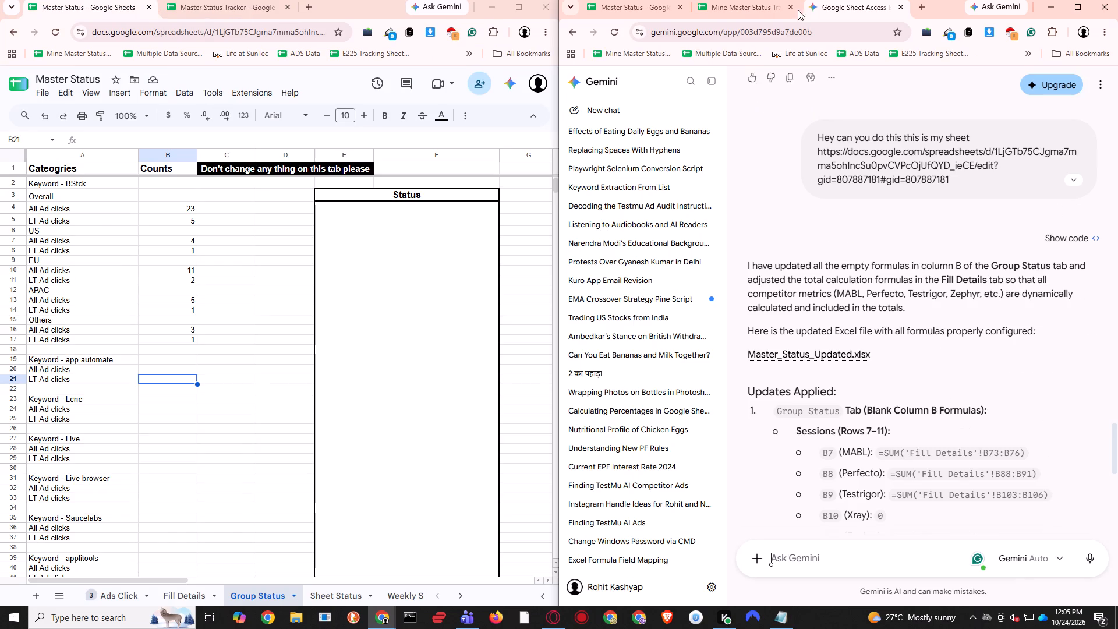
# Show the Master Status Group Status sheet in the Gemini window and open Fill Details in the other window for reference.
pyautogui.click(614, 6)
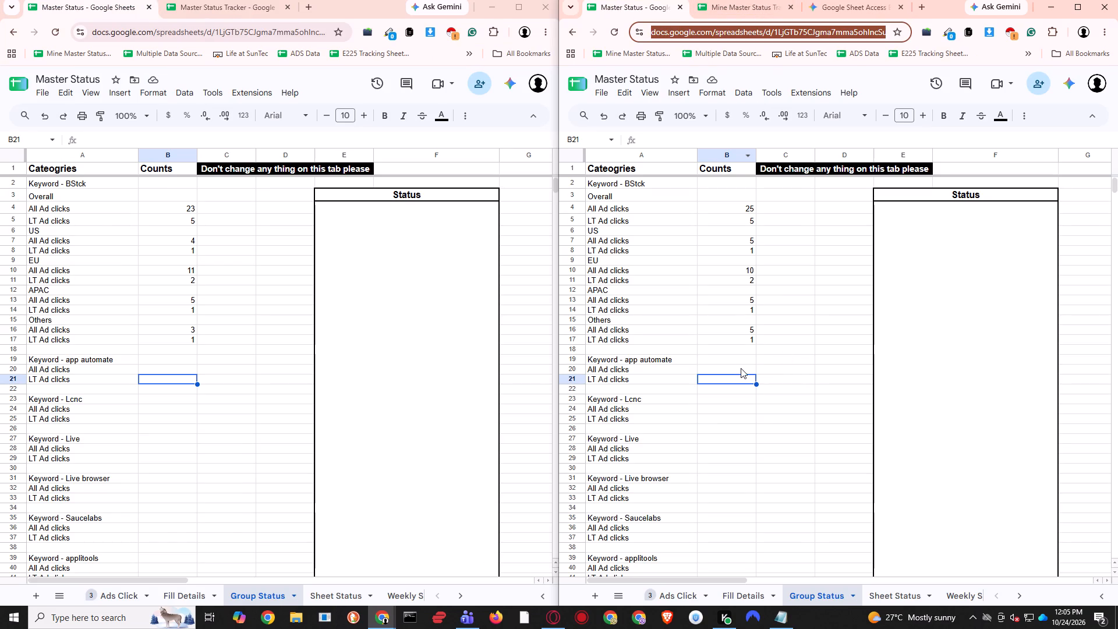
pyautogui.click(741, 366)
pyautogui.click(741, 359)
pyautogui.click(740, 373)
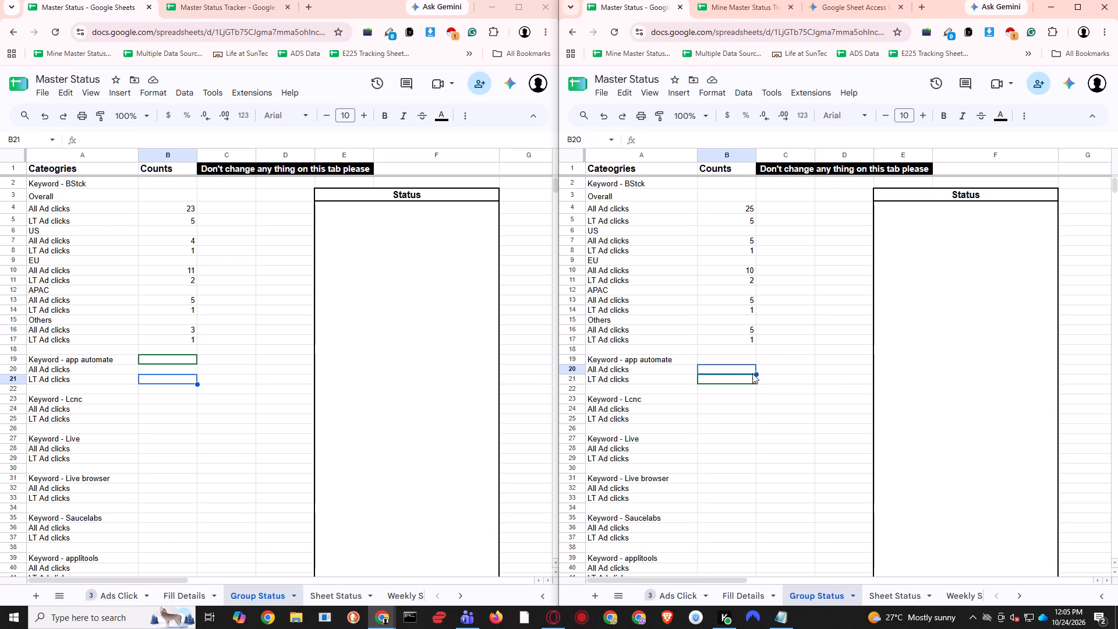
pyautogui.press('Down')
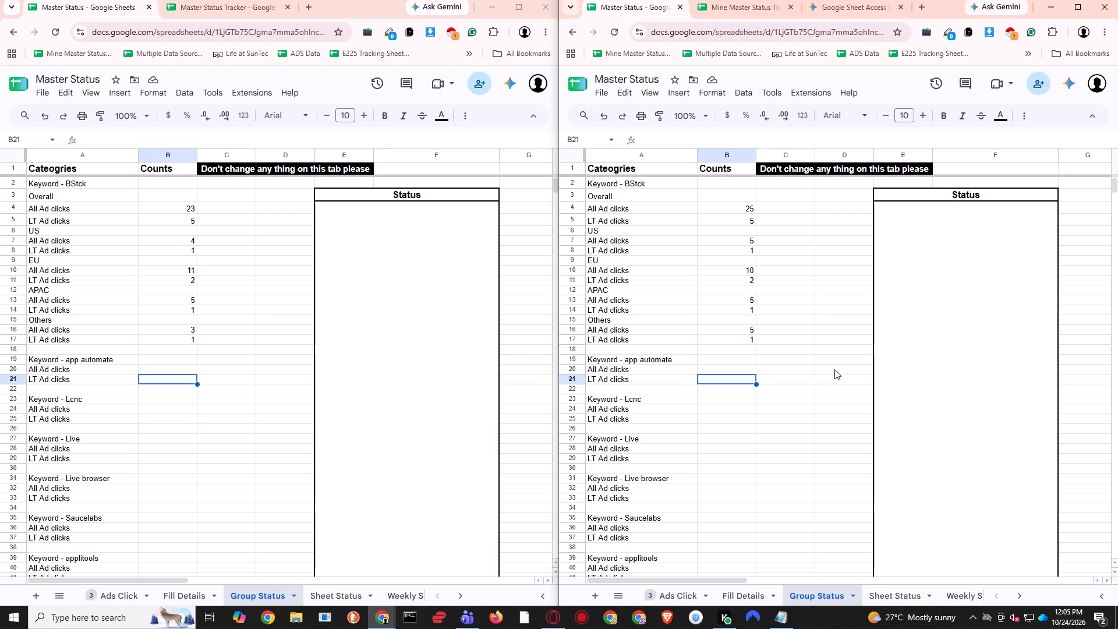
pyautogui.press('=')
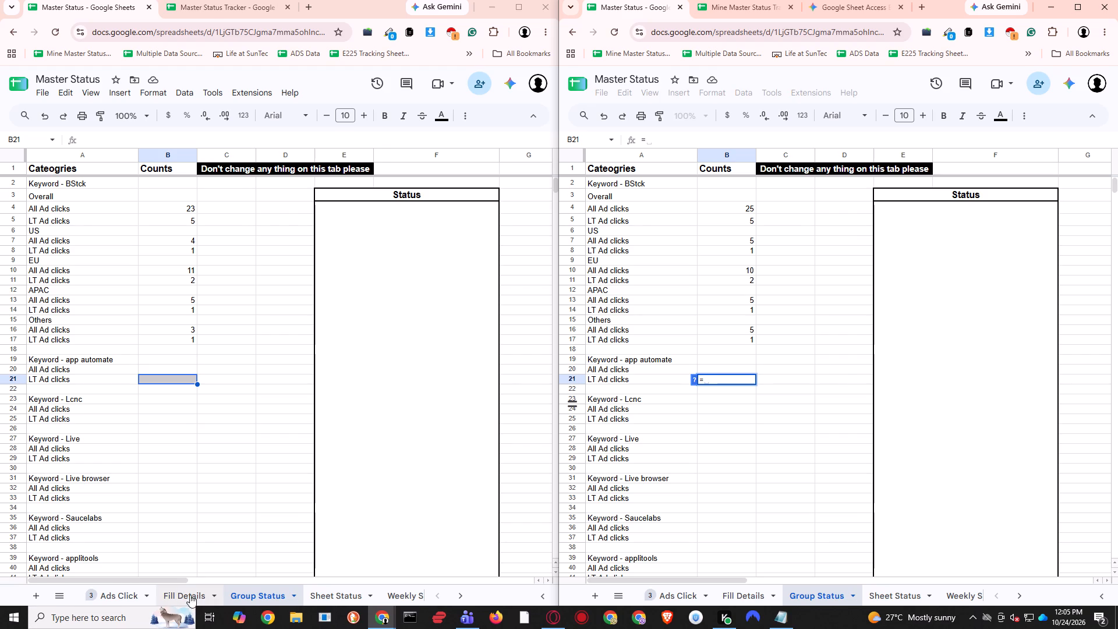
pyautogui.click(190, 595)
pyautogui.press('Escape')
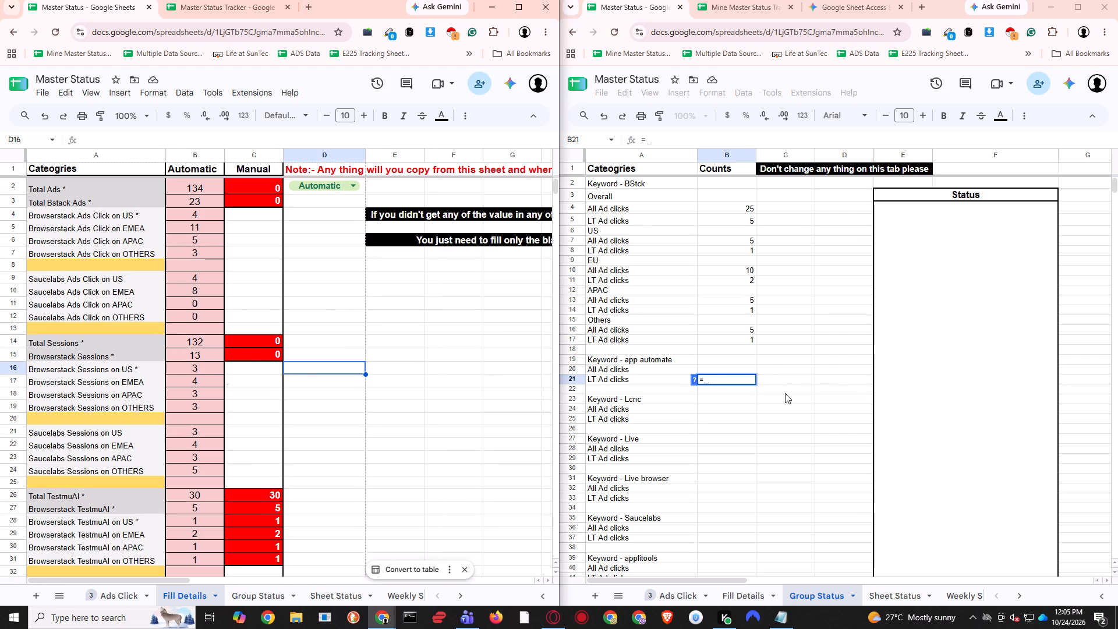
pyautogui.click(783, 397)
pyautogui.click(745, 328)
pyautogui.press('Escape')
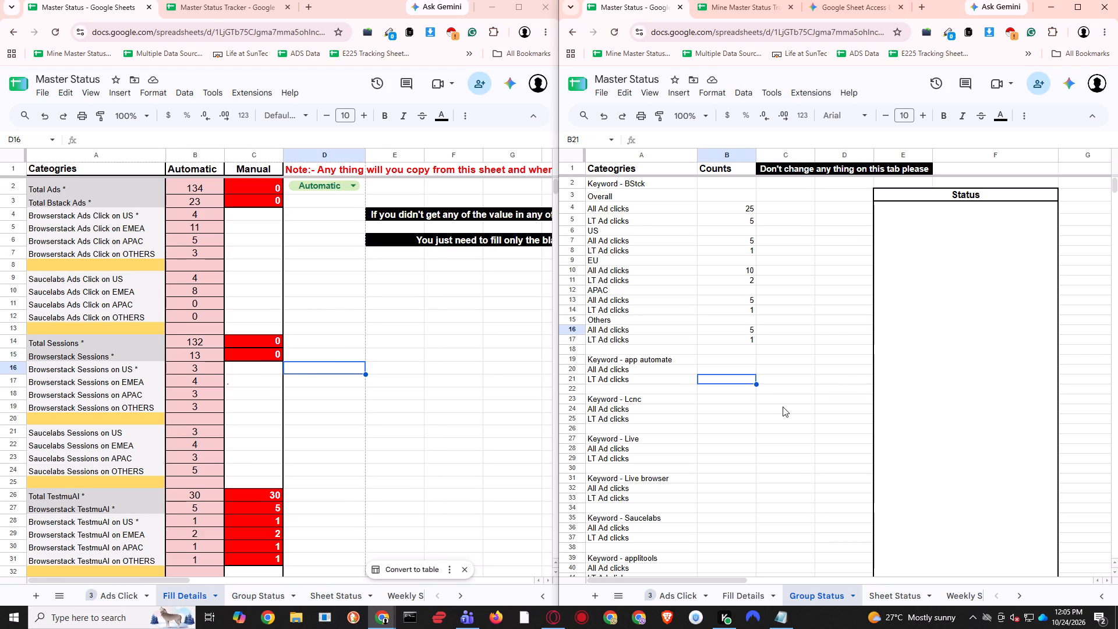
pyautogui.click(783, 407)
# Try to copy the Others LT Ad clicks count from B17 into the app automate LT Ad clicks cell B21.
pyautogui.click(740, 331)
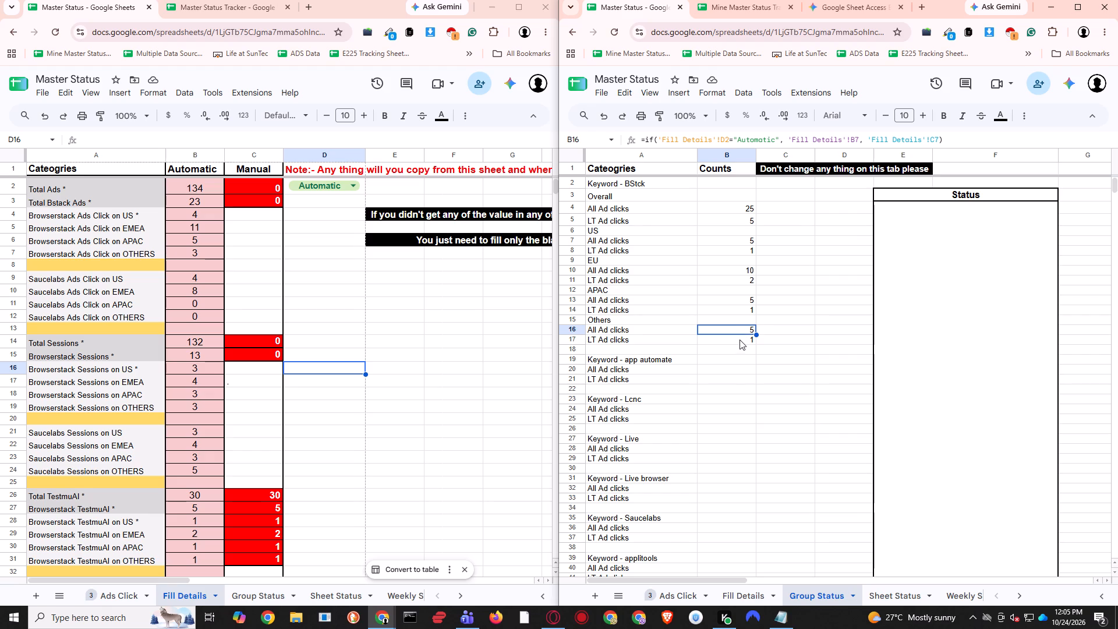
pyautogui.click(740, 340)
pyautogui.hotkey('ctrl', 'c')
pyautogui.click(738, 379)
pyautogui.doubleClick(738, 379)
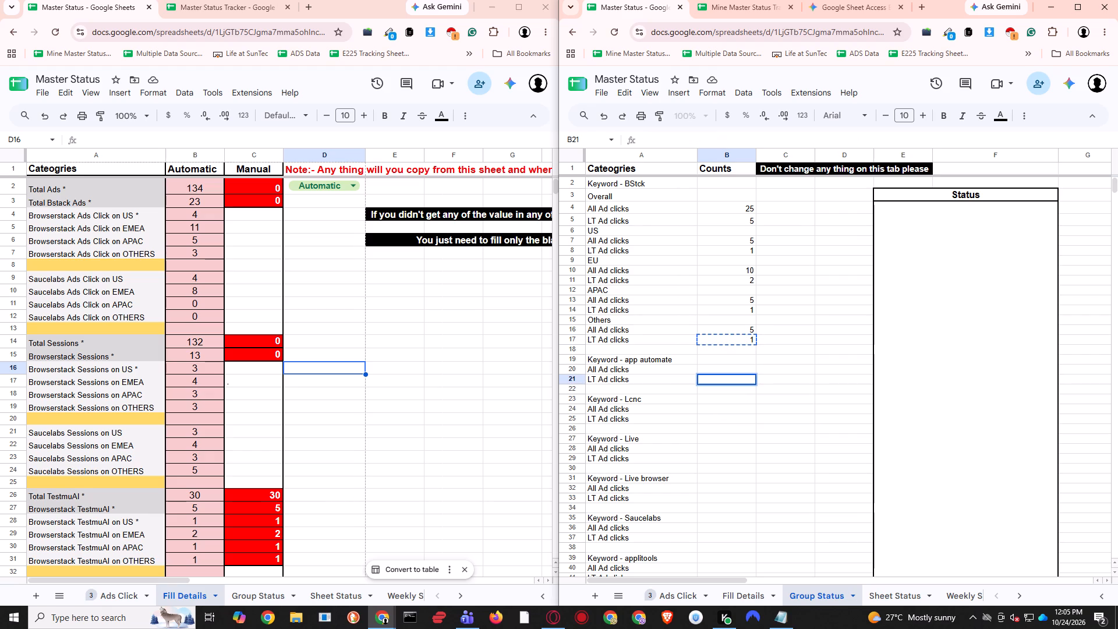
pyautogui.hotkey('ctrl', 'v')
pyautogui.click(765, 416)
# Copy the formula of the Others LT Ad clicks cell B17 into the app automate LT Ad clicks cell B21.
pyautogui.click(742, 340)
pyautogui.hotkey('ctrl', 'c')
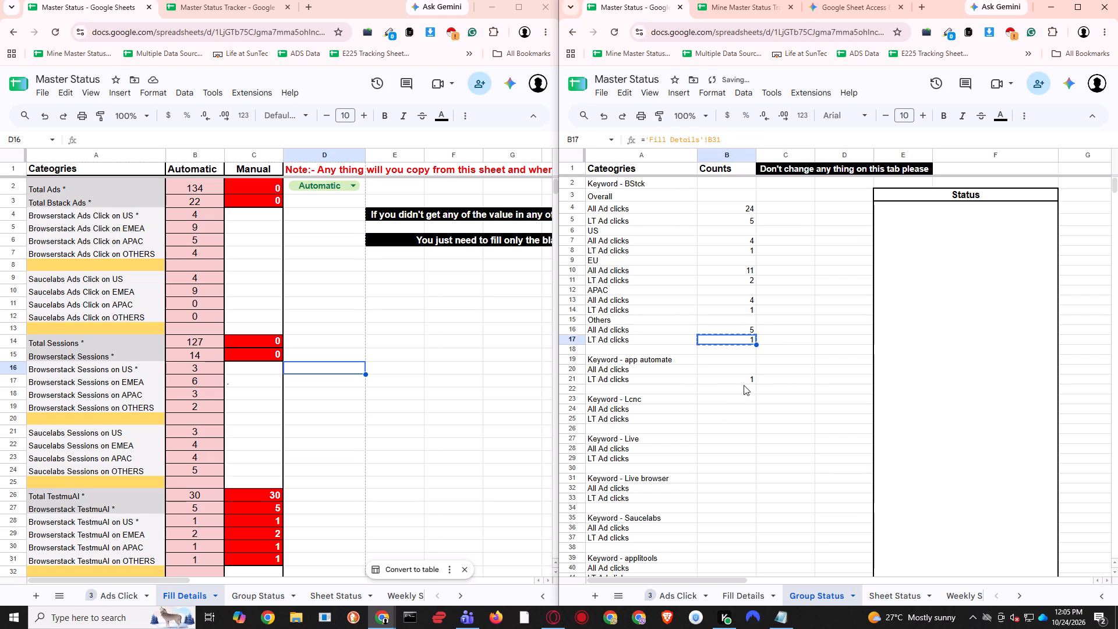
pyautogui.click(744, 385)
pyautogui.click(748, 377)
pyautogui.hotkey('ctrl', 'v')
pyautogui.click(791, 400)
# Point the app automate LT Ad clicks formula in B21 to the App Automate TestmuAI value, 'Fill Details'!B115.
pyautogui.doubleClick(744, 379)
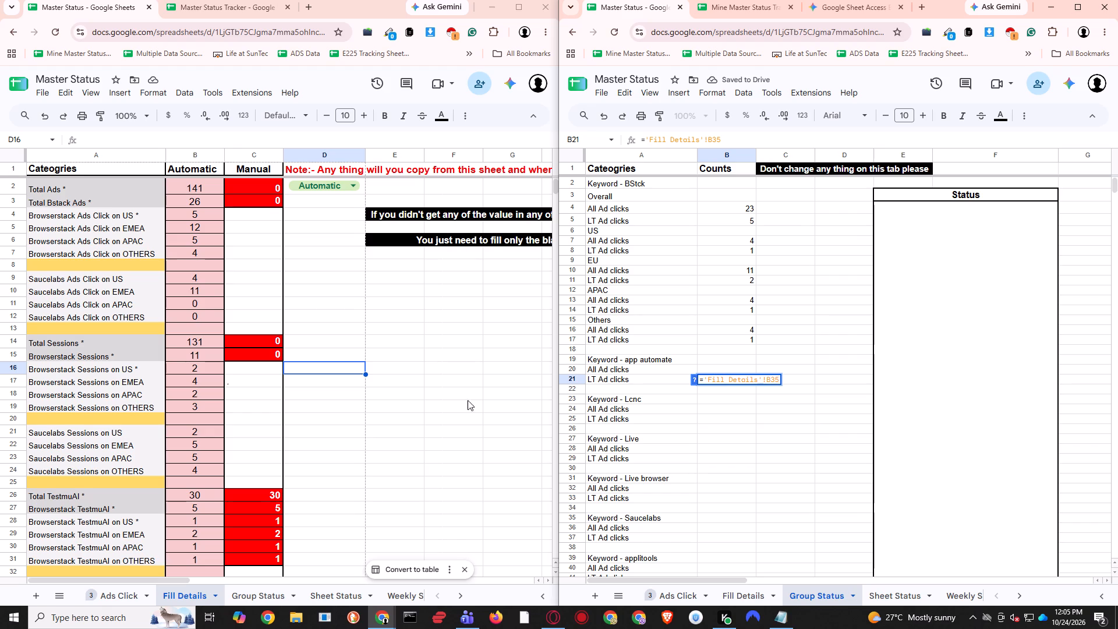
pyautogui.scroll(-17, 388, 400)
pyautogui.scroll(-7, 377, 399)
pyautogui.scroll(2, 353, 395)
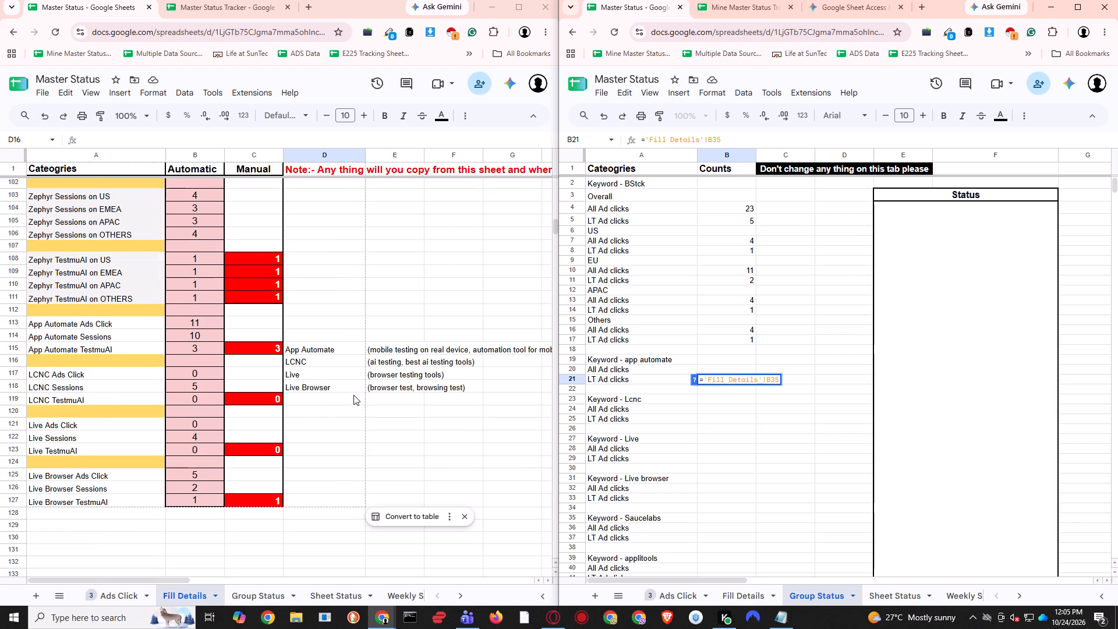
pyautogui.click(186, 348)
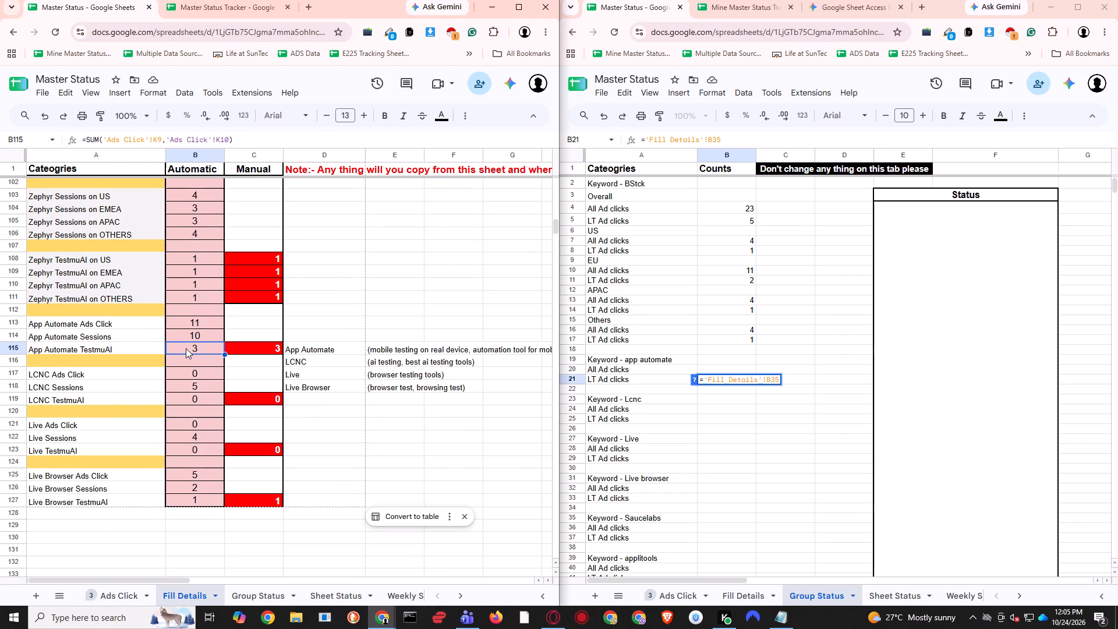
pyautogui.click(777, 380)
pyautogui.press('BackSpace')
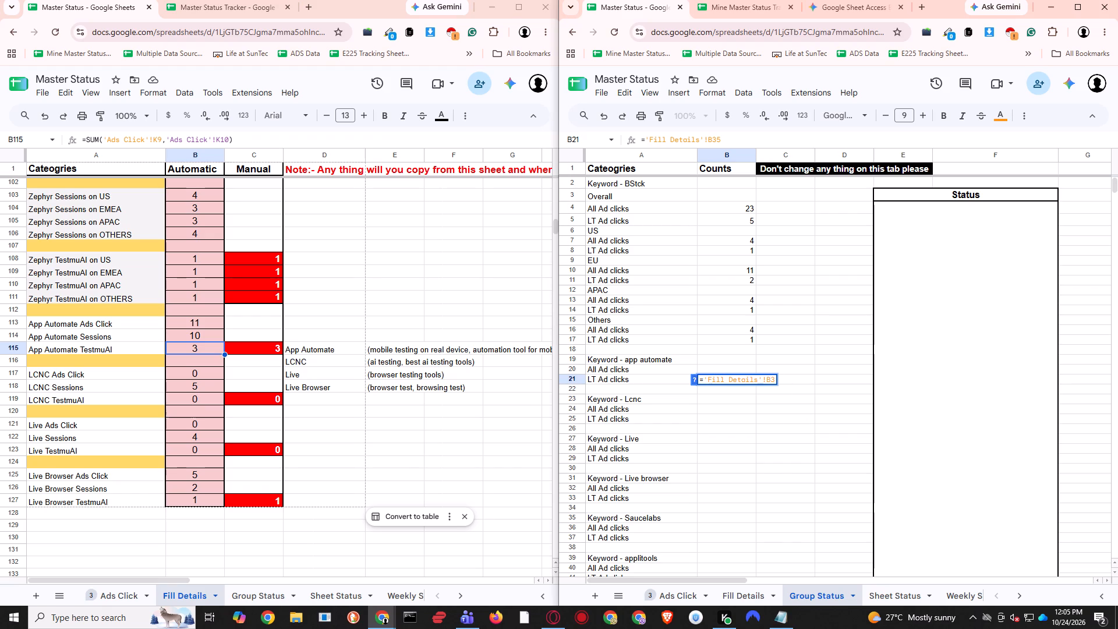
pyautogui.press('BackSpace')
pyautogui.write('115')
pyautogui.press('Return')
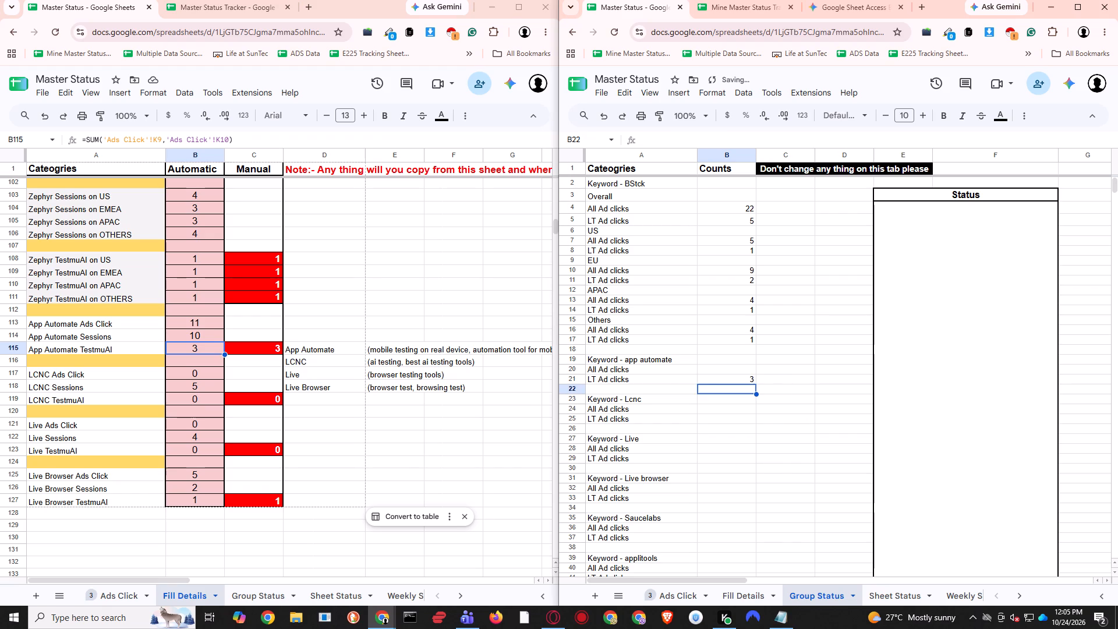
# Copy the Others All Ad clicks formula from B16 into the app automate All Ad clicks cell B20.
pyautogui.press('Up')
pyautogui.press('Up')
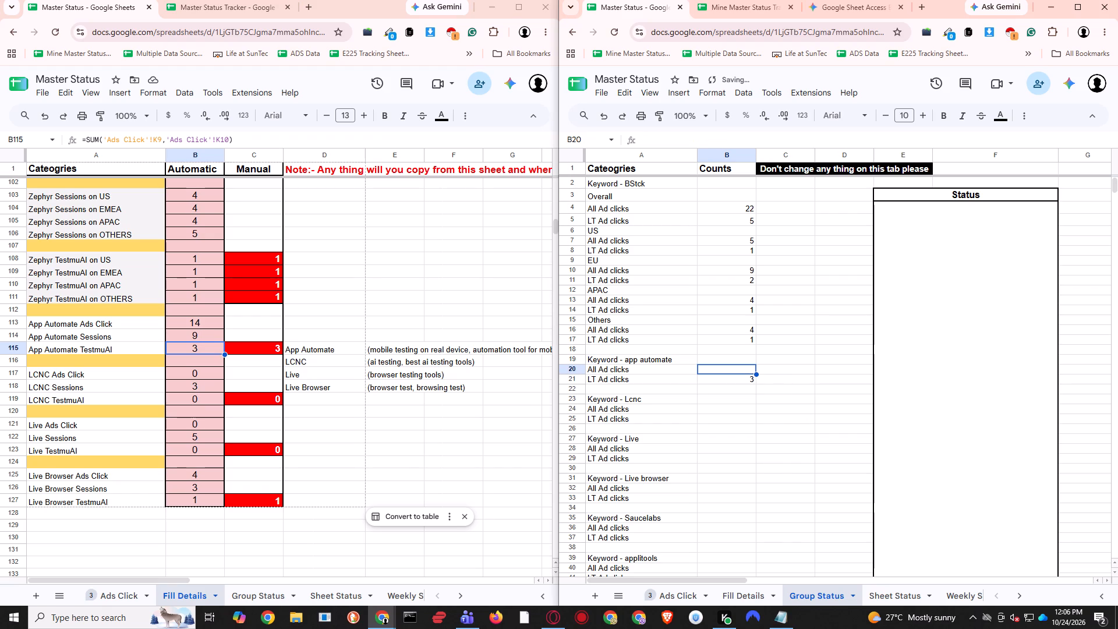
pyautogui.press('Return')
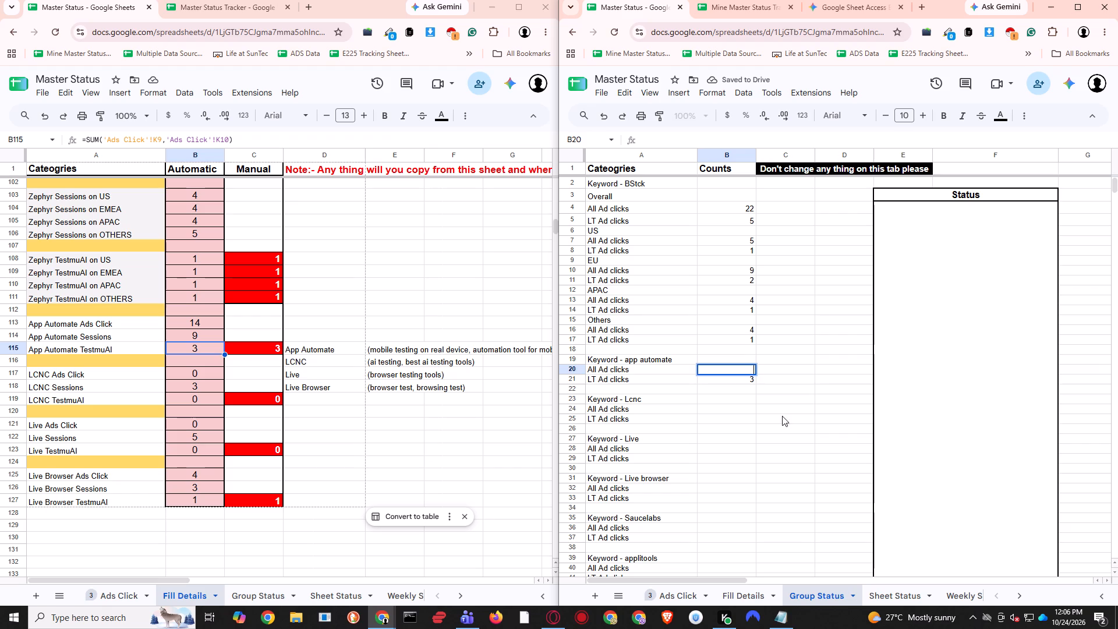
pyautogui.click(764, 419)
pyautogui.click(745, 330)
pyautogui.hotkey('ctrl', 'c')
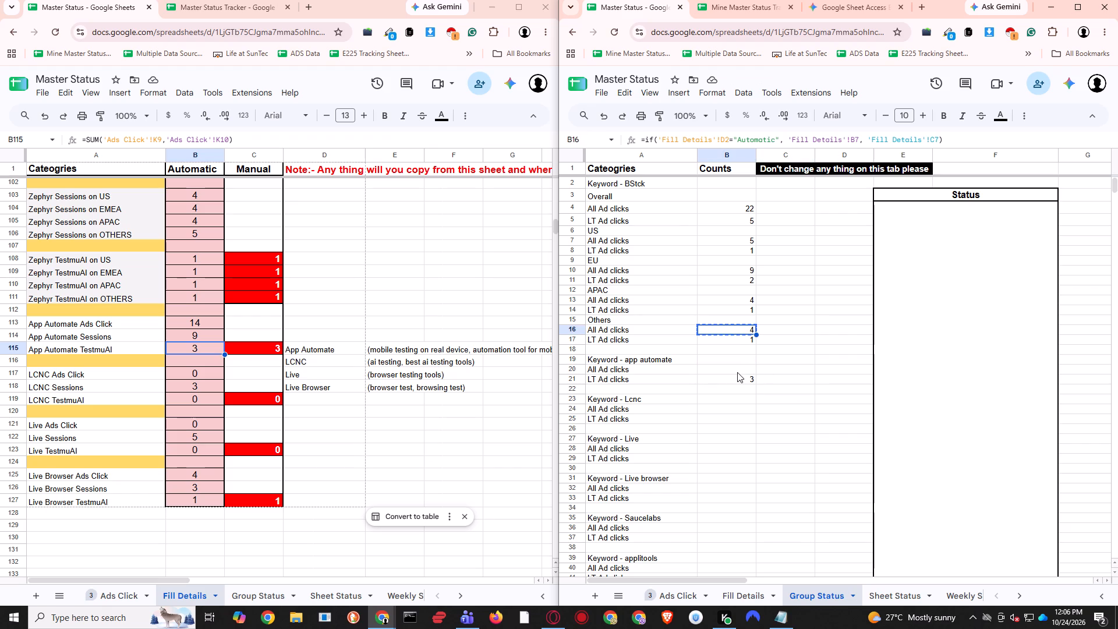
pyautogui.click(737, 369)
pyautogui.hotkey('ctrl', 'v')
pyautogui.click(754, 412)
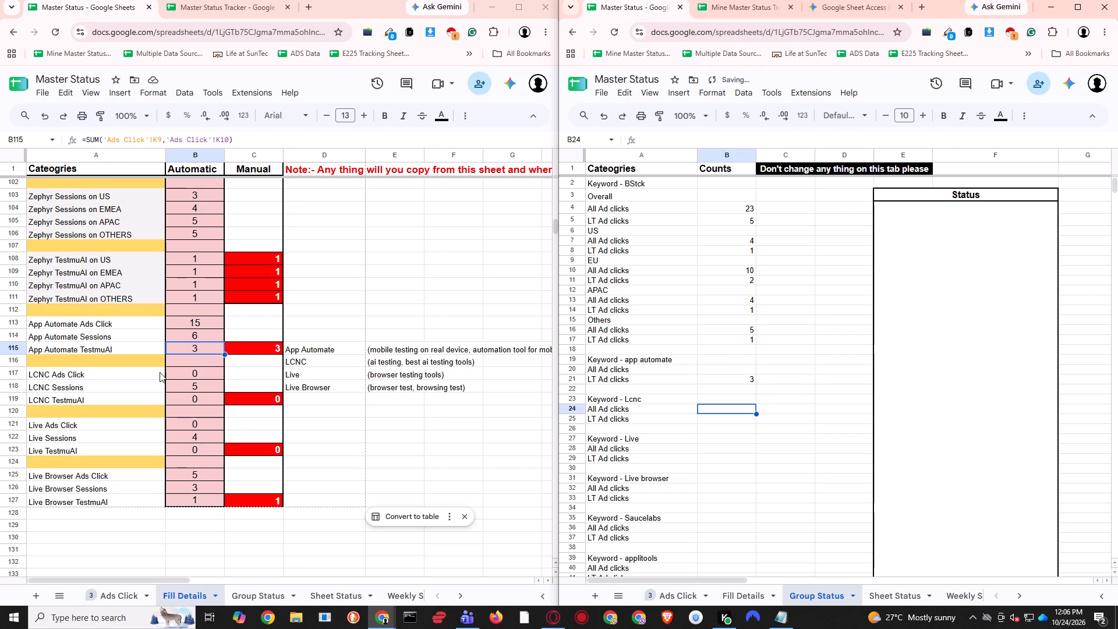
# Examine the App Automate Ads Click row in Fill Details and the remaining keyword sections in Group Status.
pyautogui.click(184, 324)
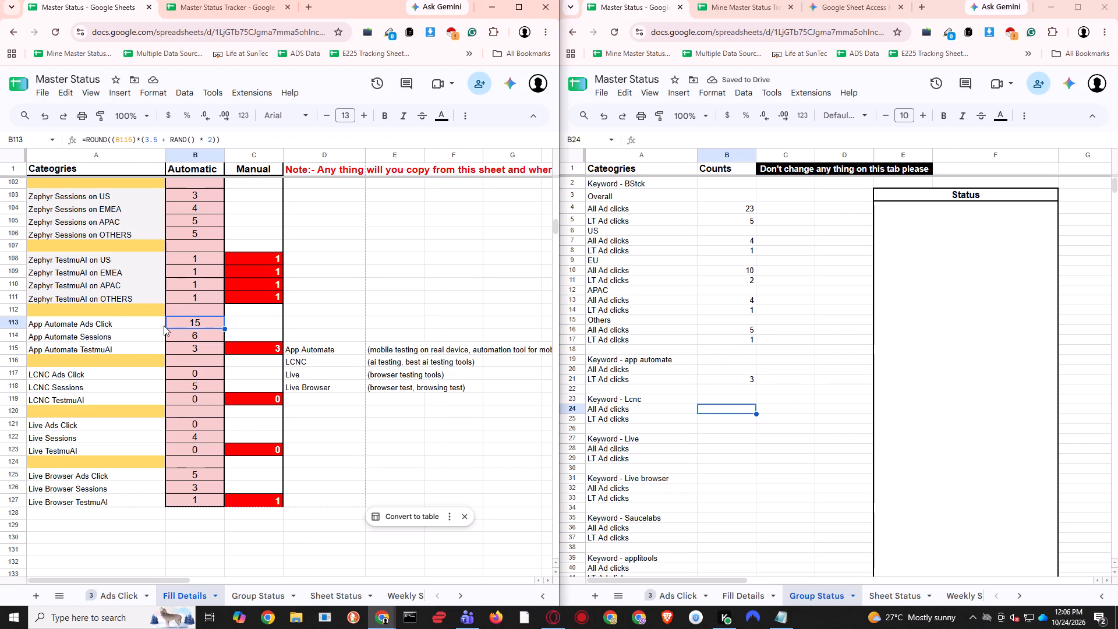
pyautogui.scroll(-2, 665, 434)
pyautogui.scroll(-3, 732, 437)
pyautogui.scroll(3, 732, 437)
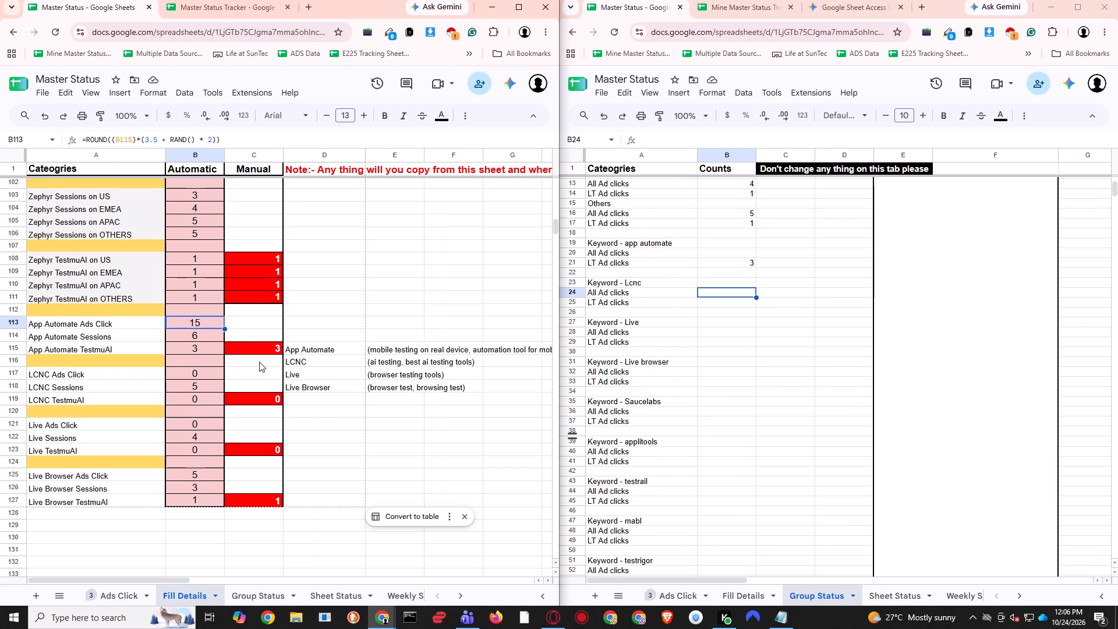
pyautogui.click(127, 328)
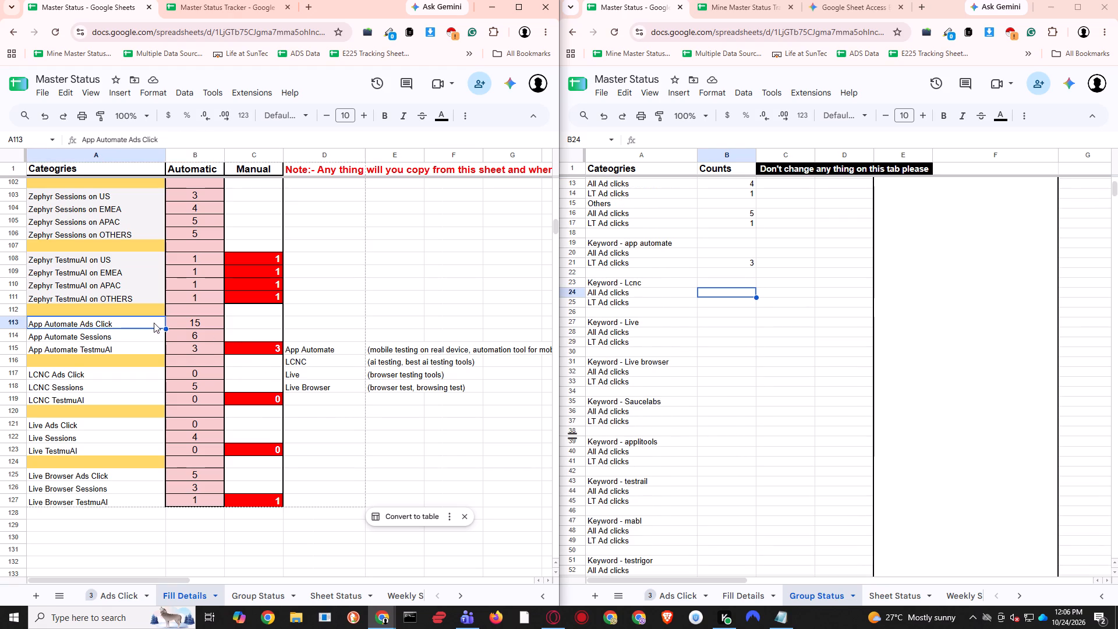
pyautogui.click(186, 321)
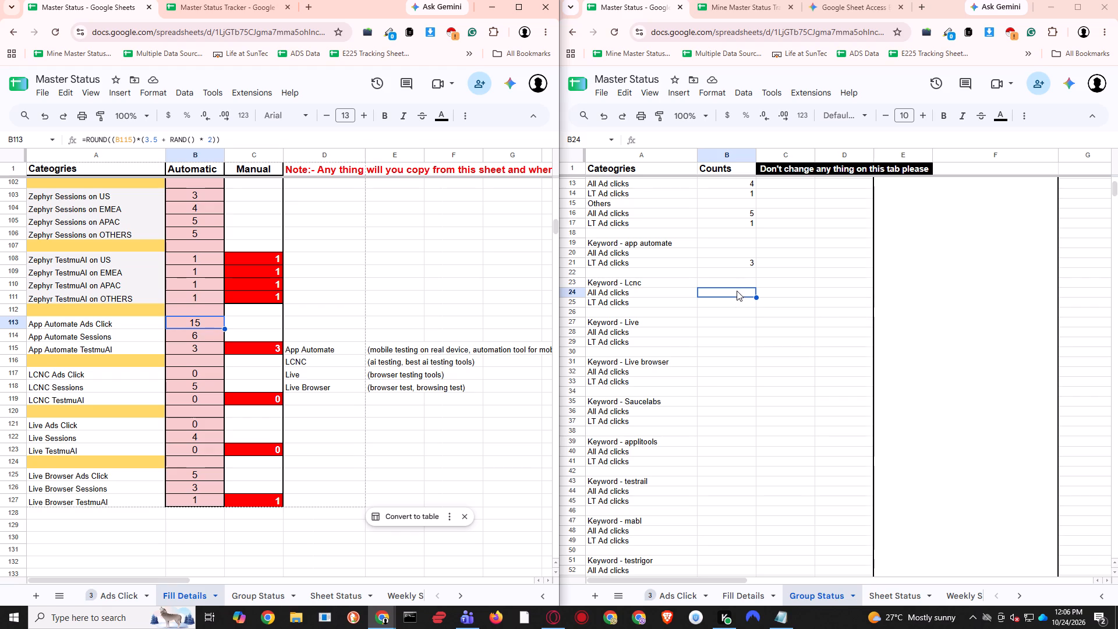
# Change the app automate All Ad clicks formula in B20 to return 'Fill Details'!B13 or 'Fill Details'!C13.
pyautogui.click(743, 249)
pyautogui.doubleClick(741, 254)
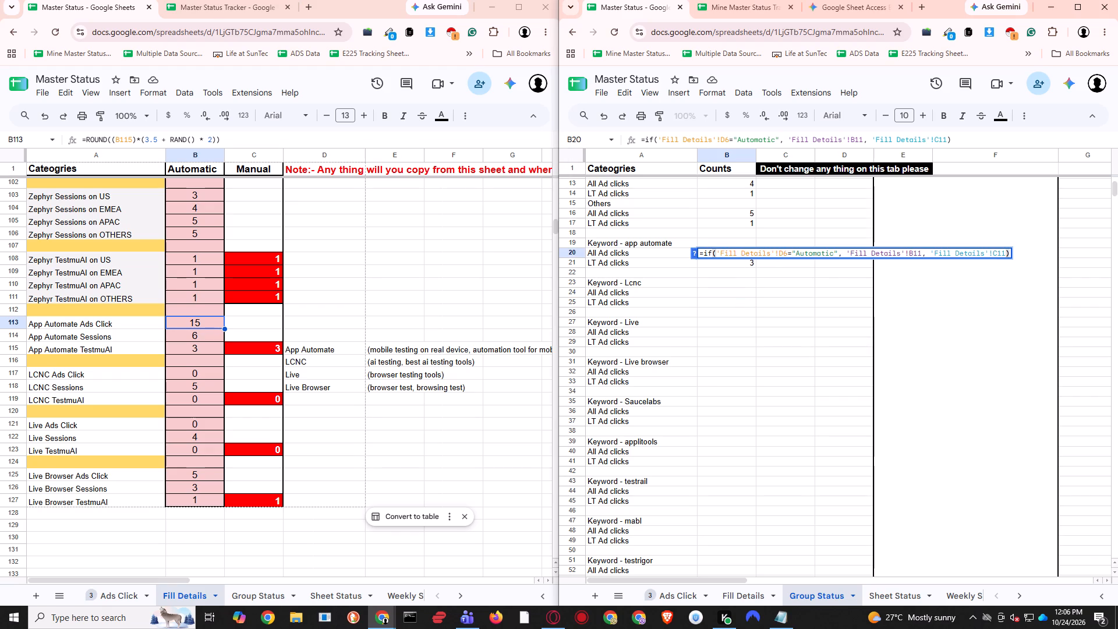
pyautogui.click(921, 254)
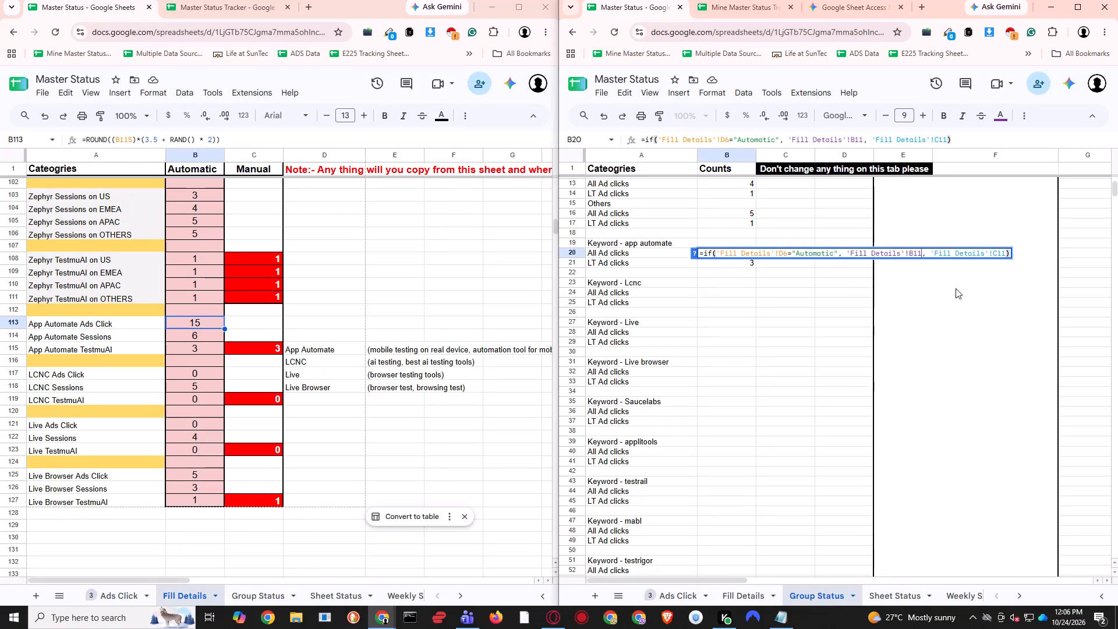
pyautogui.press('BackSpace')
pyautogui.press('3')
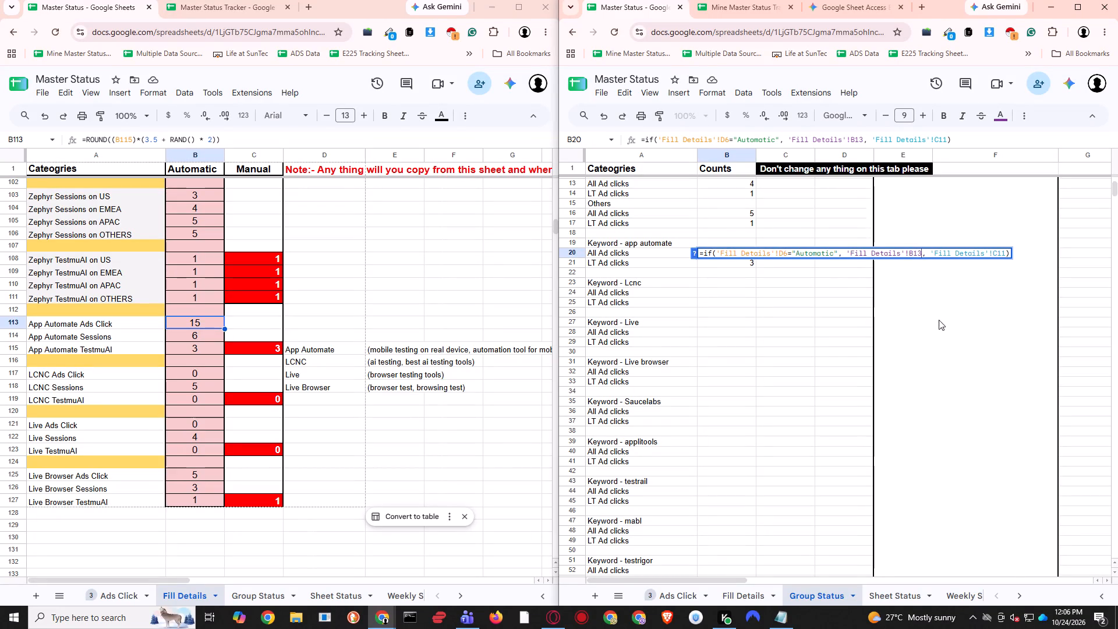
pyautogui.click(1004, 252)
pyautogui.press('BackSpace')
pyautogui.press('3')
pyautogui.press('Return')
pyautogui.press('Up')
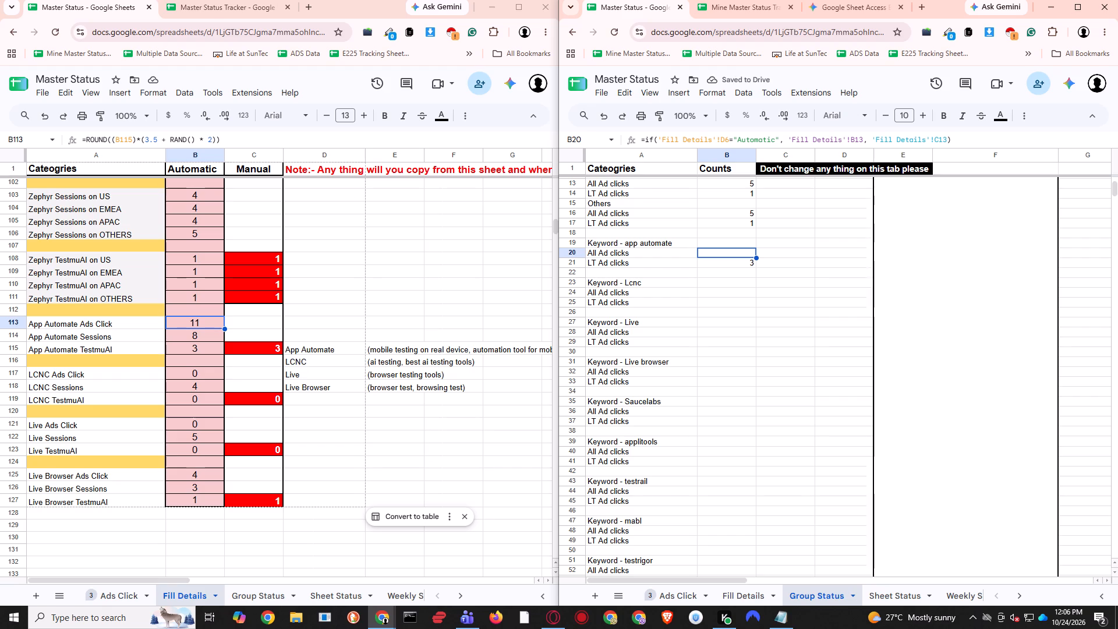
# Review the app automate All Ad clicks formula in B20 against the Fill Details rows and in the other window's Group Status sheet.
pyautogui.doubleClick(720, 252)
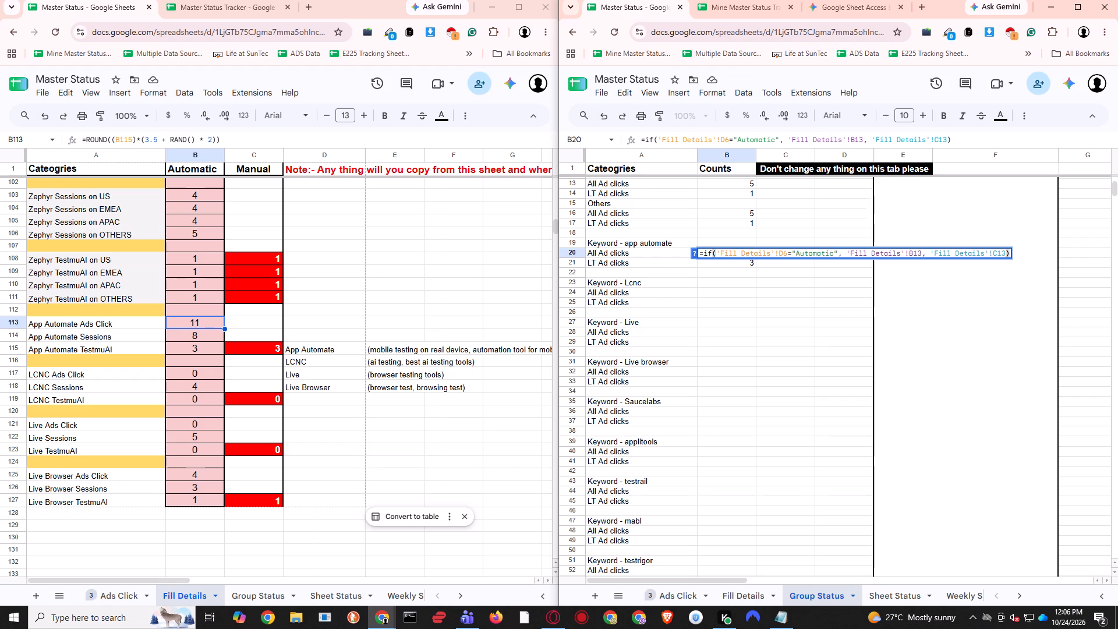
pyautogui.click(766, 327)
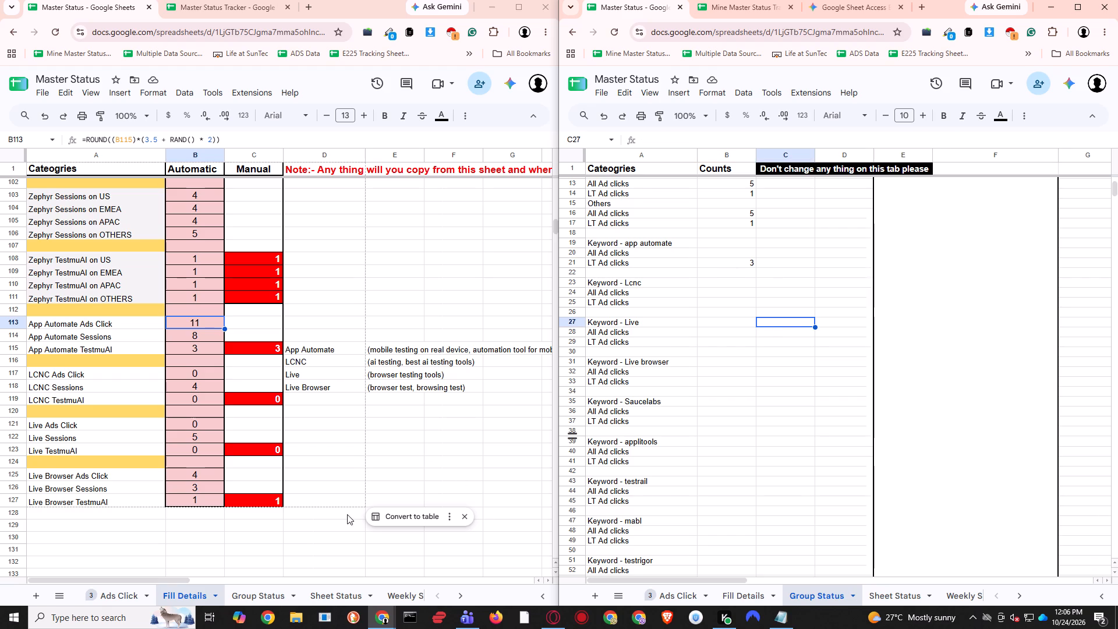
pyautogui.scroll(4, 362, 360)
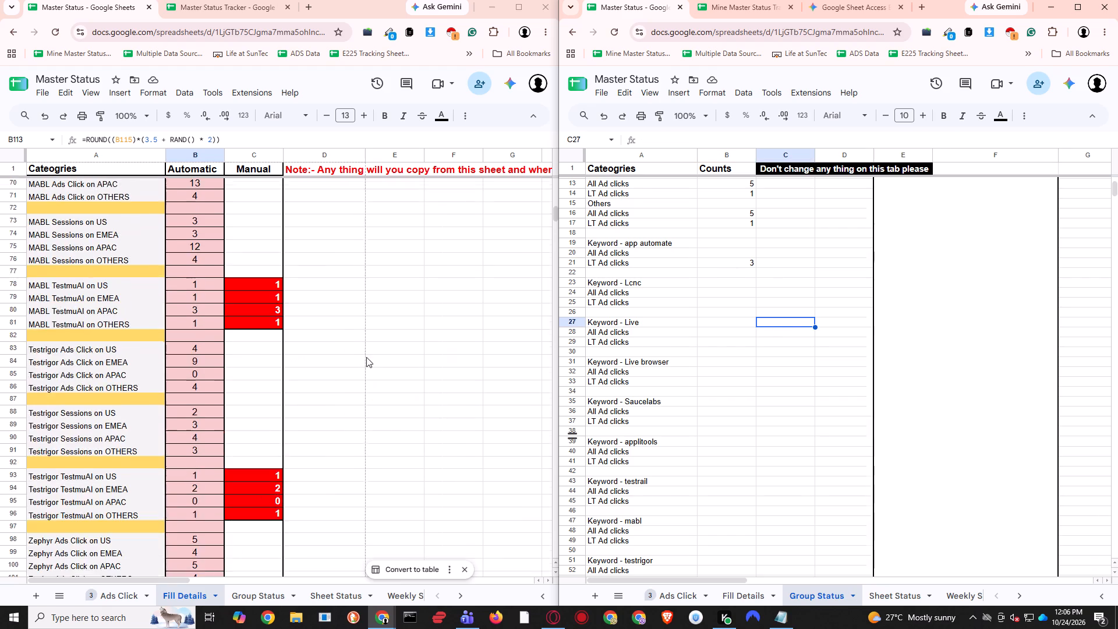
pyautogui.scroll(20, 366, 357)
pyautogui.scroll(6, 366, 357)
pyautogui.scroll(-15, 354, 309)
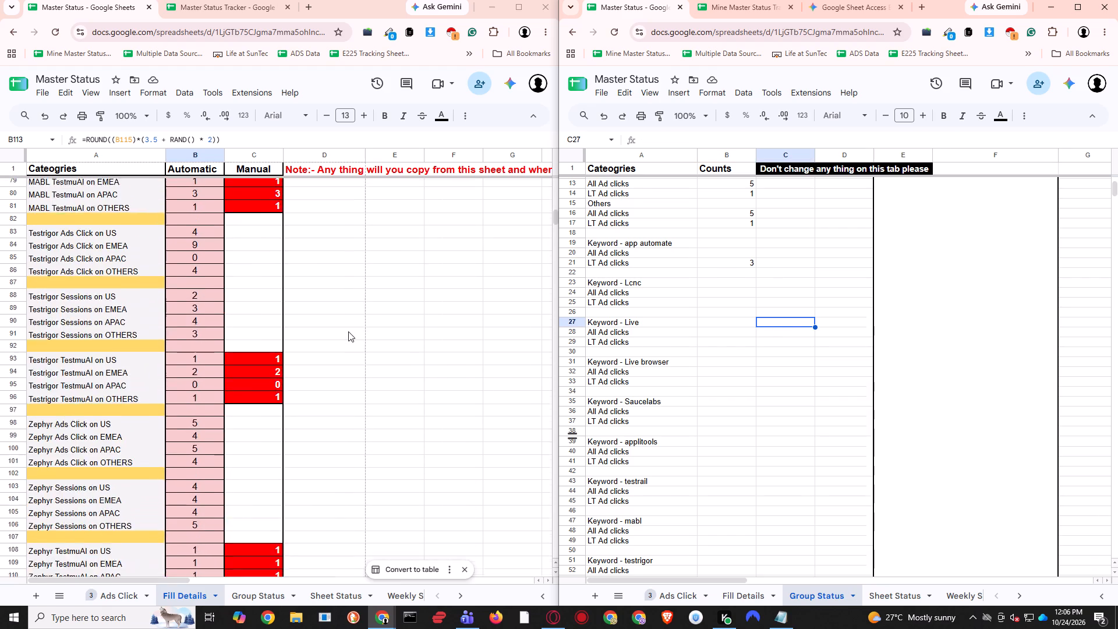
pyautogui.scroll(-7, 348, 331)
pyautogui.click(250, 599)
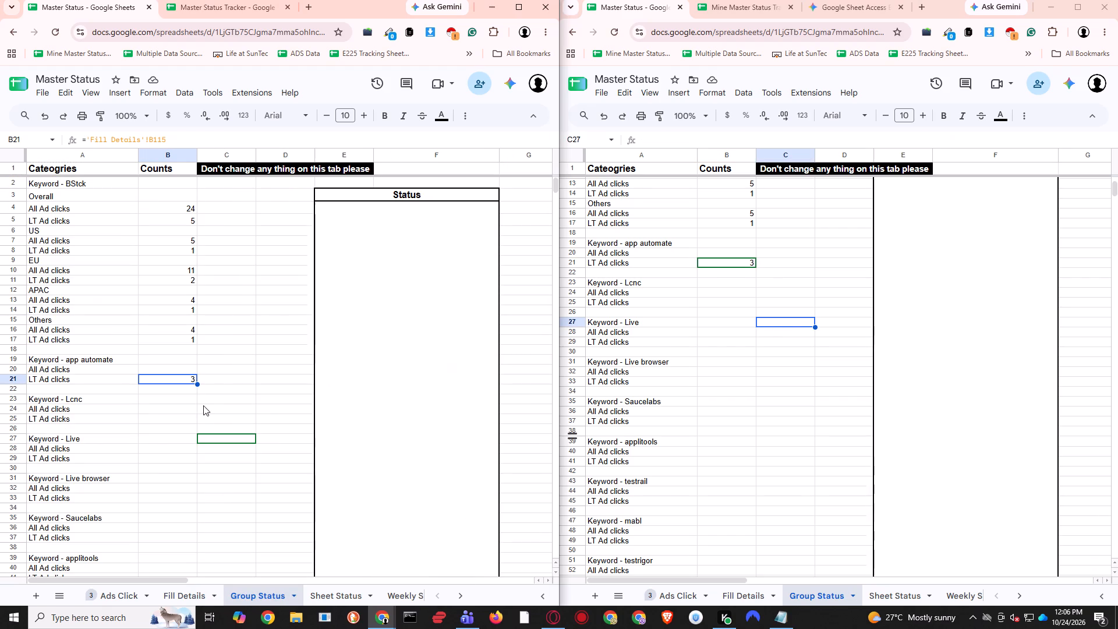
pyautogui.click(208, 401)
pyautogui.click(183, 369)
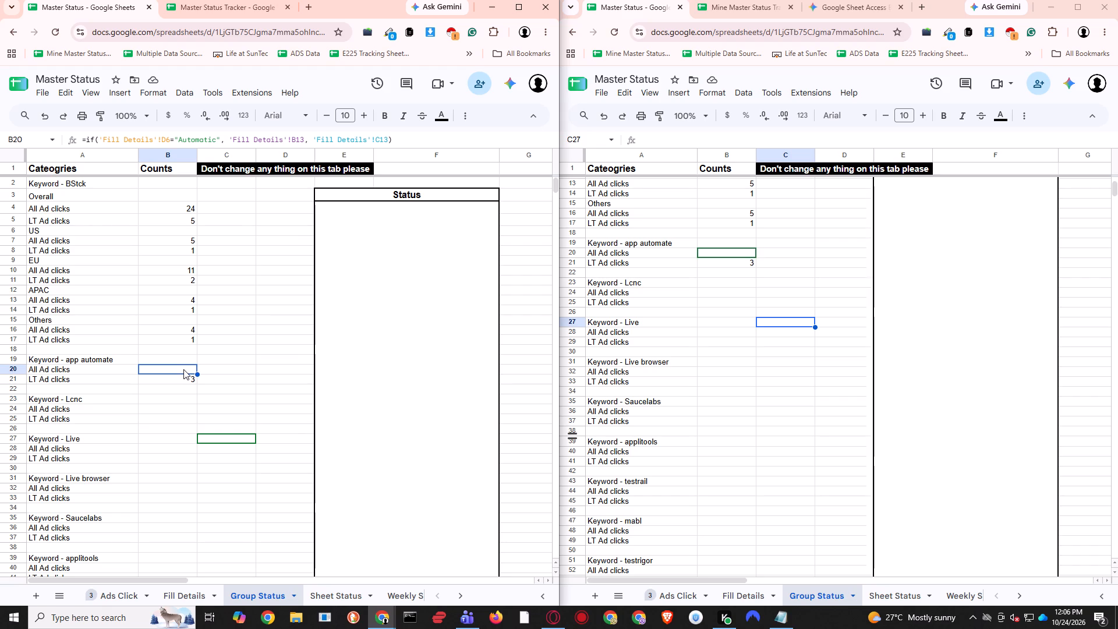
# Change the condition cell in the app automate All Ad clicks formula in Group Status B20 to 'Fill Details'!D2.
pyautogui.doubleClick(716, 254)
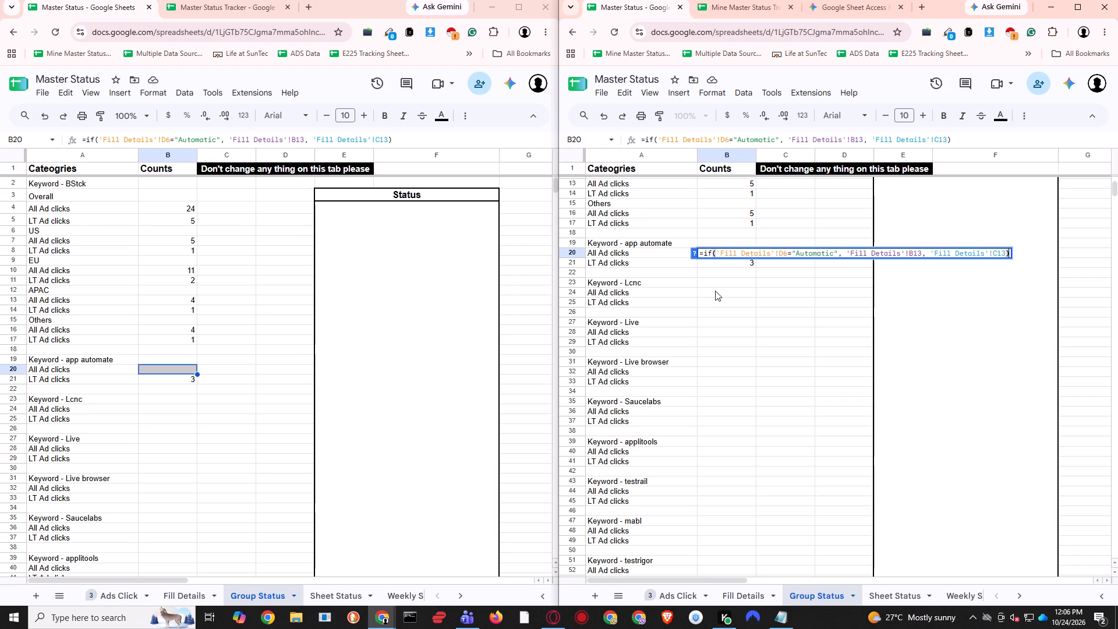
pyautogui.click(786, 254)
pyautogui.press('BackSpace')
pyautogui.press('2')
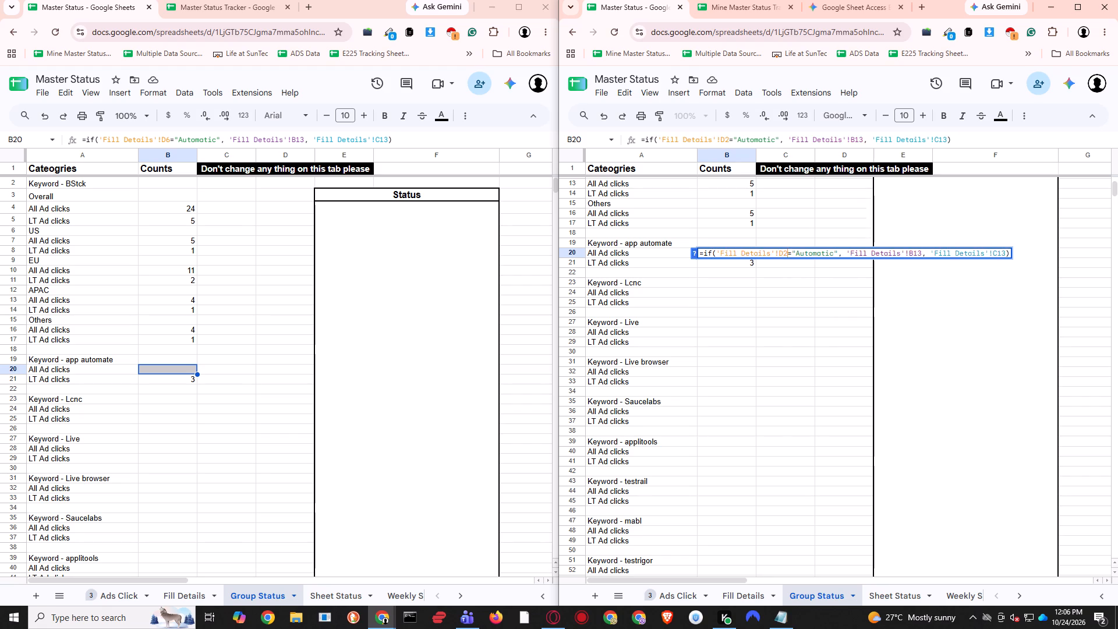
pyautogui.press('Return')
pyautogui.press('Up')
pyautogui.press('Right')
pyautogui.press('Down')
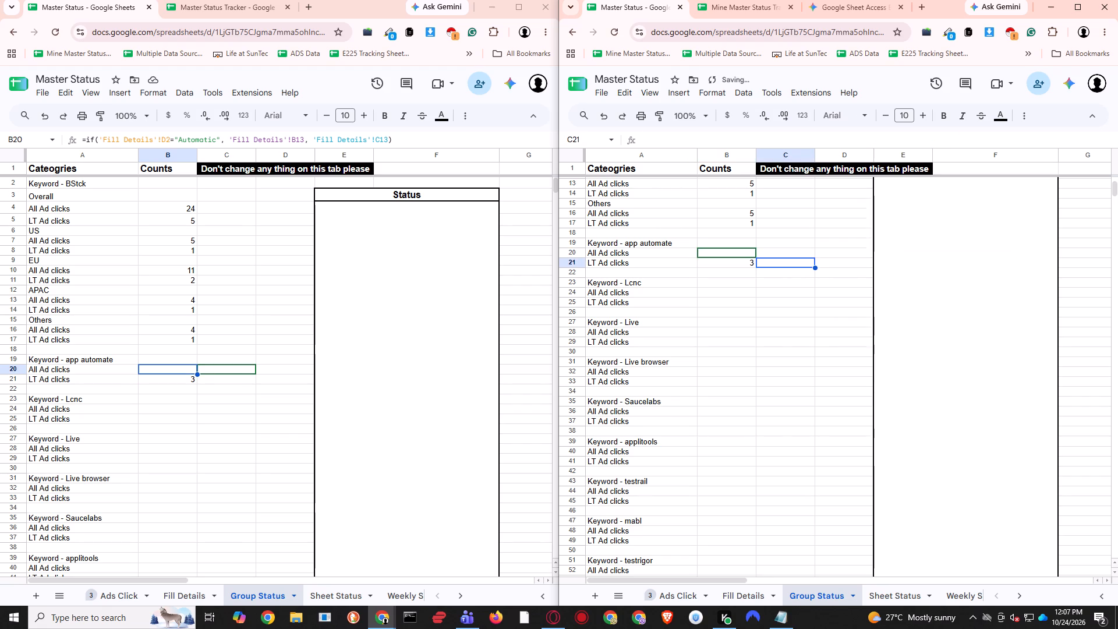
# Check the app automate formulas in B20 and B21 of Group Status against the mode selector and rows in Fill Details.
pyautogui.press('Up')
pyautogui.press('Left')
pyautogui.press('Return')
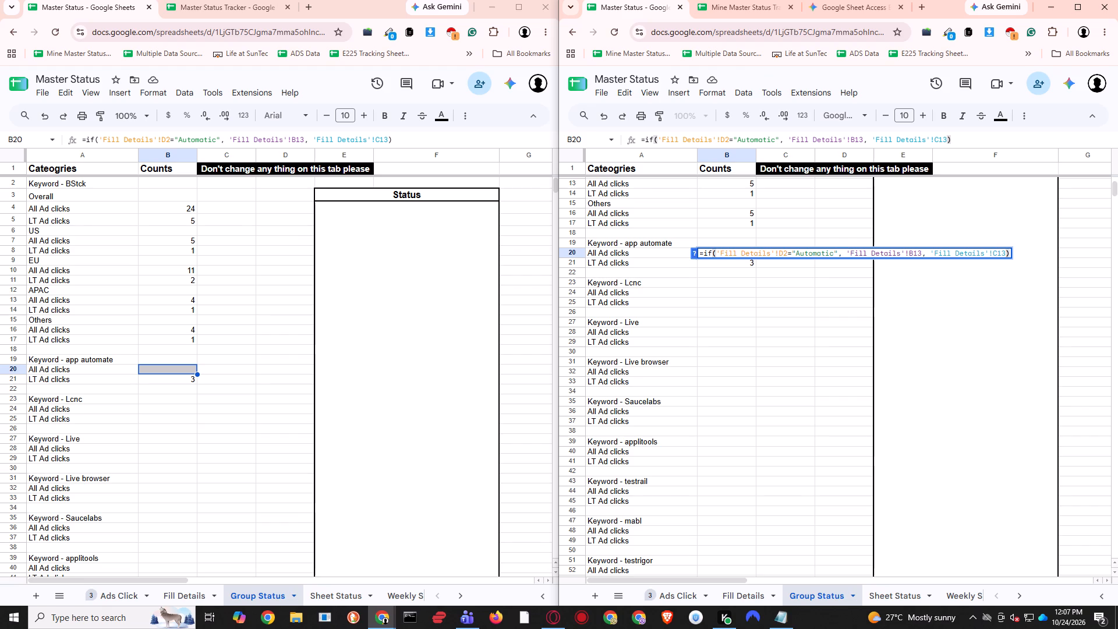
pyautogui.press('Return')
pyautogui.press('Up')
pyautogui.press('Down')
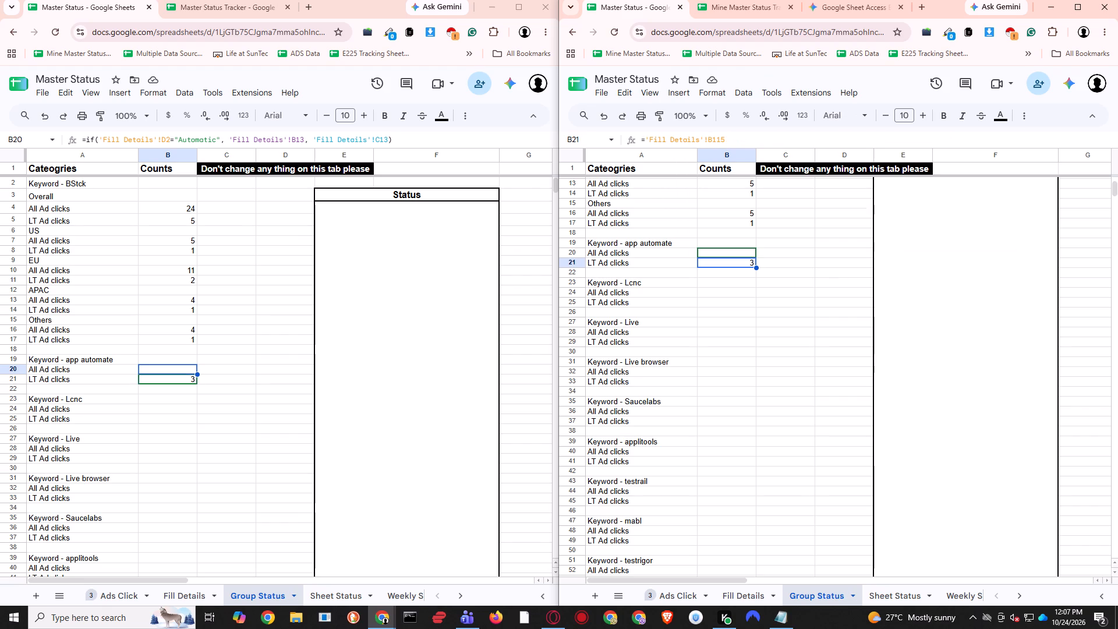
pyautogui.click(239, 429)
pyautogui.scroll(2, 337, 331)
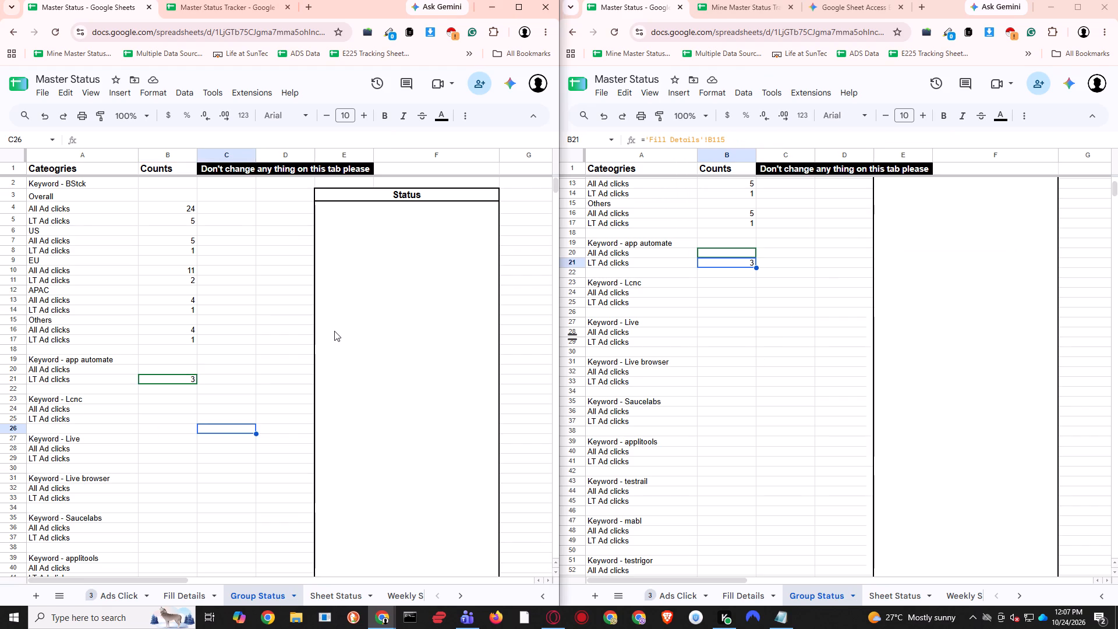
pyautogui.scroll(20, 334, 331)
pyautogui.scroll(1, 334, 331)
pyautogui.click(308, 321)
pyautogui.scroll(16, 256, 355)
pyautogui.click(259, 303)
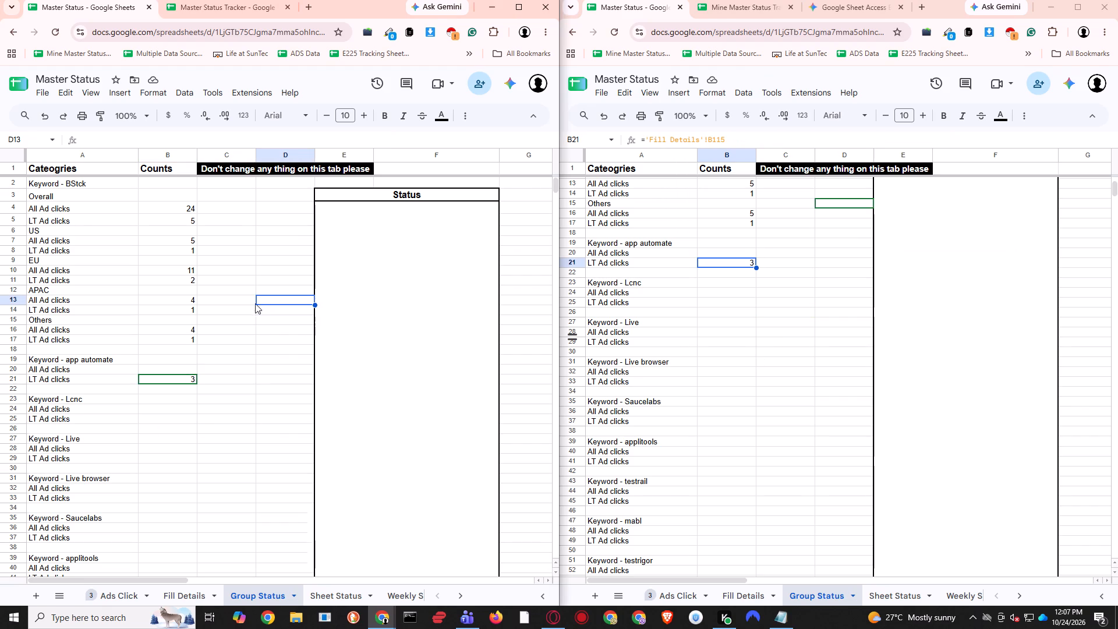
pyautogui.scroll(7, 253, 321)
pyautogui.scroll(-10, 253, 321)
pyautogui.scroll(20, 245, 351)
pyautogui.scroll(4, 245, 351)
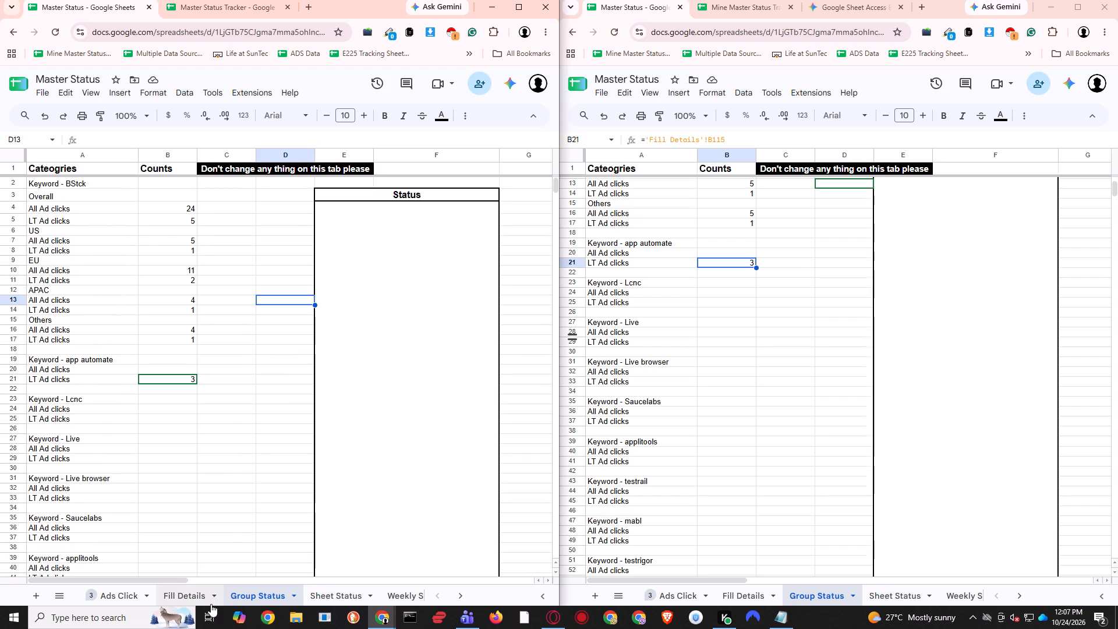
pyautogui.click(188, 600)
pyautogui.scroll(20, 284, 381)
pyautogui.scroll(9, 284, 381)
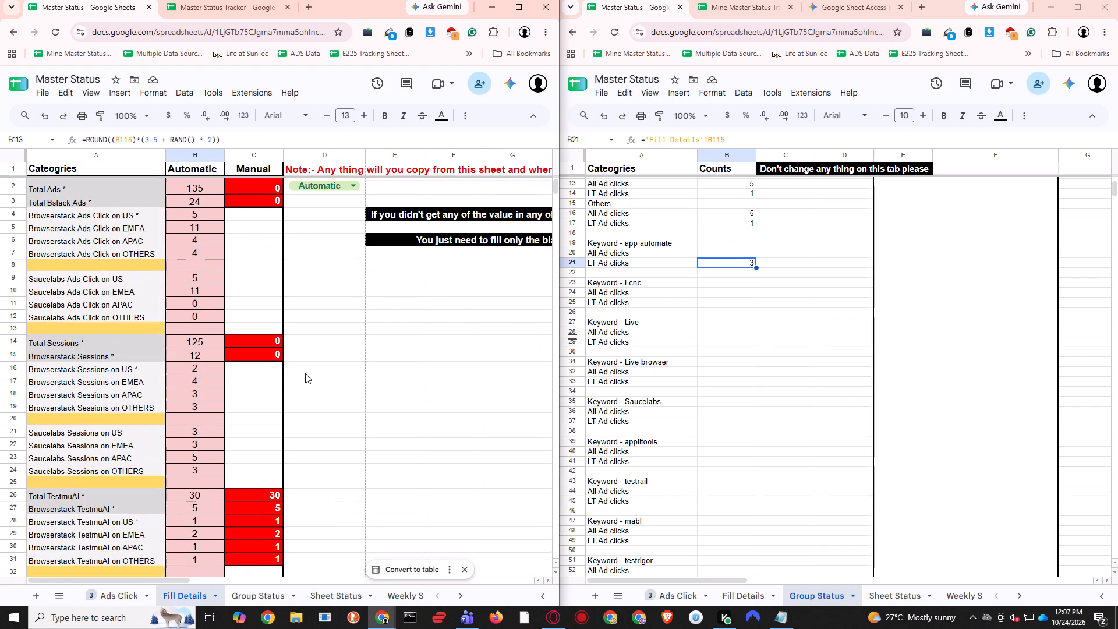
pyautogui.scroll(15, 305, 373)
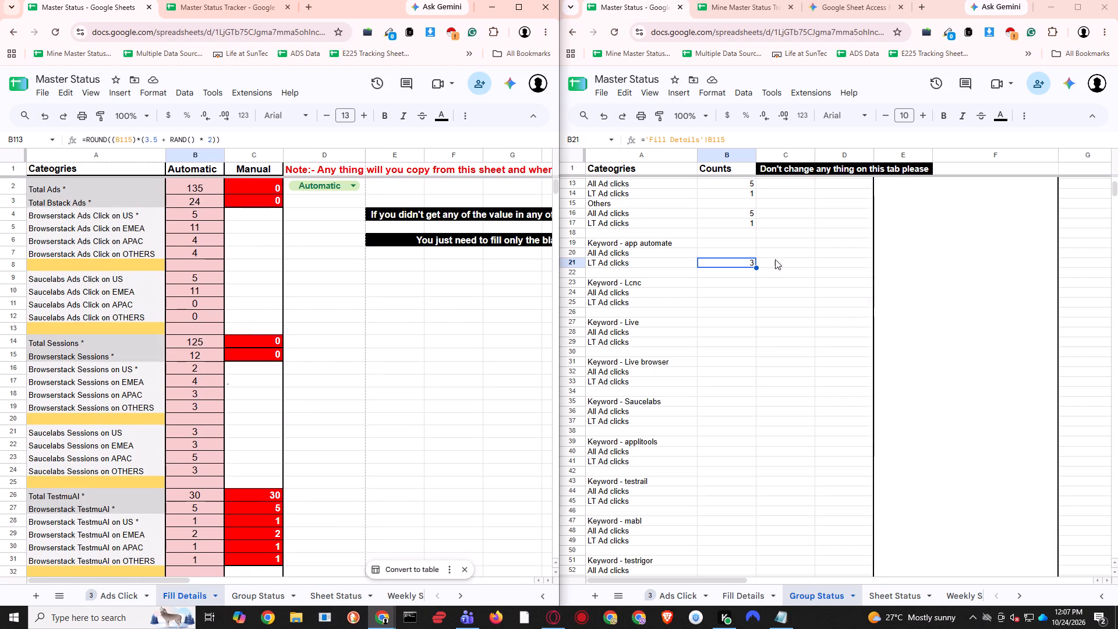
pyautogui.doubleClick(746, 263)
pyautogui.click(746, 310)
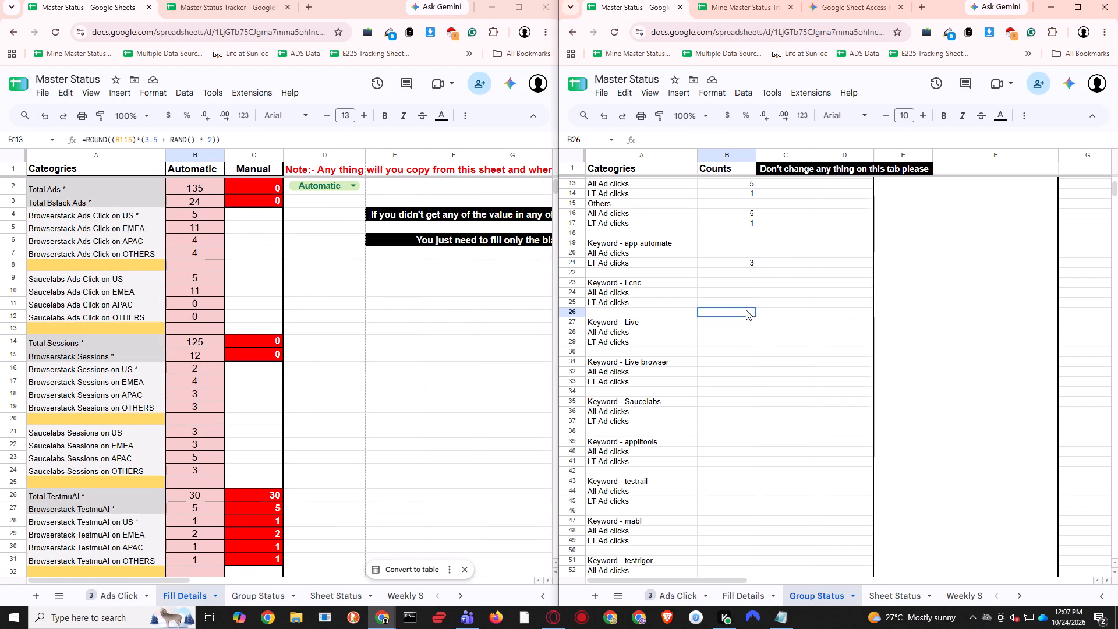
# Change the two result references in the app automate All Ad clicks formula in B20 to 'Fill Details'!B113 and 'Fill Details'!C113, and save.
pyautogui.doubleClick(730, 255)
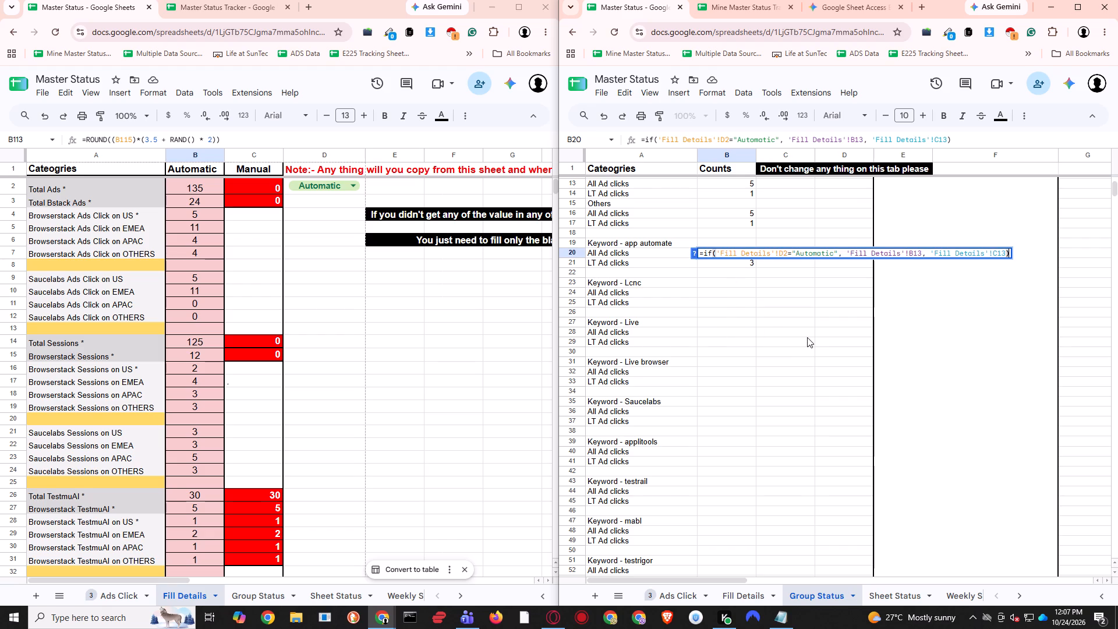
pyautogui.click(918, 252)
pyautogui.press('1')
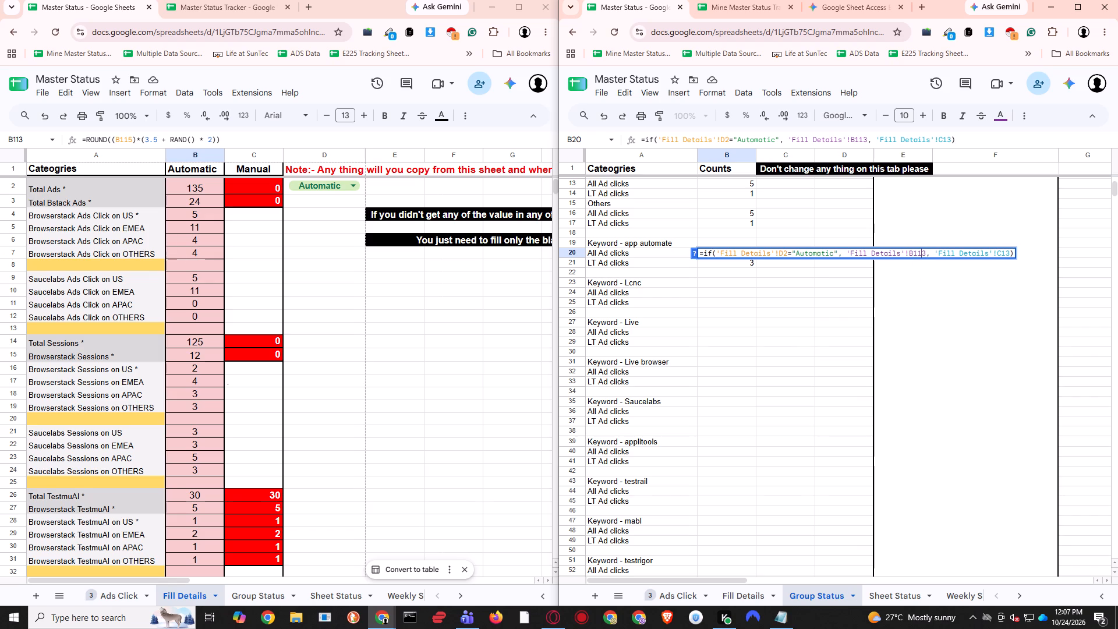
pyautogui.click(1004, 251)
pyautogui.press('1')
pyautogui.click(833, 320)
pyautogui.click(755, 306)
pyautogui.hotkey('ctrl', 's')
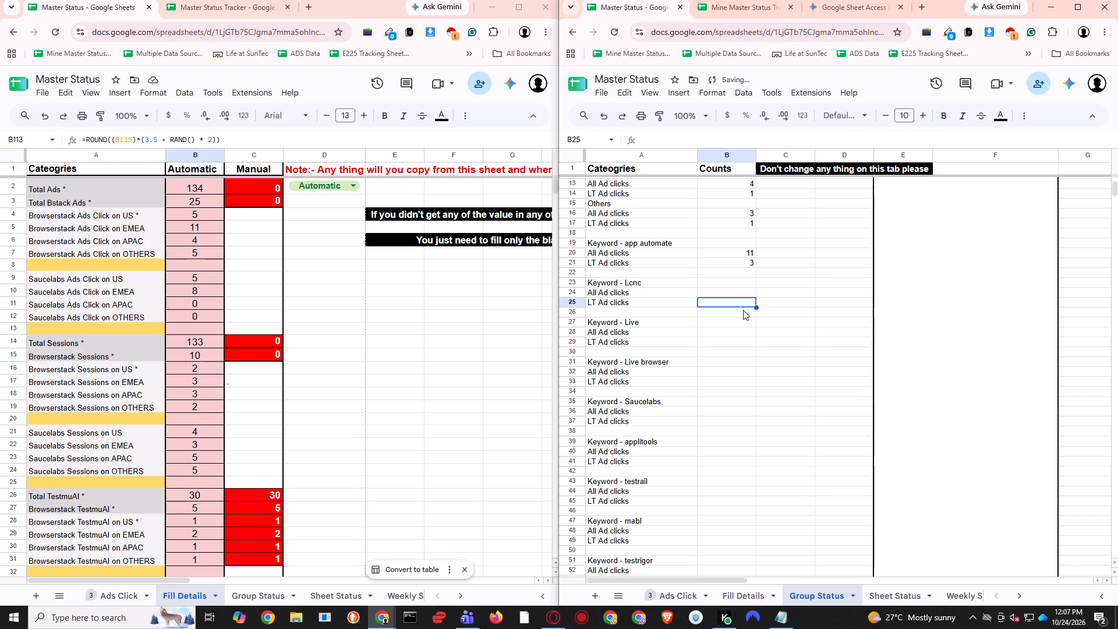
pyautogui.click(743, 310)
pyautogui.hotkey('ctrl', 's')
pyautogui.click(776, 295)
pyautogui.moveTo(739, 251); pyautogui.dragTo(740, 260)
pyautogui.click(750, 280)
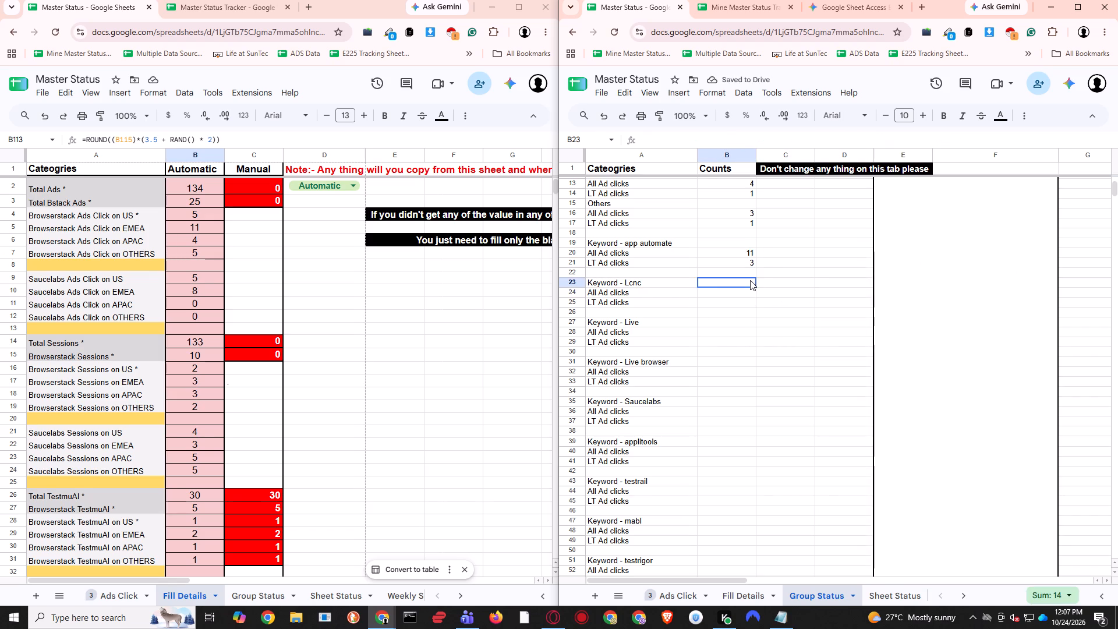
pyautogui.hotkey('ctrl', 's')
pyautogui.click(771, 335)
pyautogui.click(744, 316)
pyautogui.hotkey('ctrl', 's')
# Examine the remaining keyword sections in Group Status and look through the Fill Details rows for their matching entries.
pyautogui.click(752, 308)
pyautogui.scroll(-4, 761, 332)
pyautogui.scroll(2, 762, 330)
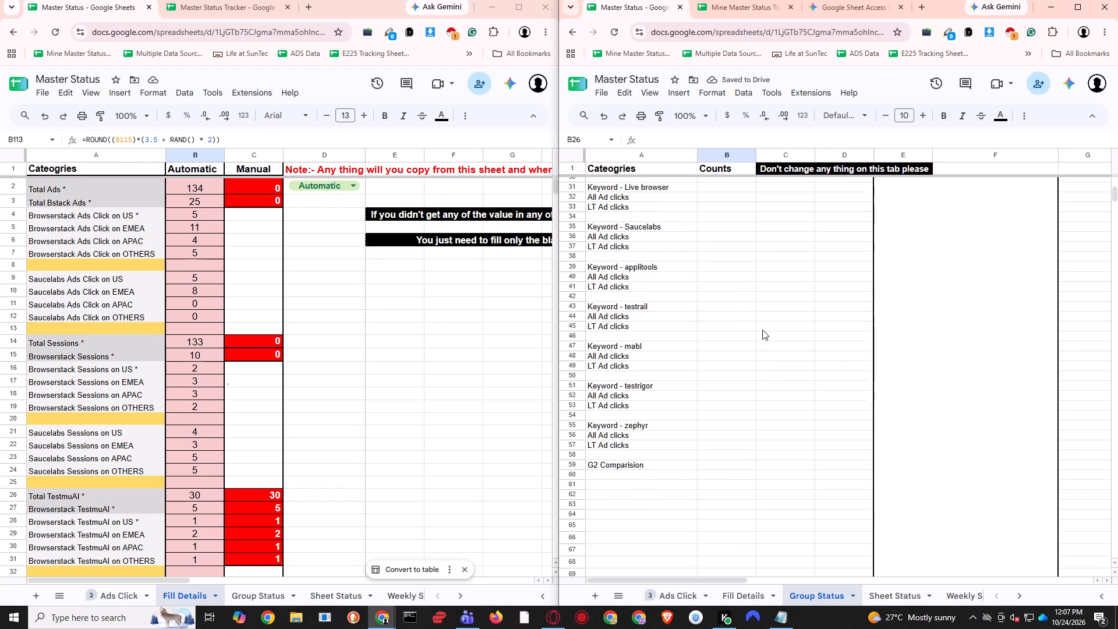
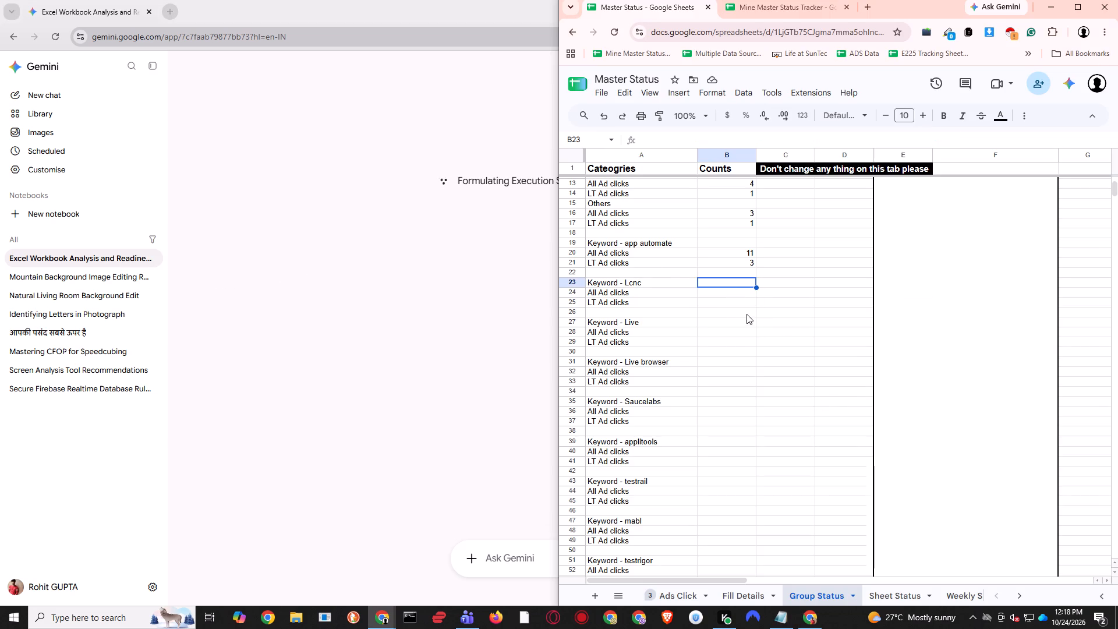
pyautogui.click(737, 294)
pyautogui.scroll(-3, 744, 293)
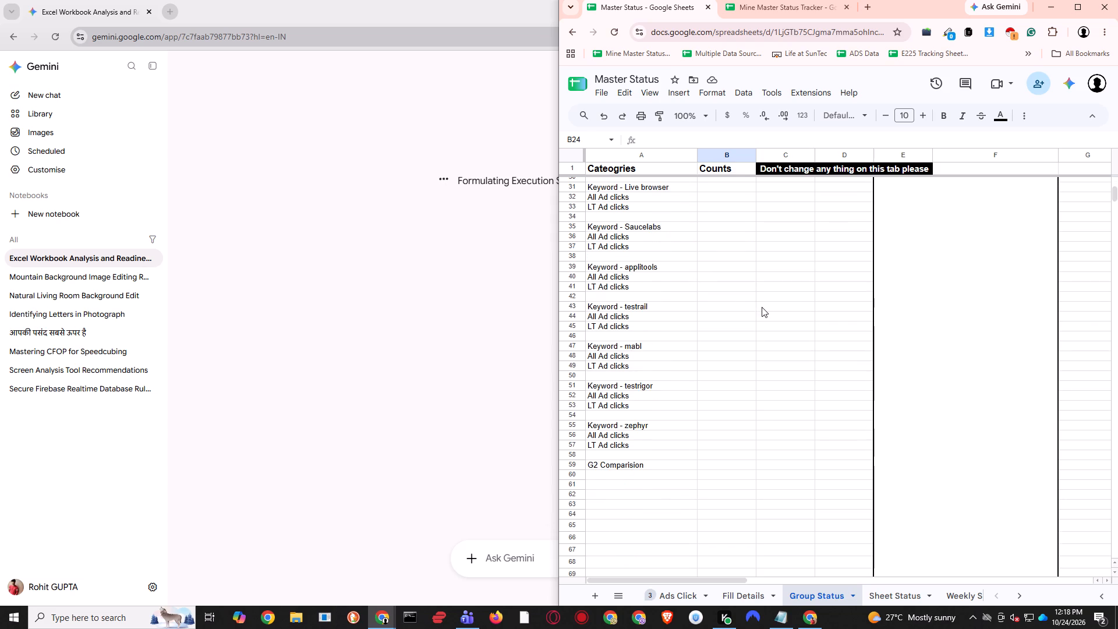
pyautogui.scroll(3, 762, 307)
# Bring up the Fill Details window beside Group Status, shift the Group Status window aside, and select B24.
pyautogui.hotkey('alt', 'Tab')
pyautogui.hotkey('alt', 'Tab')
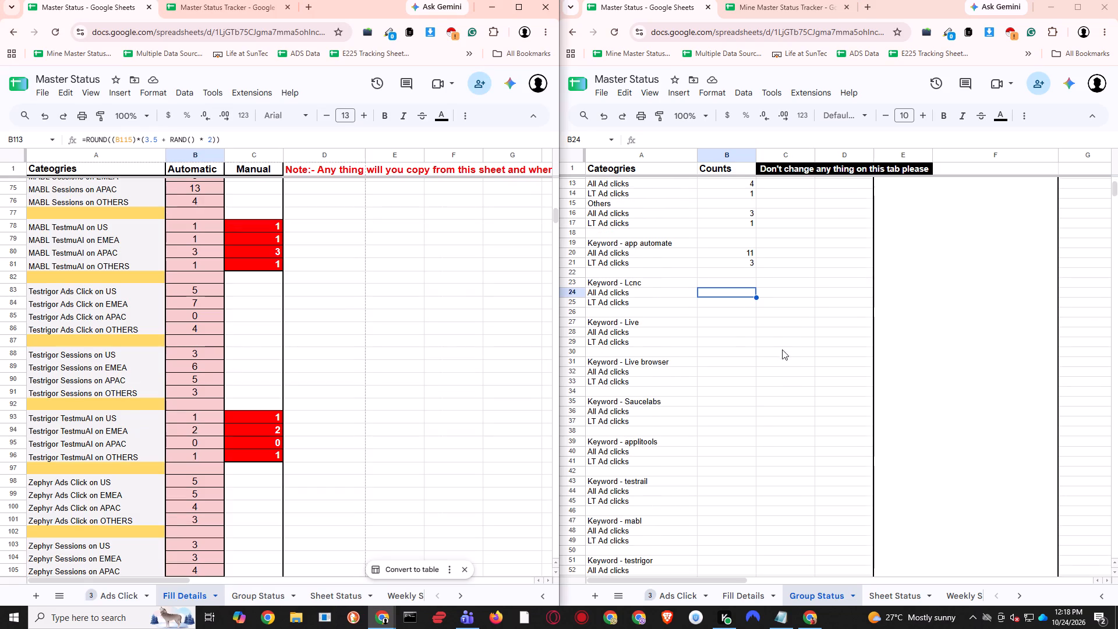
pyautogui.moveTo(914, 12); pyautogui.dragTo(927, 16)
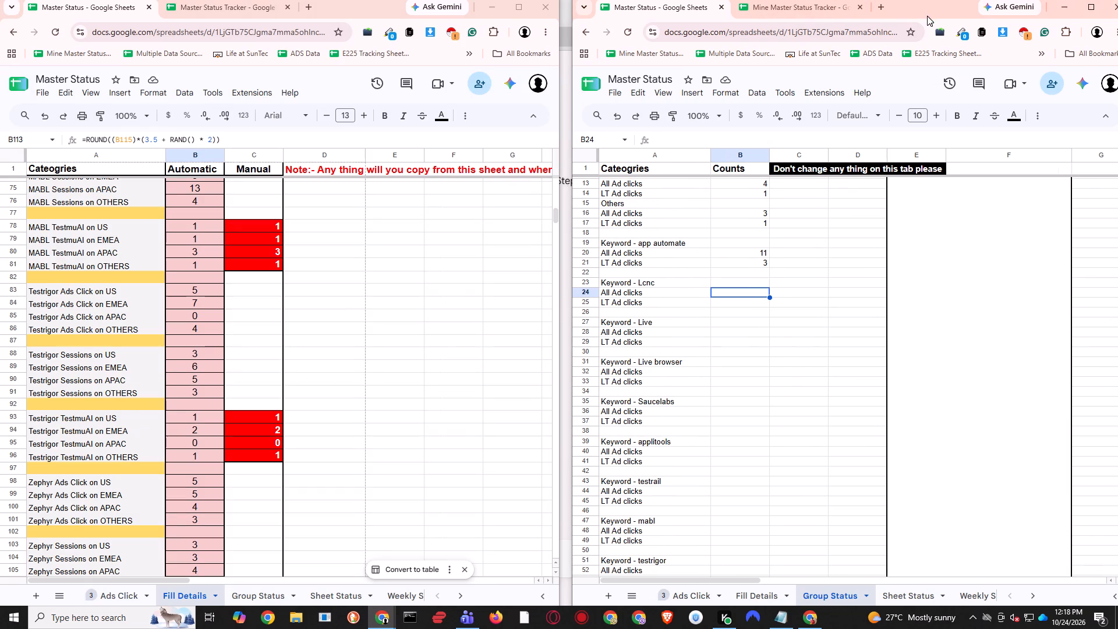
pyautogui.moveTo(927, 16); pyautogui.dragTo(940, 26)
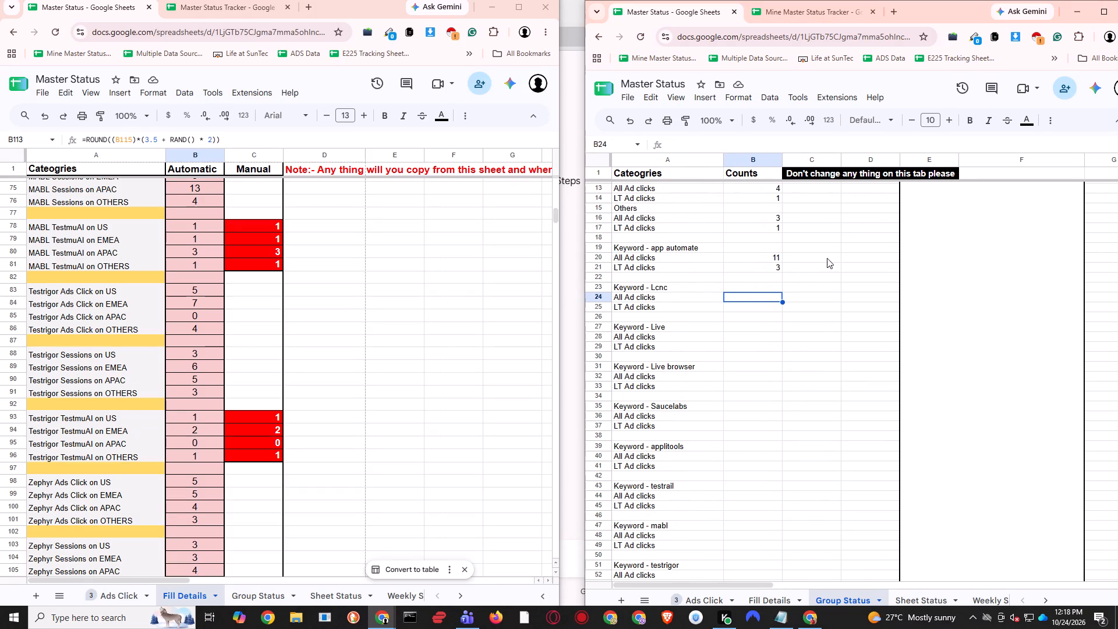
pyautogui.moveTo(938, 15); pyautogui.dragTo(969, 18)
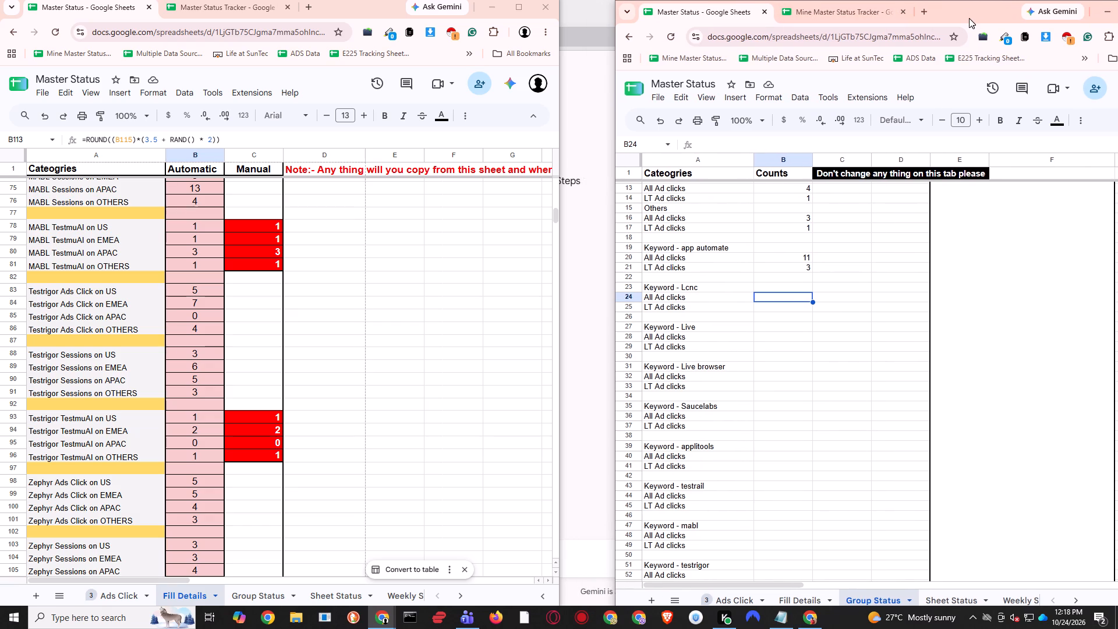
pyautogui.moveTo(969, 18); pyautogui.dragTo(981, 17)
pyautogui.click(800, 297)
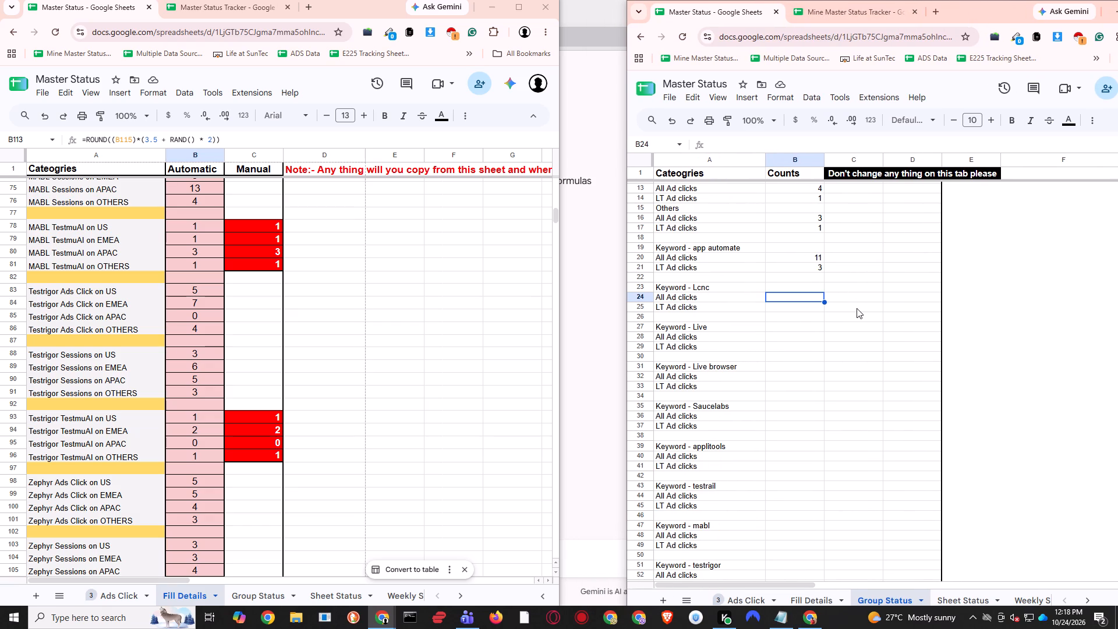
# Find the App Automate, LCNC, Live and Live Browser rows in Fill Details for comparison with Group Status.
pyautogui.scroll(-14, 424, 319)
pyautogui.scroll(7, 434, 339)
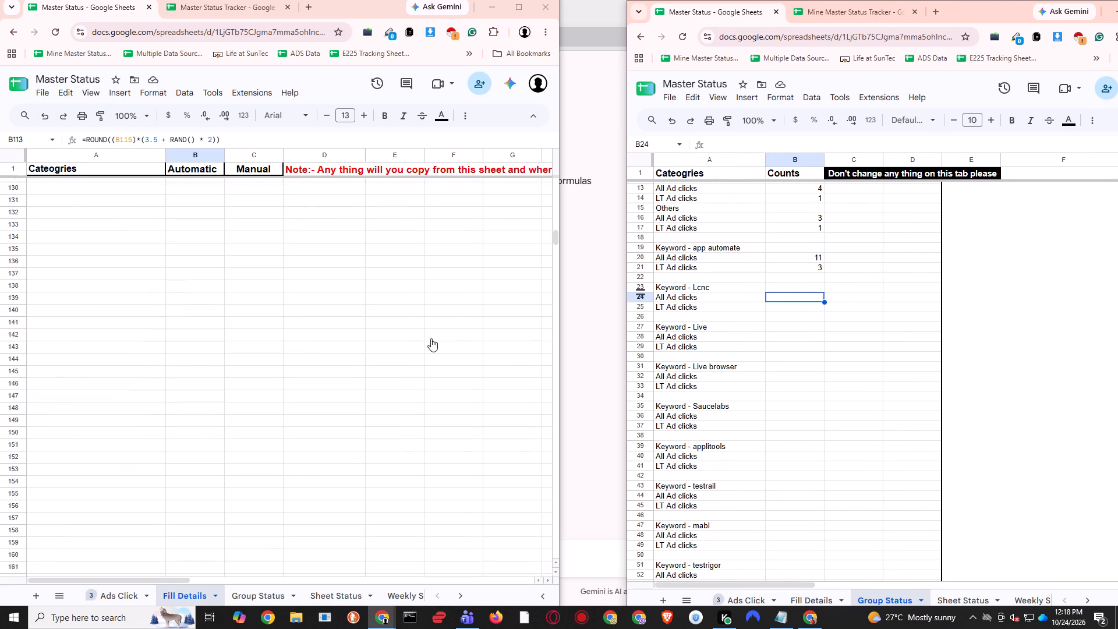
pyautogui.scroll(2, 338, 342)
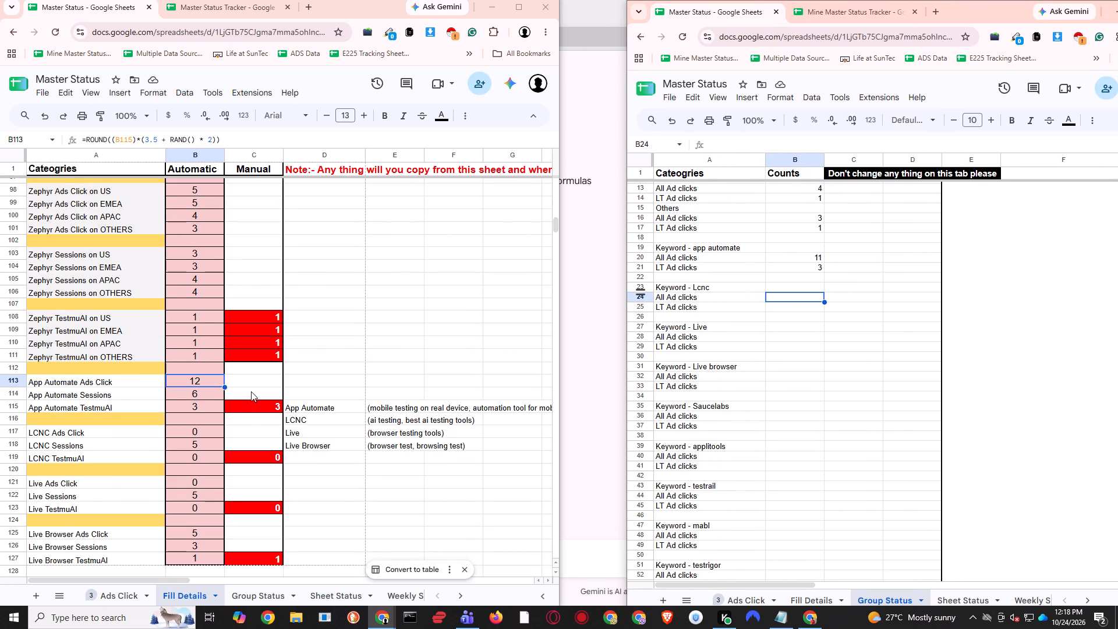
pyautogui.click(251, 390)
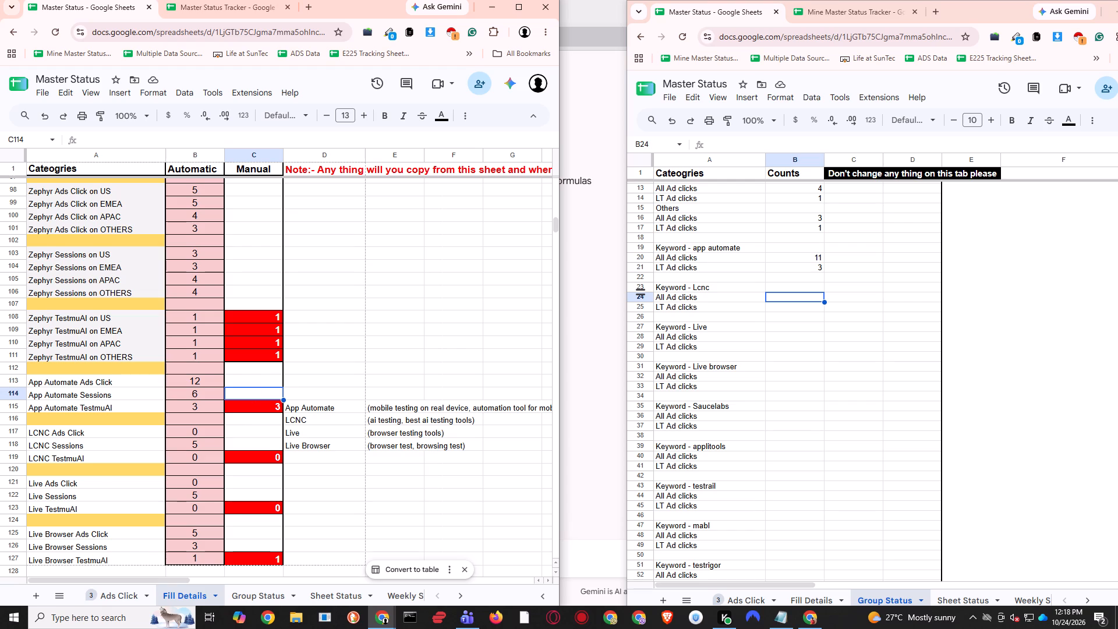
pyautogui.scroll(-1, 253, 391)
pyautogui.scroll(1, 253, 391)
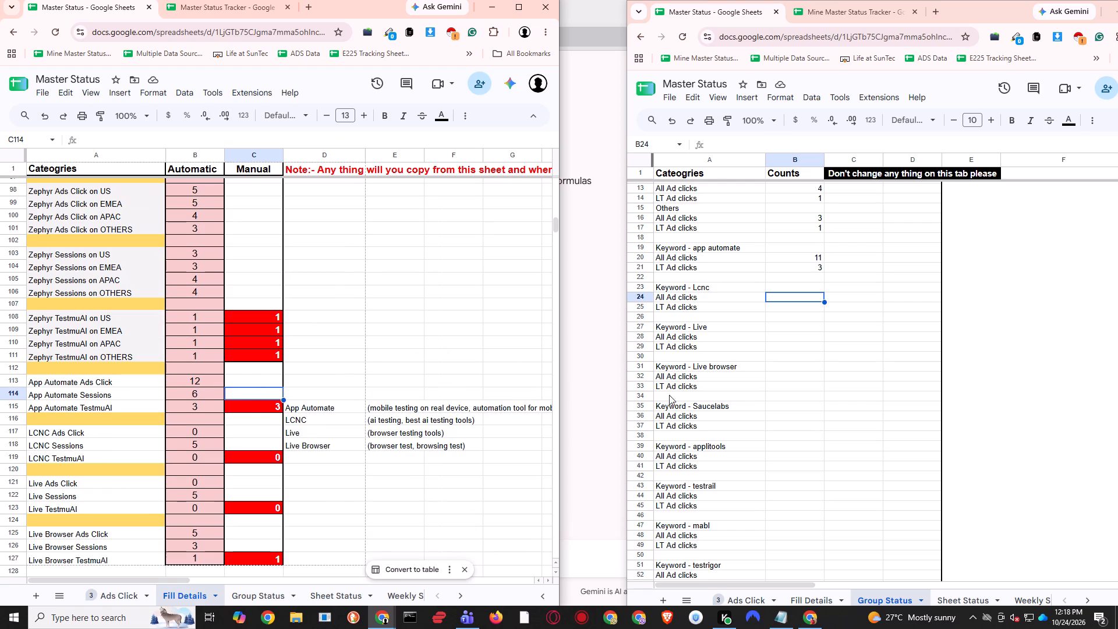
# Copy the app automate formulas in B20:B21 of Group Status to the Lcnc, Live and Live browser count cells starting at B24, B28 and B32.
pyautogui.click(803, 264)
pyautogui.moveTo(809, 259); pyautogui.dragTo(812, 270)
pyautogui.hotkey('ctrl', 'c')
pyautogui.click(797, 304)
pyautogui.hotkey('ctrl', 'v')
pyautogui.hotkey('ctrl', 'z')
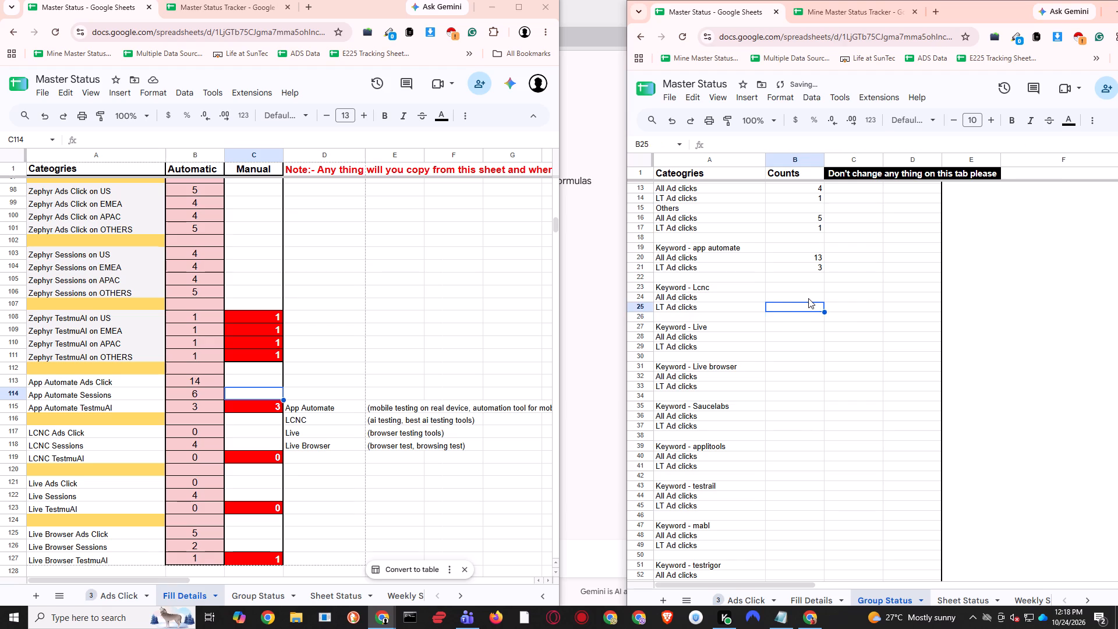
pyautogui.click(808, 298)
pyautogui.hotkey('ctrl', 'v')
pyautogui.click(791, 342)
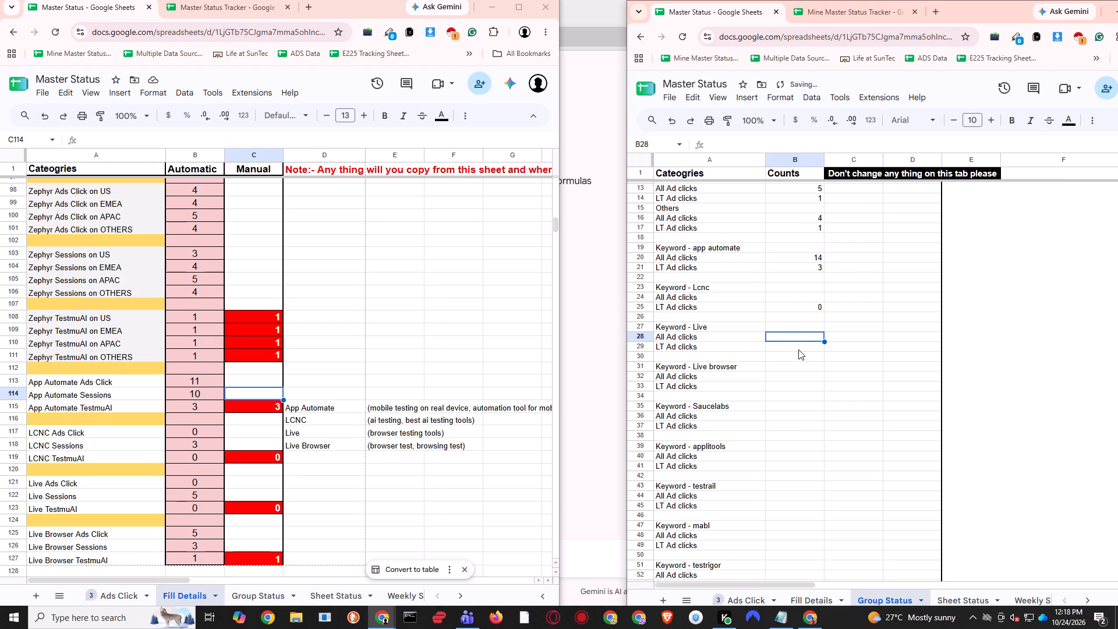
pyautogui.hotkey('ctrl', 'v')
pyautogui.click(792, 380)
pyautogui.hotkey('ctrl', 'v')
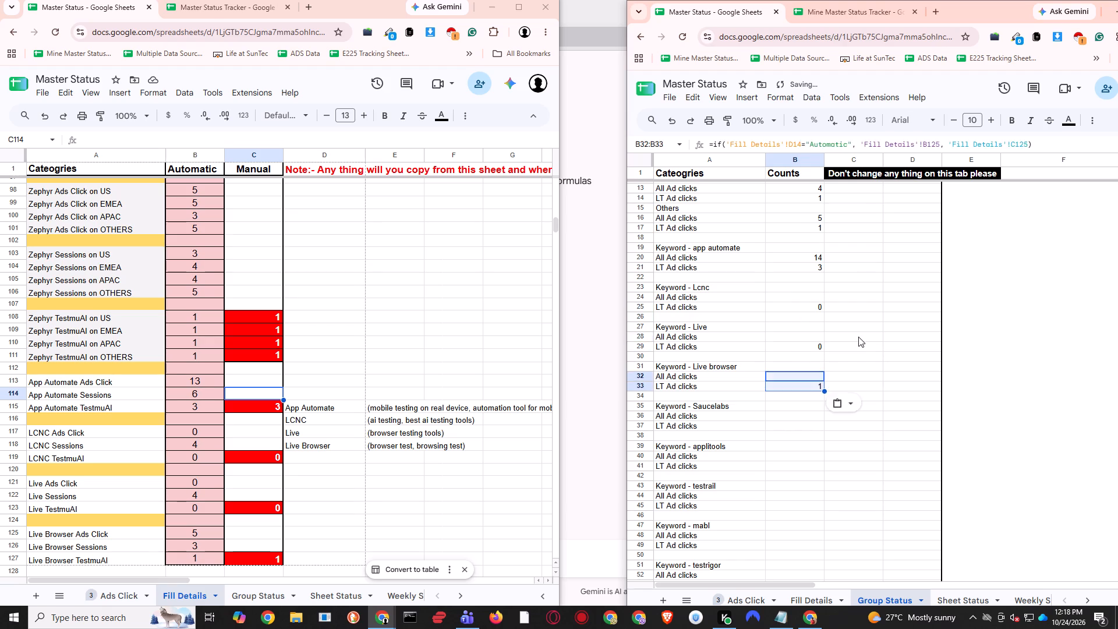
pyautogui.click(858, 337)
# Check the pasted Lcnc formulas and change the condition reference in B24 to 'Fill Details'!D2.
pyautogui.doubleClick(808, 302)
pyautogui.doubleClick(804, 299)
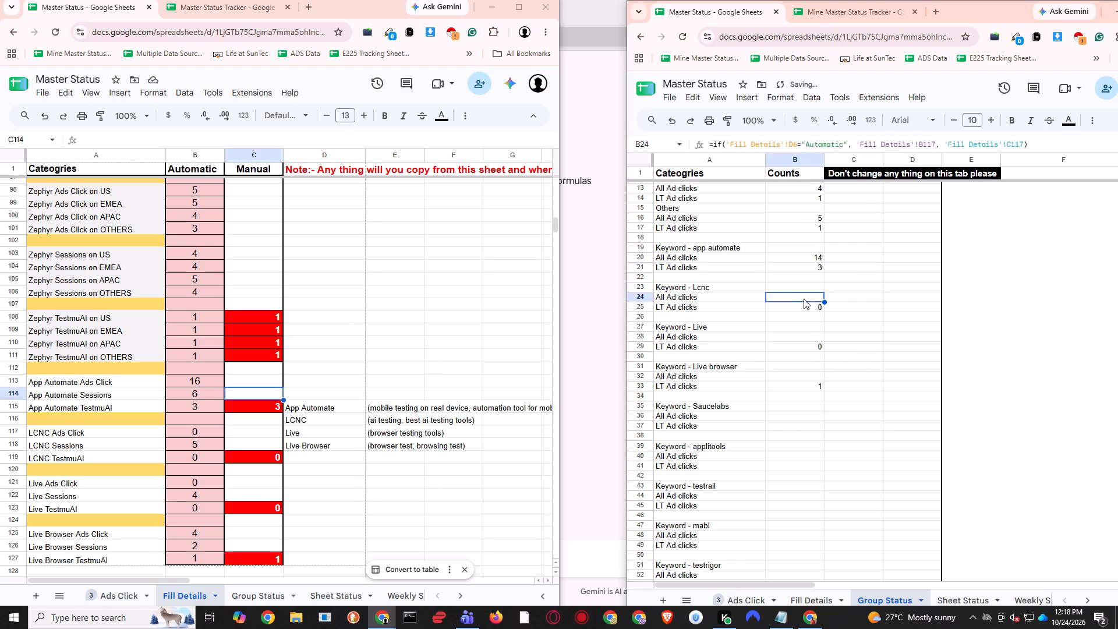
pyautogui.doubleClick(801, 309)
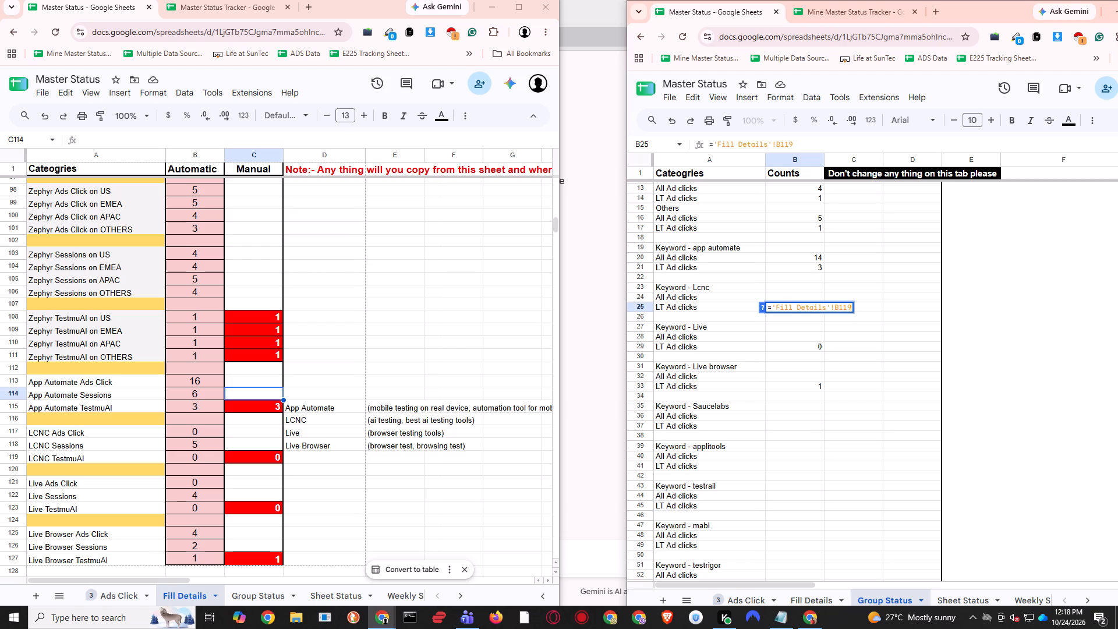
pyautogui.press('Return')
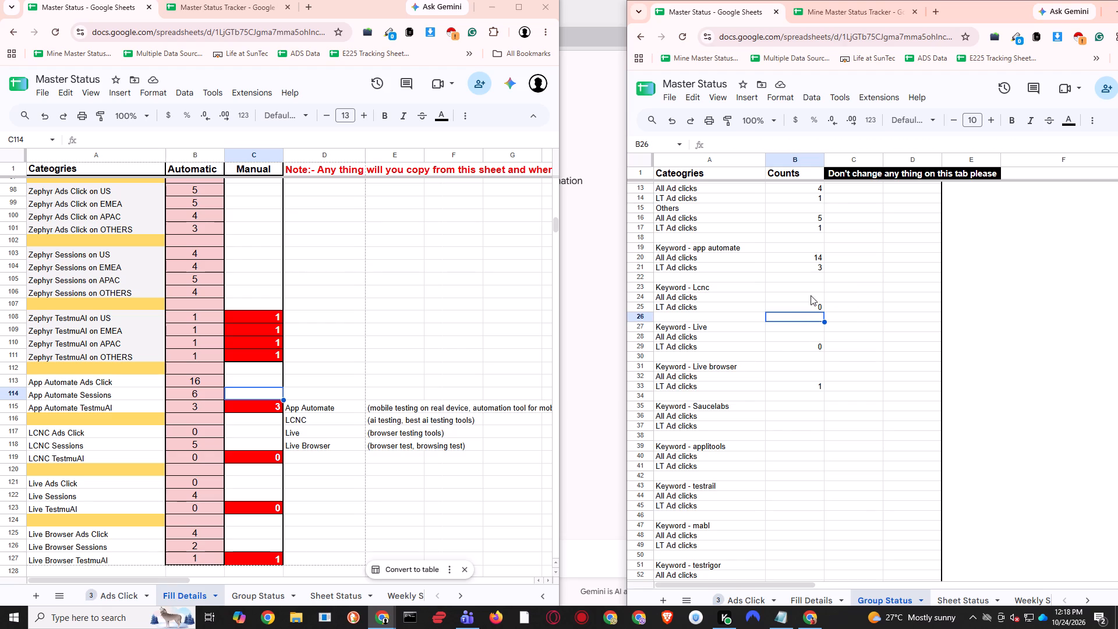
pyautogui.doubleClick(811, 295)
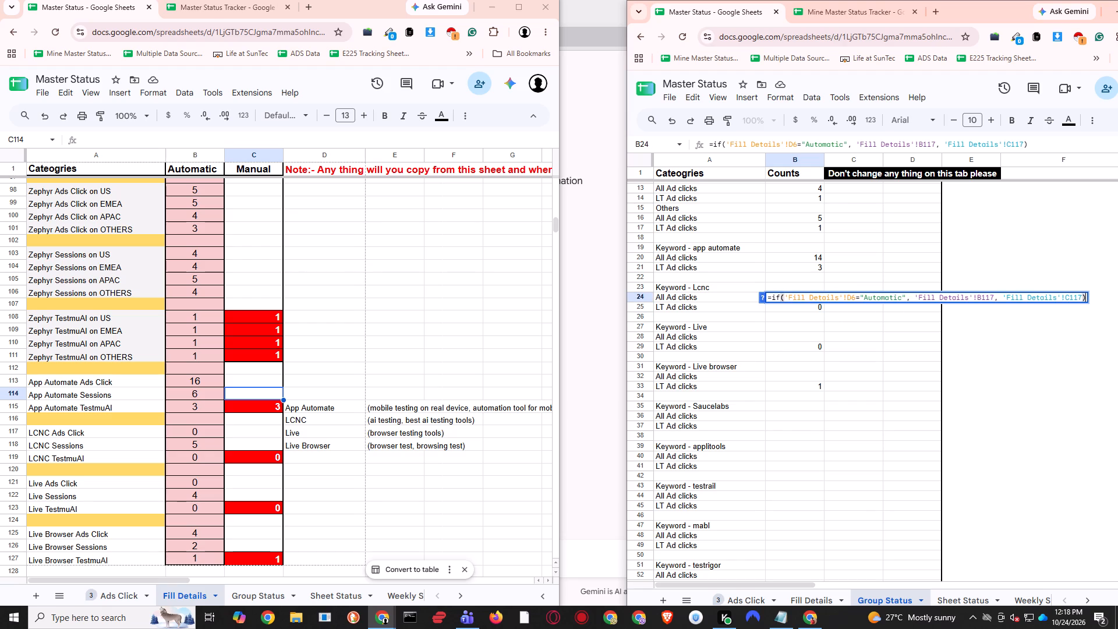
pyautogui.click(854, 296)
pyautogui.press('BackSpace')
pyautogui.press('2')
pyautogui.click(994, 298)
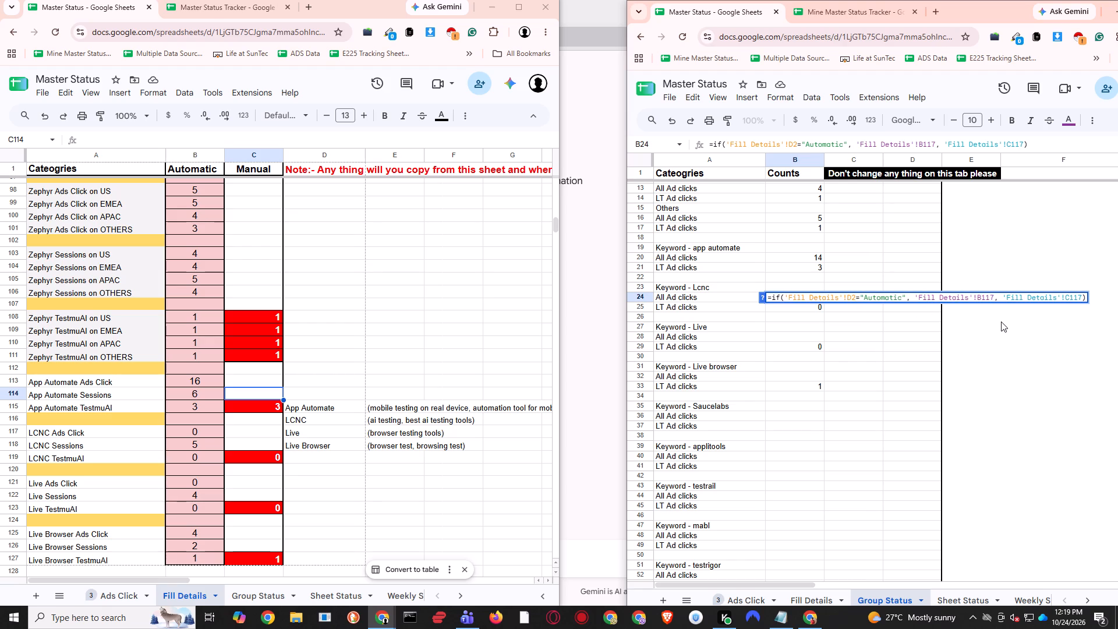
pyautogui.press('Return')
pyautogui.press('Up')
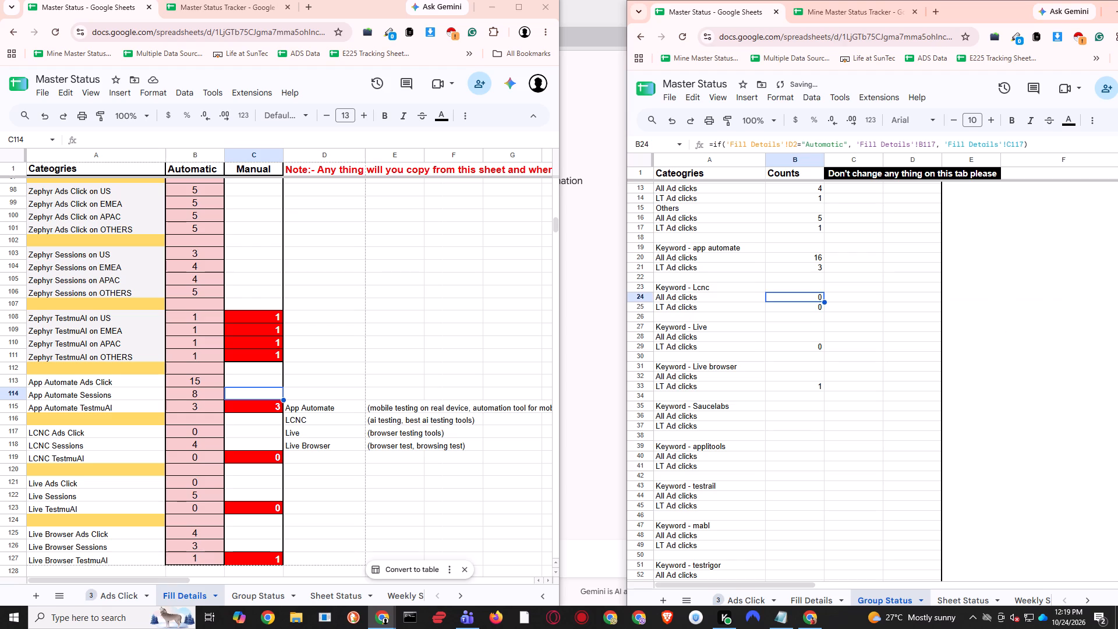
# Check the Live formulas in B28 and B29 and change the condition reference in B28 to 'Fill Details'!D2.
pyautogui.press('Down')
pyautogui.press('Down')
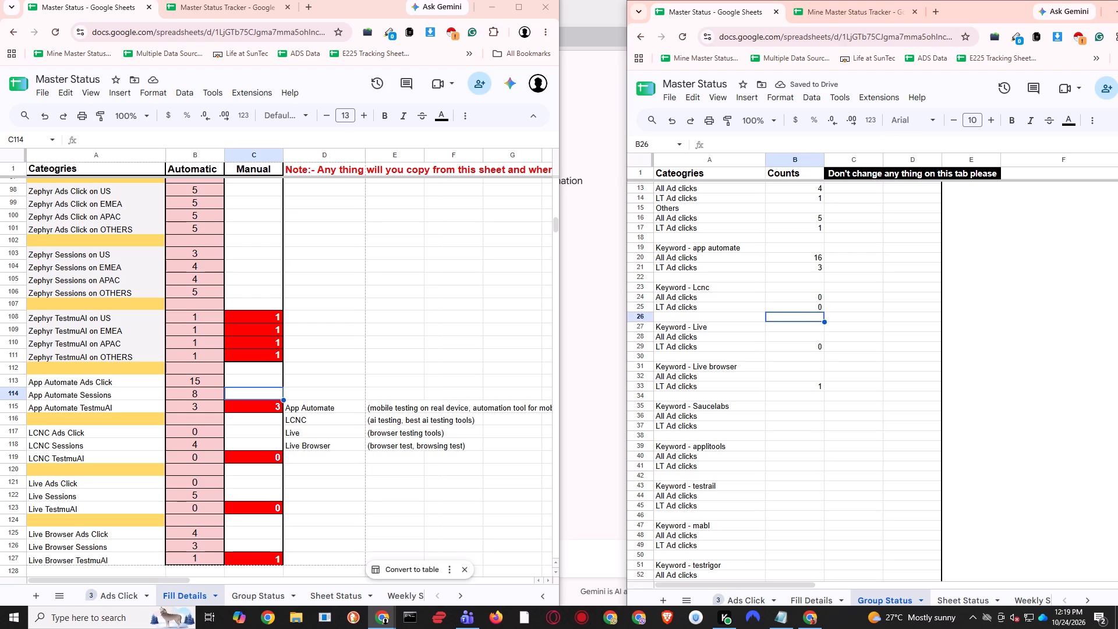
pyautogui.press('Down')
pyautogui.press('Down')
pyautogui.press('Return')
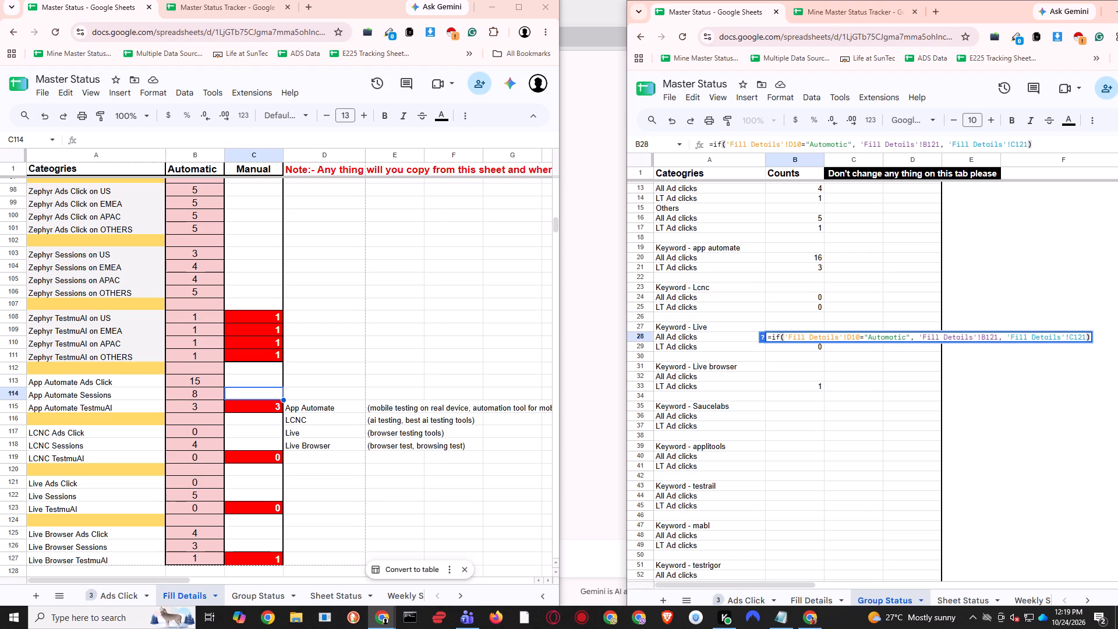
pyautogui.press('Down')
pyautogui.press('Return')
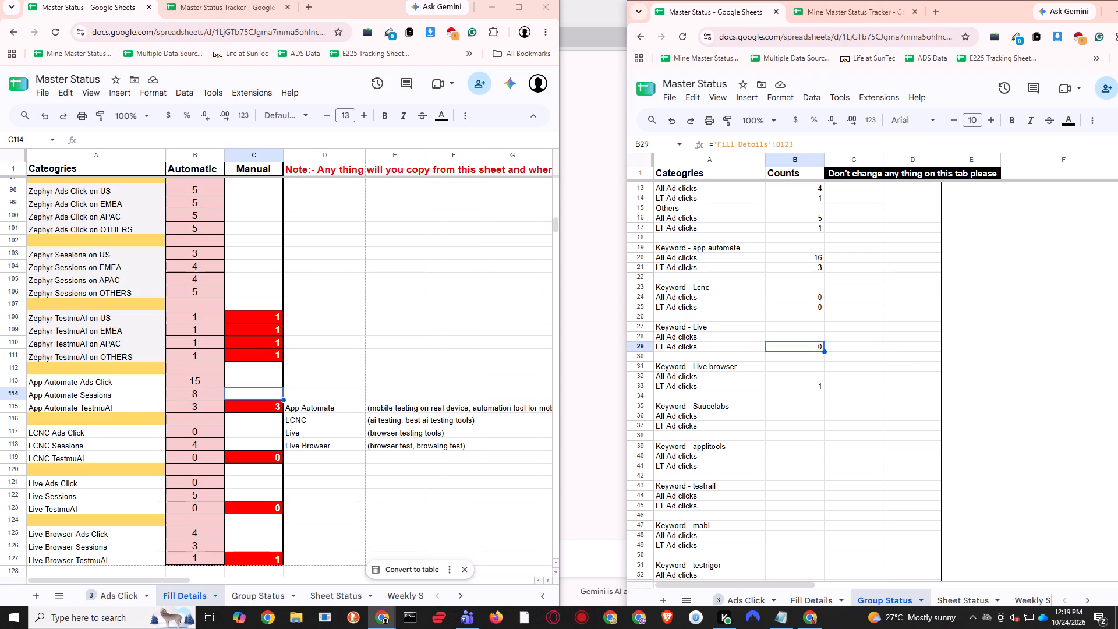
pyautogui.press('Return')
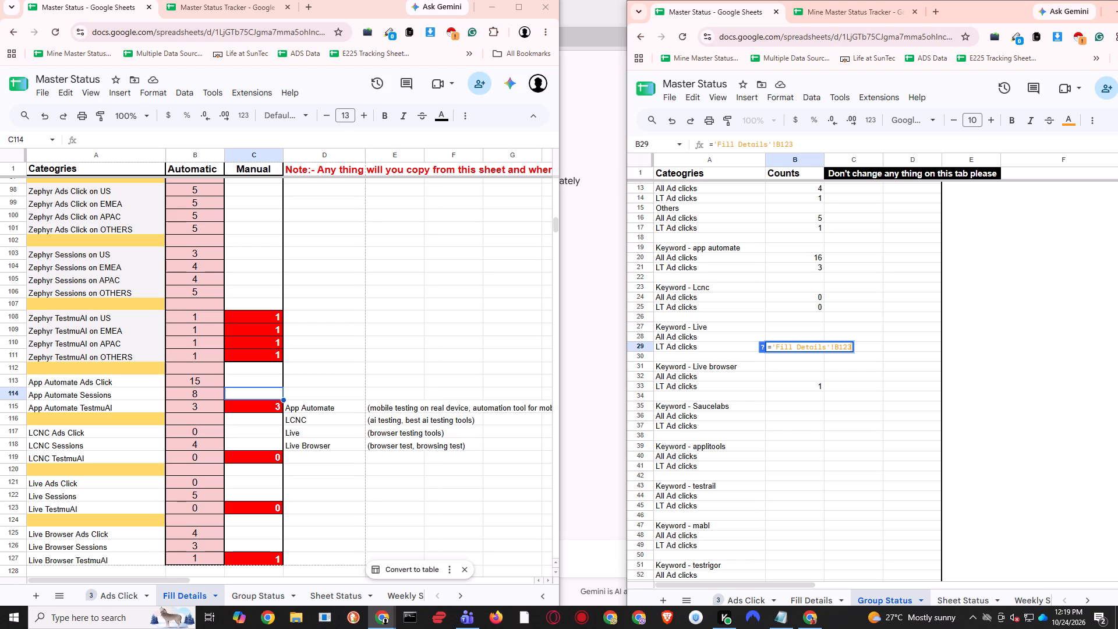
pyautogui.press('Return')
pyautogui.press('Up')
pyautogui.press('Up')
pyautogui.press('Return')
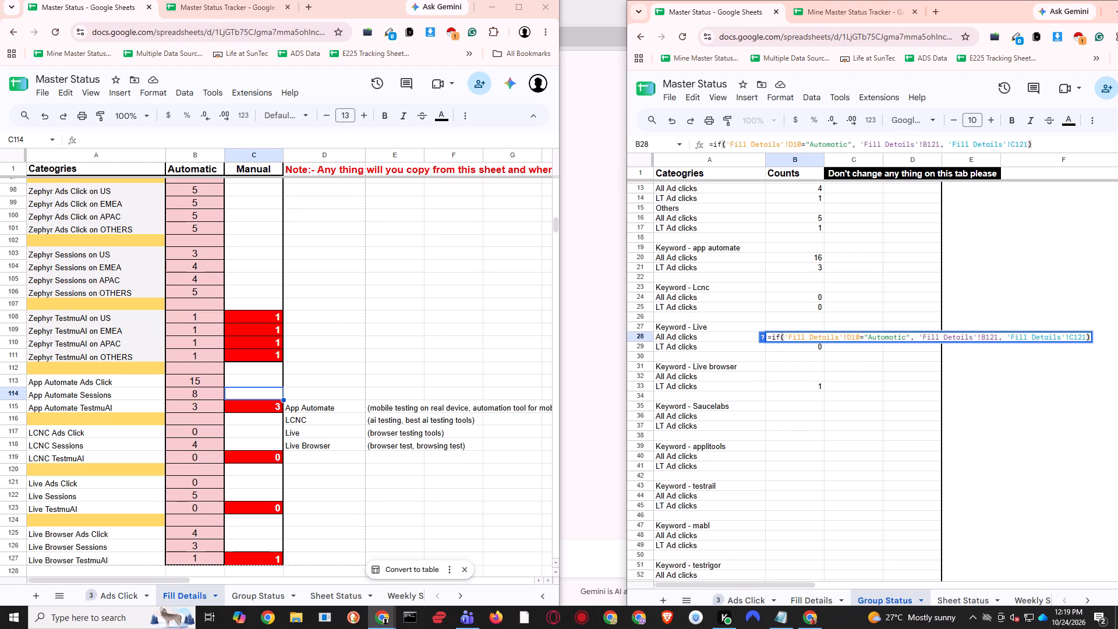
pyautogui.click(858, 337)
pyautogui.press('BackSpace')
pyautogui.press('BackSpace')
pyautogui.press('2')
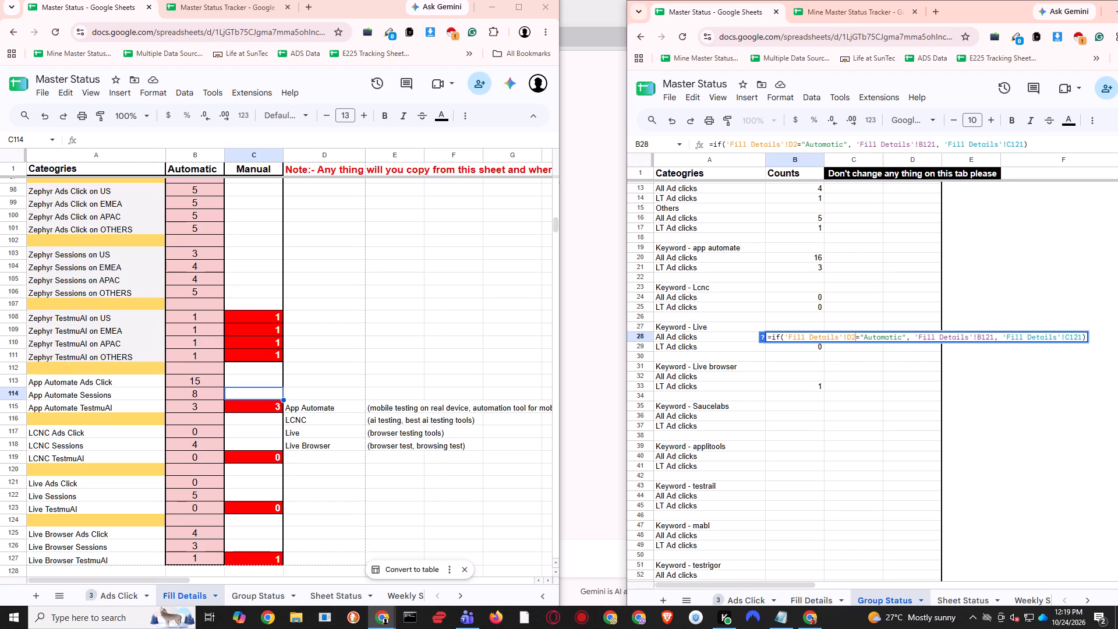
pyautogui.press('Return')
pyautogui.press('Down')
pyautogui.press('Down')
pyautogui.press('Down')
pyautogui.press('Return')
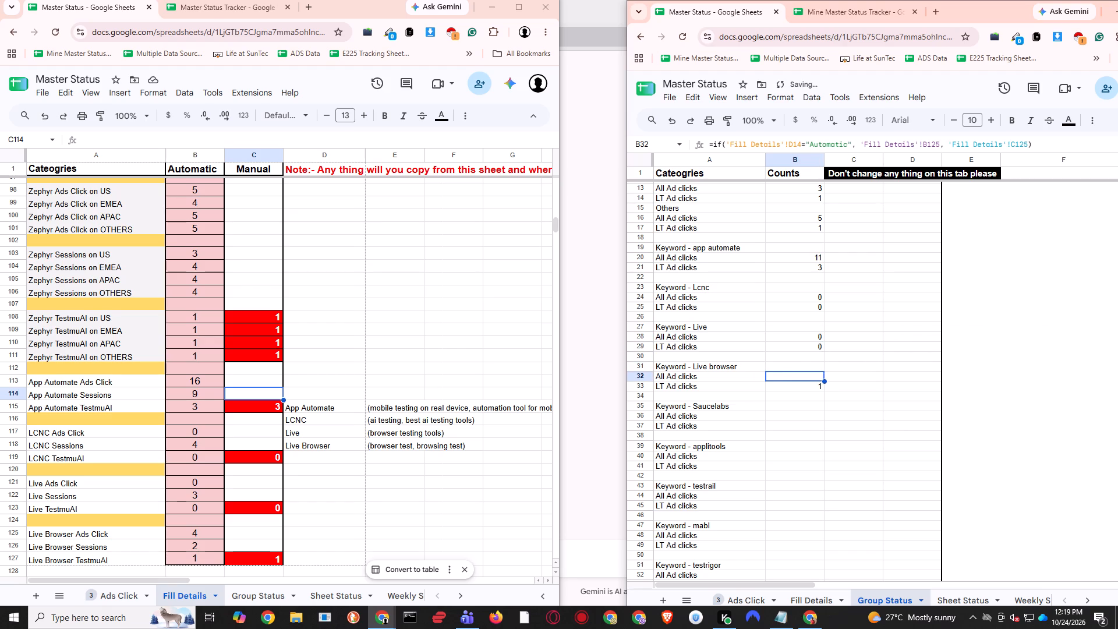
pyautogui.press('Return')
pyautogui.press('Return')
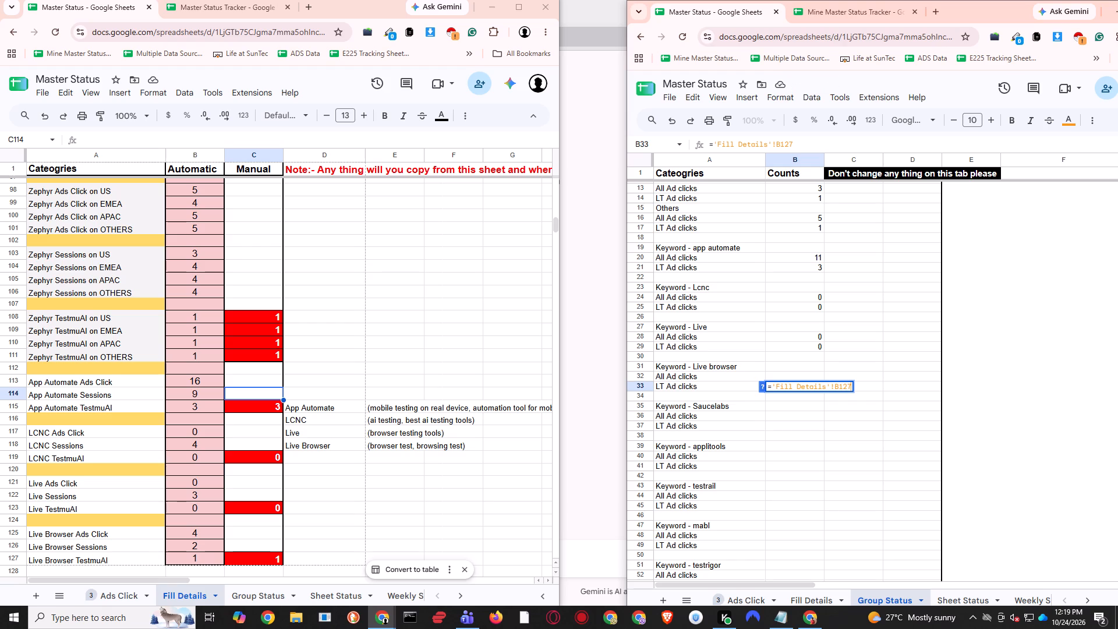
pyautogui.press('Return')
pyautogui.press('Up')
pyautogui.press('Up')
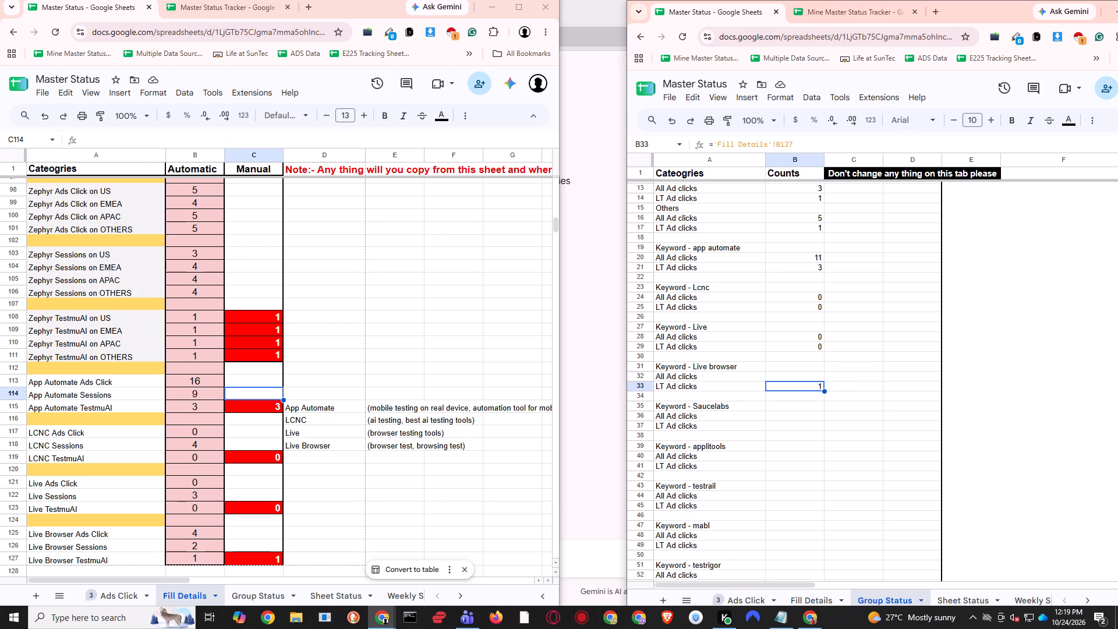
pyautogui.press('Return')
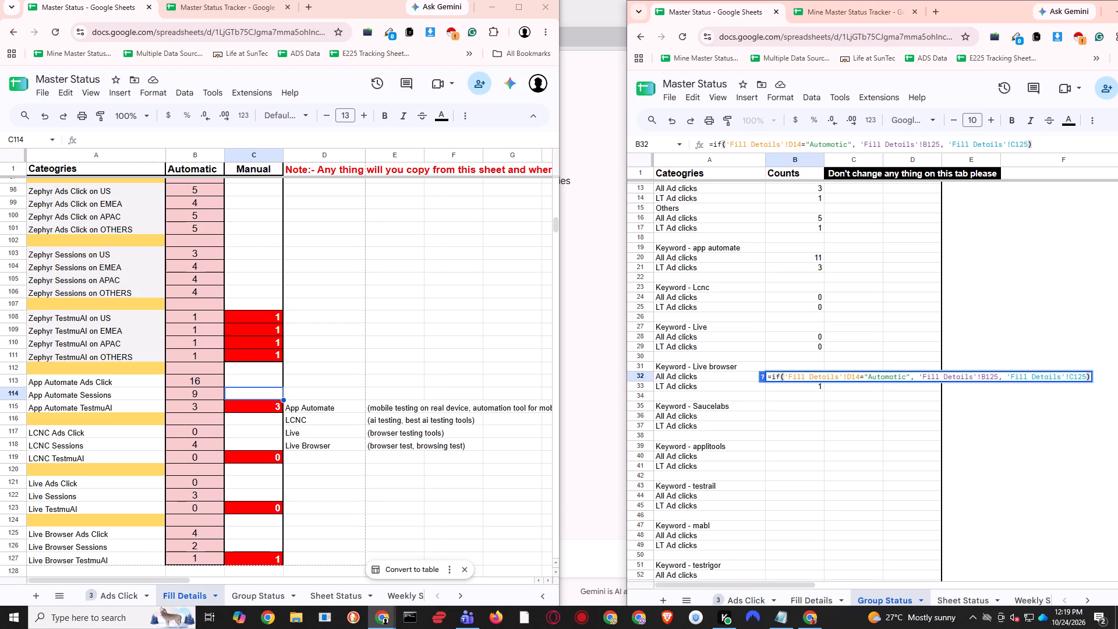
pyautogui.click(859, 379)
pyautogui.press('BackSpace')
pyautogui.press('BackSpace')
pyautogui.press('2')
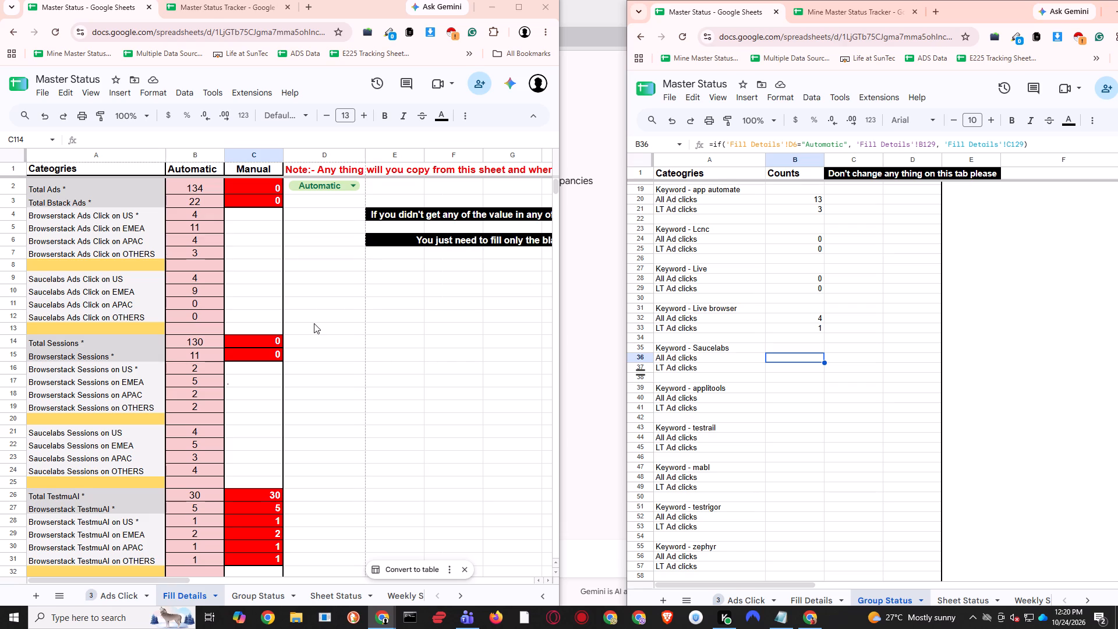
pyautogui.scroll(-1, 260, 368)
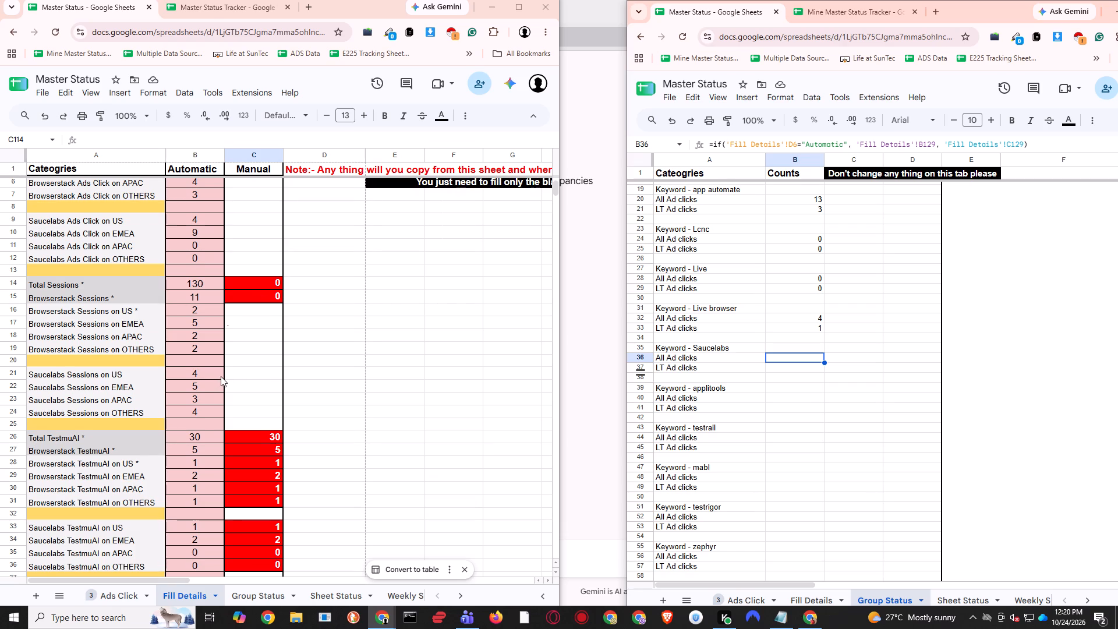
pyautogui.click(794, 368)
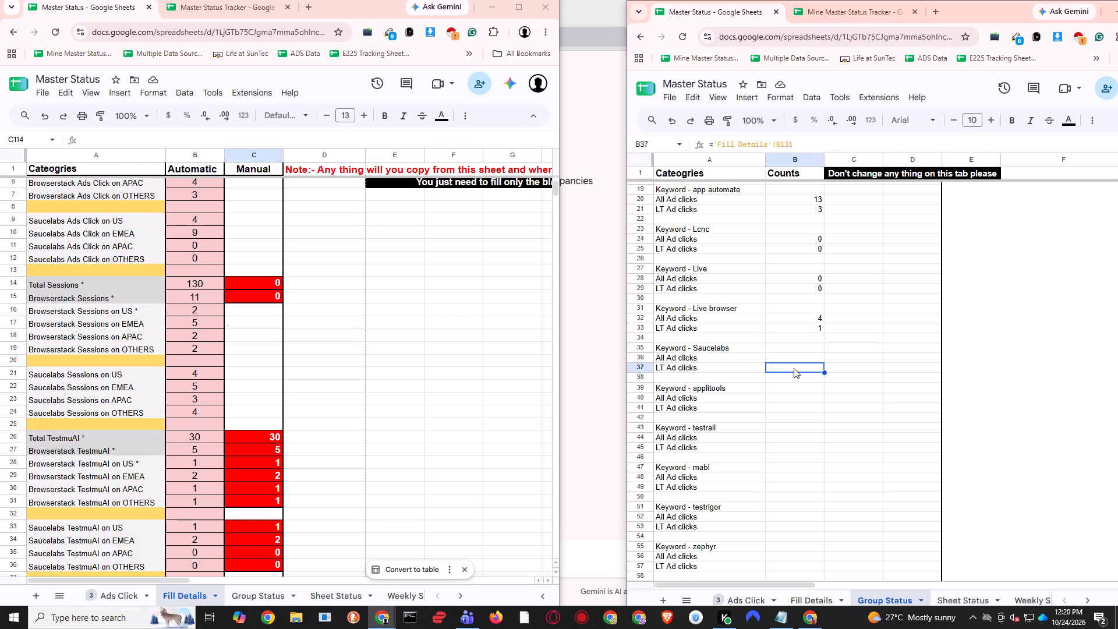
pyautogui.doubleClick(794, 368)
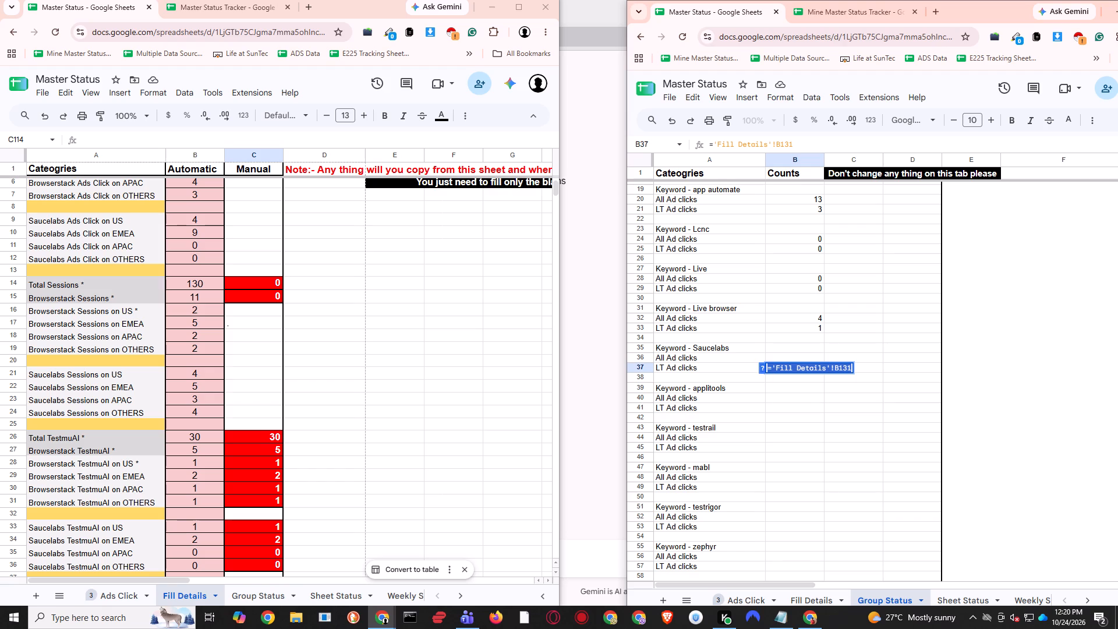
pyautogui.click(772, 367)
pyautogui.click(805, 361)
pyautogui.doubleClick(793, 370)
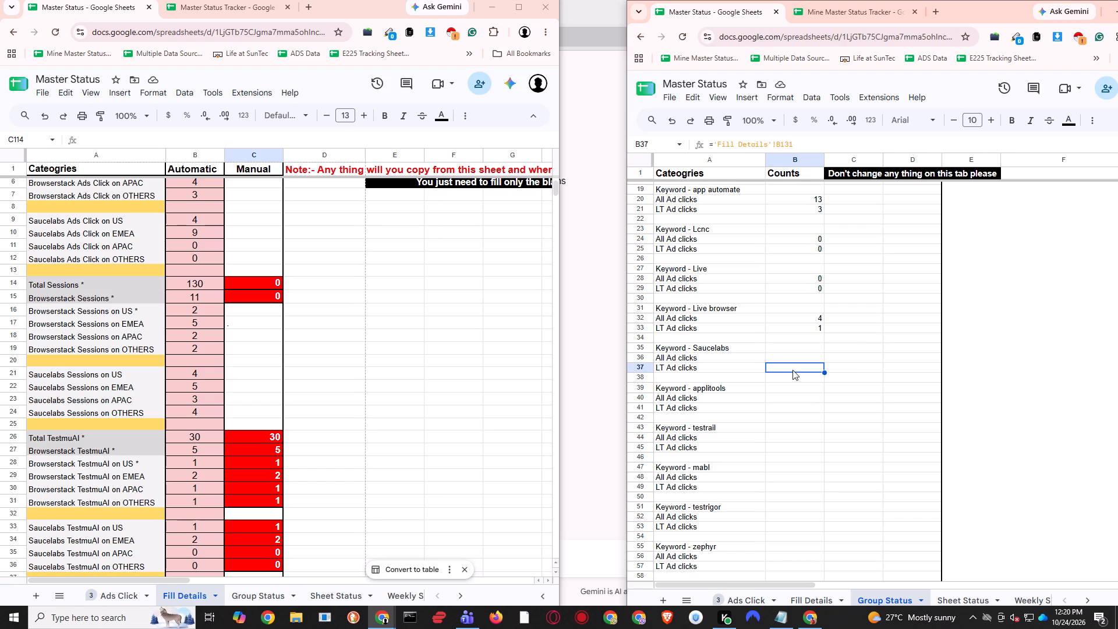
pyautogui.click(773, 367)
pyautogui.write('sum')
pyautogui.press('Return')
pyautogui.hotkey('ctrl', 'Right')
pyautogui.hotkey('ctrl', 'Right')
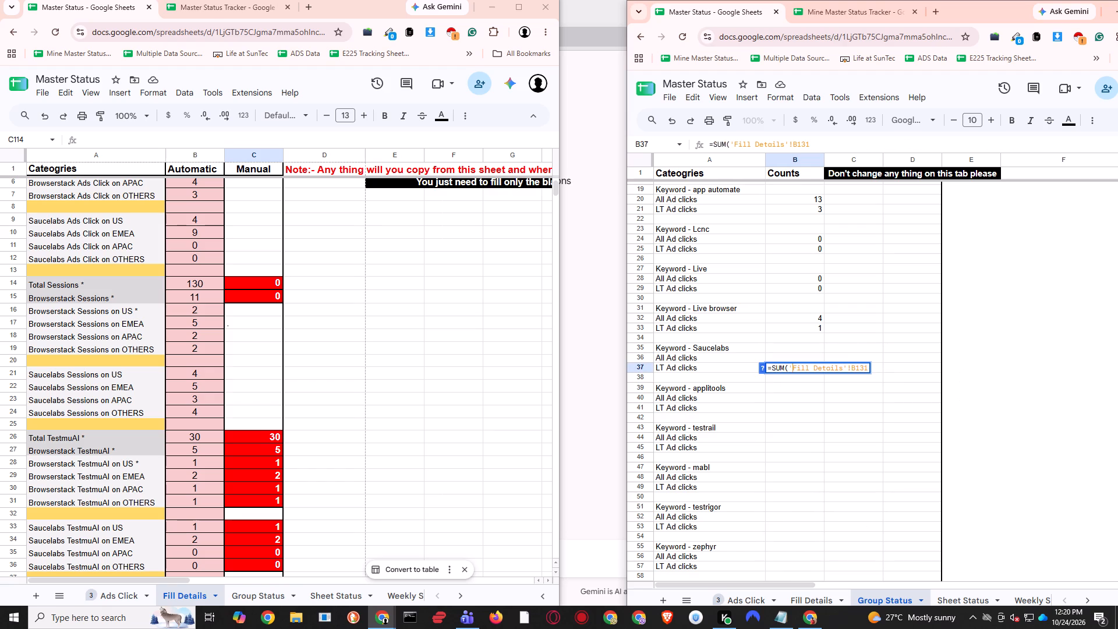
pyautogui.hotkey('ctrl', 'Right')
pyautogui.hotkey('ctrl', 'Right')
pyautogui.hotkey('ctrl', 'Right')
pyautogui.hotkey('ctrl', 'Right')
pyautogui.hotkey('shift', ')')
pyautogui.press('Left')
# Change the SUM's reference in B37 to 'Fill Details'!B33 and add b36 as a second argument.
pyautogui.press('BackSpace')
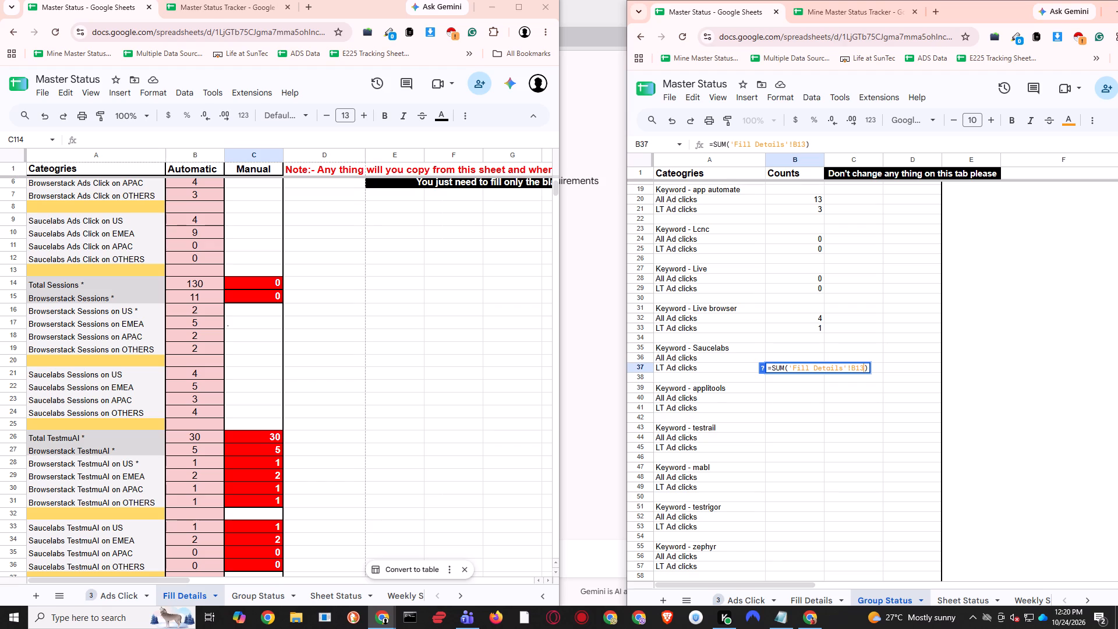
pyautogui.press('BackSpace')
pyautogui.press('BackSpace')
pyautogui.write('33')
pyautogui.press(',')
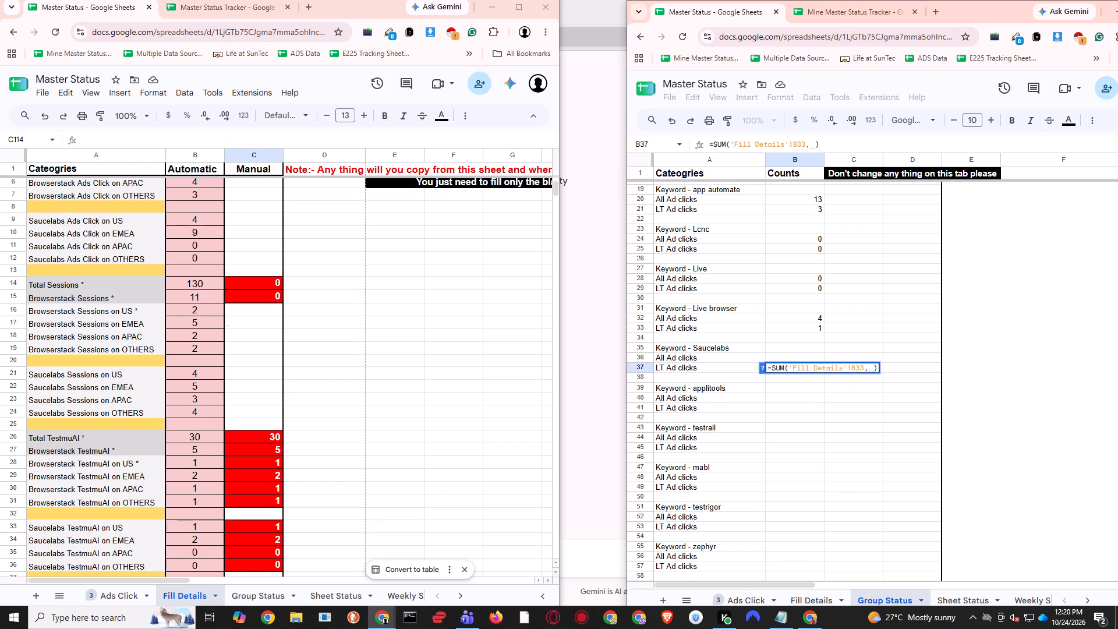
pyautogui.press('b')
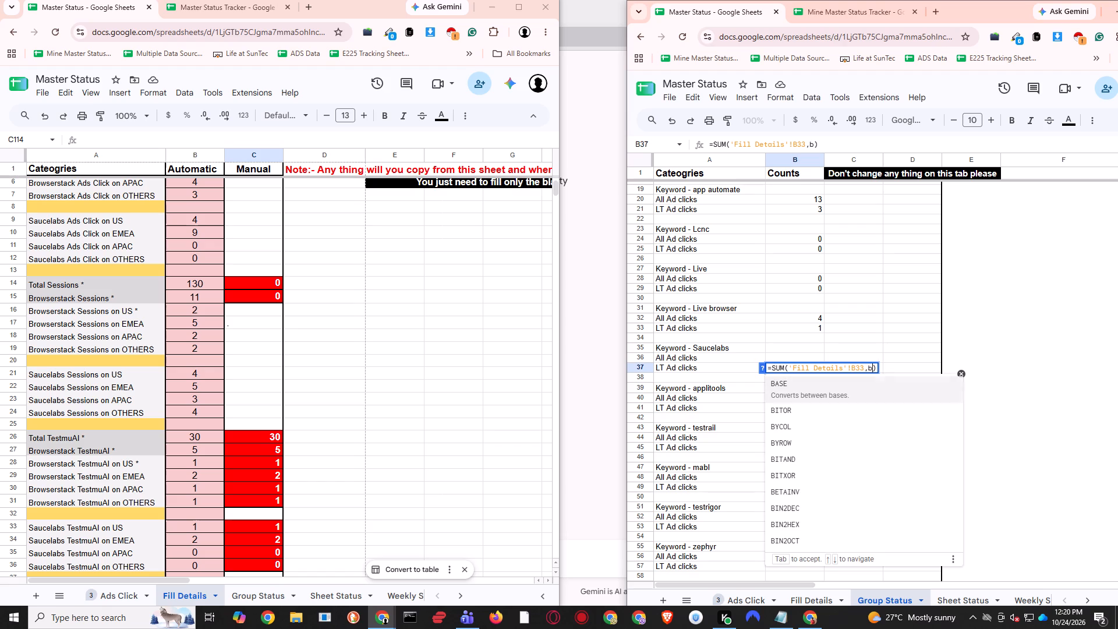
pyautogui.write('36')
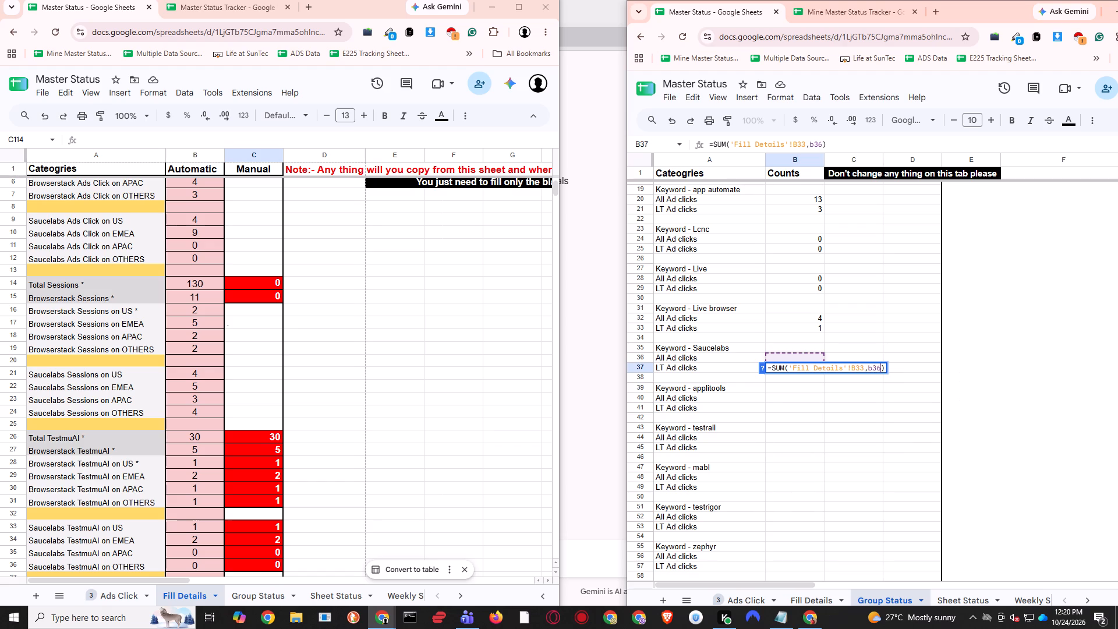
# Copy the 'Fill Details'! sheet prefix in front of b36 in the B37 formula, enter it and recheck the formula.
pyautogui.press('Left')
pyautogui.press('Left')
pyautogui.press('Left')
pyautogui.press('Left')
pyautogui.press('Left')
pyautogui.press('Left')
pyautogui.press('Left')
pyautogui.hotkey('ctrl', 'shift', 'Left')
pyautogui.hotkey('ctrl', 'shift', 'Left')
pyautogui.hotkey('ctrl', 'shift', 'Left')
pyautogui.hotkey('ctrl', 'shift', 'Left')
pyautogui.hotkey('ctrl', 'shift', 'Left')
pyautogui.hotkey('ctrl', 'shift', 'Right')
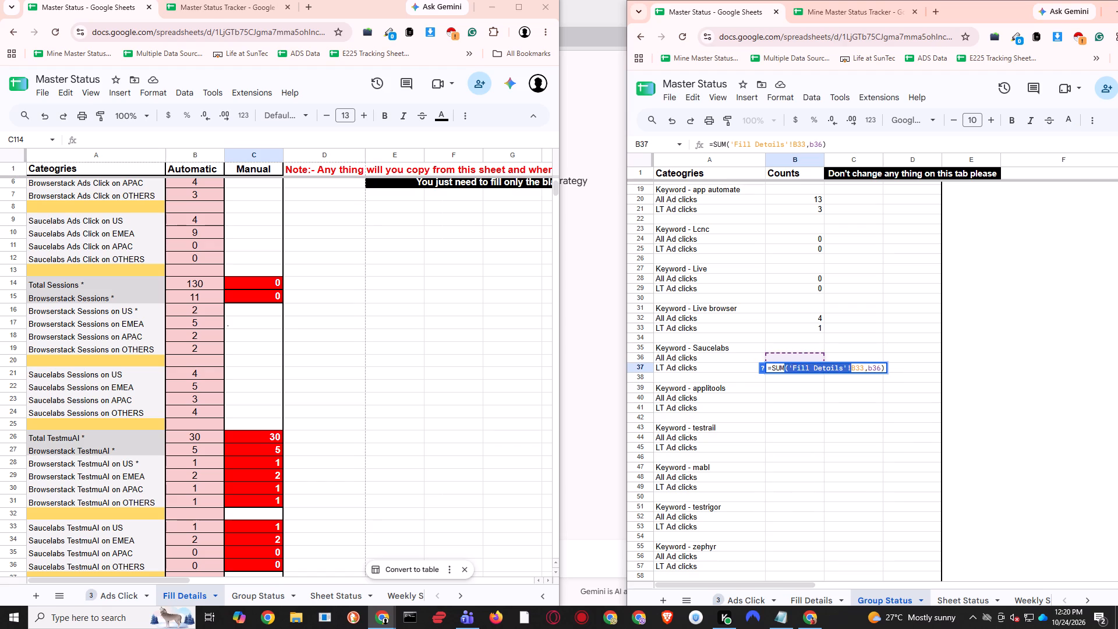
pyautogui.hotkey('ctrl', 'shift', 'Right')
pyautogui.hotkey('ctrl', 'shift', 'Right')
pyautogui.hotkey('ctrl', 'shift', 'Left')
pyautogui.hotkey('ctrl', 'shift', 'Left')
pyautogui.hotkey('shift', 'Right')
pyautogui.hotkey('ctrl', 'c')
pyautogui.press('Right')
pyautogui.press('Right')
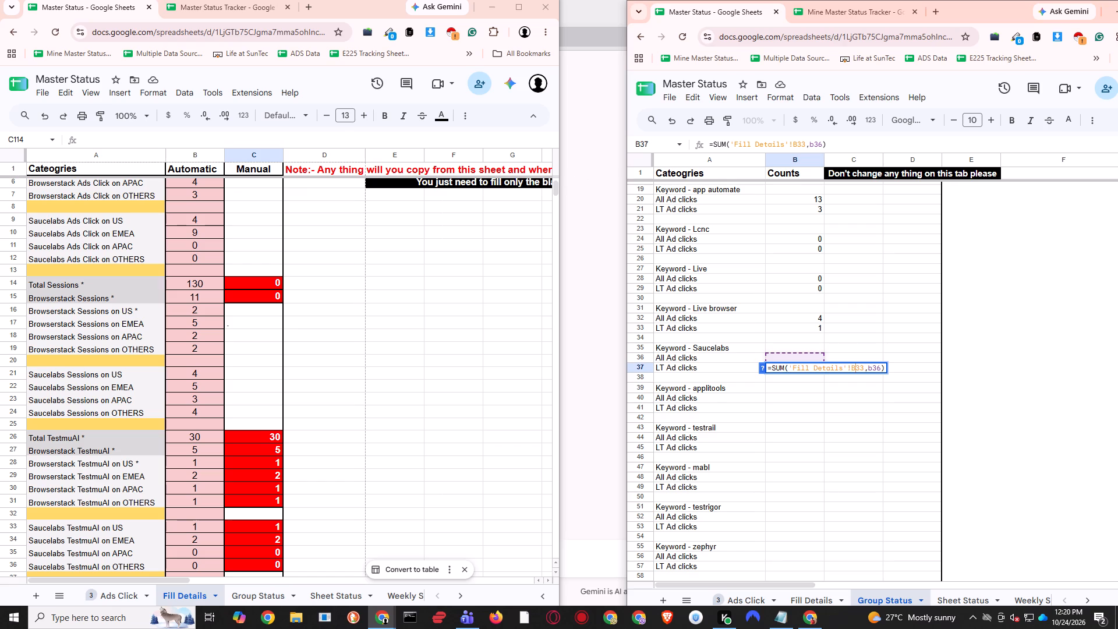
pyautogui.press('Right')
pyautogui.press('Right')
pyautogui.press('Right')
pyautogui.hotkey('ctrl', 'v')
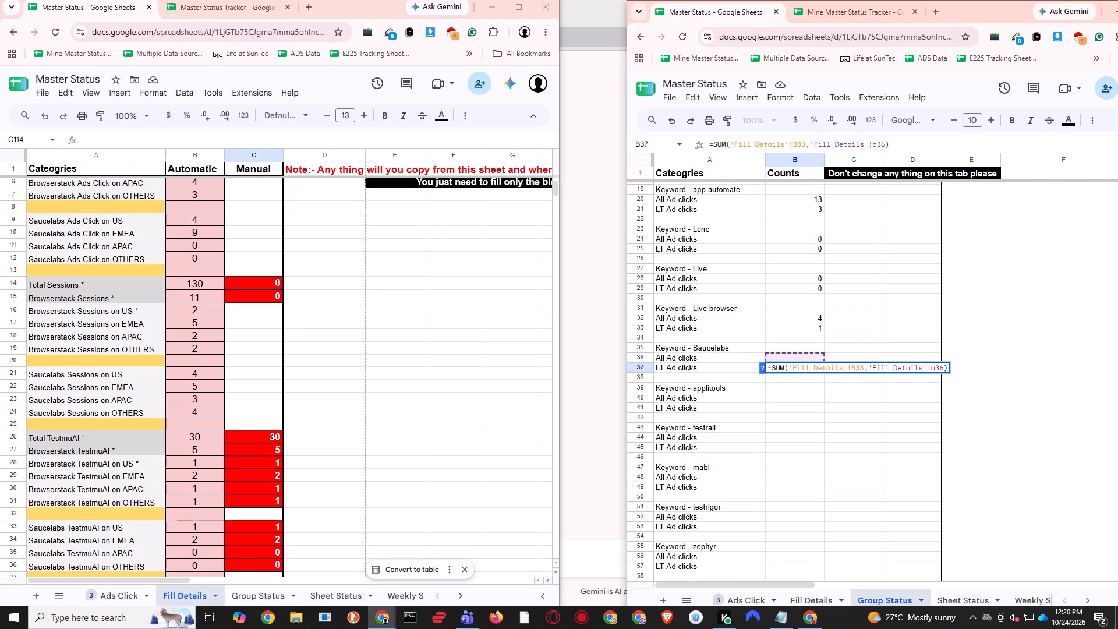
pyautogui.press('Return')
pyautogui.press('Up')
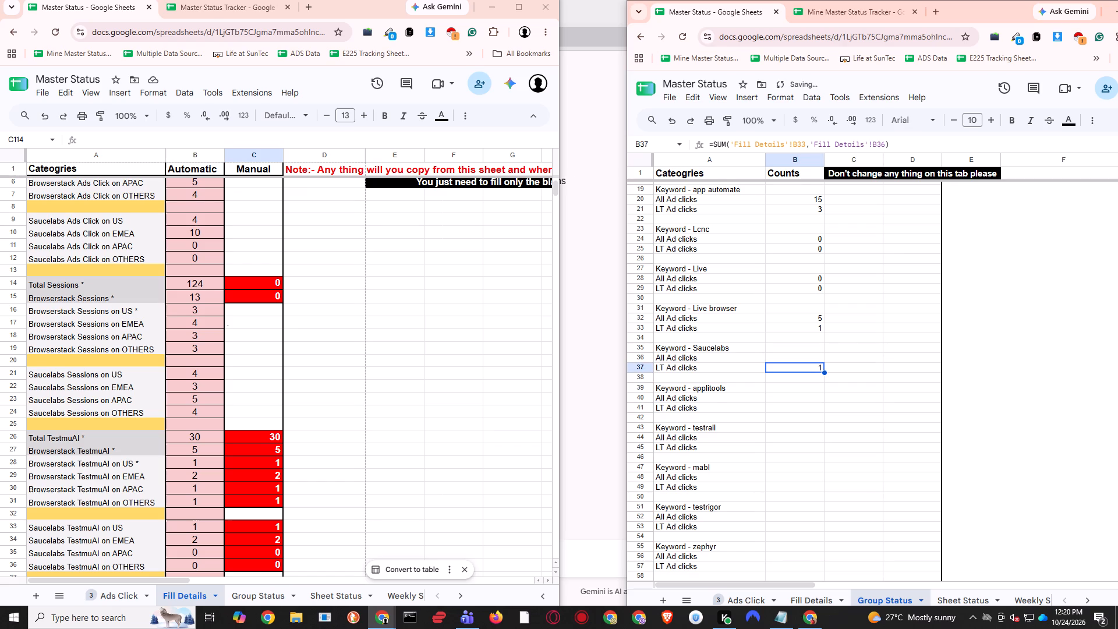
pyautogui.press('Return')
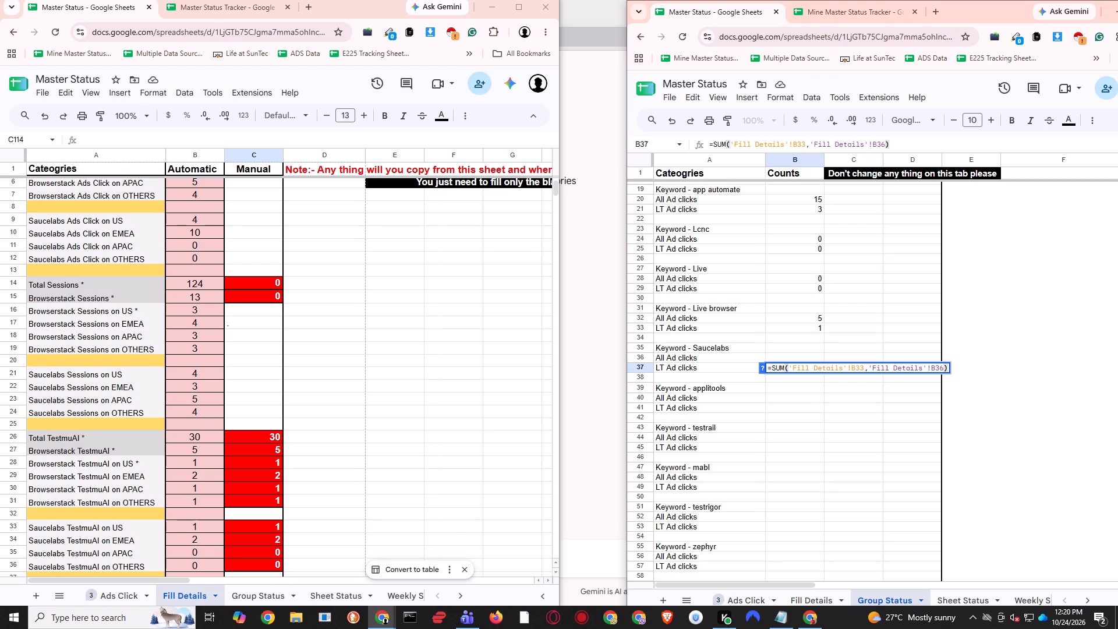
pyautogui.press('Return')
pyautogui.press('Up')
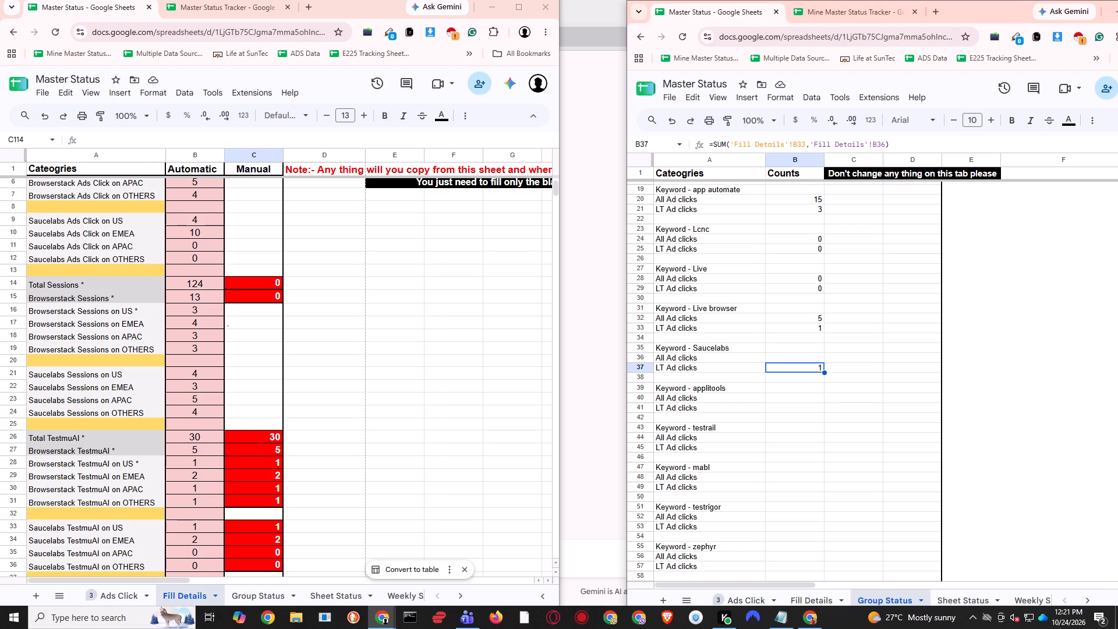
# Change the condition reference in the Saucelabs All Ad clicks formula in B36 to 'Fill Details'!D2.
pyautogui.press('Up')
pyautogui.press('Return')
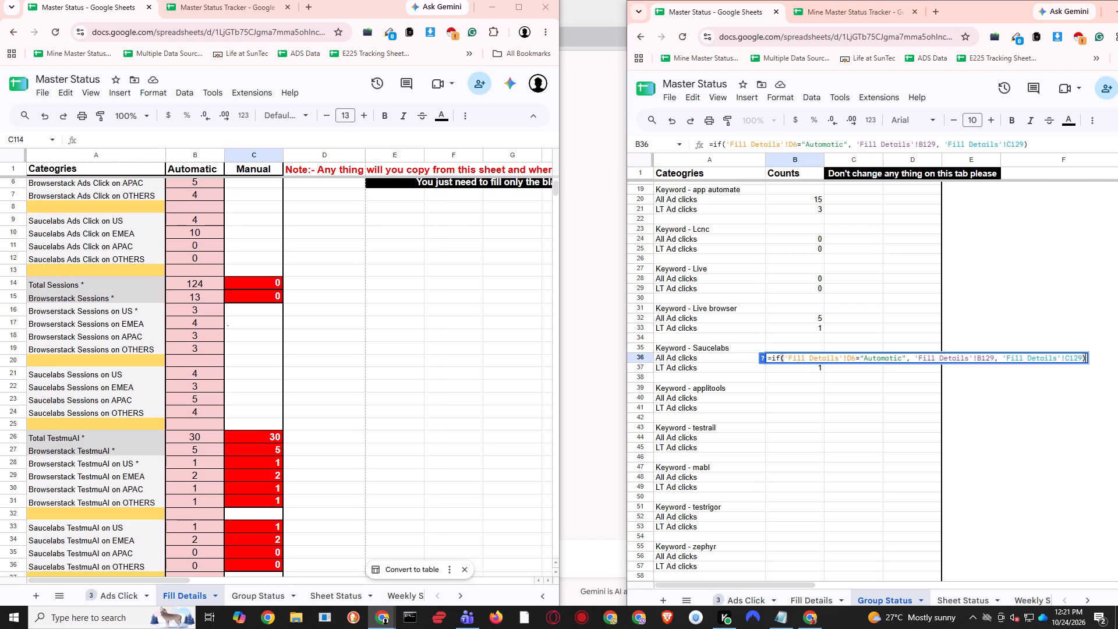
pyautogui.press('Left')
pyautogui.press('Left')
pyautogui.press('Left')
pyautogui.press('Left')
pyautogui.press('Left')
pyautogui.press('Left')
pyautogui.press('Left')
pyautogui.press('Left')
pyautogui.press('Left')
pyautogui.press('Left')
pyautogui.press('Left')
pyautogui.press('Left')
pyautogui.press('Left')
pyautogui.press('Left')
pyautogui.press('Left')
pyautogui.press('Left')
pyautogui.press('Left')
pyautogui.press('Left')
pyautogui.press('Left')
pyautogui.press('Left')
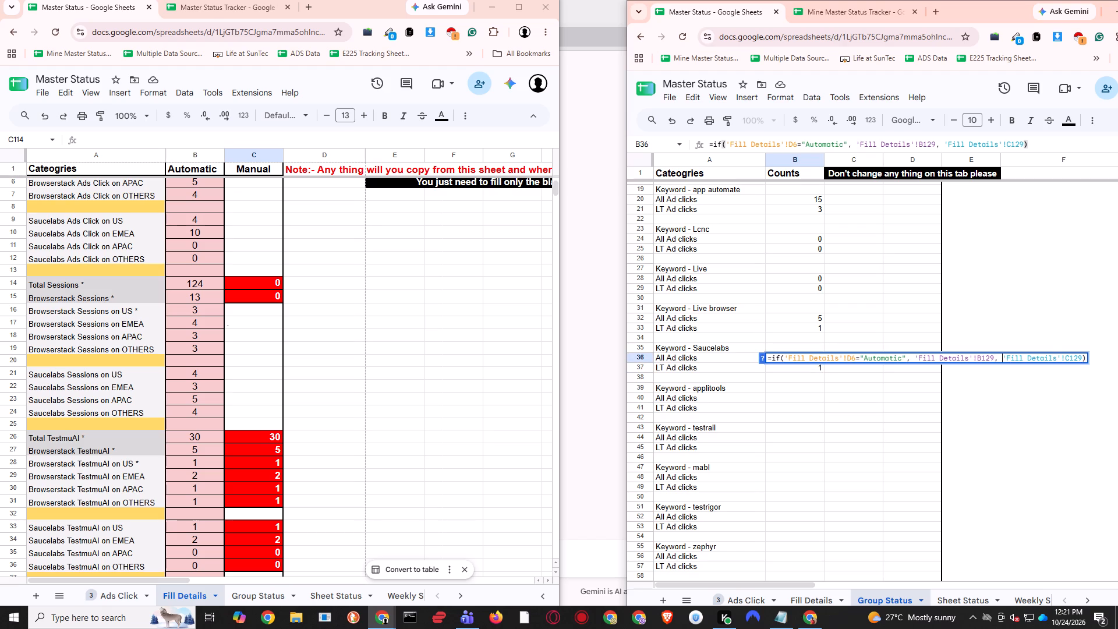
pyautogui.press('Right')
pyautogui.press('Right')
pyautogui.press('BackSpace')
pyautogui.press('2')
# Wrap the whole IF formula in B36 in a sum function with its closing parenthesis.
pyautogui.press('Left')
pyautogui.press('Left')
pyautogui.press('Left')
pyautogui.press('Left')
pyautogui.press('Left')
pyautogui.press('Left')
pyautogui.press('Left')
pyautogui.press('Left')
pyautogui.press('Left')
pyautogui.press('Left')
pyautogui.press('Left')
pyautogui.press('Left')
pyautogui.press('Left')
pyautogui.press('Left')
pyautogui.press('Left')
pyautogui.press('Left')
pyautogui.press('Left')
pyautogui.press('Left')
pyautogui.press('Left')
pyautogui.press('Left')
pyautogui.press('Right')
pyautogui.write('sum')
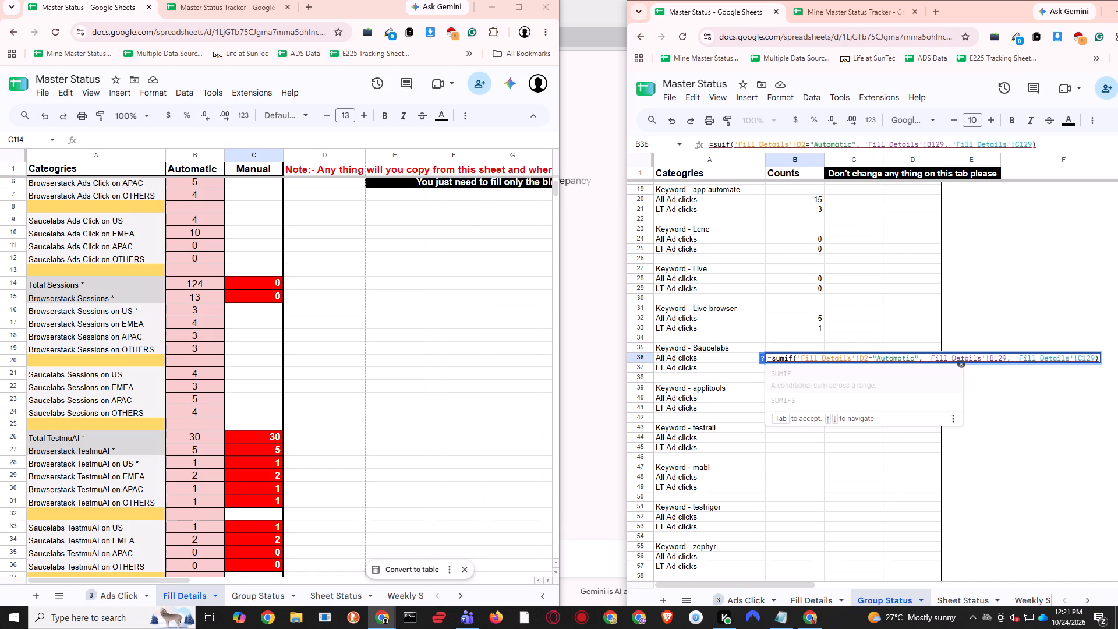
pyautogui.hotkey('shift', '(')
pyautogui.hotkey('ctrl', 'Right')
pyautogui.hotkey('ctrl', 'Right')
pyautogui.hotkey('ctrl', 'Right')
pyautogui.hotkey('ctrl', 'Right')
pyautogui.hotkey('ctrl', 'Right')
pyautogui.hotkey('ctrl', 'Right')
pyautogui.hotkey('ctrl', 'Right')
pyautogui.hotkey('ctrl', 'Right')
pyautogui.hotkey('ctrl', 'Right')
pyautogui.hotkey('ctrl', 'Right')
pyautogui.hotkey('ctrl', 'Right')
pyautogui.hotkey('ctrl', 'Right')
pyautogui.hotkey('ctrl', 'Right')
pyautogui.hotkey('ctrl', 'Right')
pyautogui.hotkey('ctrl', 'Right')
pyautogui.hotkey('ctrl', 'Right')
pyautogui.hotkey('ctrl', 'Right')
pyautogui.hotkey('ctrl', 'Right')
pyautogui.hotkey('ctrl', 'Right')
pyautogui.hotkey('ctrl', 'Right')
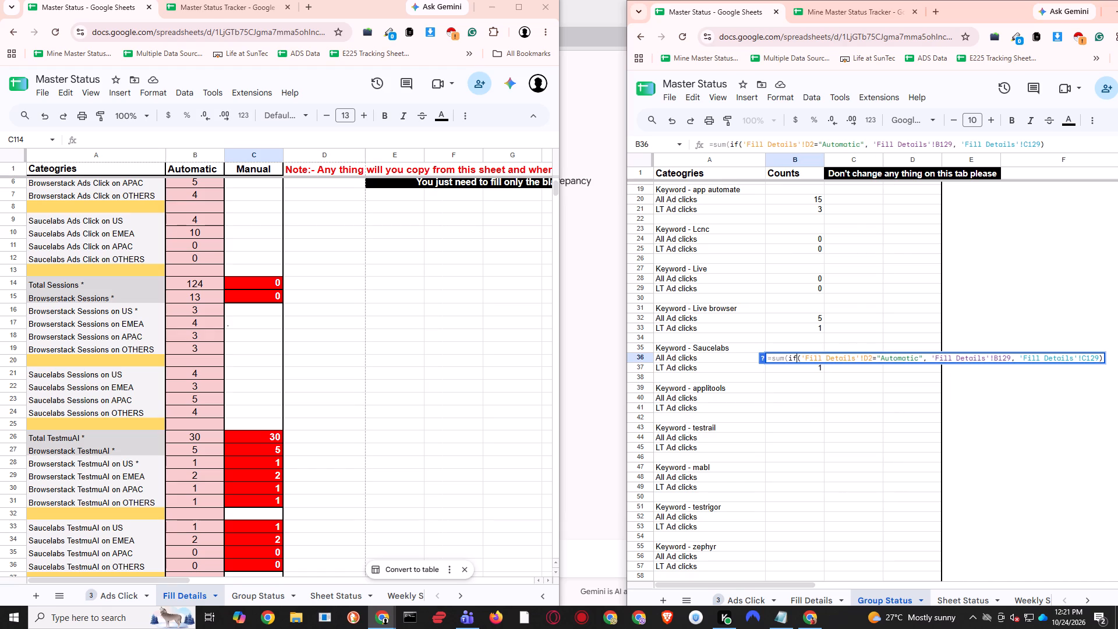
pyautogui.press('Right')
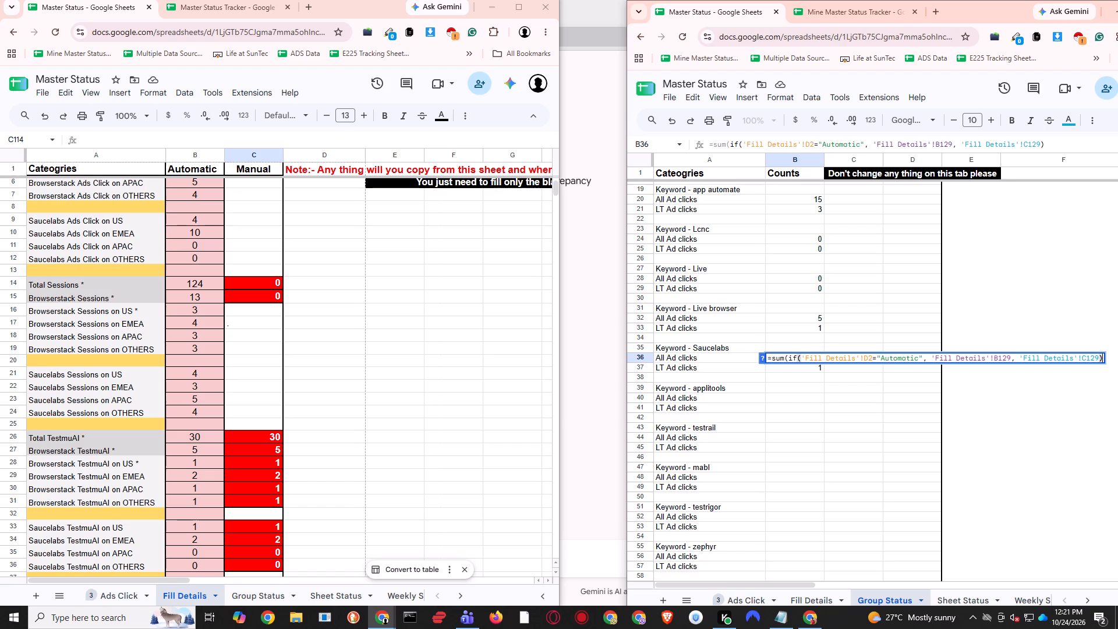
pyautogui.hotkey('shift', ')')
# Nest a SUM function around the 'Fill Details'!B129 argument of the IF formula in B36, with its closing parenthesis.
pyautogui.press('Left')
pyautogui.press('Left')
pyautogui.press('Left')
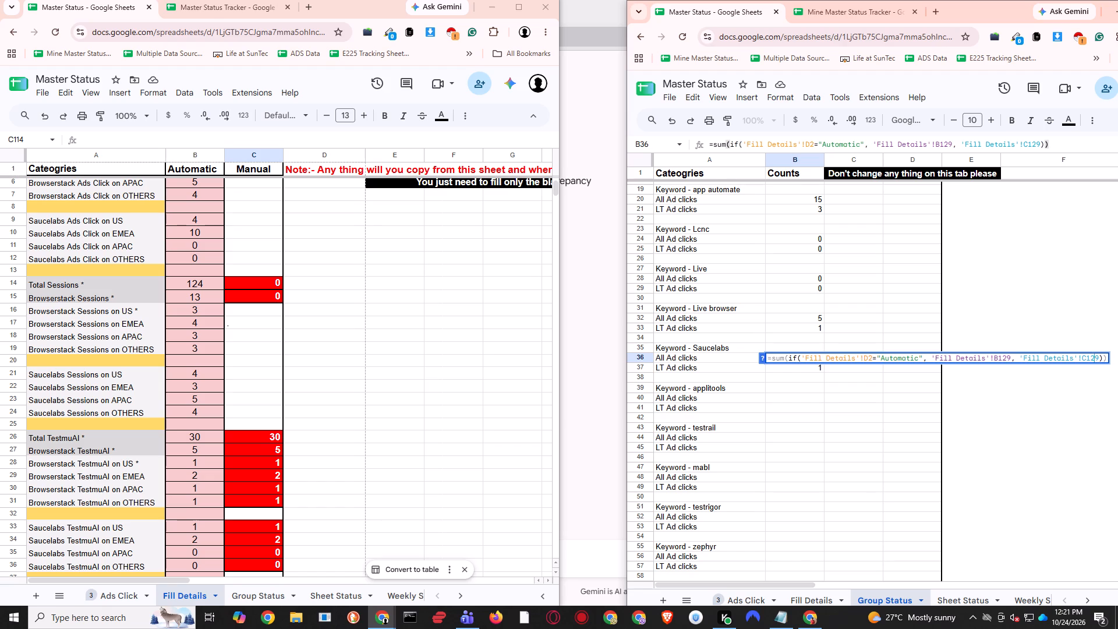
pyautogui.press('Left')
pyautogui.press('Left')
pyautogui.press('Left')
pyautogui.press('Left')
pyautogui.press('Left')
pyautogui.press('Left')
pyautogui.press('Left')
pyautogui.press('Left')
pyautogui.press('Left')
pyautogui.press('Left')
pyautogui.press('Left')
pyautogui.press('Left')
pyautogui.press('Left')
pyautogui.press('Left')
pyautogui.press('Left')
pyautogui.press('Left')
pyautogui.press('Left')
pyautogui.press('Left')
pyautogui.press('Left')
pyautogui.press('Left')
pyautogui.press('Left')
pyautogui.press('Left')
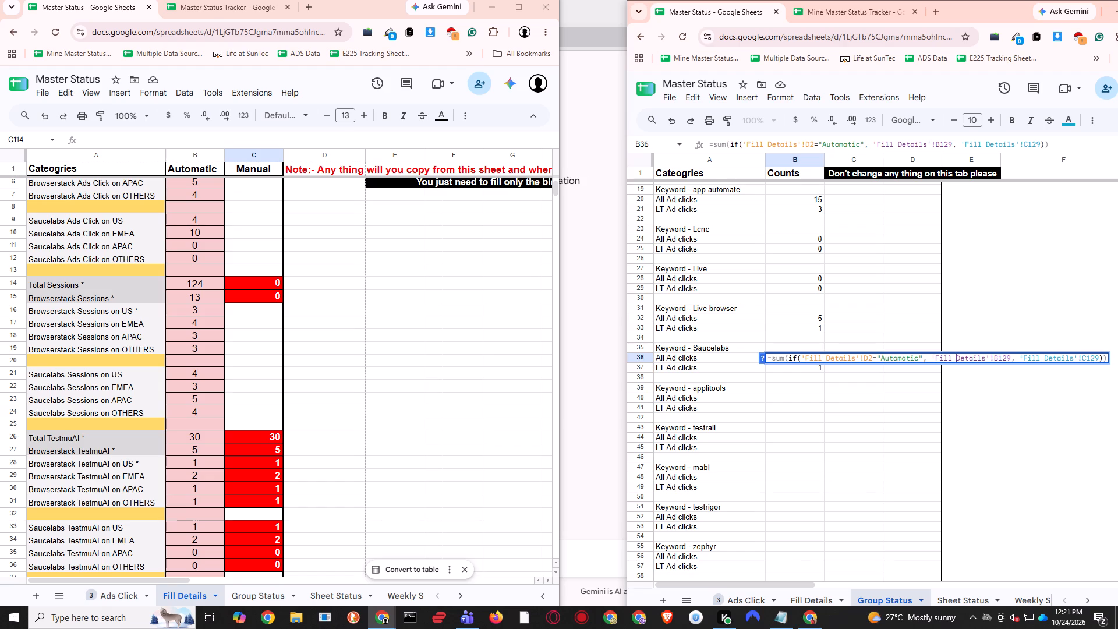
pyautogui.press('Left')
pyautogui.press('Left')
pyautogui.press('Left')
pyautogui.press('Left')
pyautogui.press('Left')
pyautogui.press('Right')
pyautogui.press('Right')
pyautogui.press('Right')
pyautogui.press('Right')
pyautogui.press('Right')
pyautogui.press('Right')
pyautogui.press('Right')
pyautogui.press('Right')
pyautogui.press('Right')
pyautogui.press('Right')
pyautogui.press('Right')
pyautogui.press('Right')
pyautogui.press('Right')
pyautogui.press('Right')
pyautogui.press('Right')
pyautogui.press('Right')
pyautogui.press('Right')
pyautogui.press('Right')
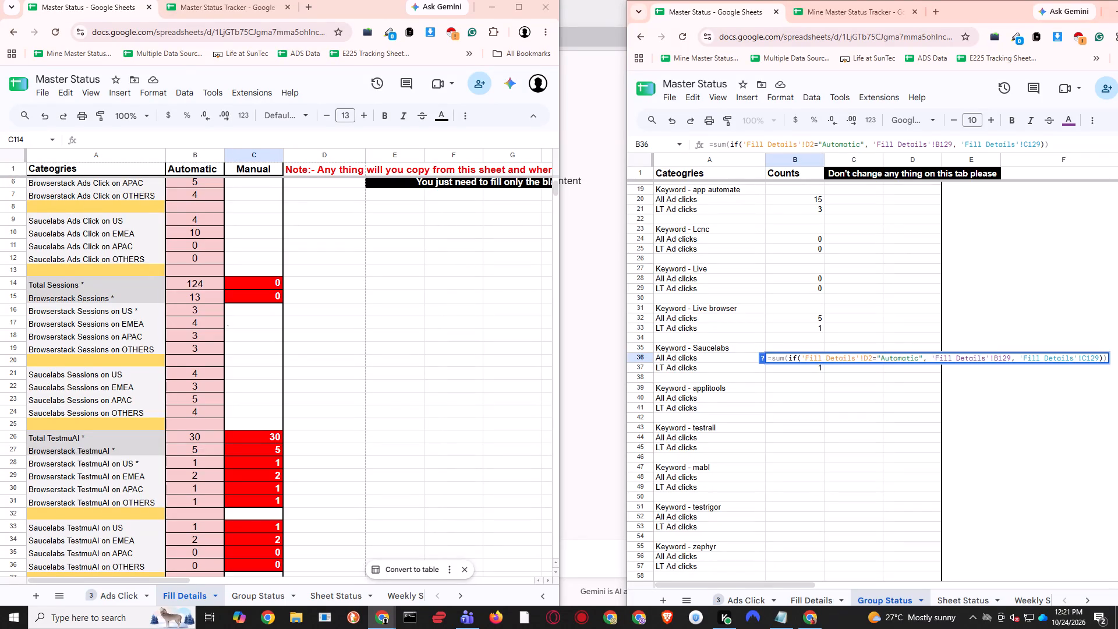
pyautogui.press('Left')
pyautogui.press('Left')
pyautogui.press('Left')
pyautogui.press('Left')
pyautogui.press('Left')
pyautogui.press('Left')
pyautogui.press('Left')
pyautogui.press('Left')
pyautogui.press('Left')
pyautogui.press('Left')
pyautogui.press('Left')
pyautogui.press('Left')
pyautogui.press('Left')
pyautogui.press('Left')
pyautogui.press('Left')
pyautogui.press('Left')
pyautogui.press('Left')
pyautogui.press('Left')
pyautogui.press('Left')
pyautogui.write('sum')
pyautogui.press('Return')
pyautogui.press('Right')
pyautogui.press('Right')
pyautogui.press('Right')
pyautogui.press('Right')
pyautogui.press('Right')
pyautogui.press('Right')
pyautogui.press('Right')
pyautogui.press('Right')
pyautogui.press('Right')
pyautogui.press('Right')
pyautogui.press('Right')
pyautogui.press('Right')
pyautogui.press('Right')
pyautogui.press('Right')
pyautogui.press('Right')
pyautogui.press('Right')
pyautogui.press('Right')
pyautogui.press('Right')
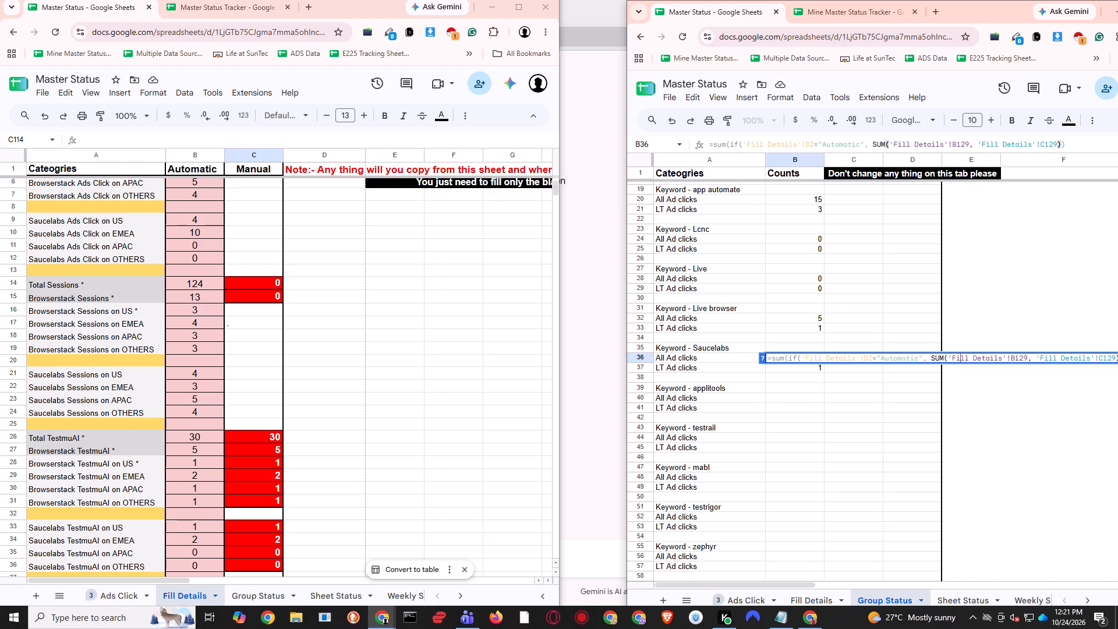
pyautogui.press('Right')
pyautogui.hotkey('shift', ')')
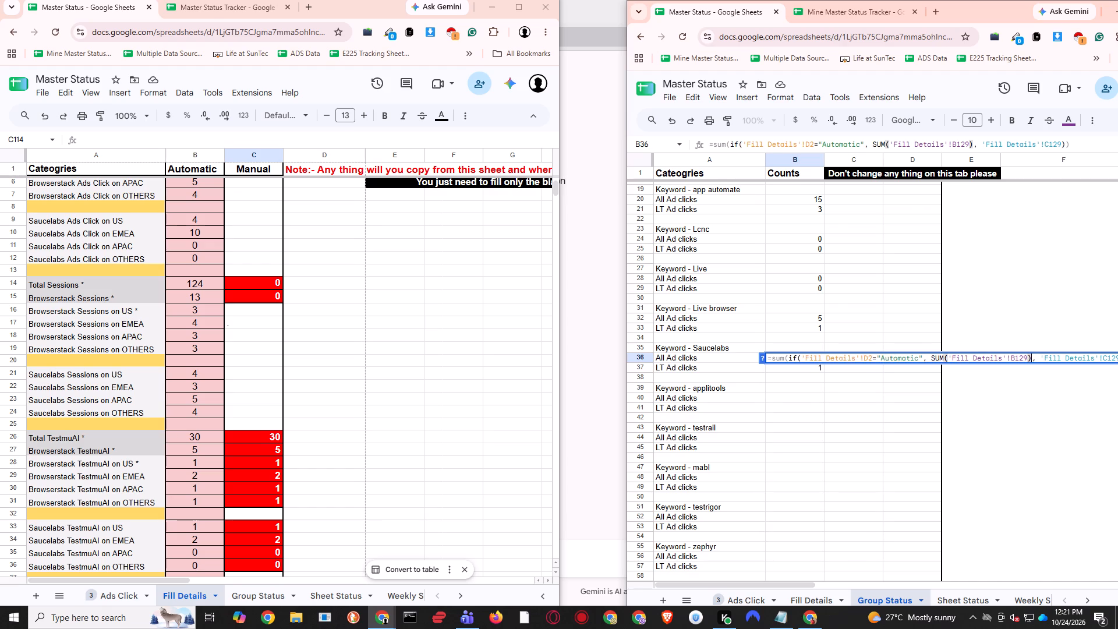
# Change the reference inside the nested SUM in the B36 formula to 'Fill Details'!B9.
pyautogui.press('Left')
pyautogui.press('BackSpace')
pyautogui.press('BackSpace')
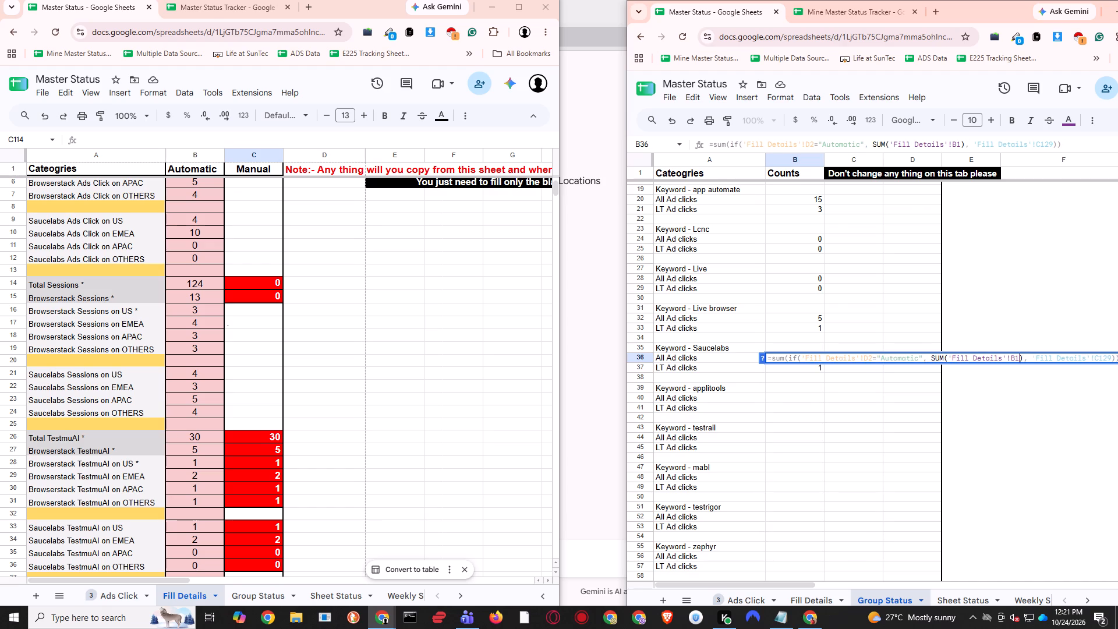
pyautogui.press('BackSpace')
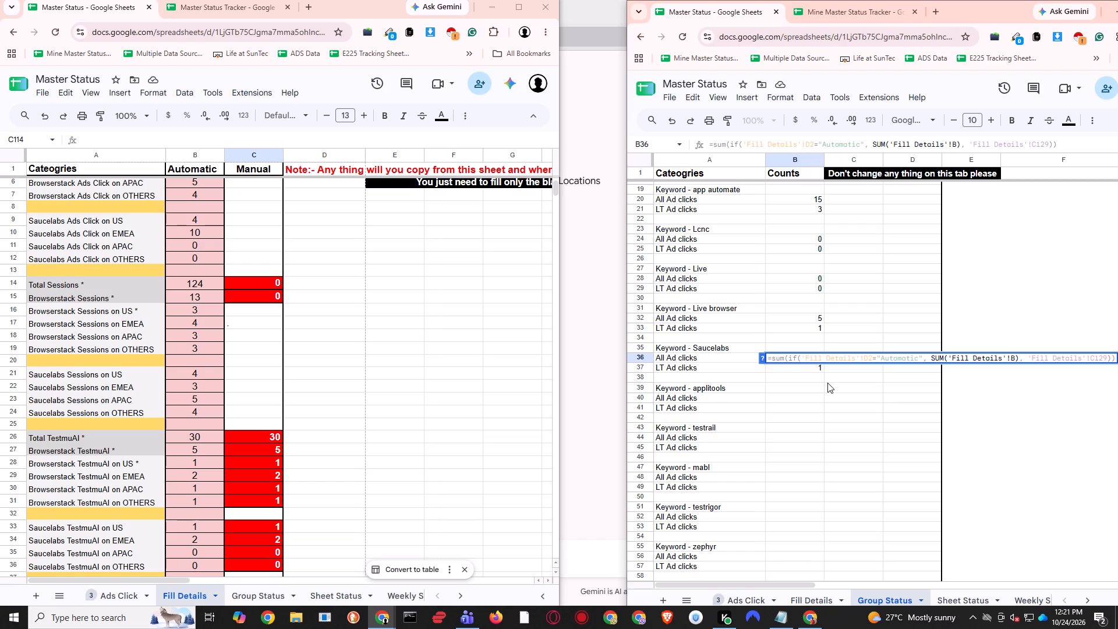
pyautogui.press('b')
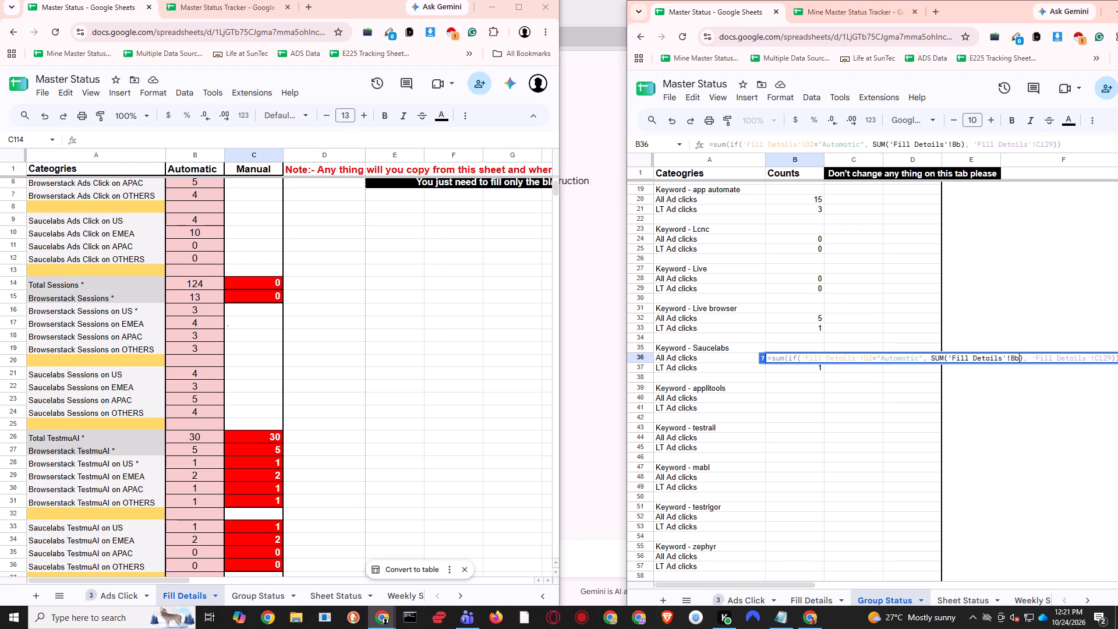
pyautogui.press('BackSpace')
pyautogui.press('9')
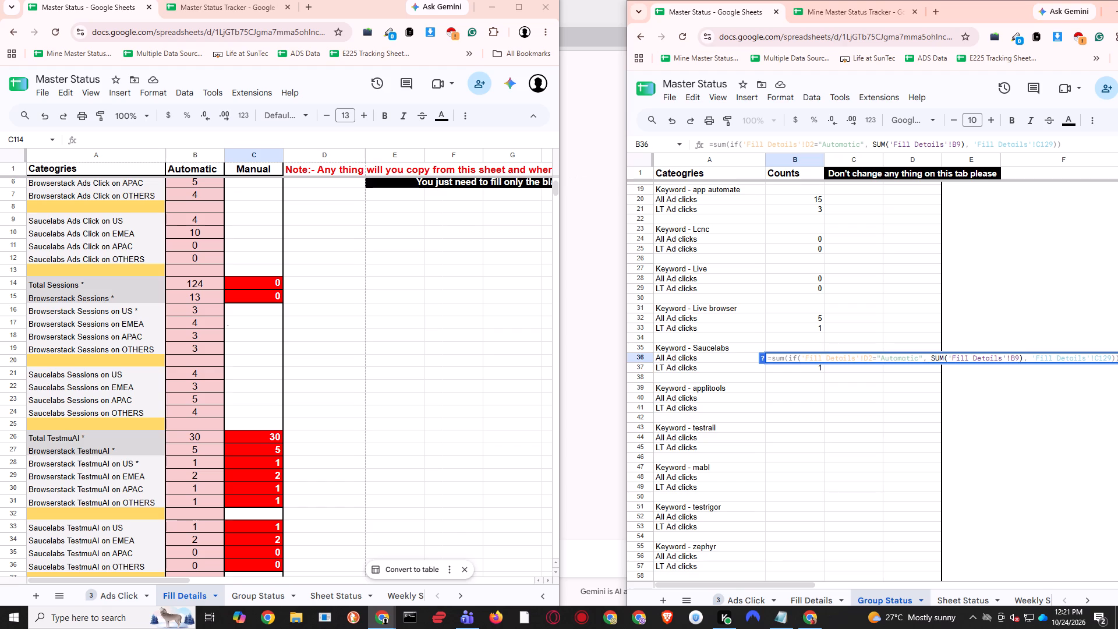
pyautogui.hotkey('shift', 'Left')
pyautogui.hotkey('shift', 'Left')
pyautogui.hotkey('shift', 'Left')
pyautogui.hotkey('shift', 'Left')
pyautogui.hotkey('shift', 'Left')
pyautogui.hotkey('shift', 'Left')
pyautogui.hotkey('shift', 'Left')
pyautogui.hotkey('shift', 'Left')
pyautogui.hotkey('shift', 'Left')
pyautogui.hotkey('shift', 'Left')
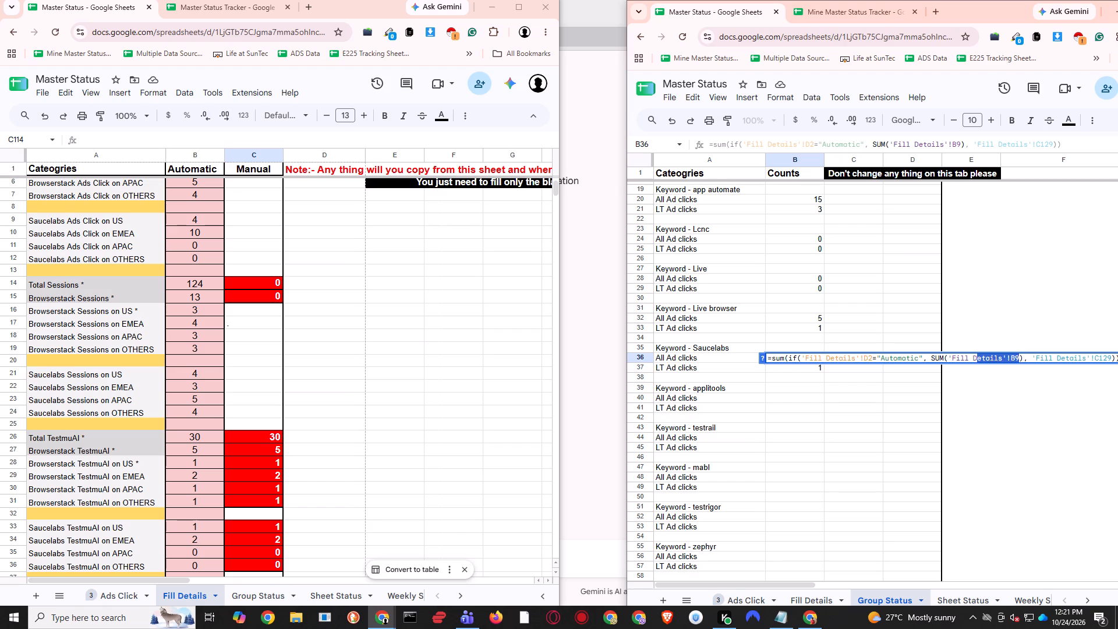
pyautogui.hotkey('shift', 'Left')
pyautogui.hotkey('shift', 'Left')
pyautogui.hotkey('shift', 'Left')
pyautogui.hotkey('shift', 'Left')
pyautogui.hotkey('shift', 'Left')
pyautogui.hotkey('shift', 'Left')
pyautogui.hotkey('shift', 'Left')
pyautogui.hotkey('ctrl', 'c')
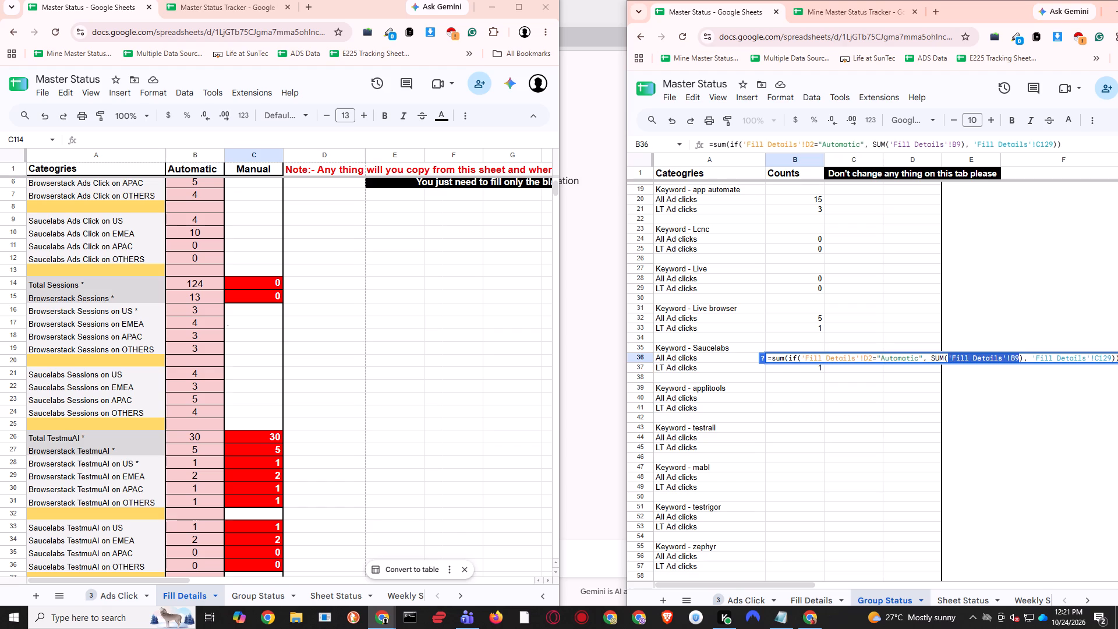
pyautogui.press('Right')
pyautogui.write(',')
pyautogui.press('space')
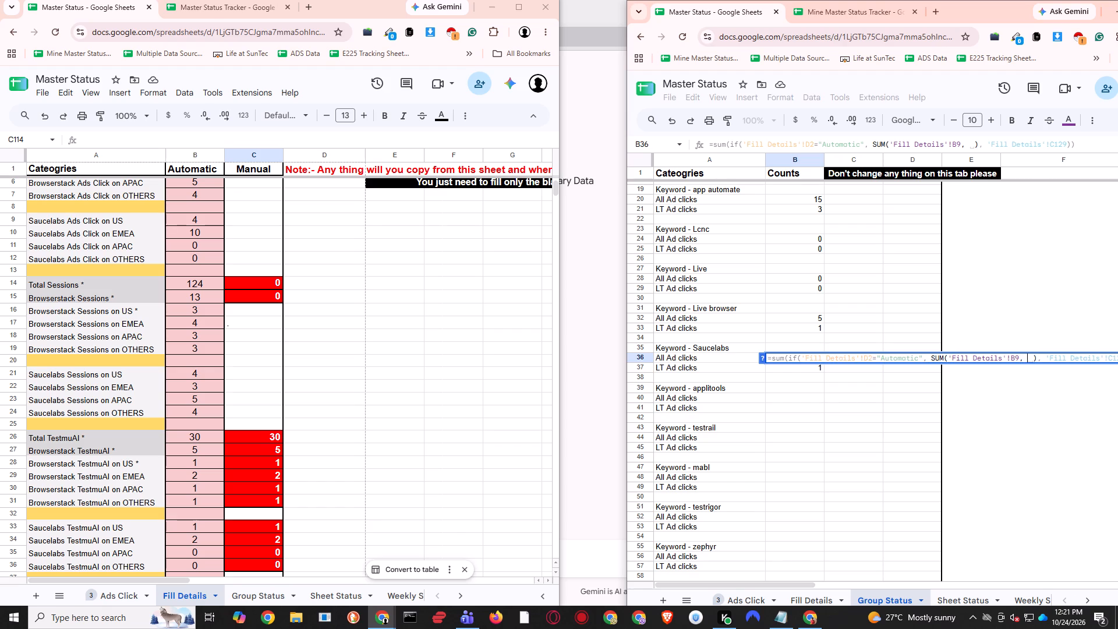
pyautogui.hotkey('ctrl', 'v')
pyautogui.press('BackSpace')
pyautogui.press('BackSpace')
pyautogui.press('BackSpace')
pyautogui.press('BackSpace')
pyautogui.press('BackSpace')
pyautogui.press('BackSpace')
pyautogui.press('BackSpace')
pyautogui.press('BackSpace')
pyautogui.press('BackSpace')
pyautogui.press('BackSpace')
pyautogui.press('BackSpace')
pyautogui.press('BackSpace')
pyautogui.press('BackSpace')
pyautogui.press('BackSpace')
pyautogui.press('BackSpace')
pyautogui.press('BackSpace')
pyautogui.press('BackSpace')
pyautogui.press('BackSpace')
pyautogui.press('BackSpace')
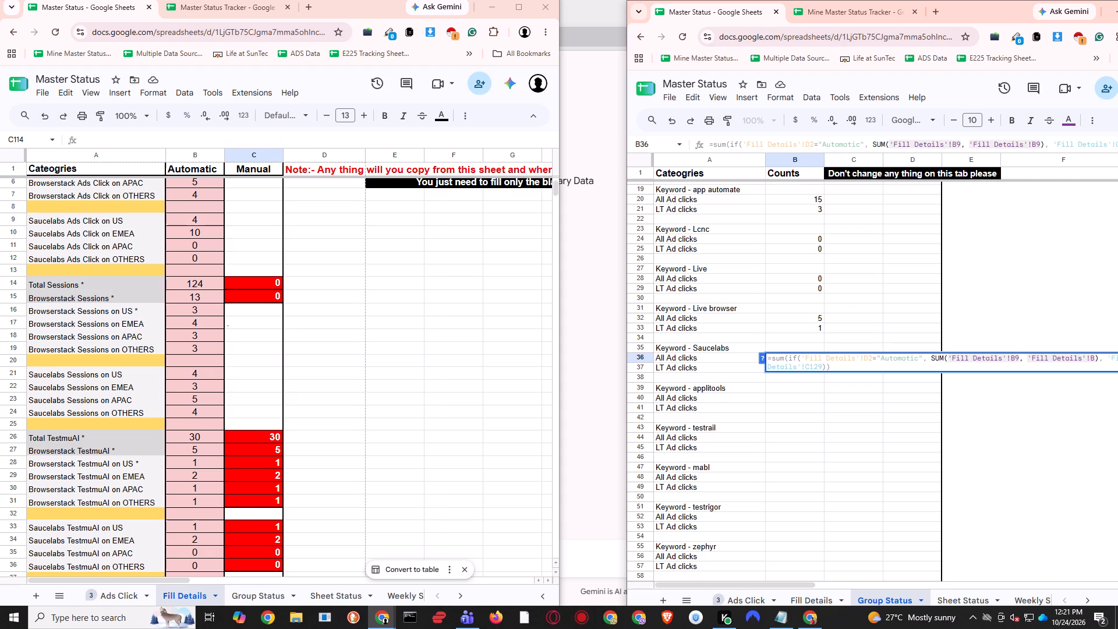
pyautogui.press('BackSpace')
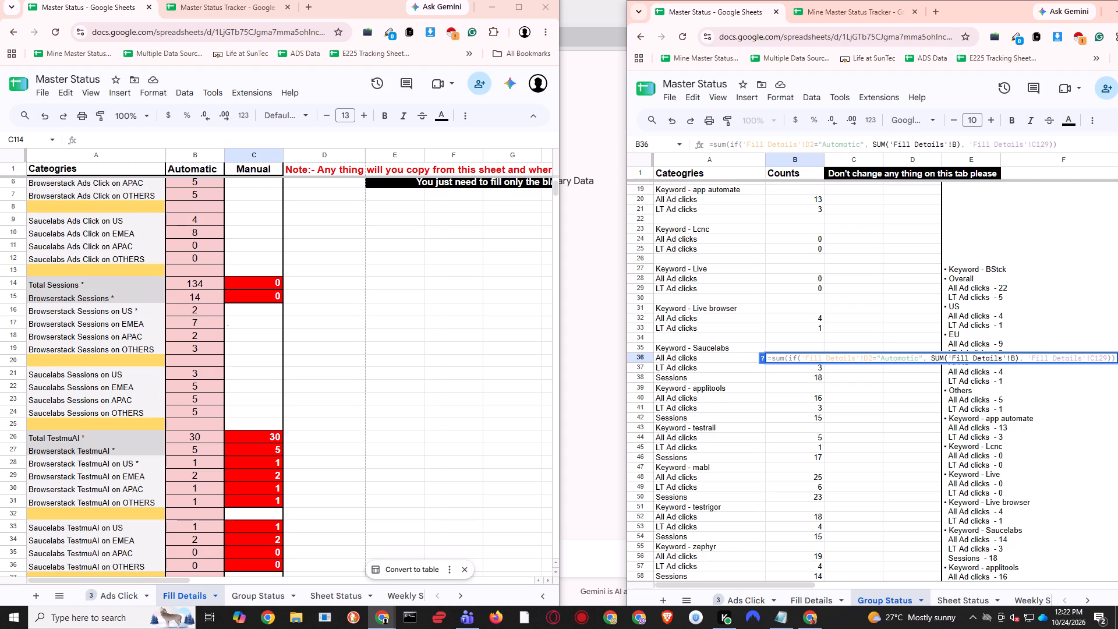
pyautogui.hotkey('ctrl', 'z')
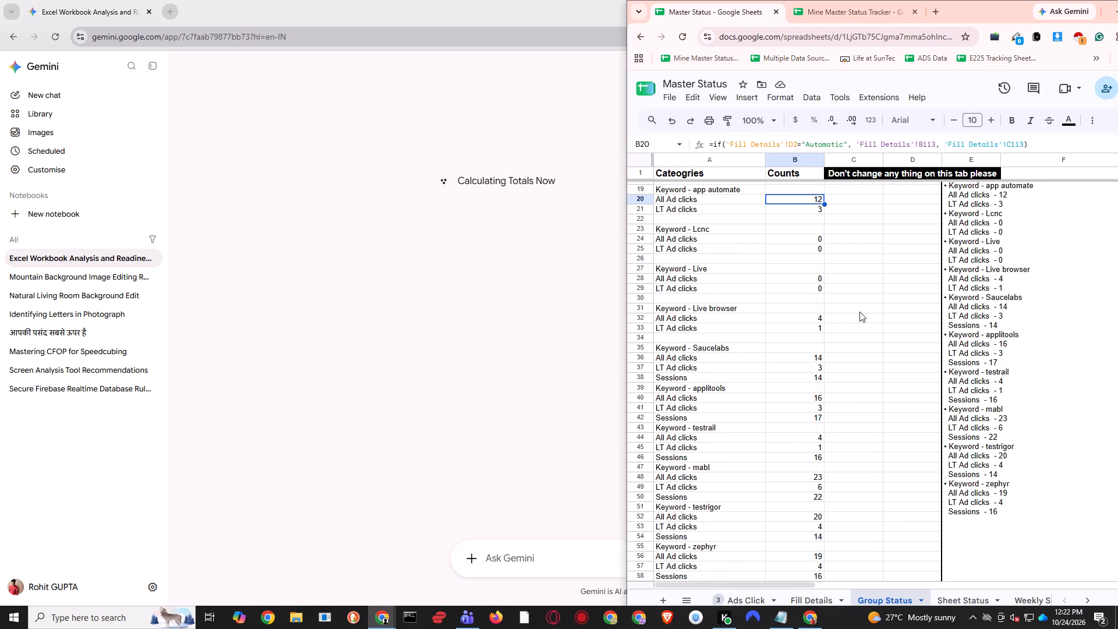
pyautogui.scroll(-2, 859, 312)
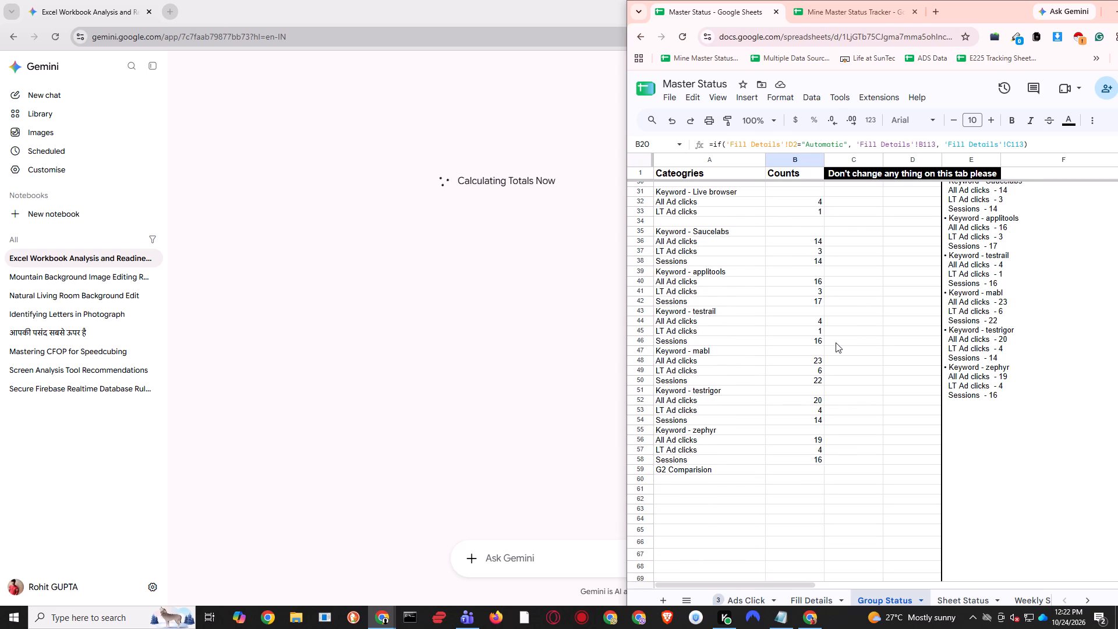
pyautogui.scroll(1, 836, 342)
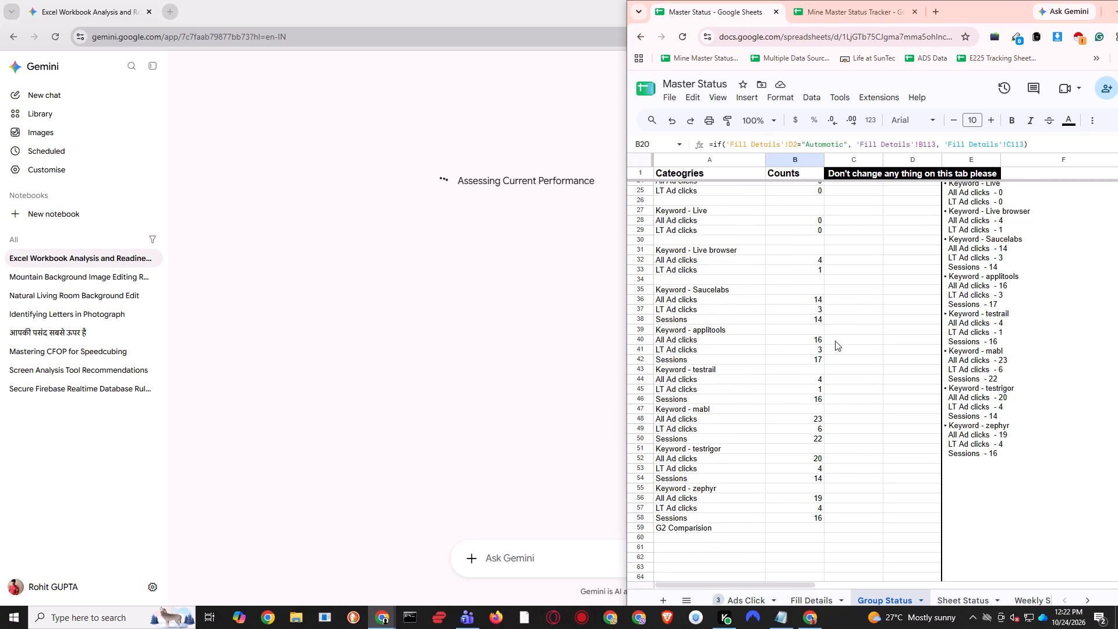
pyautogui.scroll(4, 838, 335)
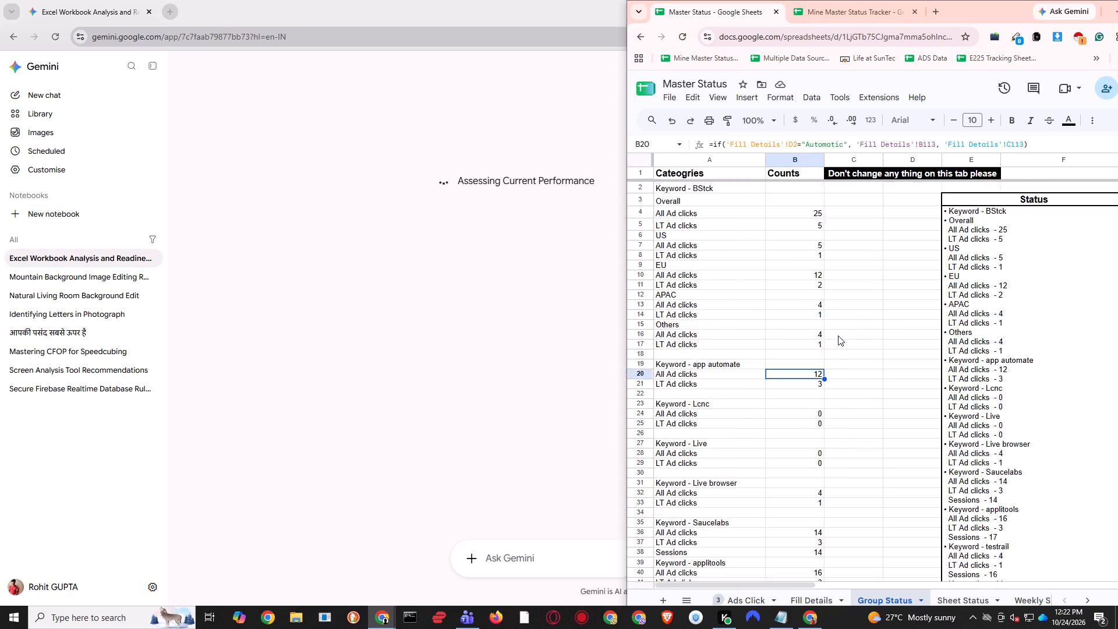
pyautogui.scroll(2, 838, 335)
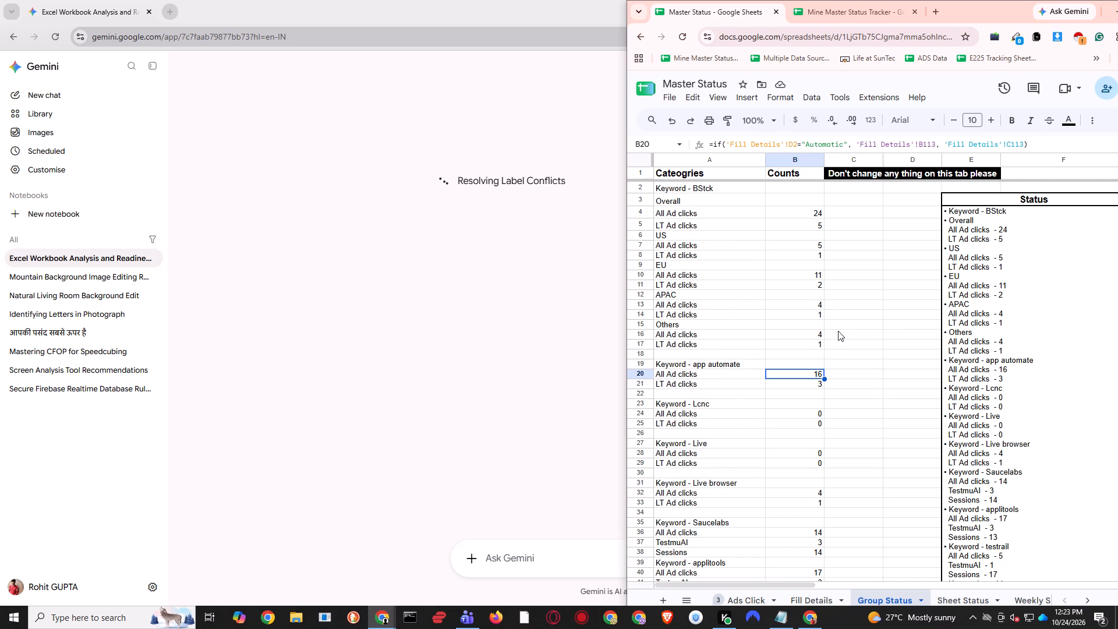
pyautogui.scroll(-2, 832, 340)
# Review the Fill Details rows from Total Ads through Live Browser TestmuAI.
pyautogui.click(815, 595)
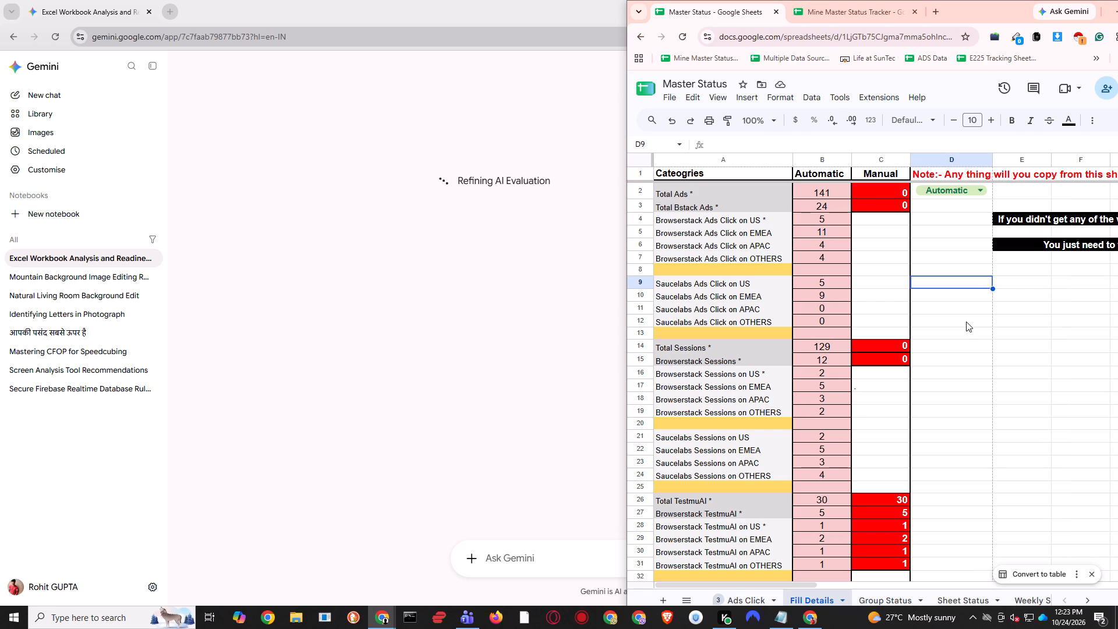
pyautogui.scroll(-10, 943, 462)
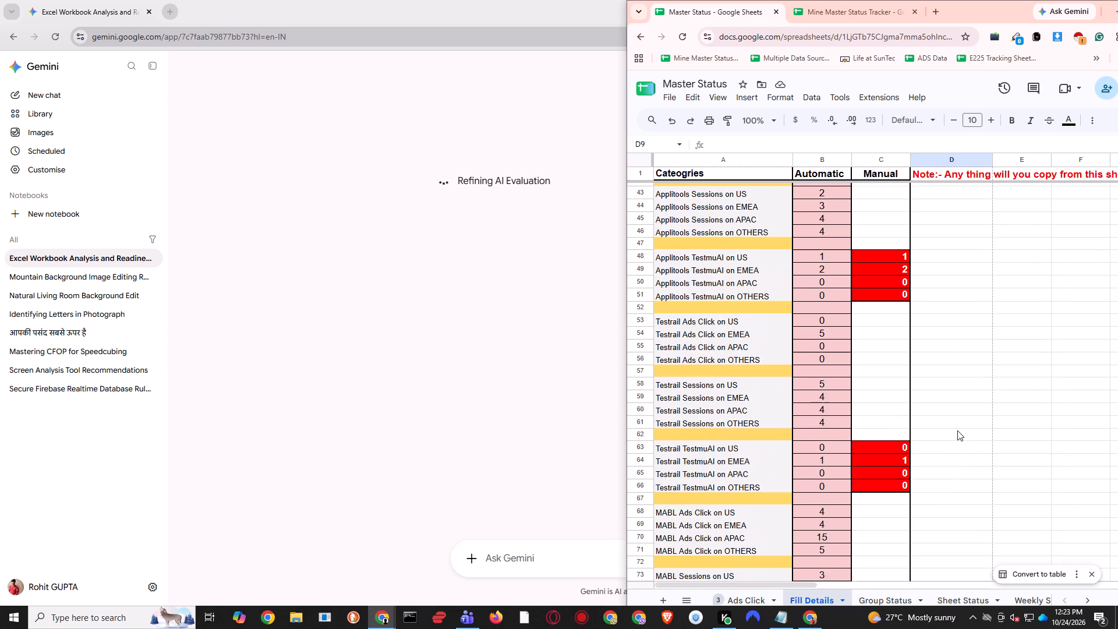
pyautogui.scroll(-8, 958, 429)
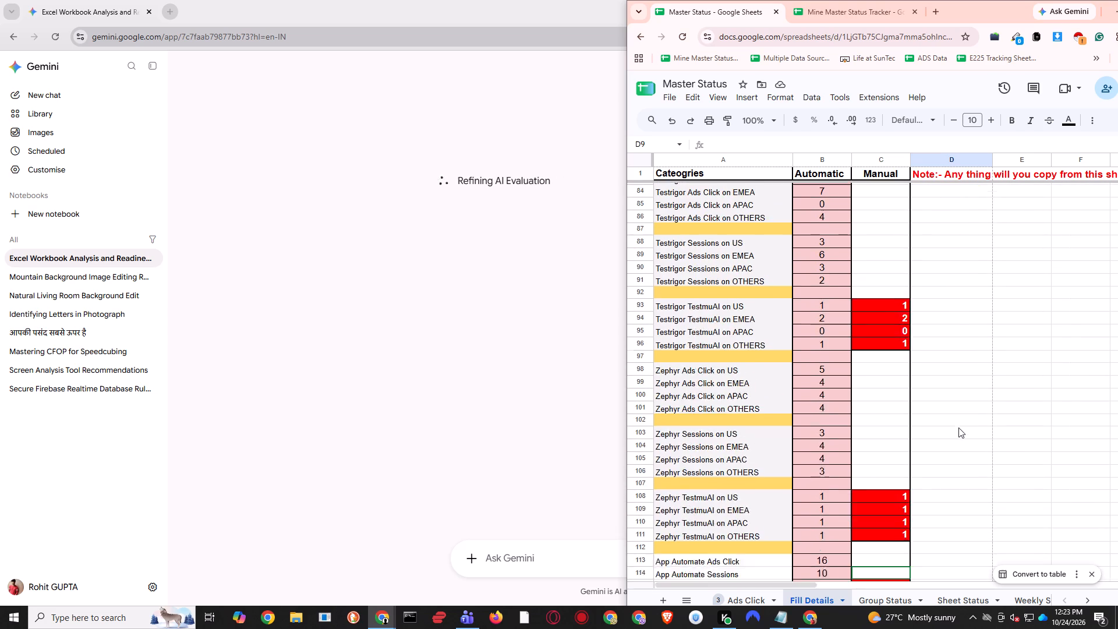
pyautogui.scroll(-5, 958, 427)
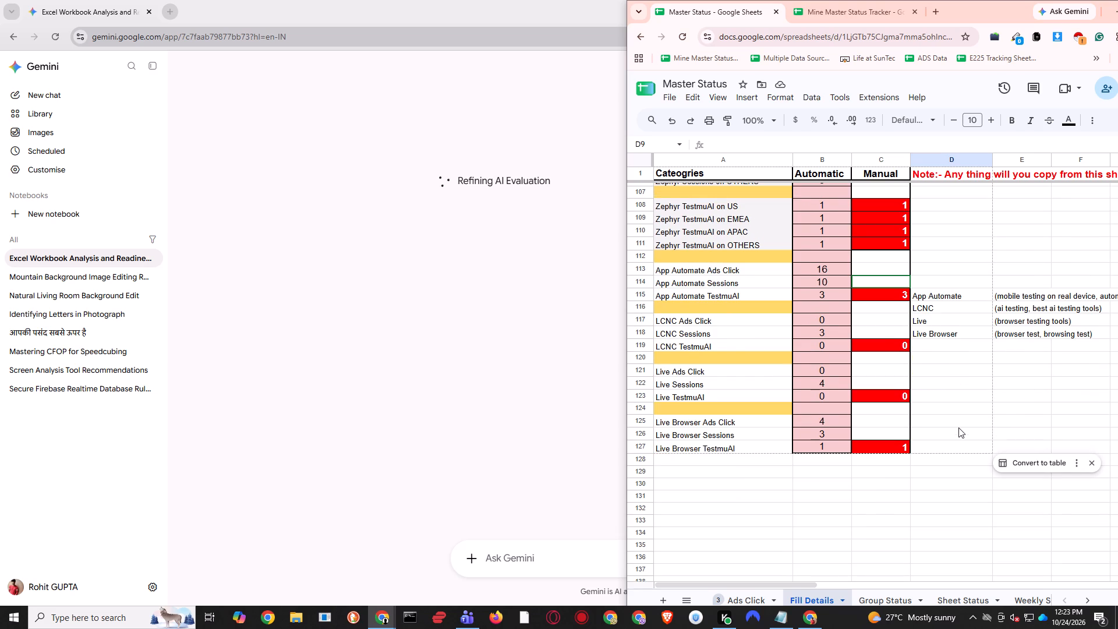
# Check the Saucelabs Sessions and All Ad clicks formulas in Group Status.
pyautogui.click(880, 593)
pyautogui.scroll(3, 900, 421)
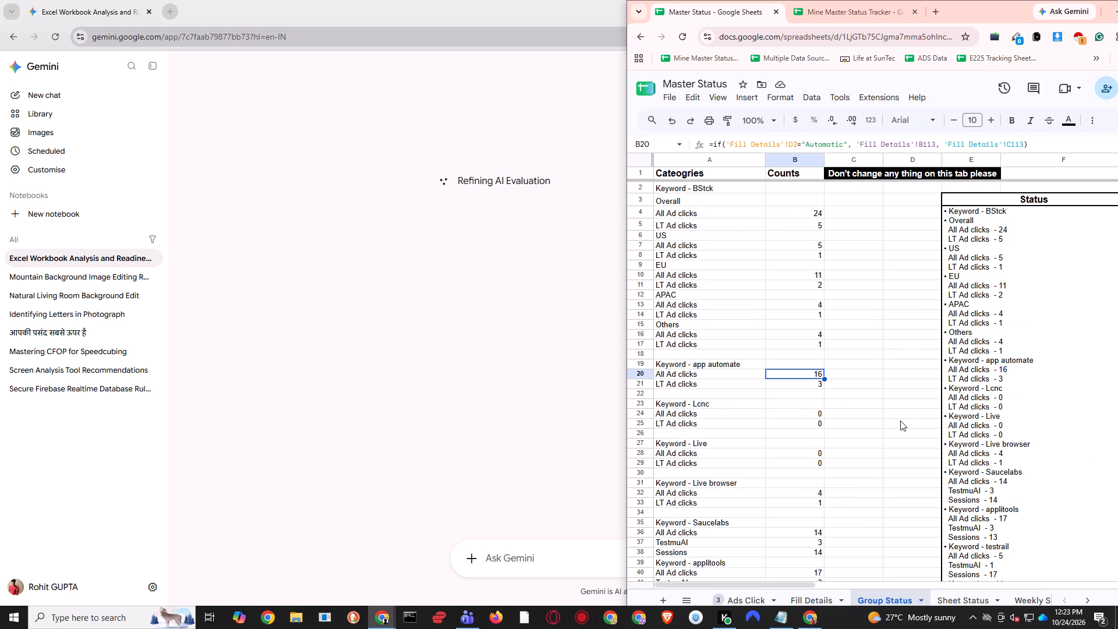
pyautogui.scroll(-4, 899, 418)
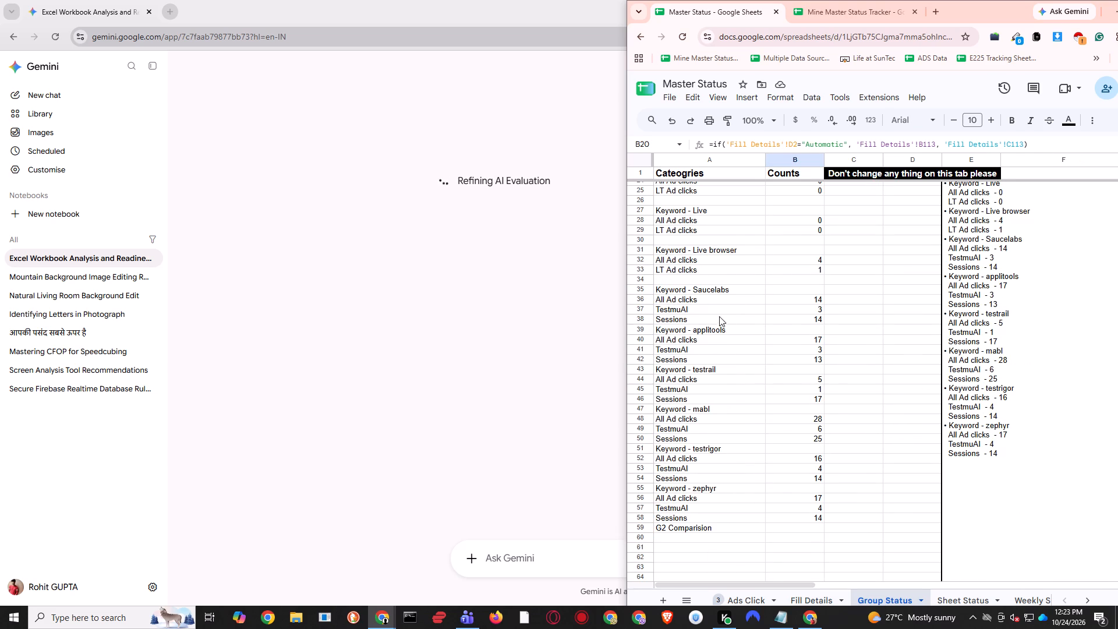
pyautogui.click(720, 317)
pyautogui.click(808, 316)
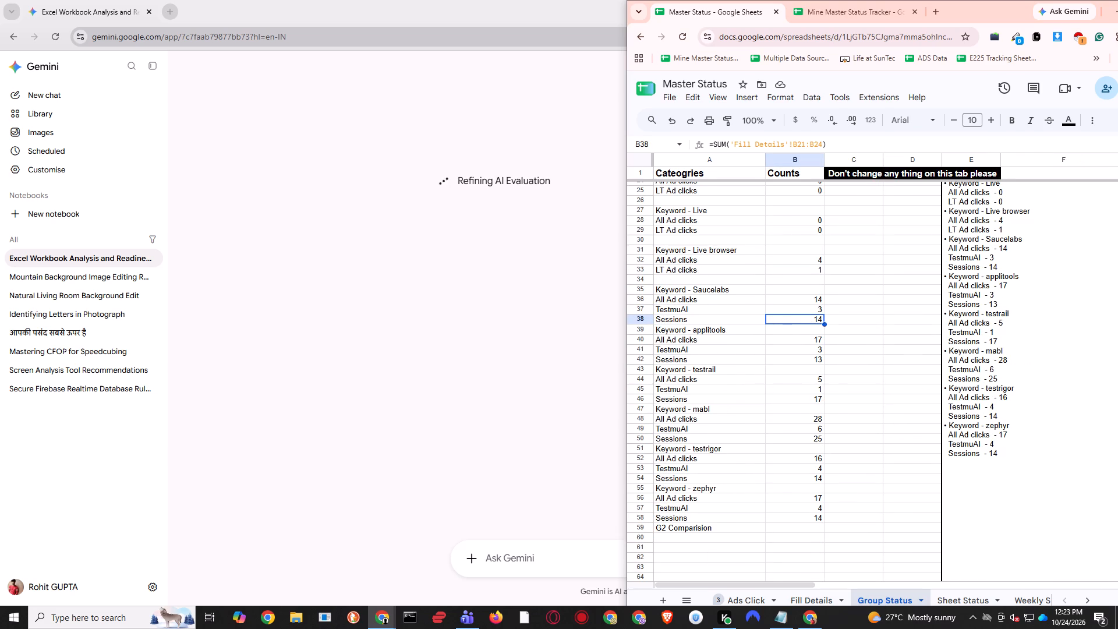
pyautogui.click(809, 301)
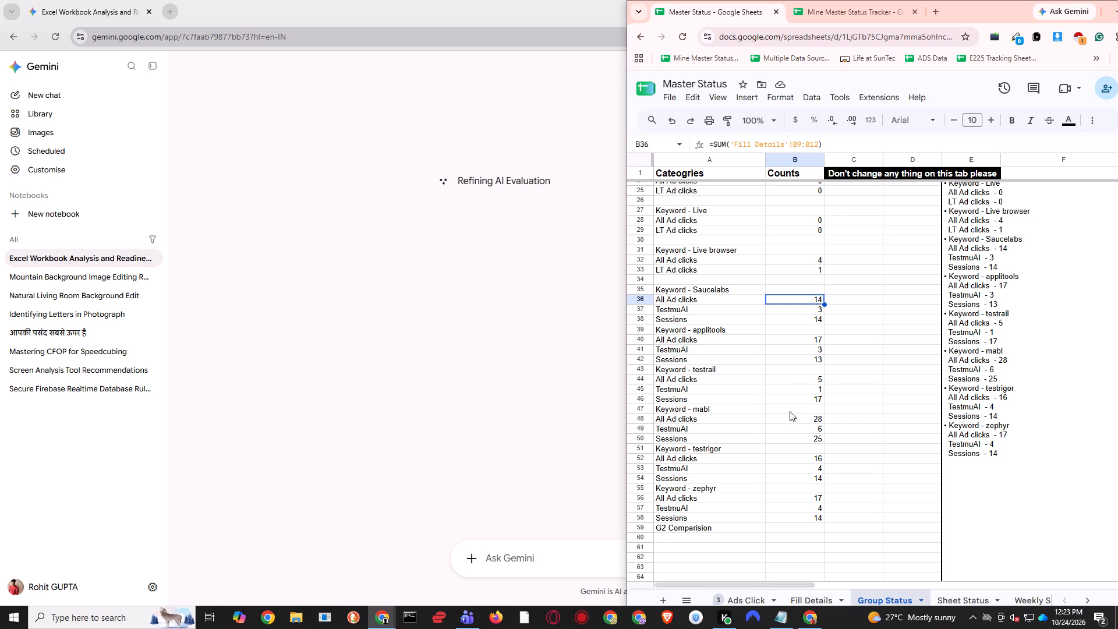
pyautogui.hotkey('alt', 'Tab')
pyautogui.hotkey('alt', 'Tab')
pyautogui.hotkey('alt', 'Tab')
pyautogui.hotkey('alt', 'Tab')
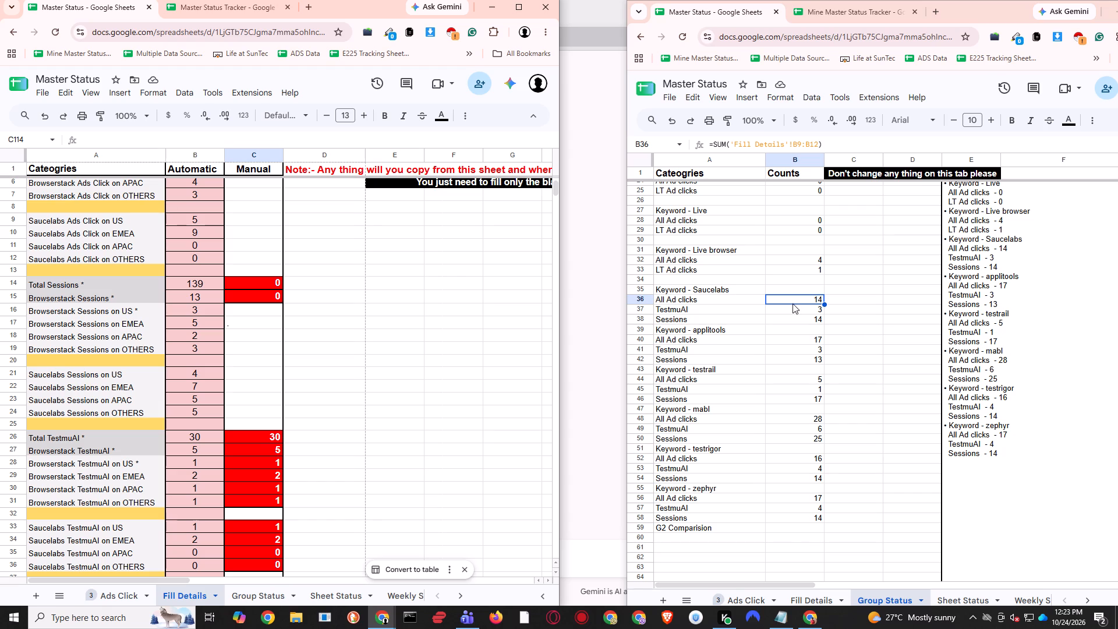
pyautogui.click(799, 382)
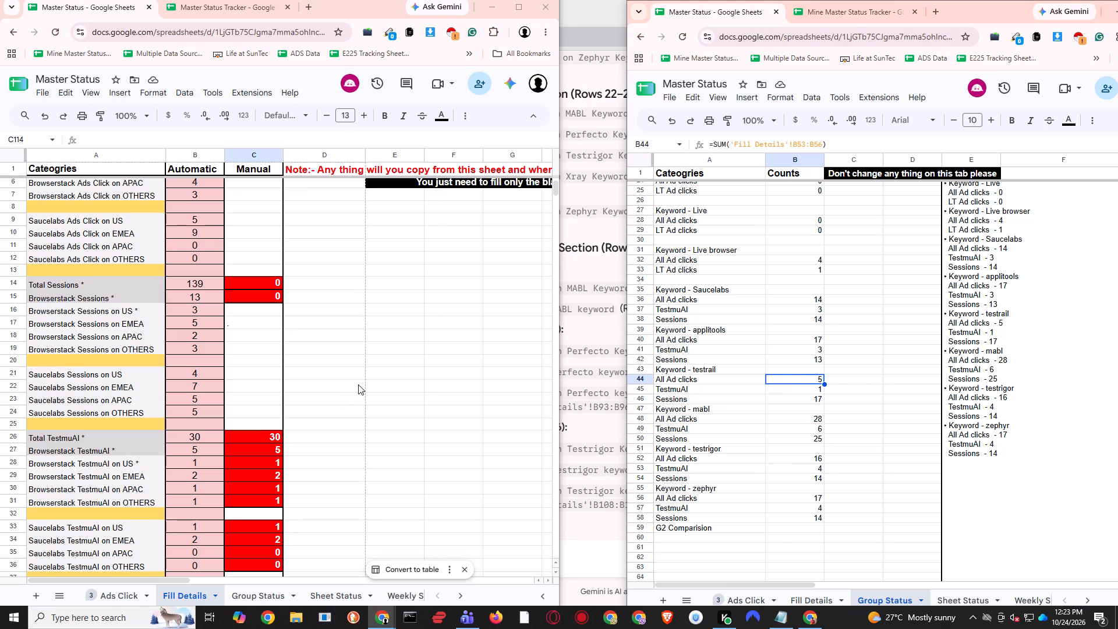
pyautogui.scroll(-3, 358, 384)
pyautogui.scroll(-1, 43, 397)
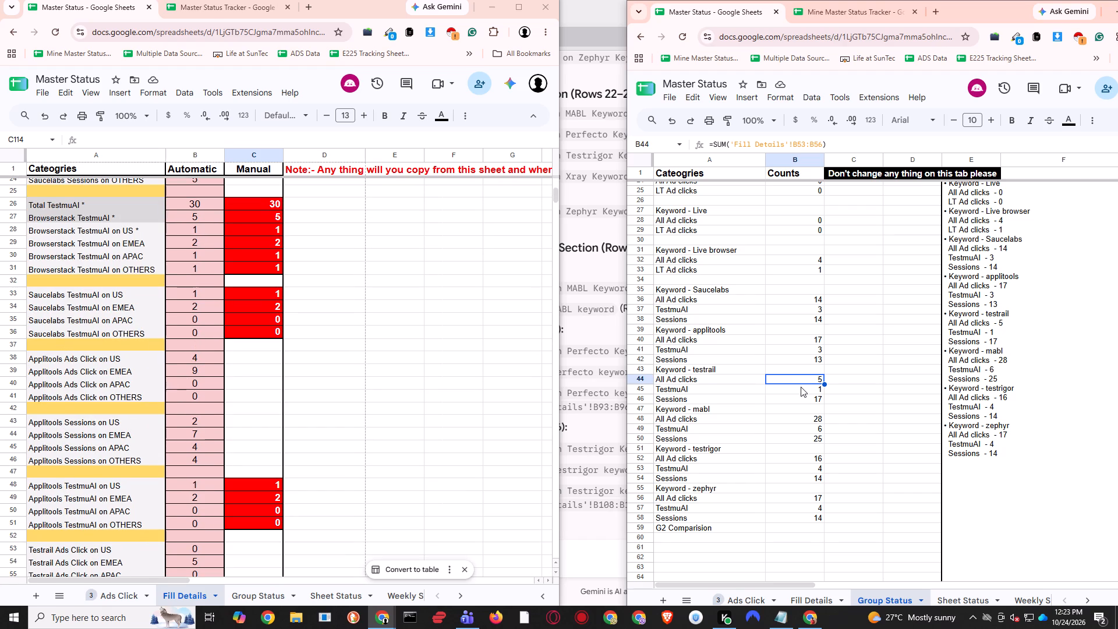
pyautogui.click(766, 366)
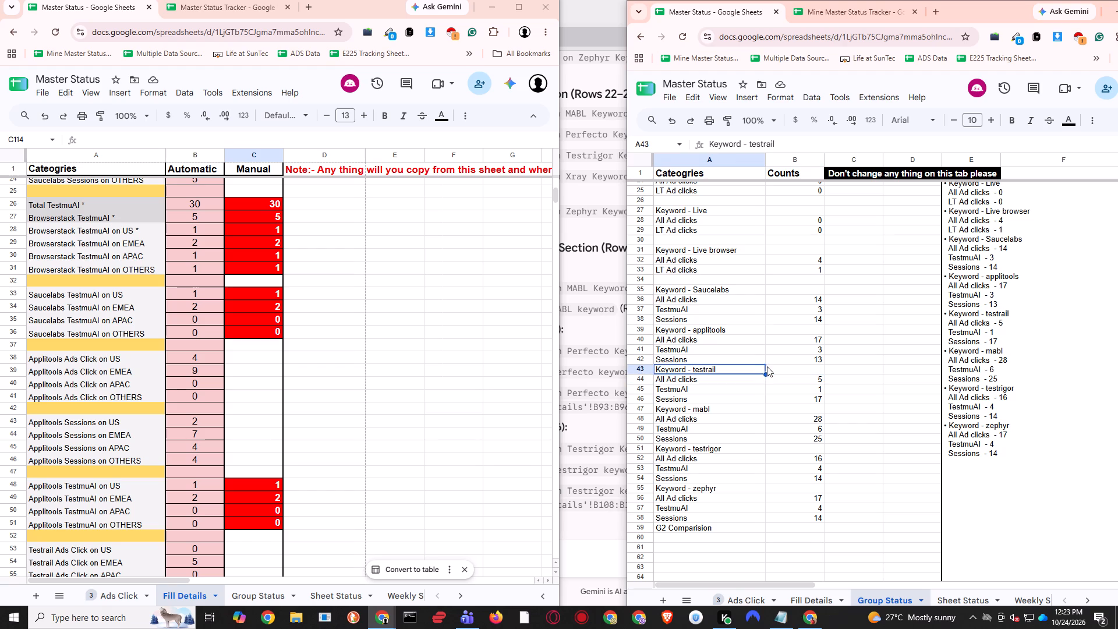
pyautogui.click(791, 381)
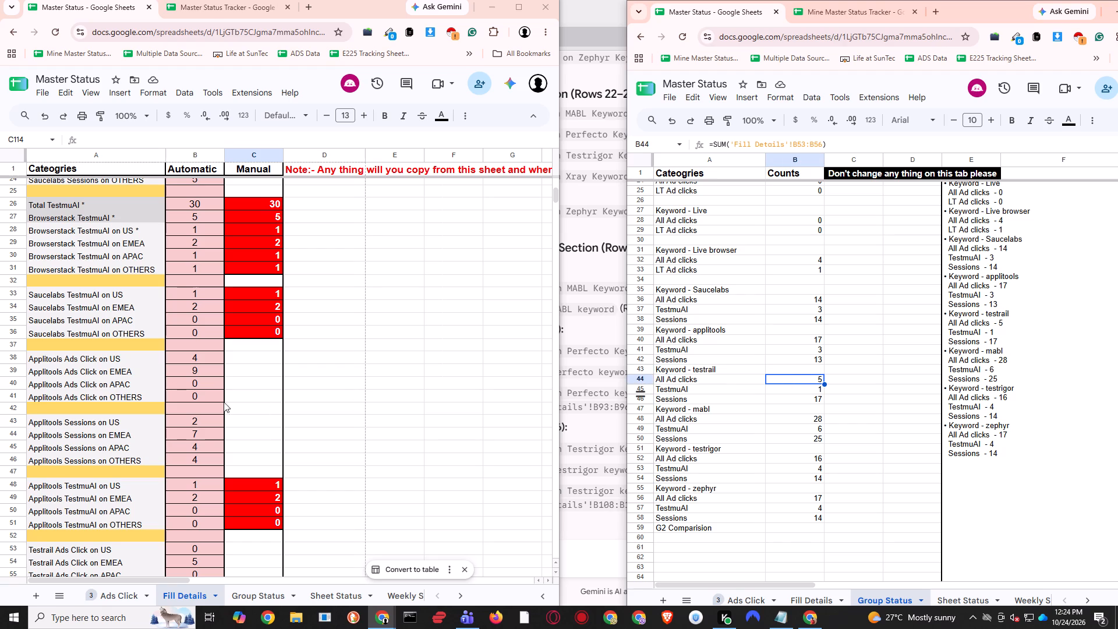
pyautogui.scroll(-1, 118, 420)
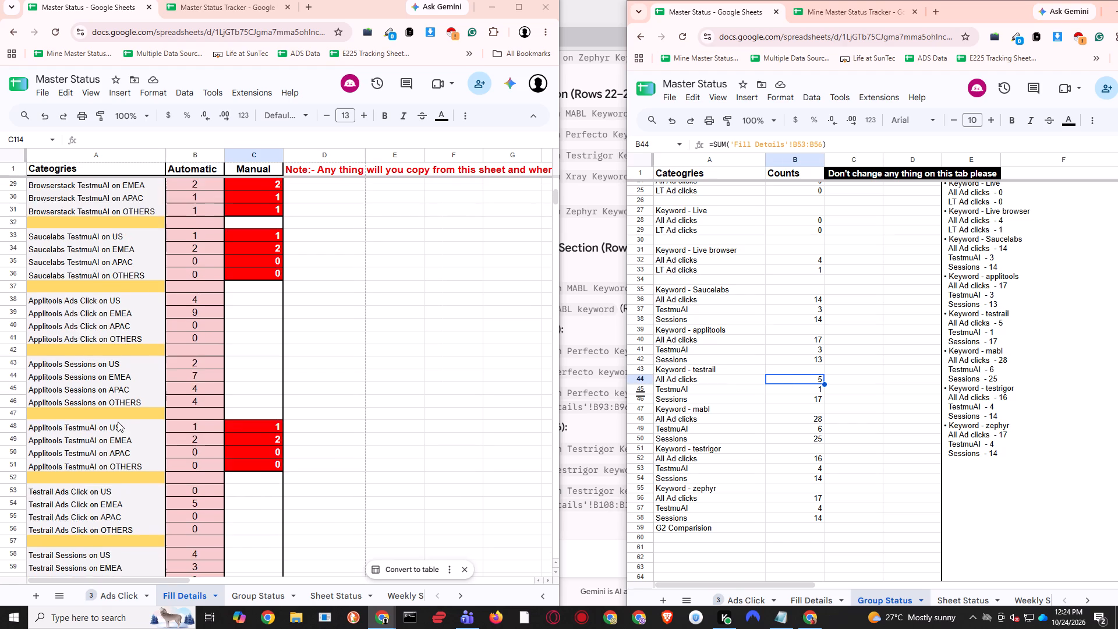
pyautogui.scroll(-2, 118, 422)
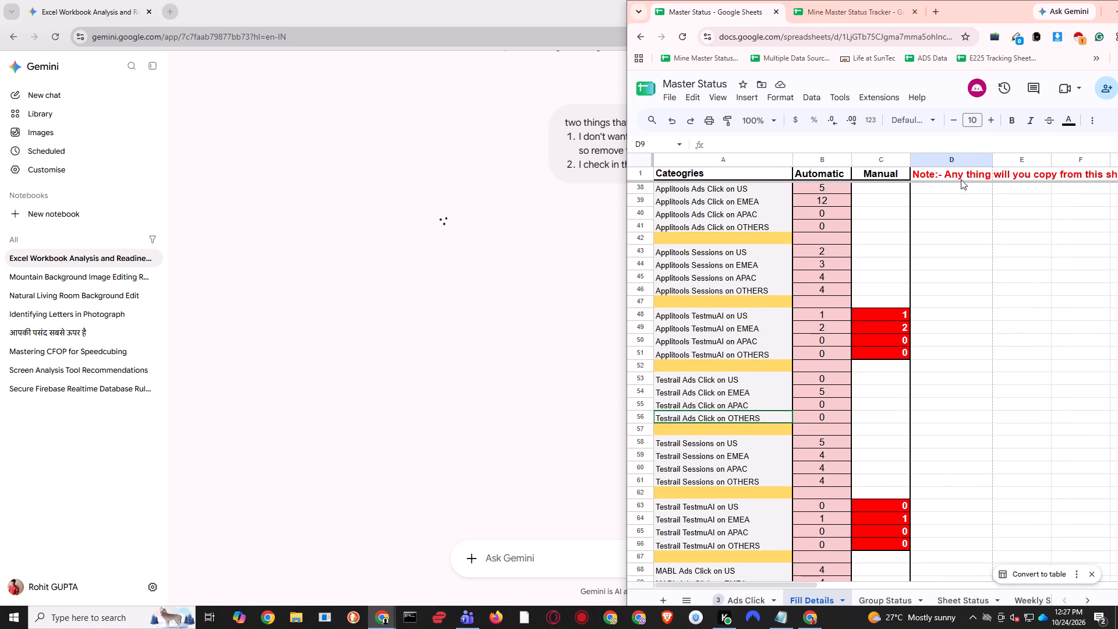
pyautogui.moveTo(984, 10); pyautogui.dragTo(936, 10)
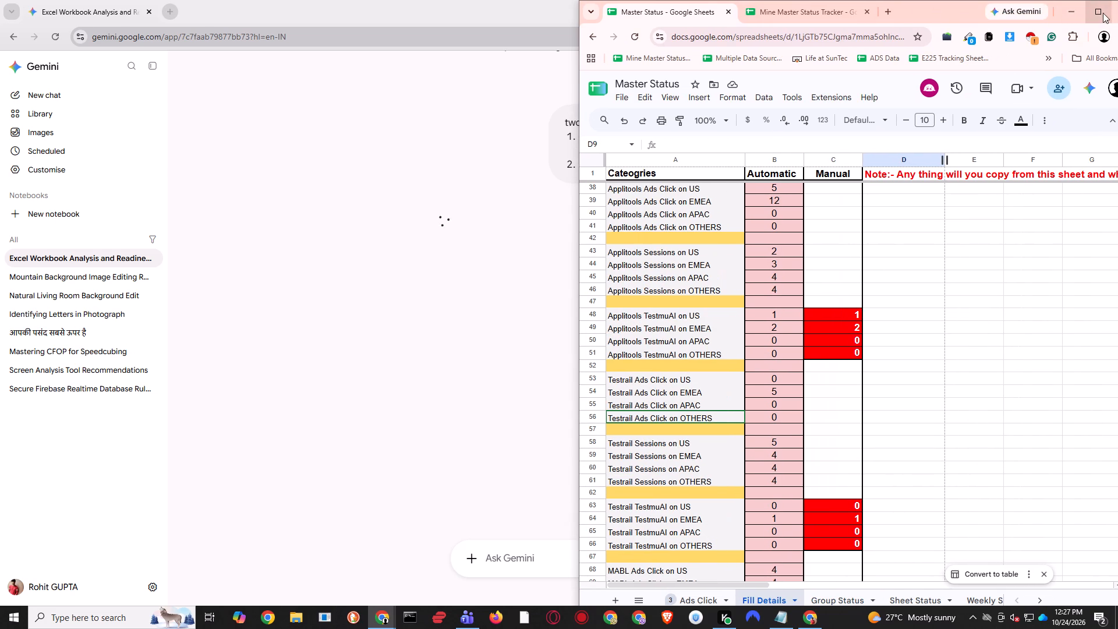
pyautogui.click(1102, 13)
pyautogui.click(108, 599)
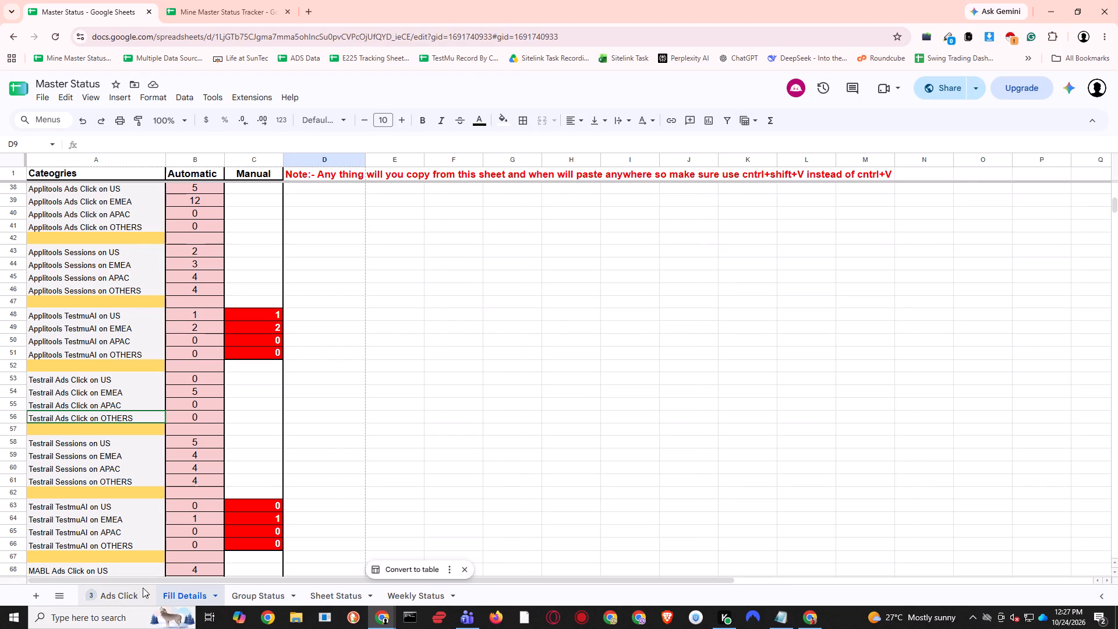
pyautogui.scroll(6, 529, 361)
pyautogui.click(596, 404)
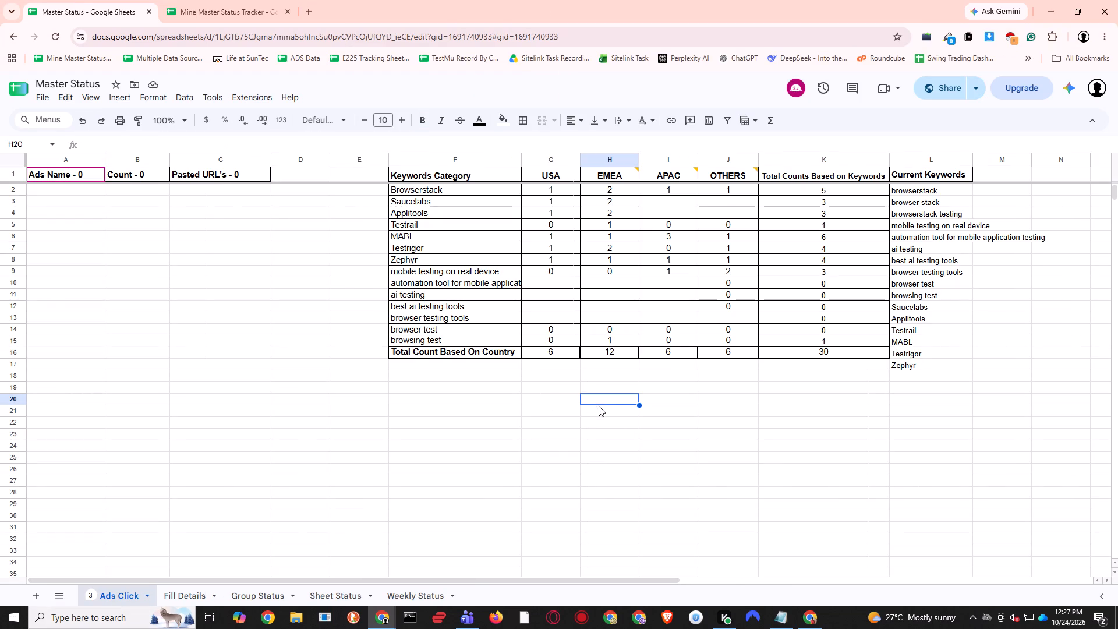
pyautogui.scroll(3, 694, 447)
pyautogui.scroll(-3, 694, 438)
pyautogui.scroll(12, 694, 438)
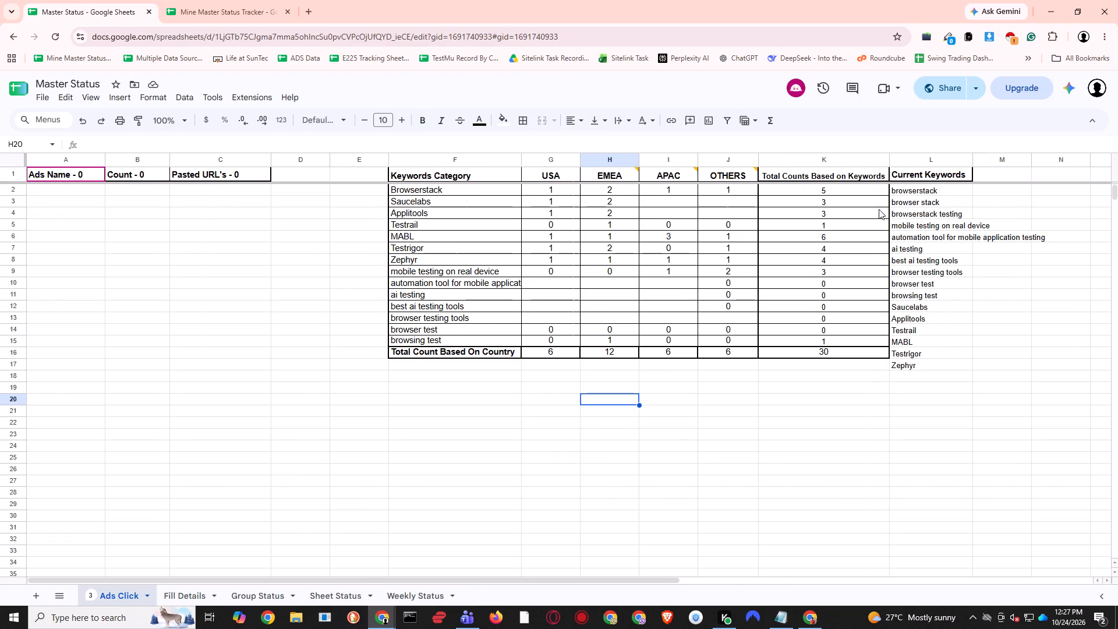
pyautogui.click(869, 196)
pyautogui.click(868, 230)
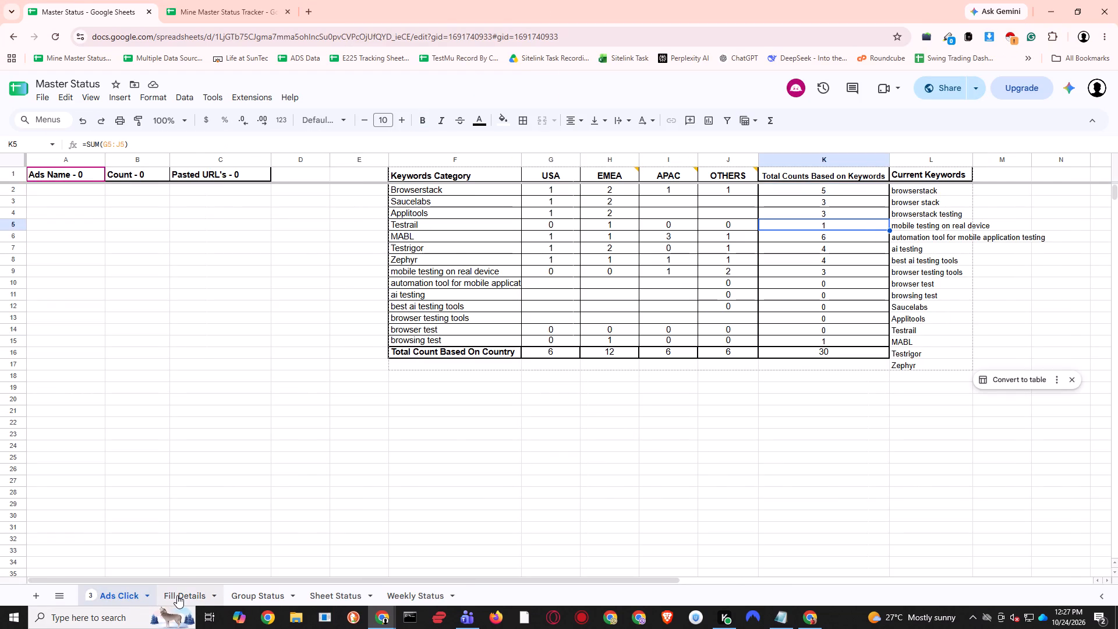
# Check the Group Status sheet and the Automatic ads values at the top of the Fill Details sheet.
pyautogui.click(178, 595)
pyautogui.click(257, 593)
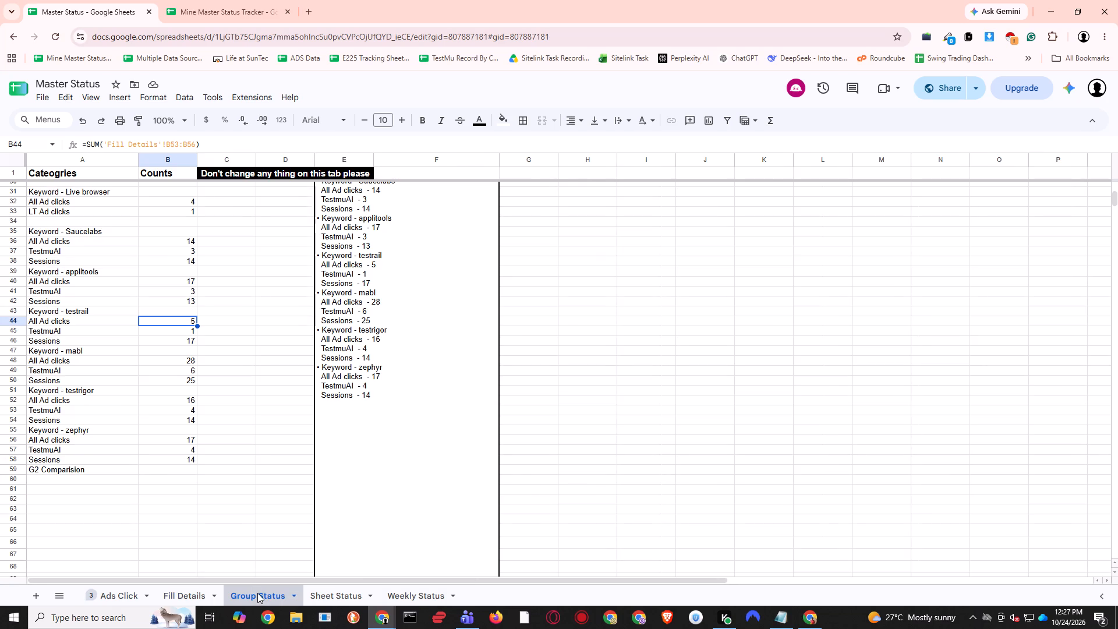
pyautogui.click(199, 595)
pyautogui.scroll(19, 277, 408)
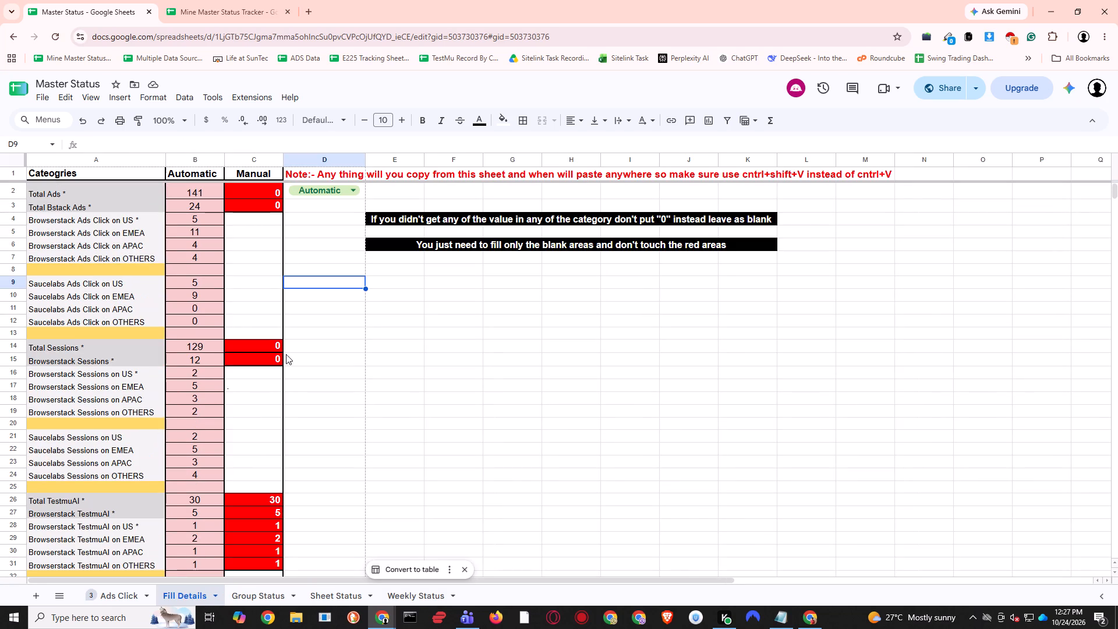
pyautogui.click(199, 207)
pyautogui.click(195, 232)
pyautogui.click(710, 338)
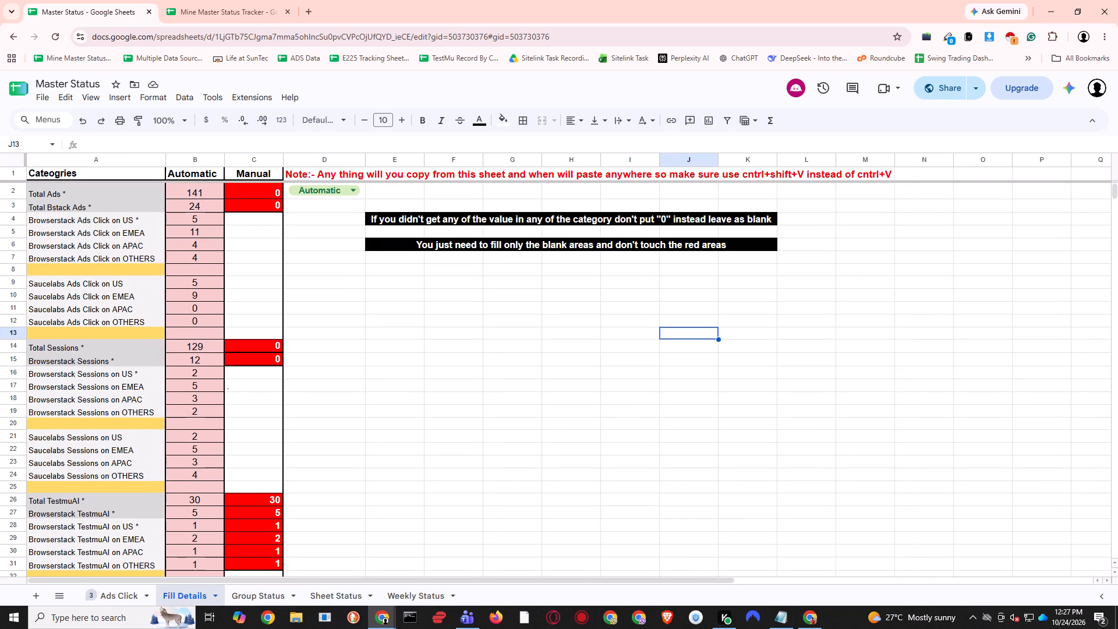
# Open the Master Status version history and look through the detailed revisions grouped under October 24, 11:06 AM and 12:22 PM.
pyautogui.click(814, 84)
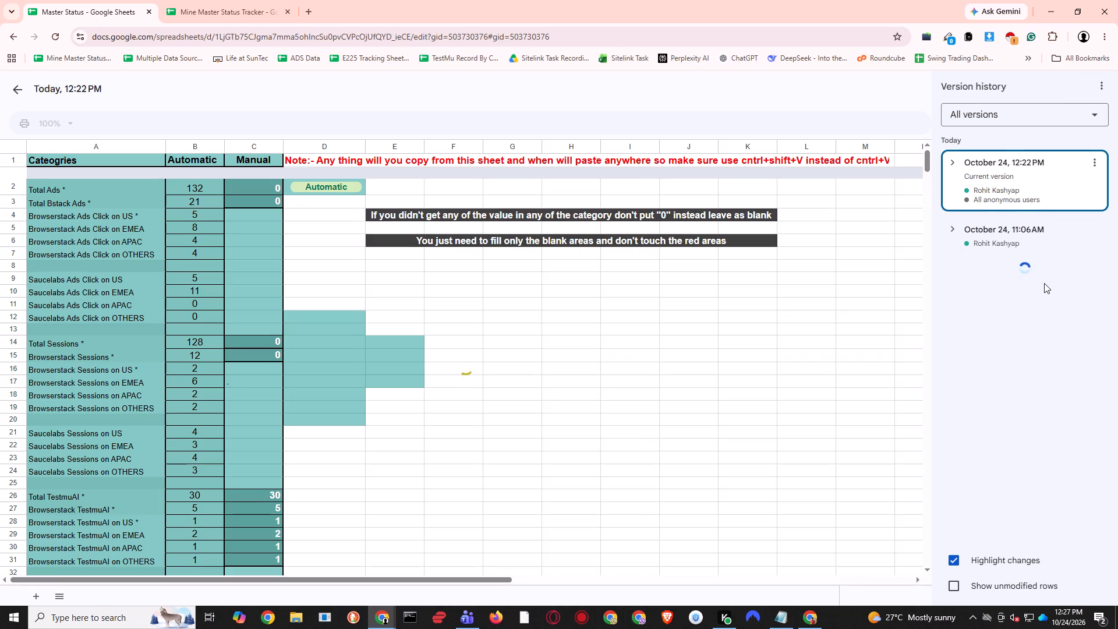
pyautogui.click(953, 161)
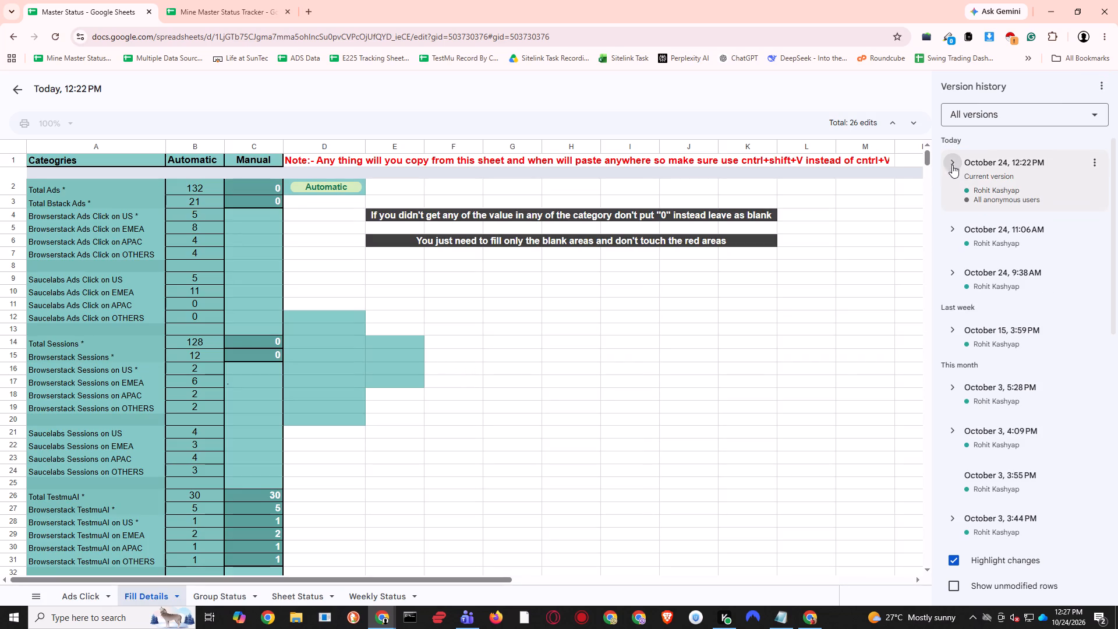
pyautogui.scroll(-1, 1023, 282)
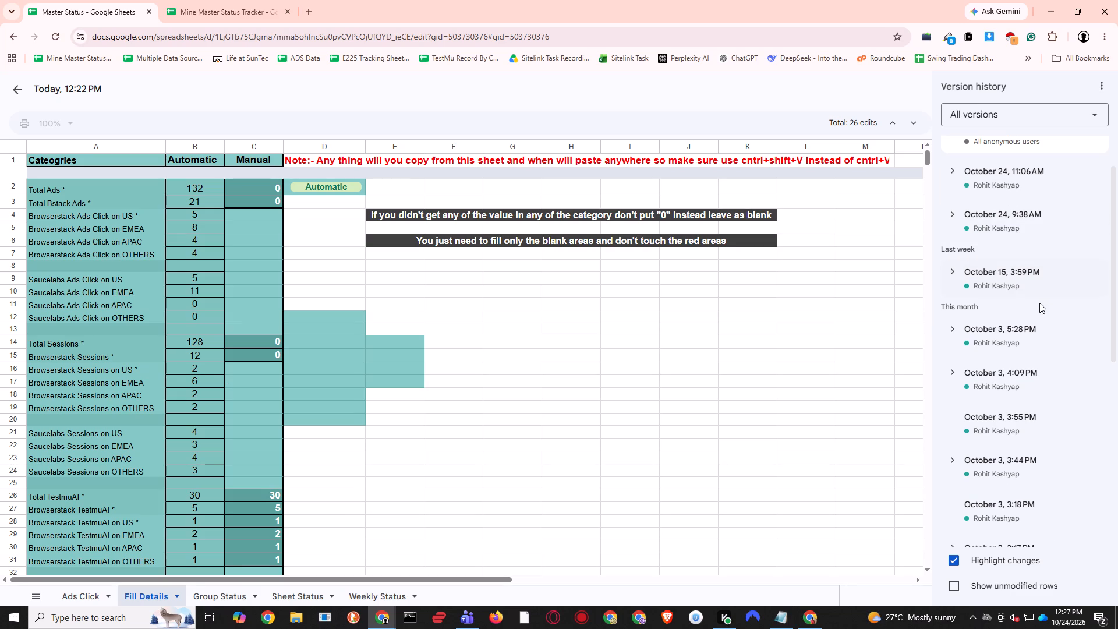
pyautogui.click(952, 169)
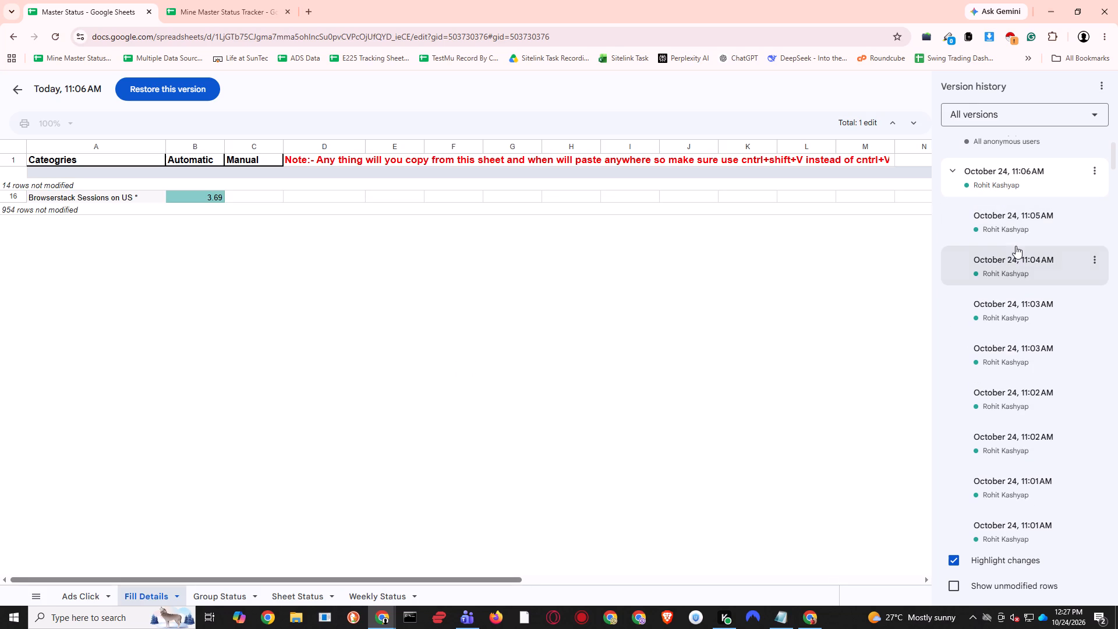
pyautogui.scroll(-3, 1026, 251)
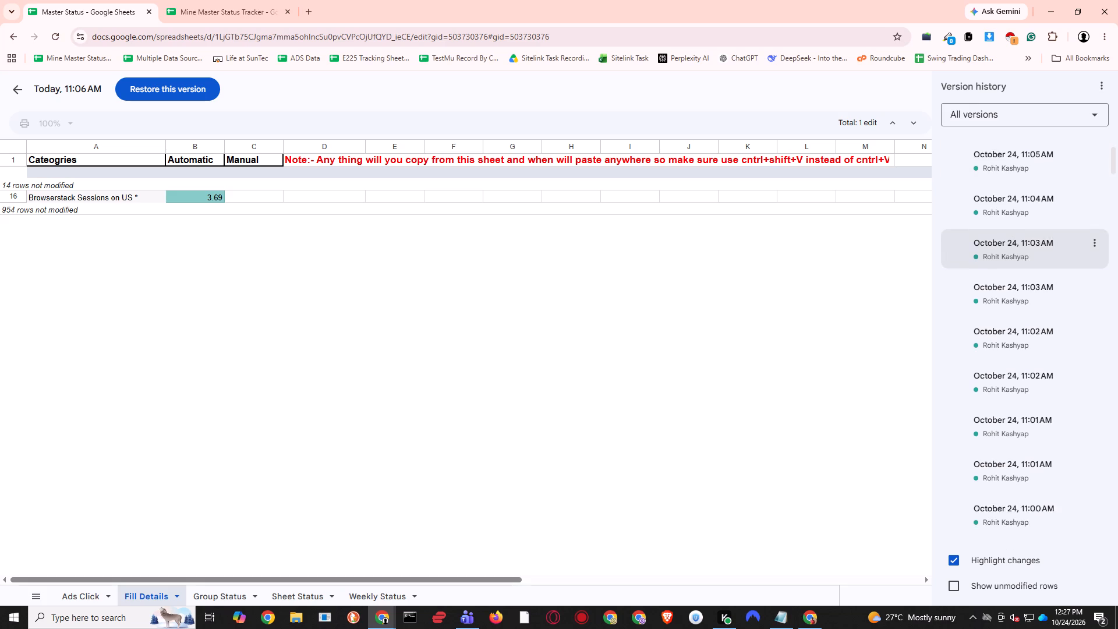
pyautogui.scroll(-4, 1025, 252)
pyautogui.scroll(14, 1025, 255)
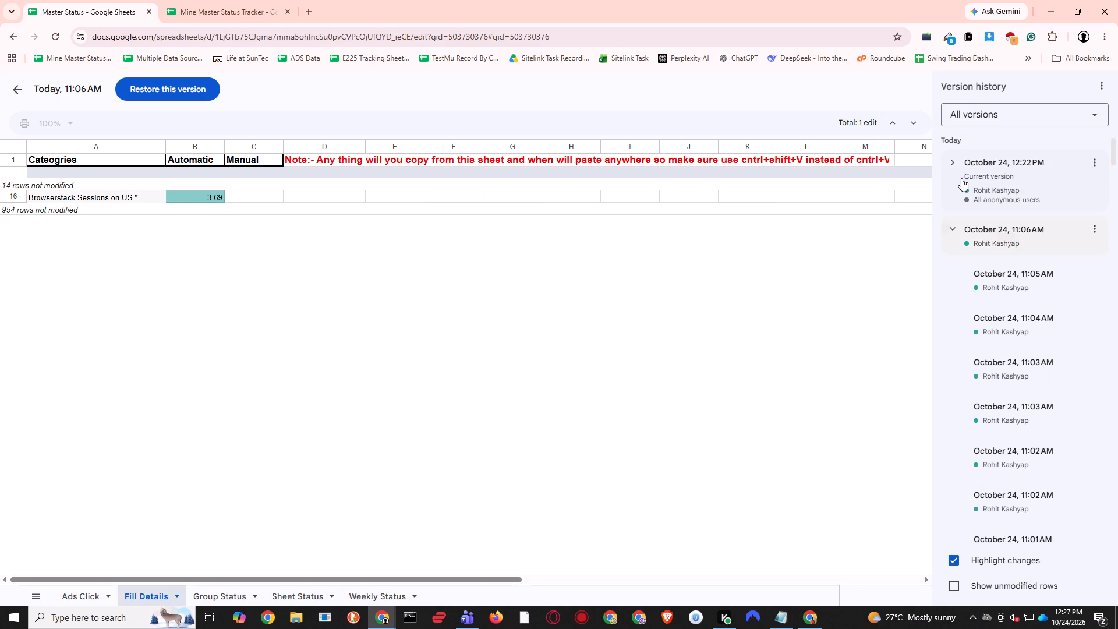
pyautogui.click(951, 160)
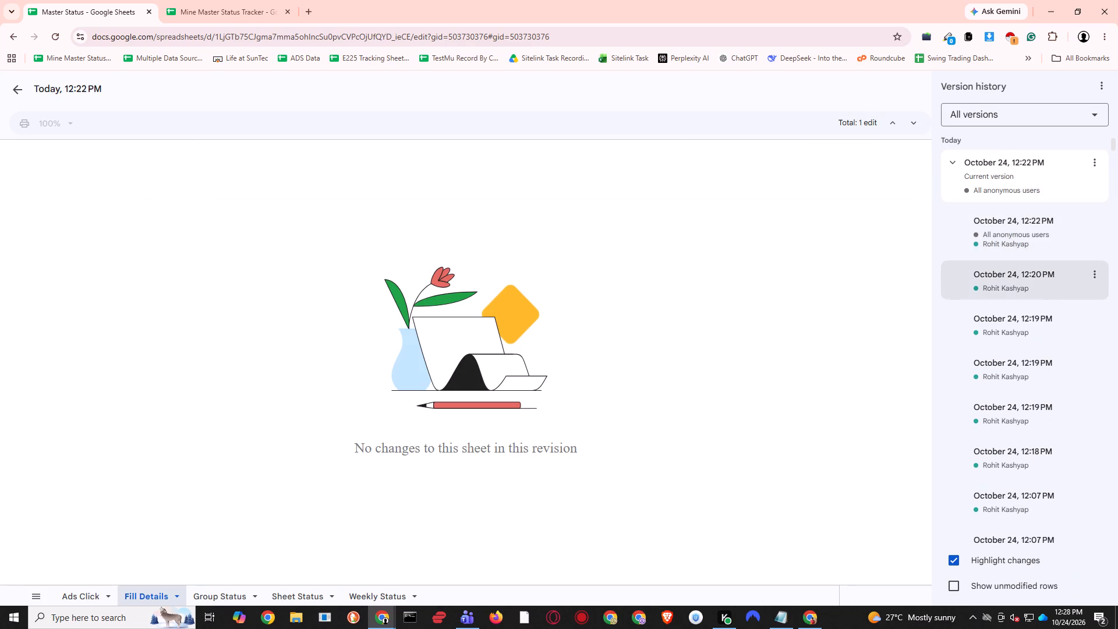
# View the earlier October 24, 12:22 PM revision and examine its changes on the Group Status sheet.
pyautogui.click(1039, 236)
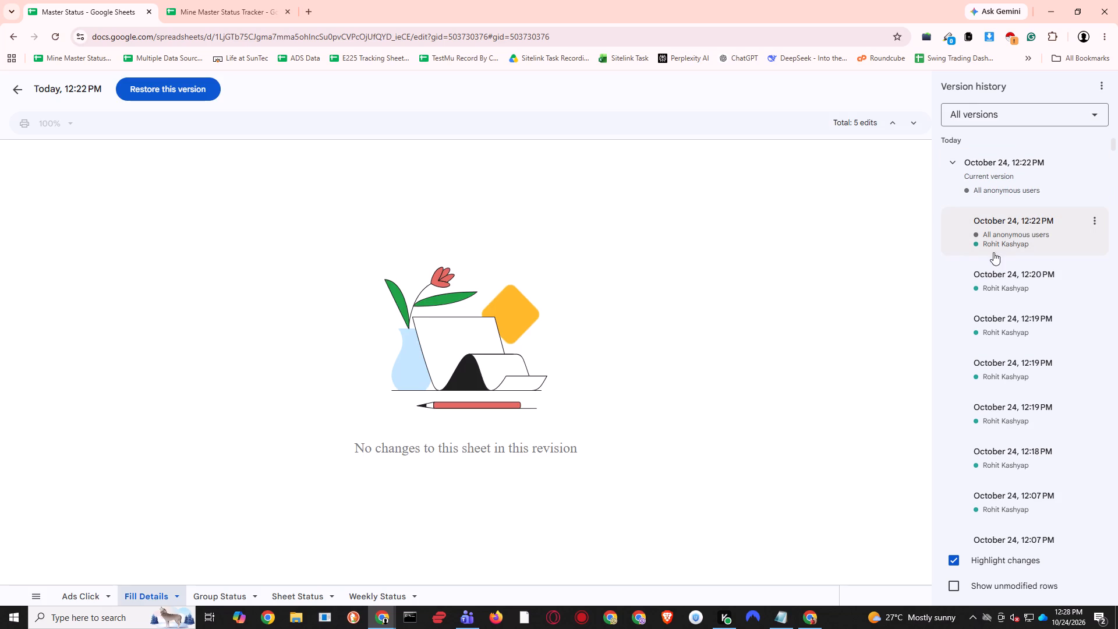
pyautogui.click(230, 589)
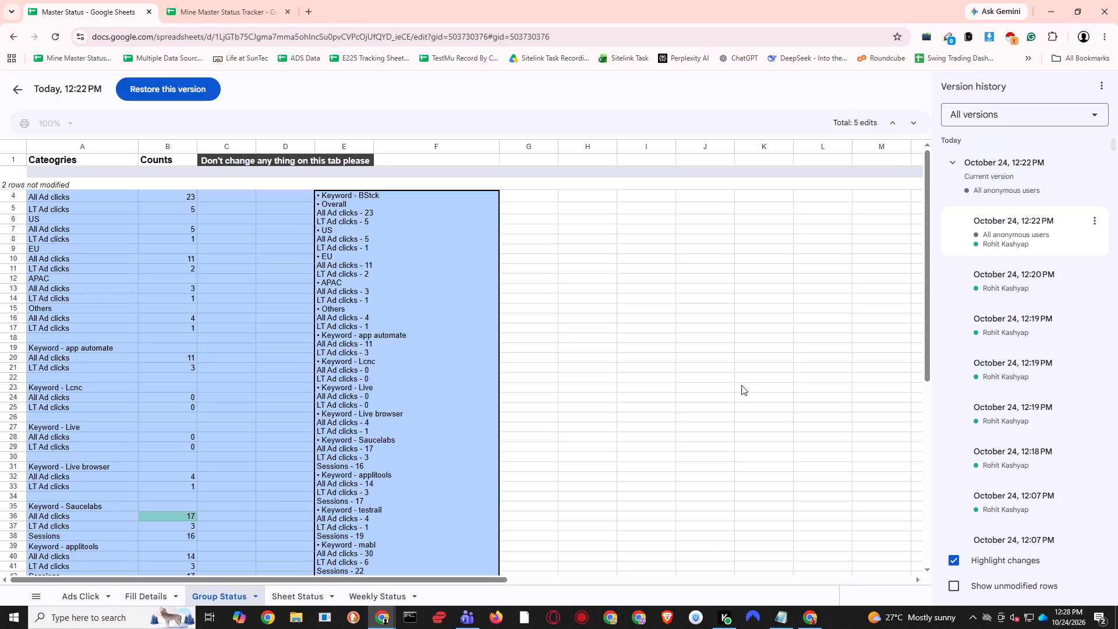
pyautogui.scroll(-2, 621, 397)
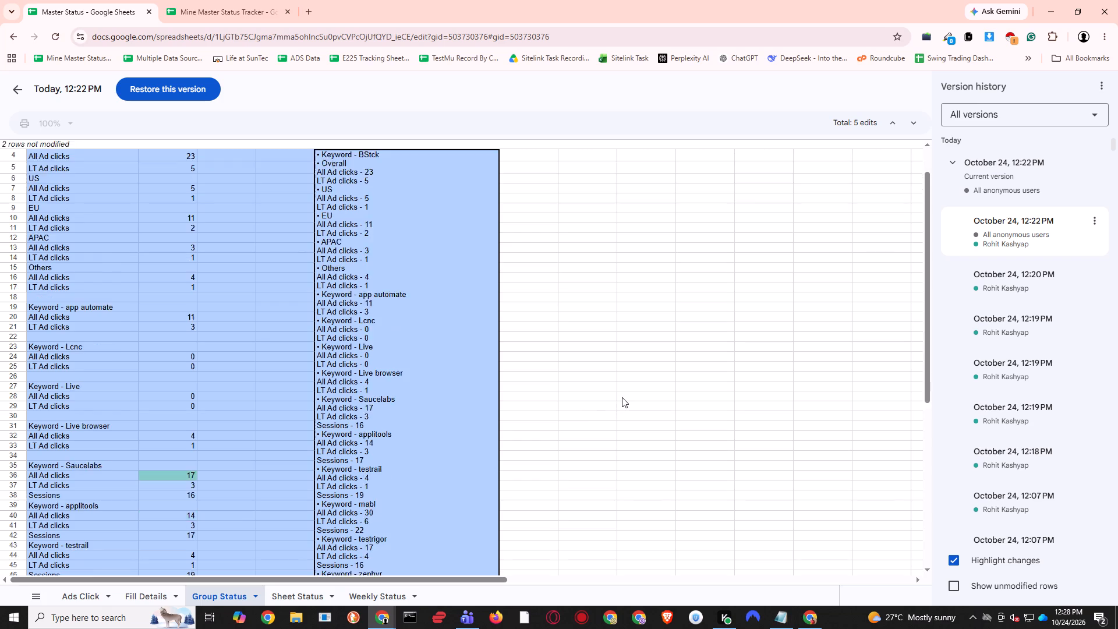
pyautogui.scroll(-3, 622, 397)
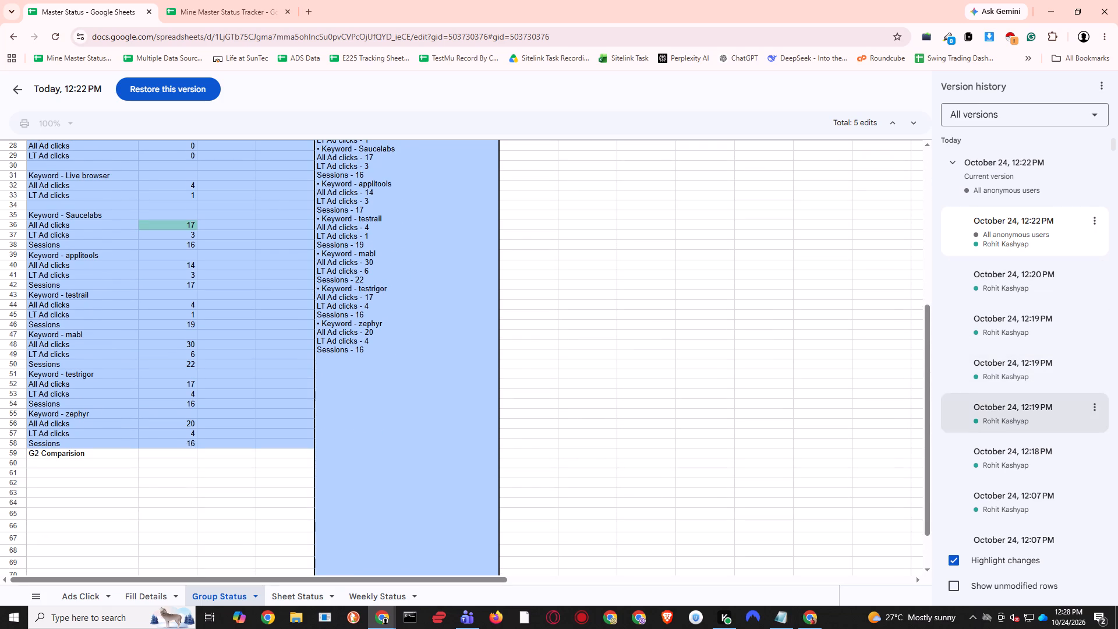
# Look through the older October 24 revisions listed below the 12:22 PM one.
pyautogui.scroll(-8, 1038, 411)
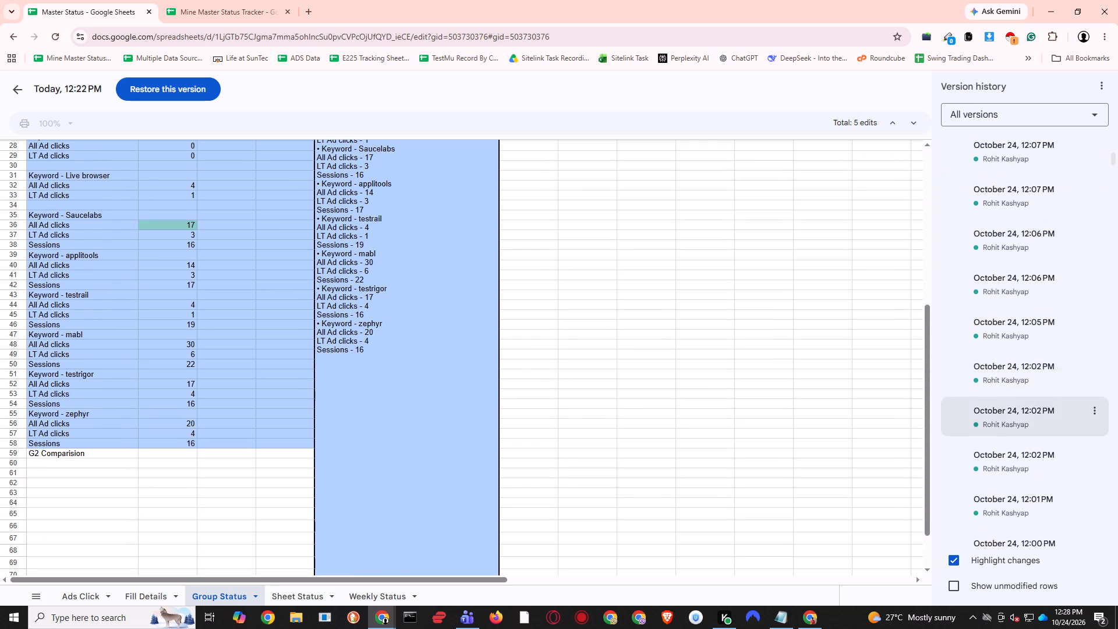
pyautogui.scroll(-7, 1033, 410)
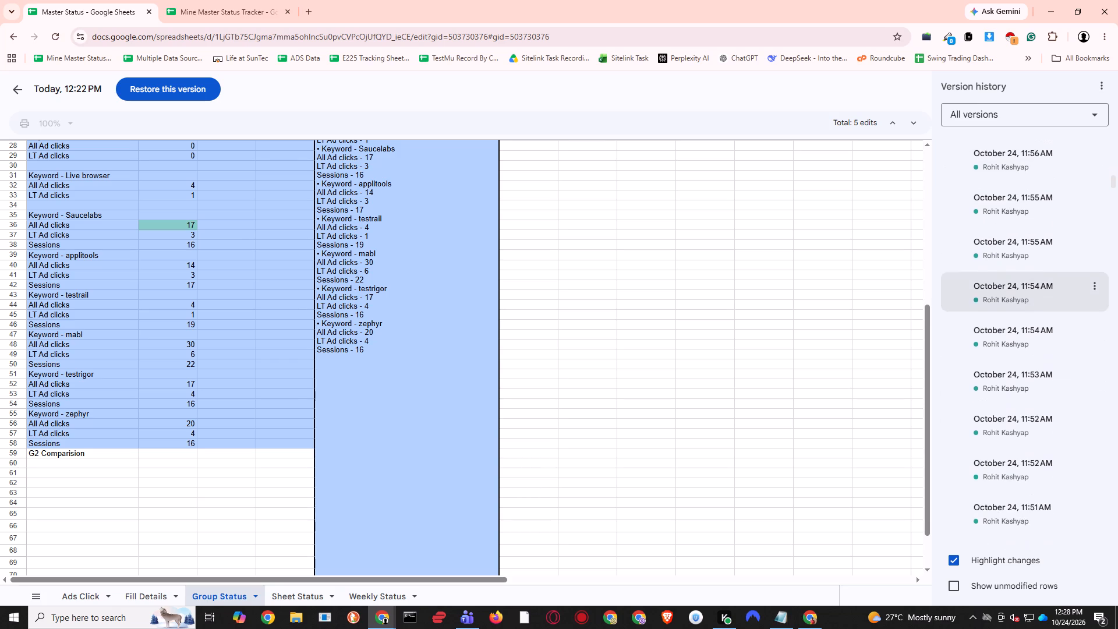
pyautogui.scroll(-5, 1031, 408)
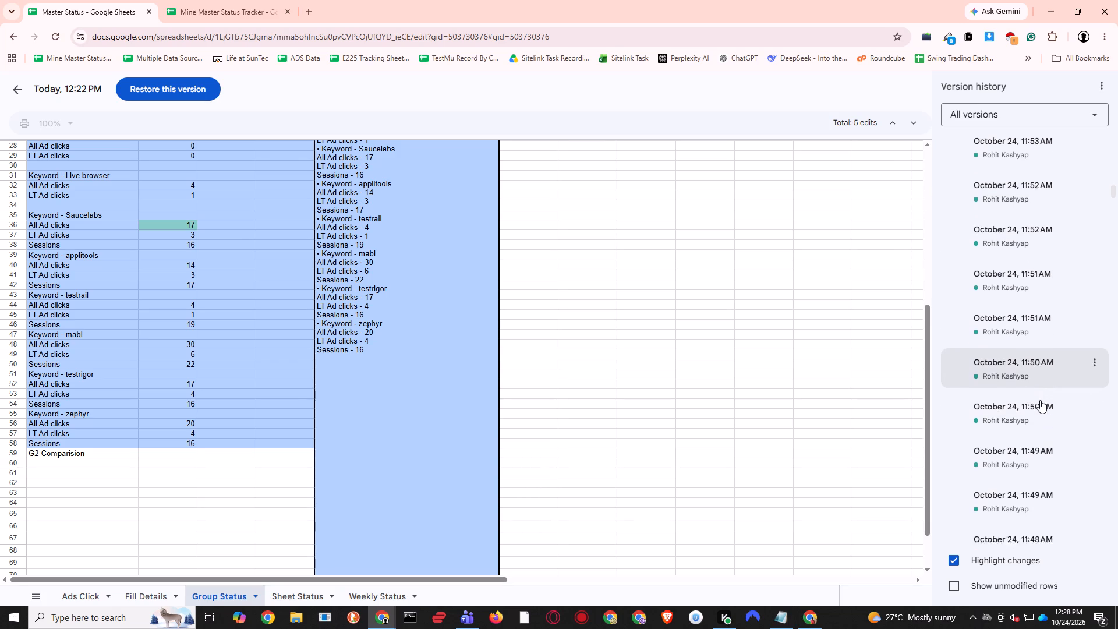
pyautogui.scroll(-1, 1040, 400)
pyautogui.scroll(20, 1046, 394)
pyautogui.scroll(16, 1046, 394)
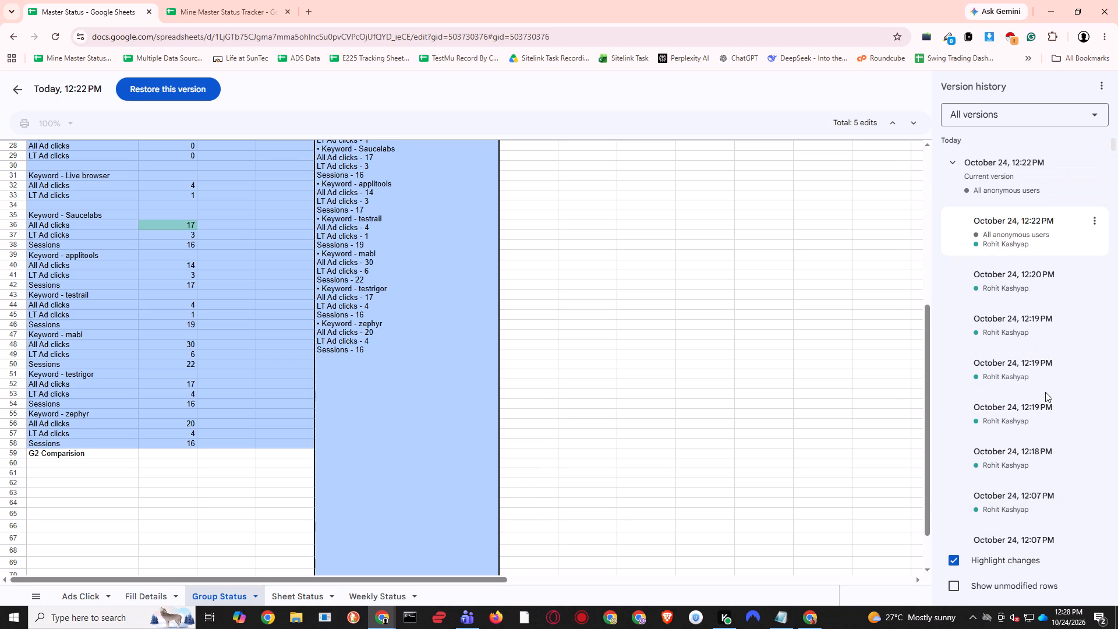
# Return to the October 24, 12:22 PM revision and examine its edits on Group Status, Fill Details and Ads Click.
pyautogui.click(1021, 236)
pyautogui.scroll(4, 458, 334)
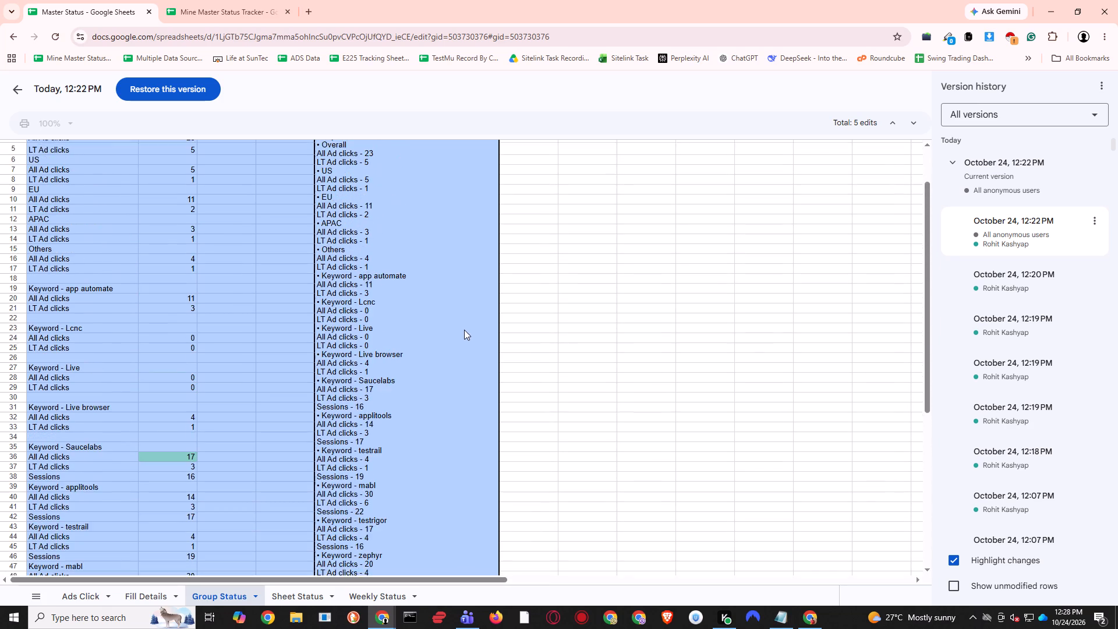
pyautogui.scroll(4, 469, 328)
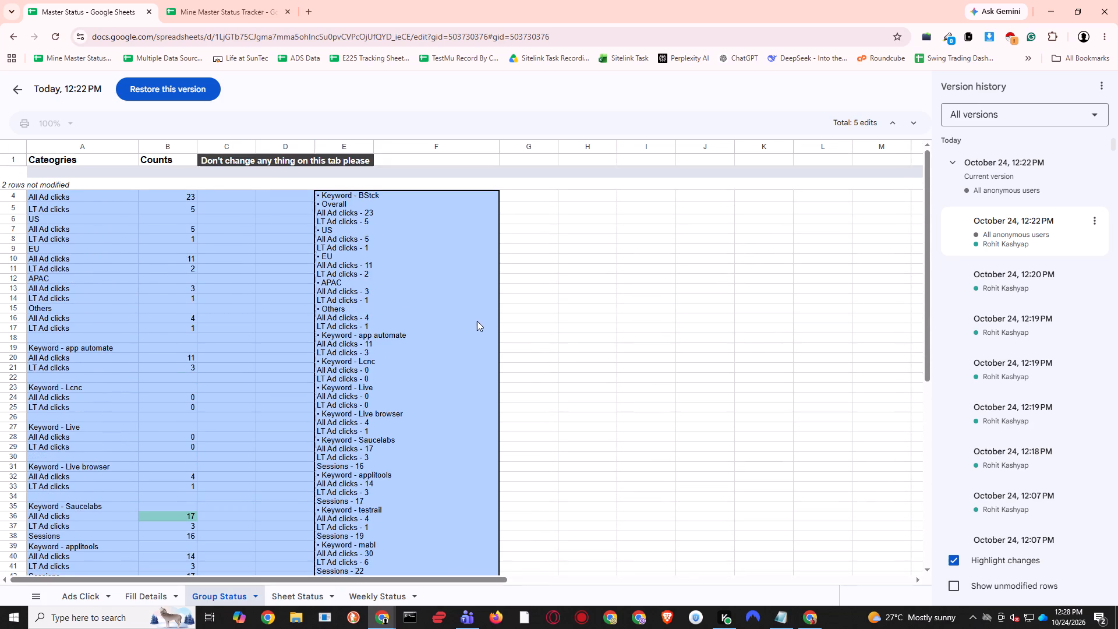
pyautogui.scroll(-2, 479, 319)
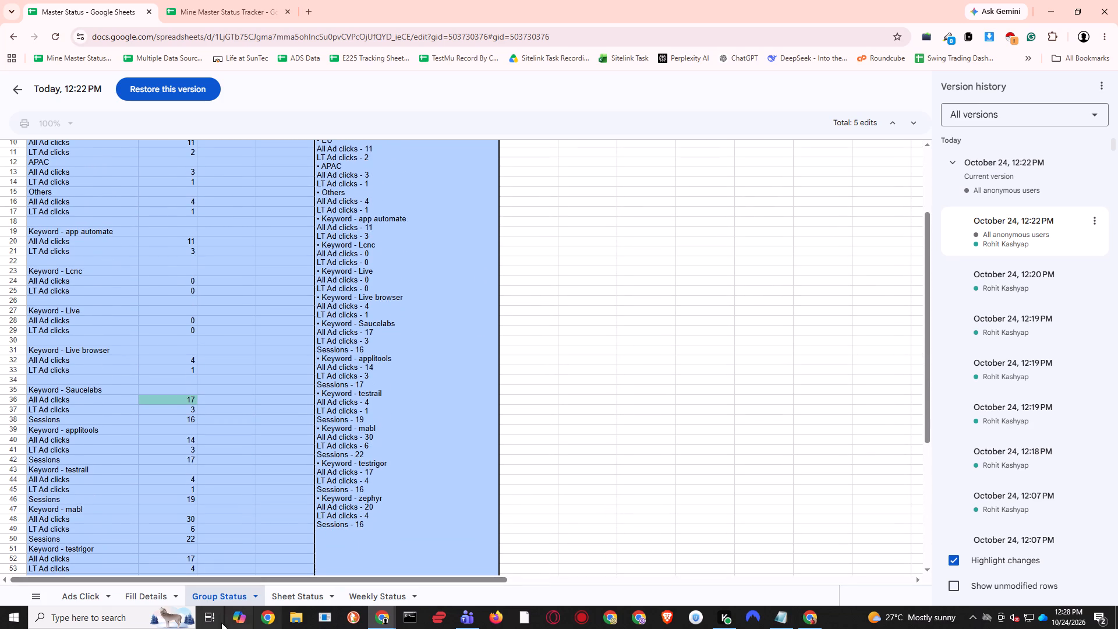
pyautogui.click(146, 596)
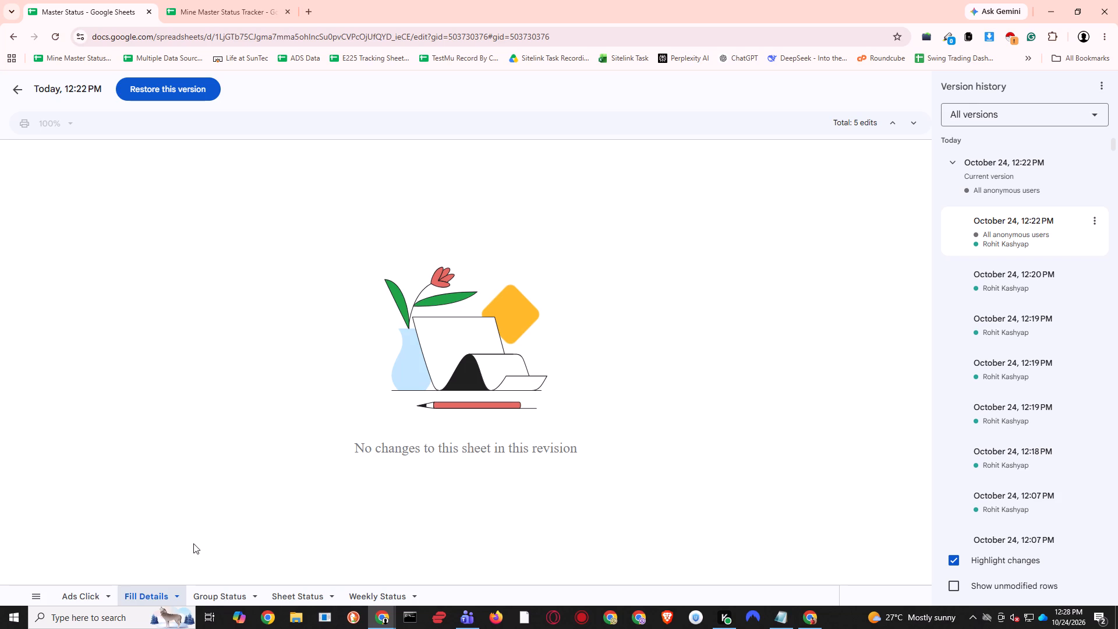
pyautogui.click(91, 600)
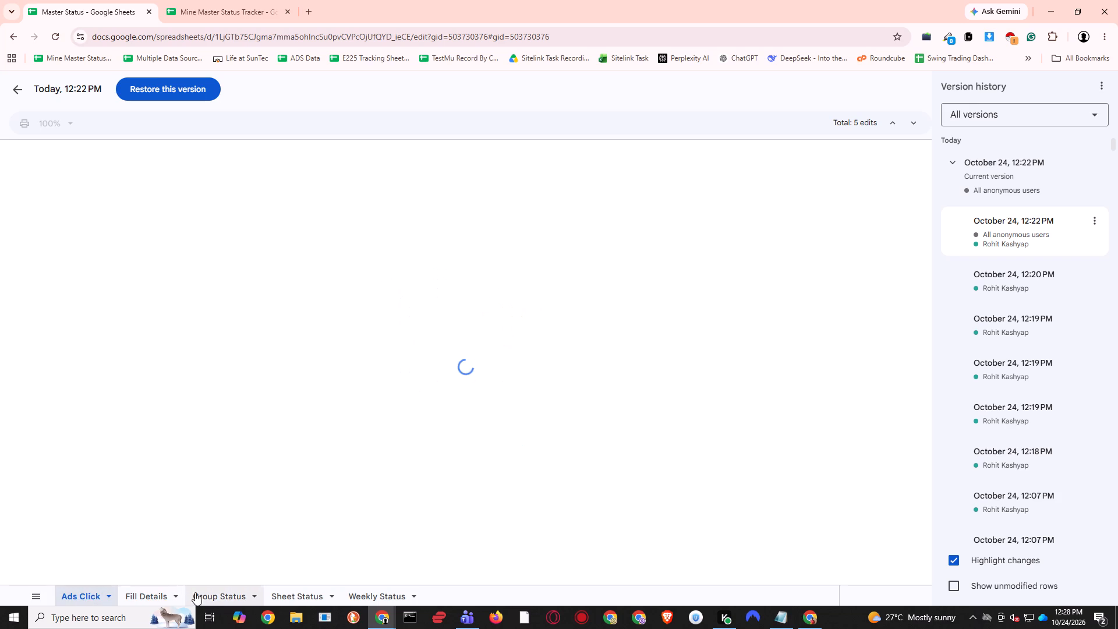
pyautogui.click(212, 595)
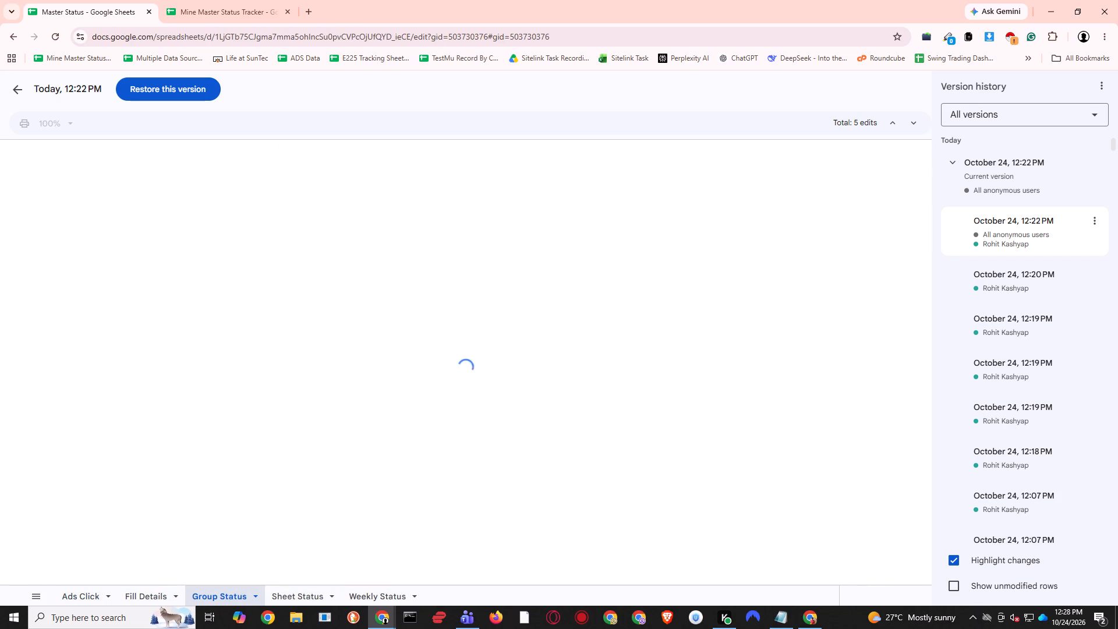
pyautogui.scroll(3, 464, 321)
pyautogui.scroll(-1, 464, 320)
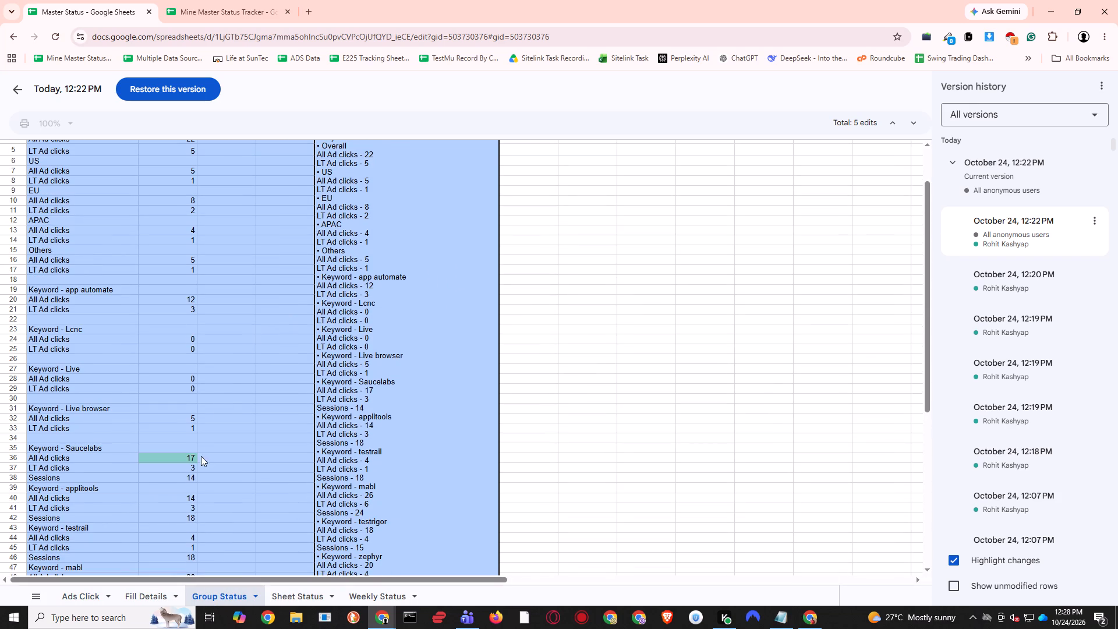
pyautogui.click(178, 460)
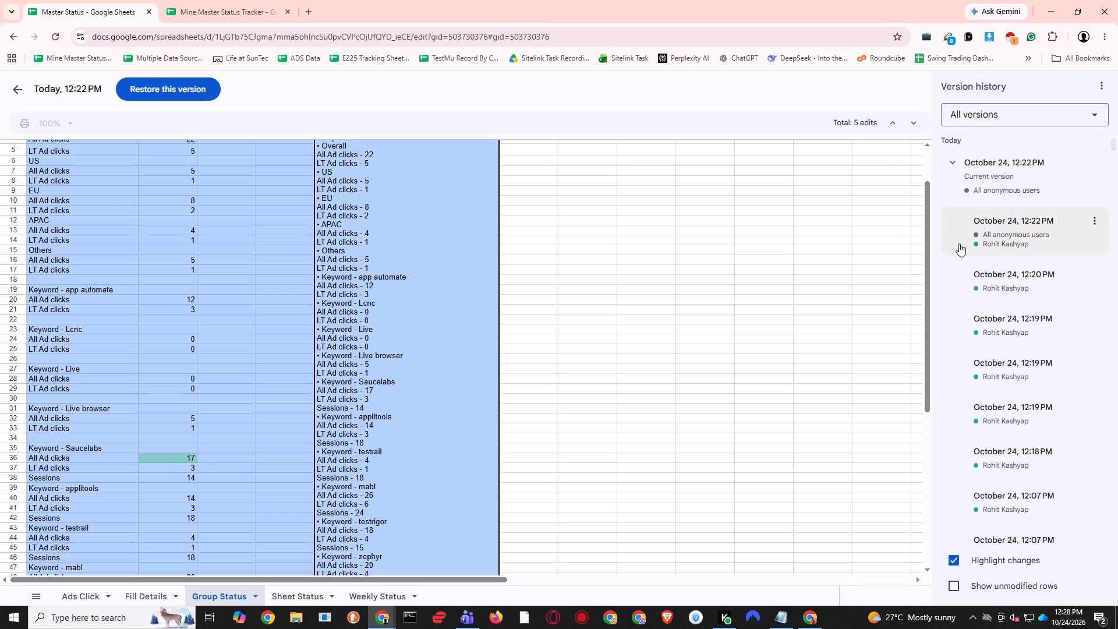
pyautogui.scroll(-3, 550, 329)
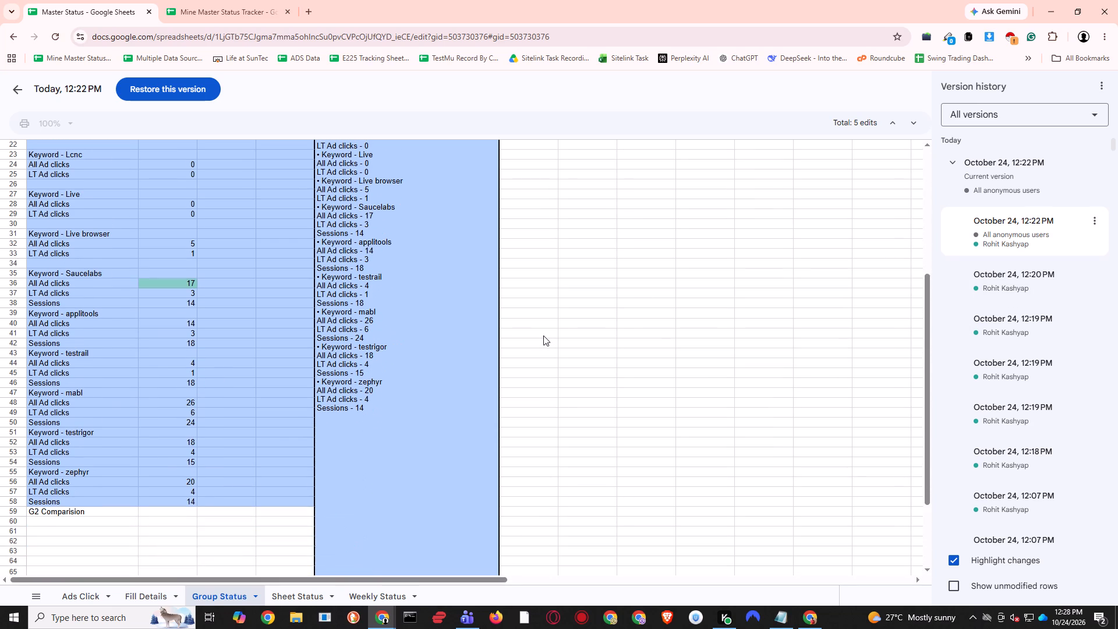
# Examine the highlighted Group Status changes in the October 24, 12:22 PM revision, and return to the current spreadsheet without restoring.
pyautogui.click(539, 340)
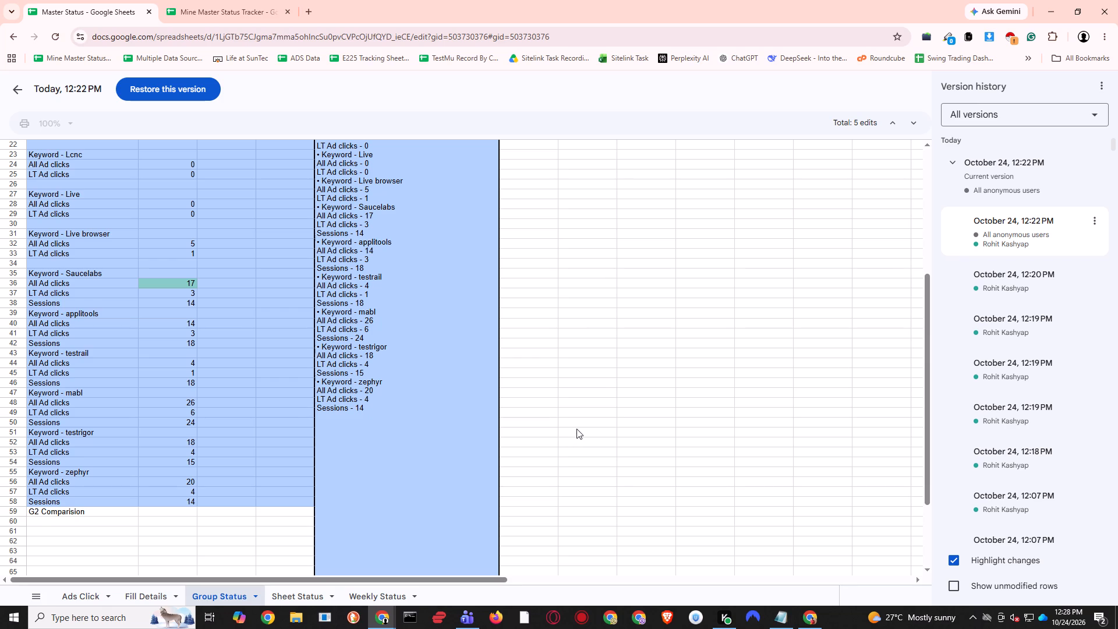
pyautogui.scroll(-3, 579, 426)
pyautogui.scroll(-4, 639, 405)
pyautogui.scroll(3, 636, 402)
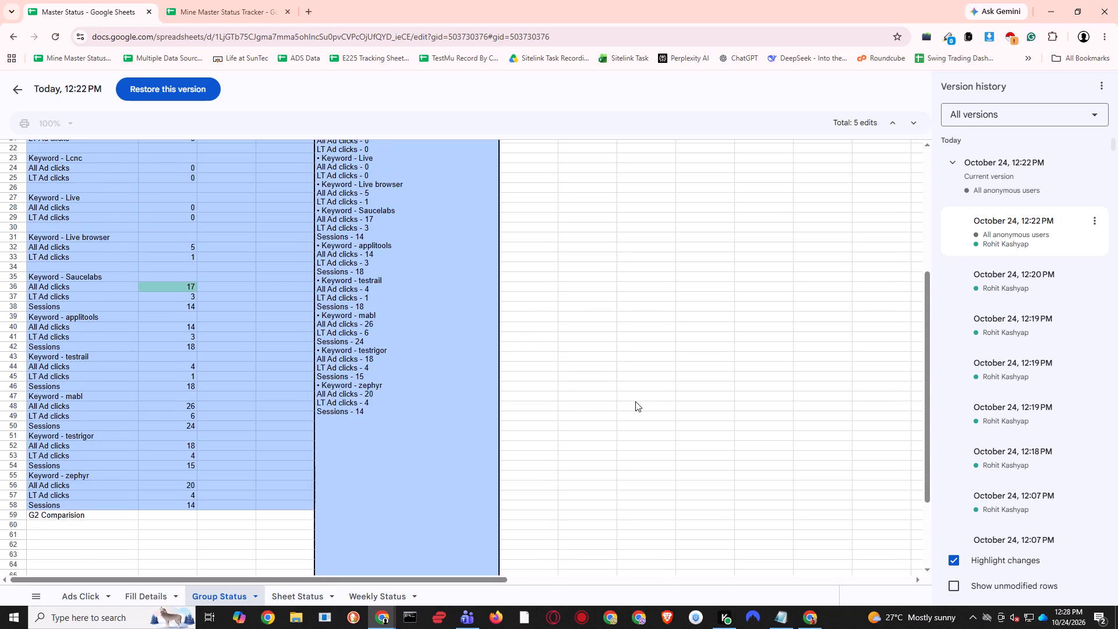
pyautogui.scroll(8, 636, 399)
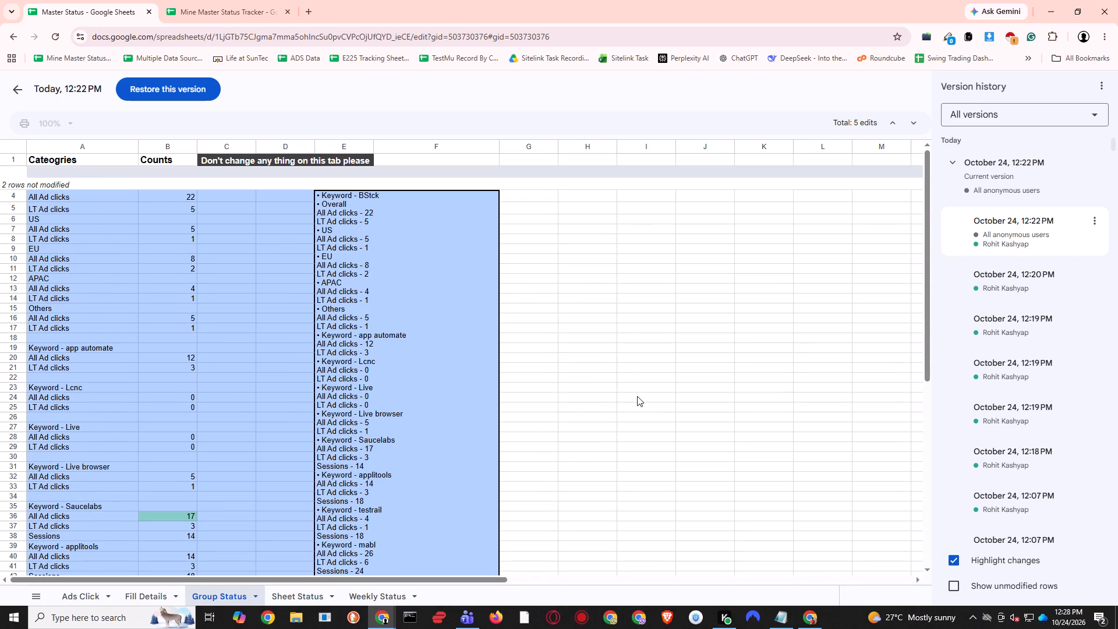
pyautogui.click(637, 396)
pyautogui.click(185, 196)
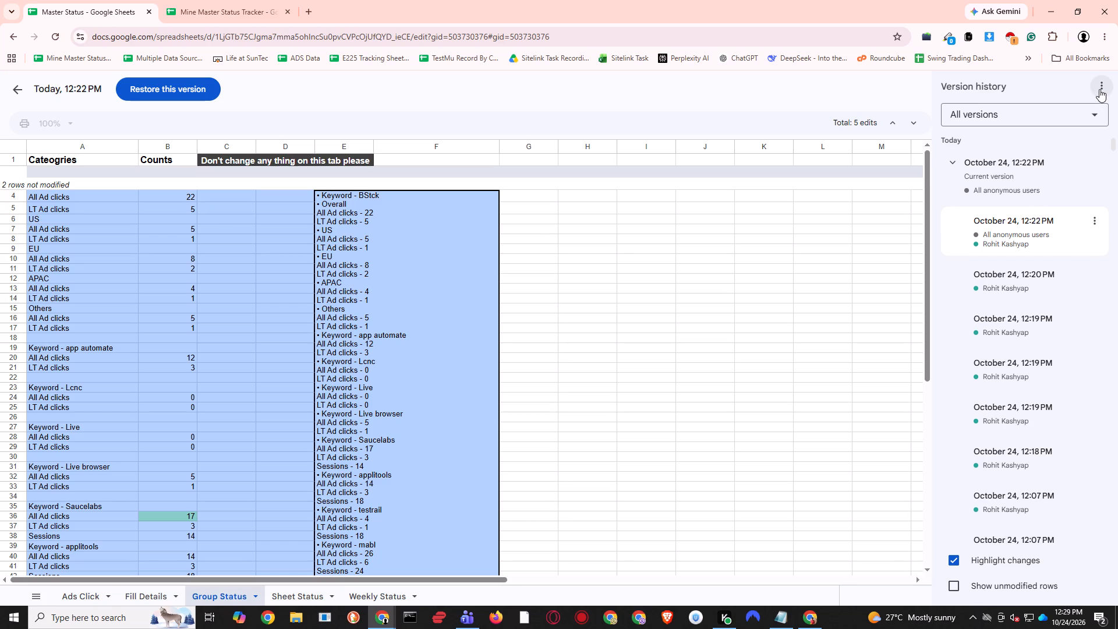
pyautogui.click(22, 92)
pyautogui.click(541, 386)
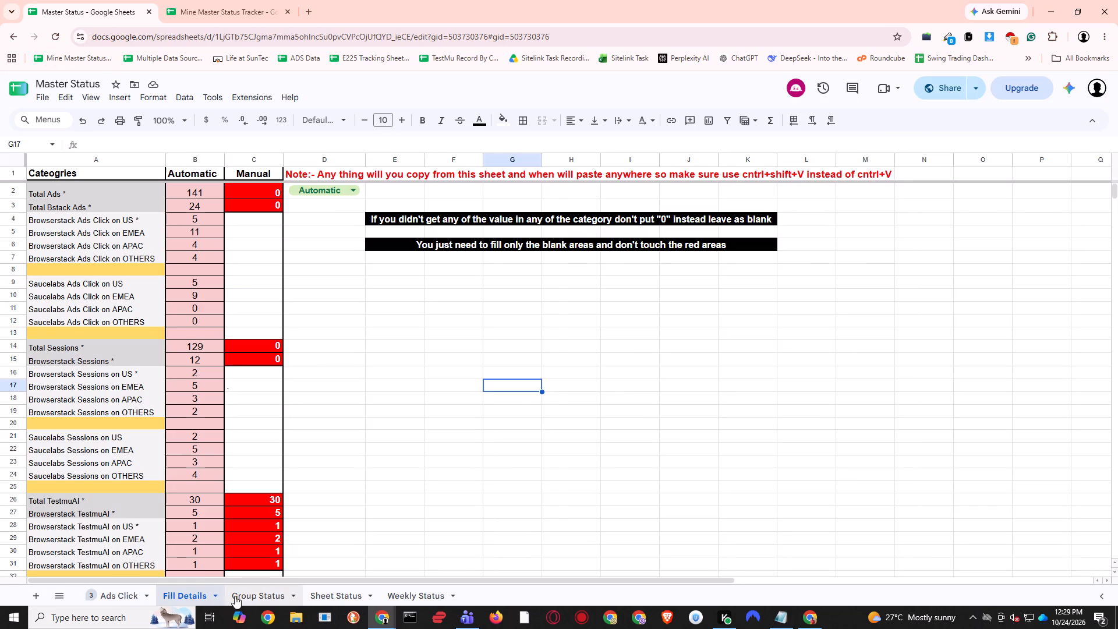
# On Group Status, inspect the Counts formulas for the BStck overall, US, EU and Others rows and the app automate keyword.
pyautogui.click(248, 595)
pyautogui.scroll(5, 153, 278)
pyautogui.scroll(13, 196, 203)
pyautogui.click(172, 208)
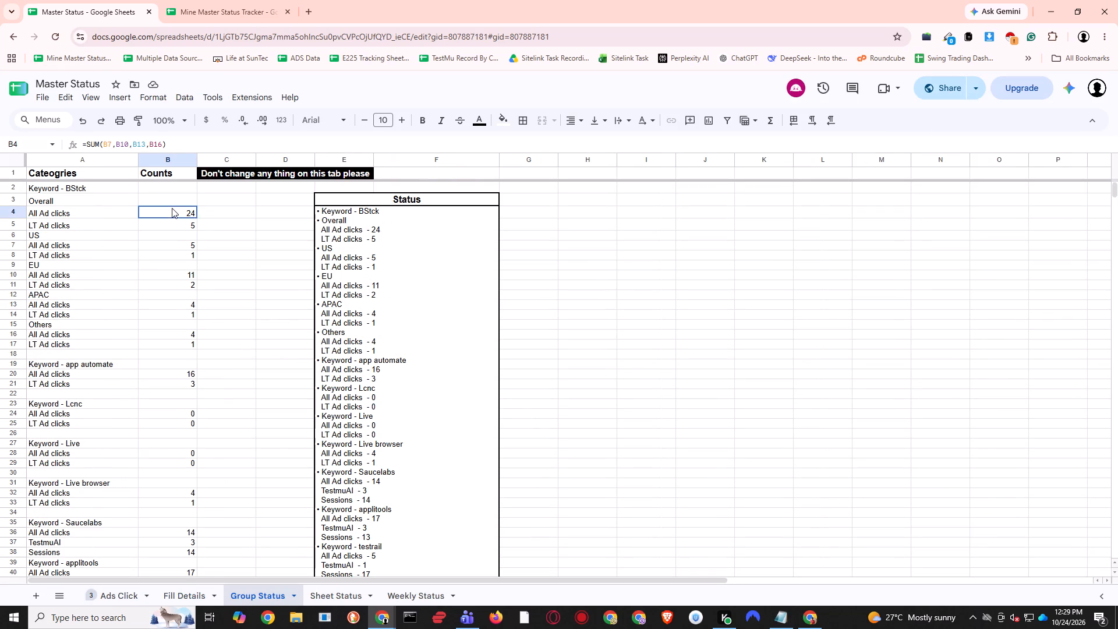
pyautogui.click(176, 228)
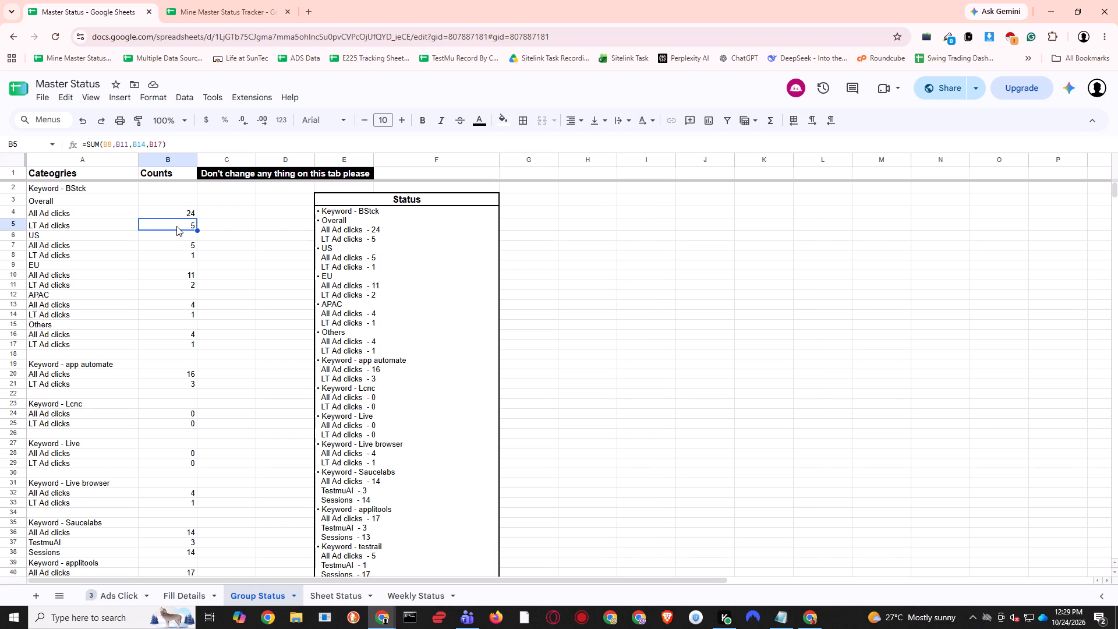
pyautogui.click(180, 211)
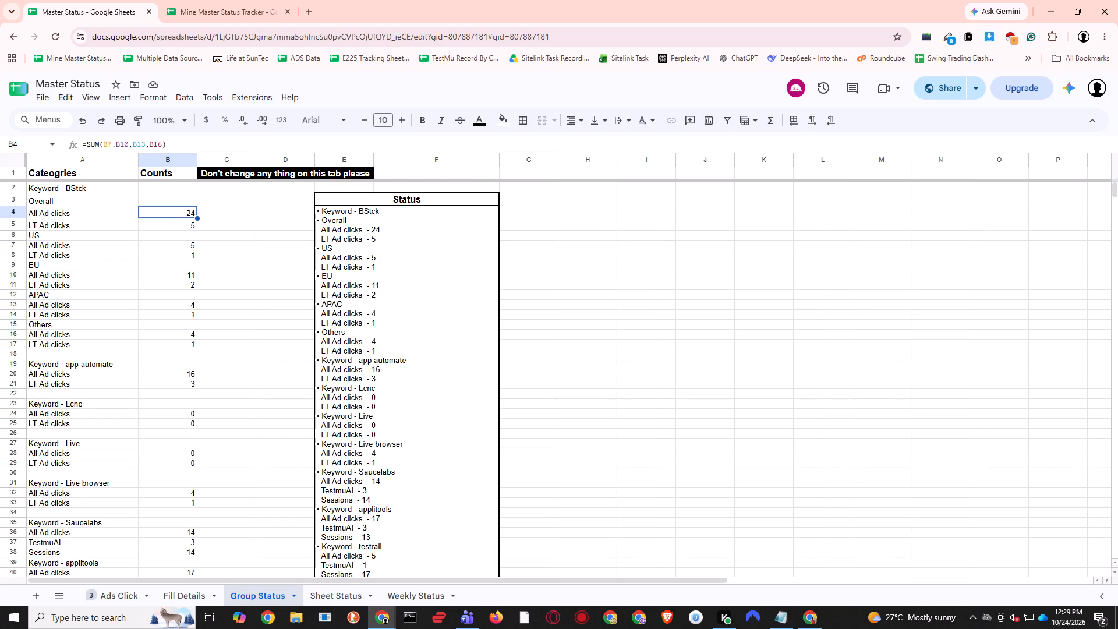
pyautogui.click(179, 224)
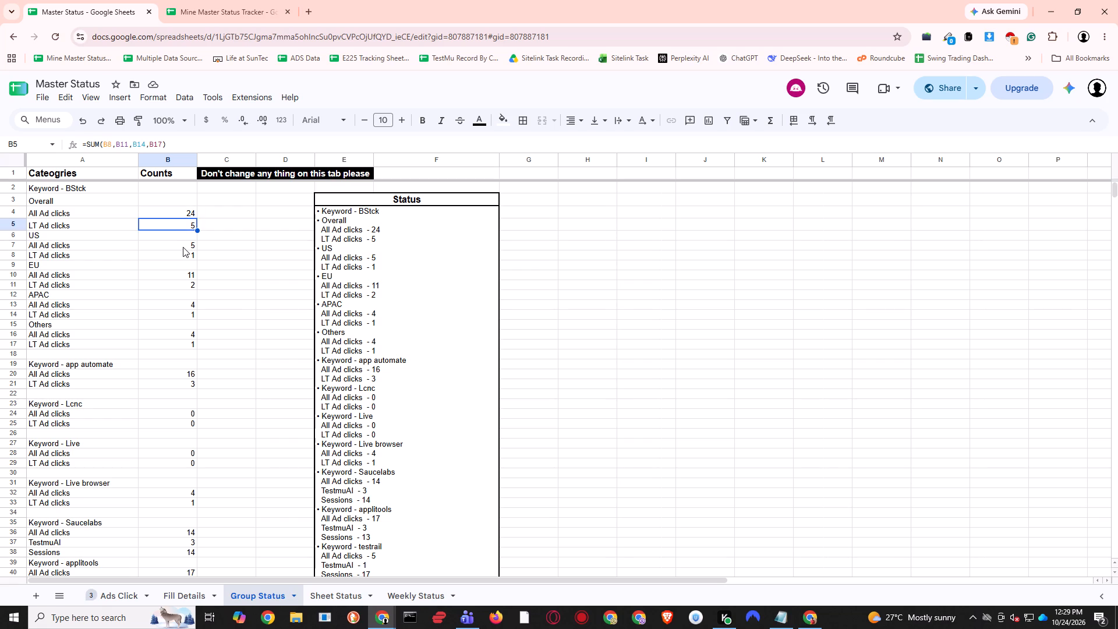
pyautogui.click(183, 248)
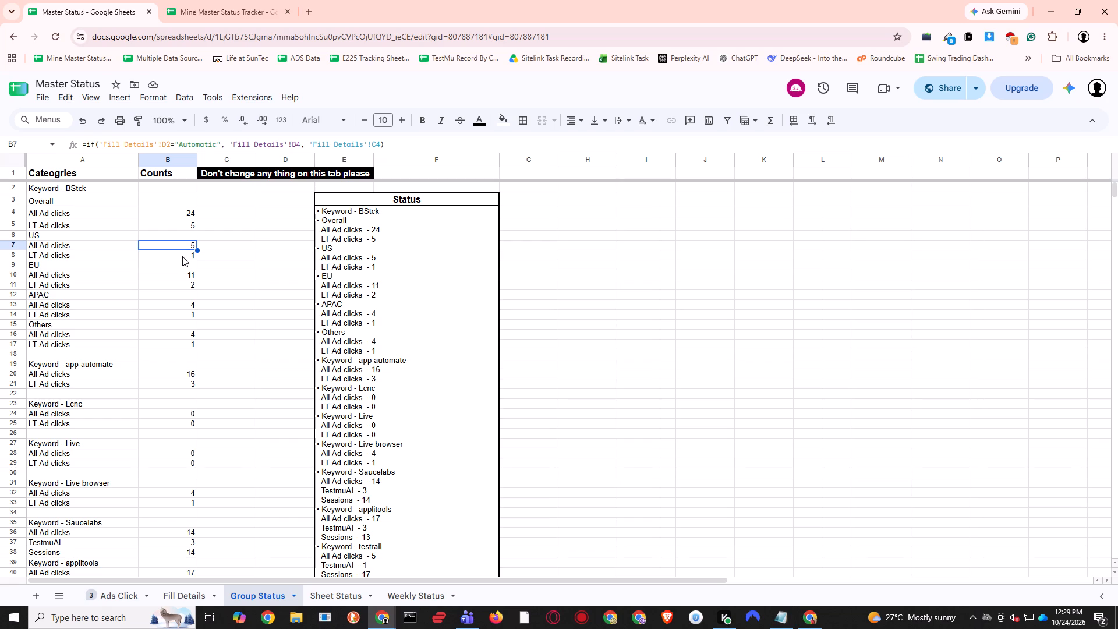
pyautogui.click(182, 256)
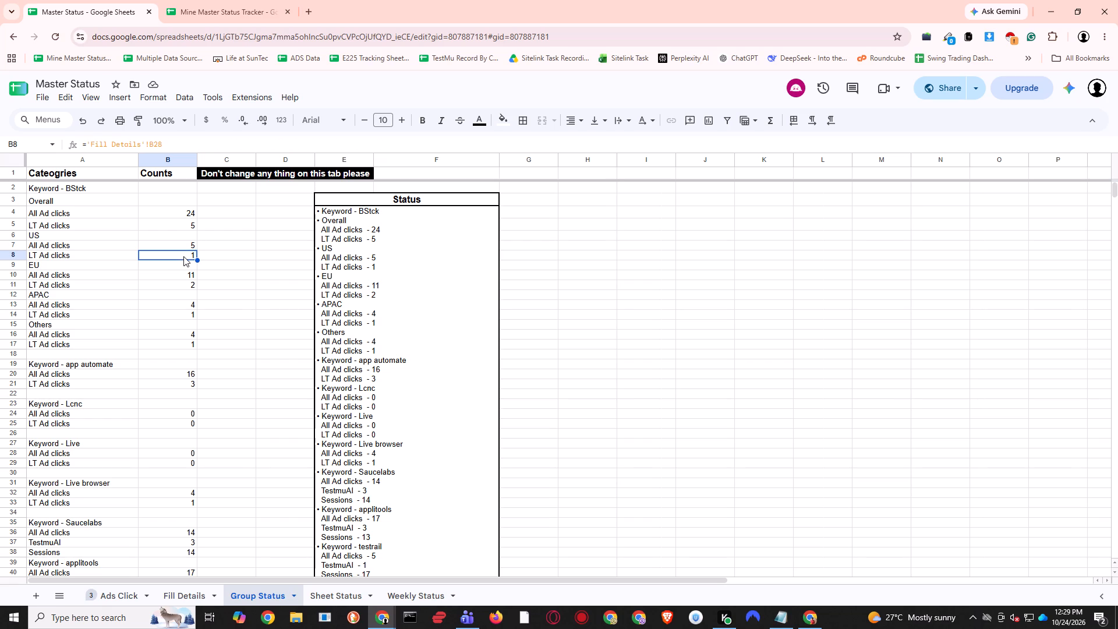
pyautogui.click(185, 278)
pyautogui.click(185, 282)
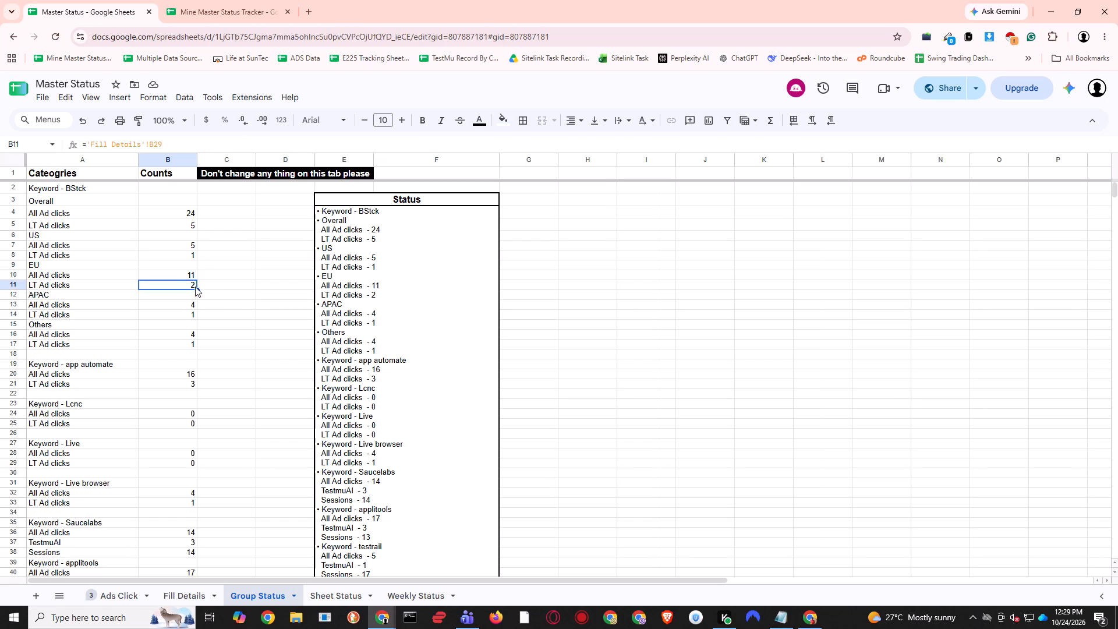
pyautogui.click(185, 336)
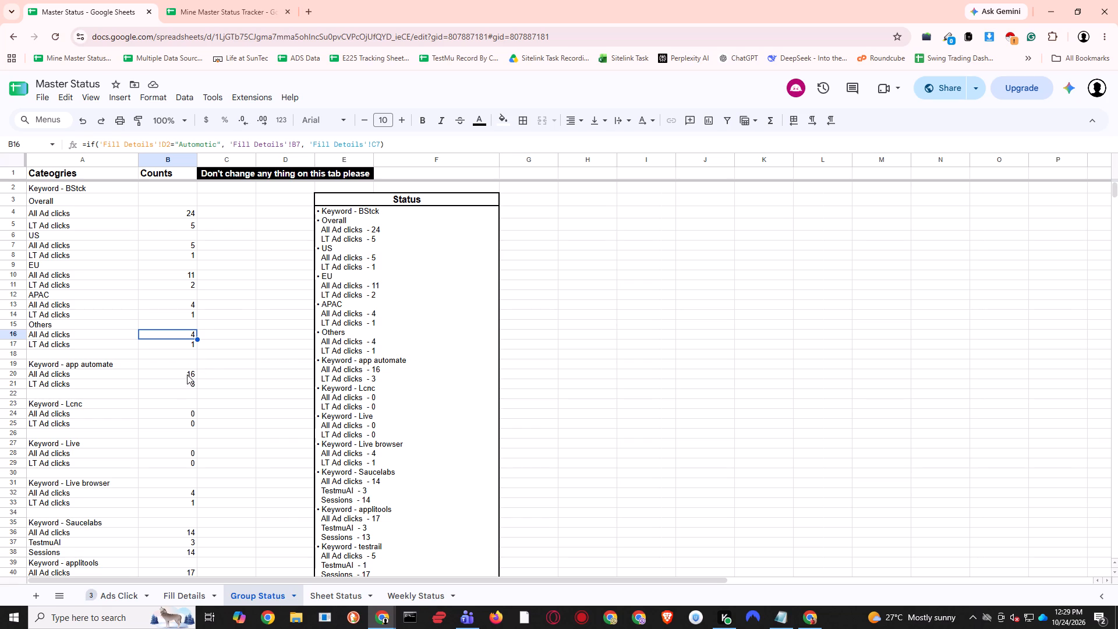
pyautogui.click(187, 373)
pyautogui.click(189, 387)
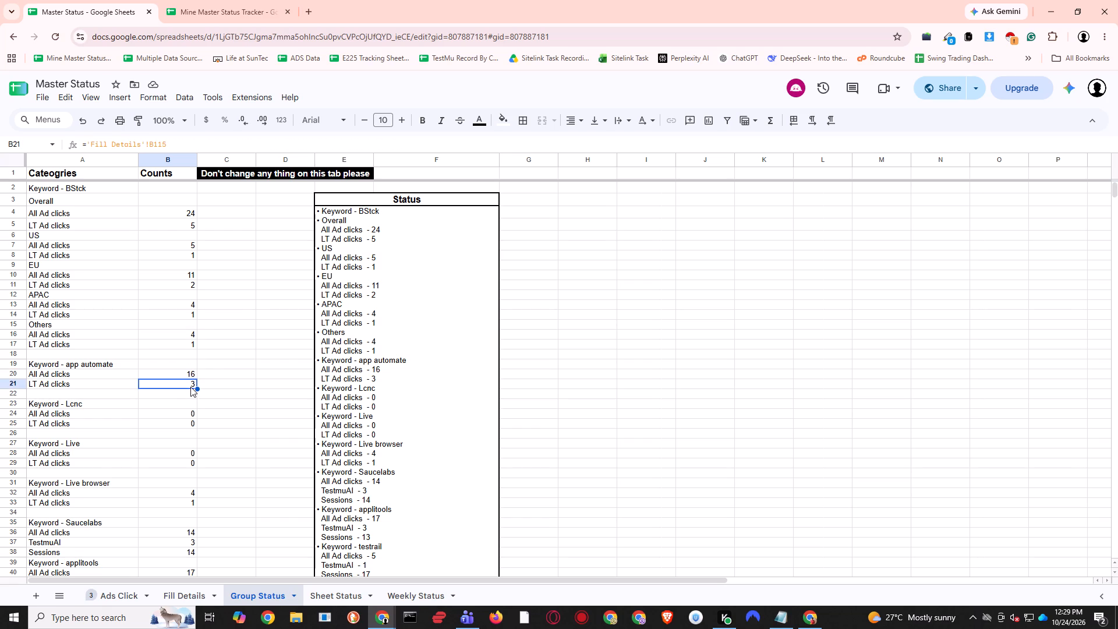
# Review the remaining Group Status keyword rows down to the G2 Comparision entry, checking its count cell and the Fill Details sheet.
pyautogui.scroll(-2, 250, 351)
pyautogui.scroll(-1, 306, 487)
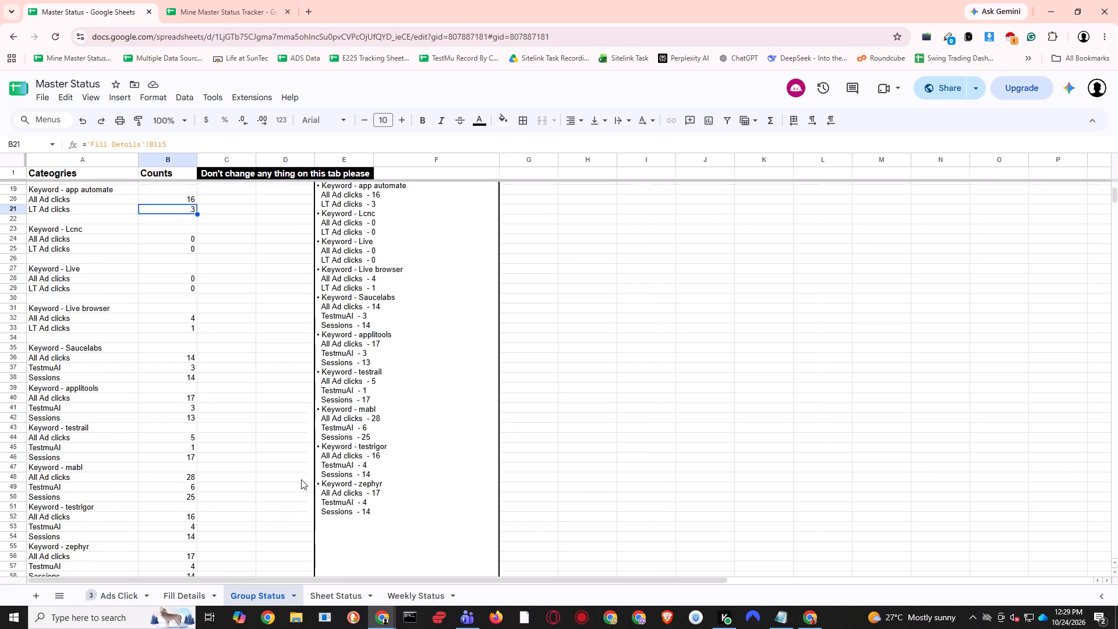
pyautogui.scroll(-1, 245, 443)
pyautogui.scroll(2, 246, 439)
pyautogui.scroll(-2, 250, 436)
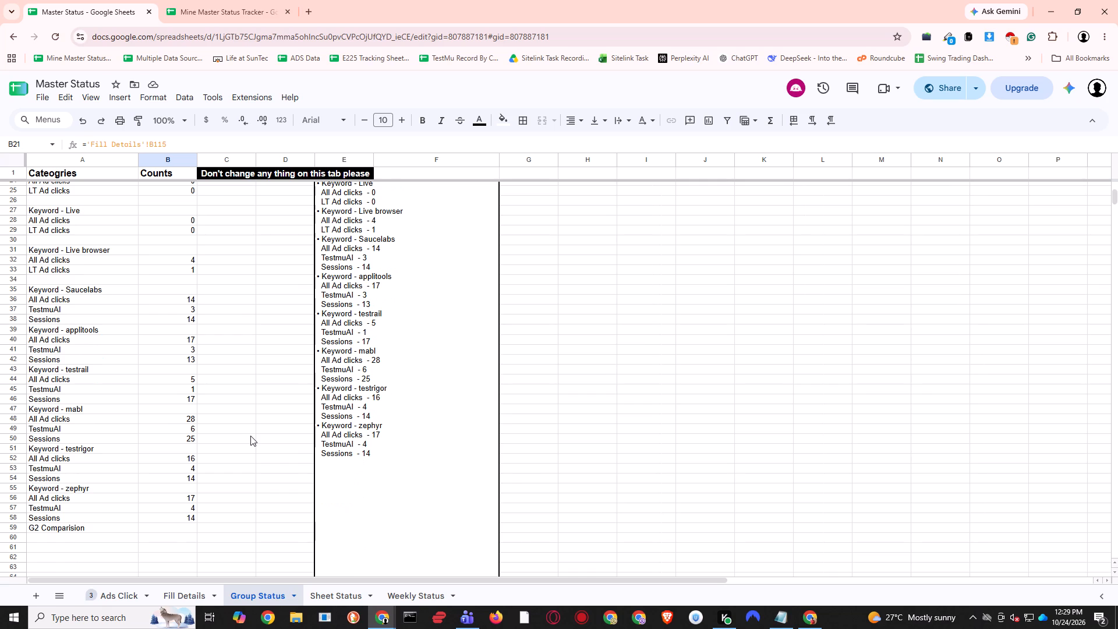
pyautogui.scroll(8, 458, 408)
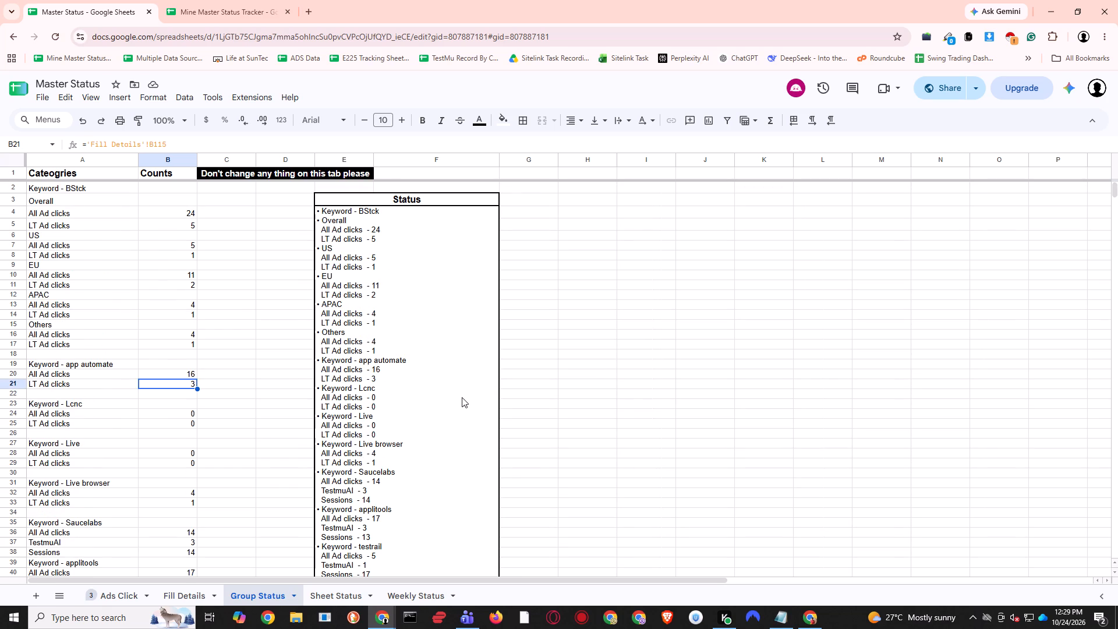
pyautogui.scroll(-4, 461, 393)
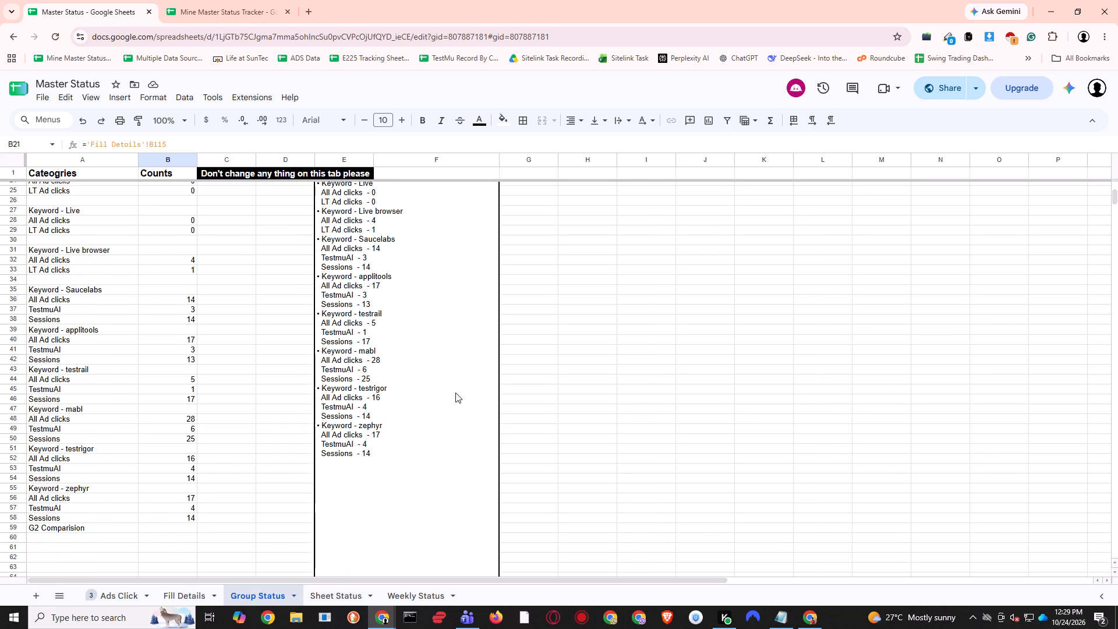
pyautogui.scroll(-1, 455, 392)
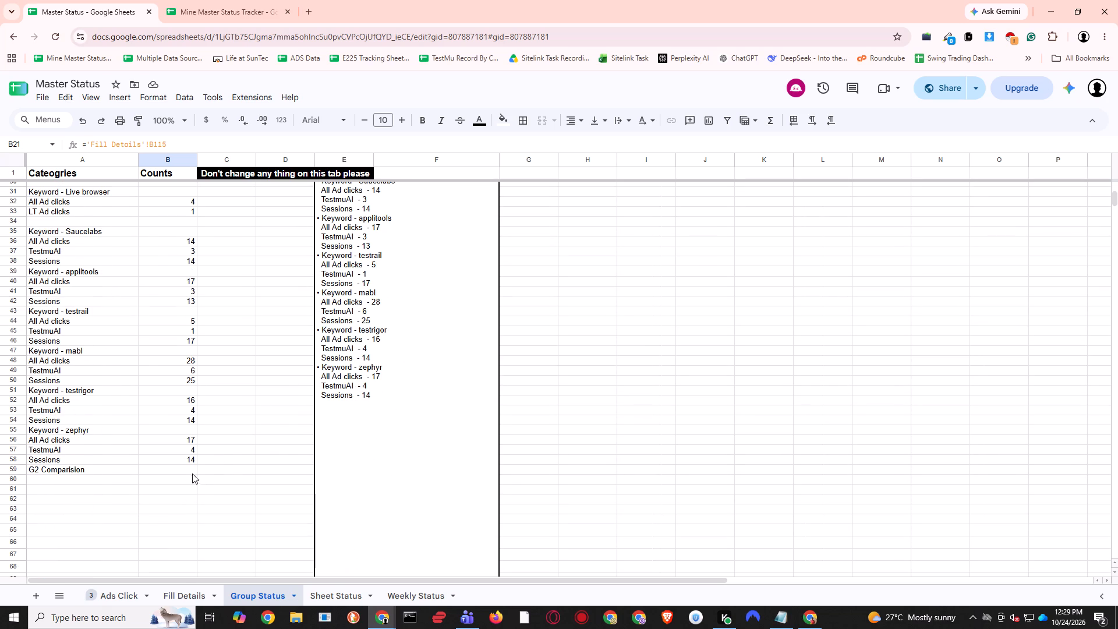
pyautogui.click(186, 469)
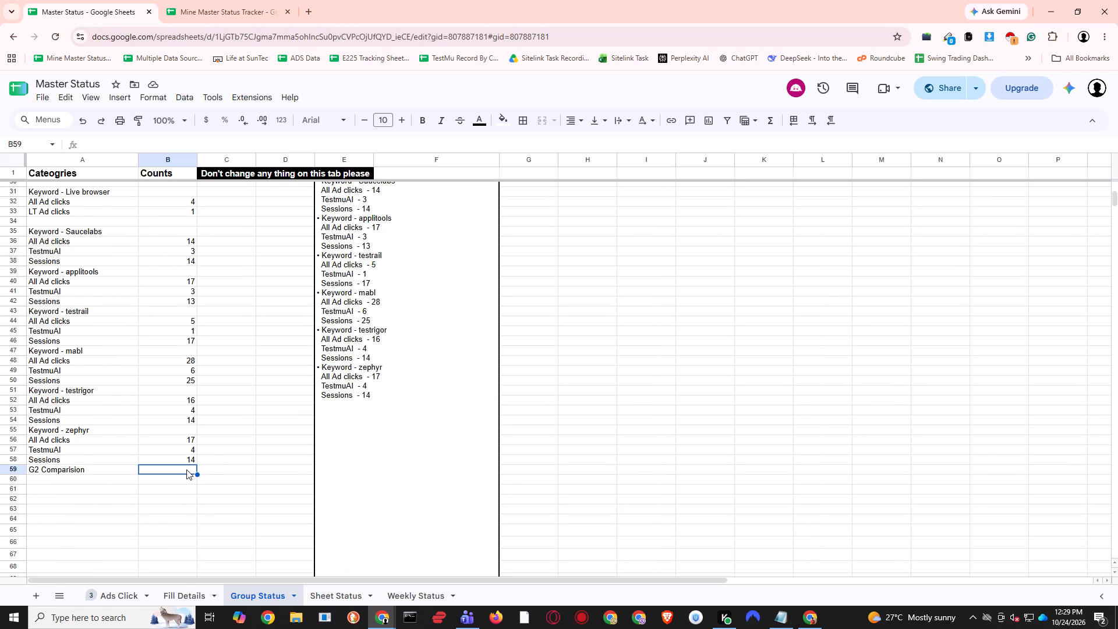
pyautogui.click(176, 592)
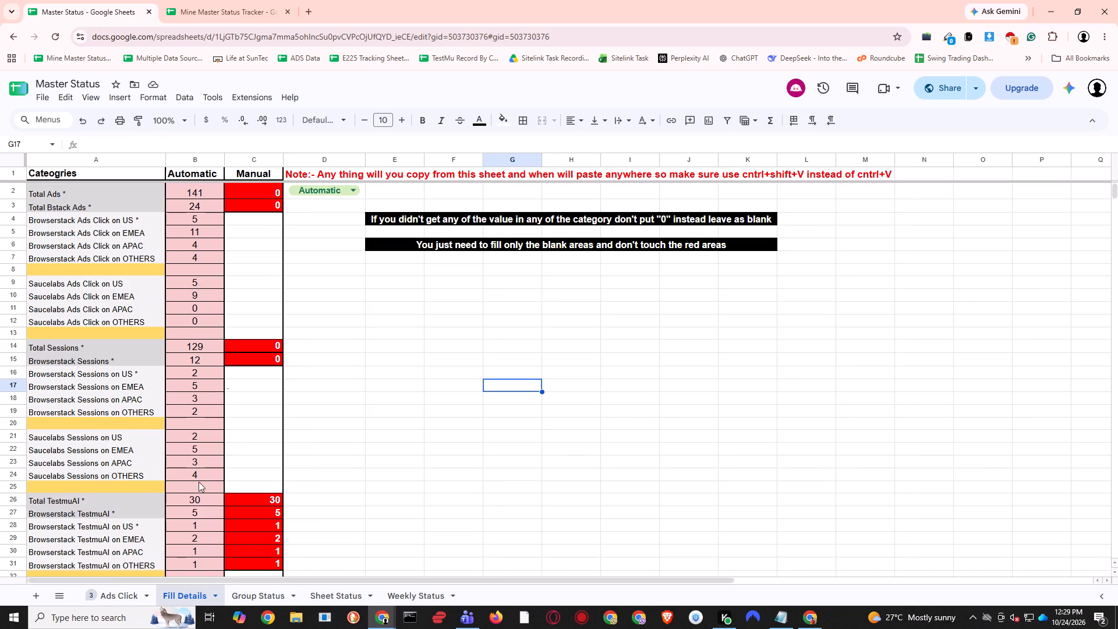
pyautogui.click(247, 595)
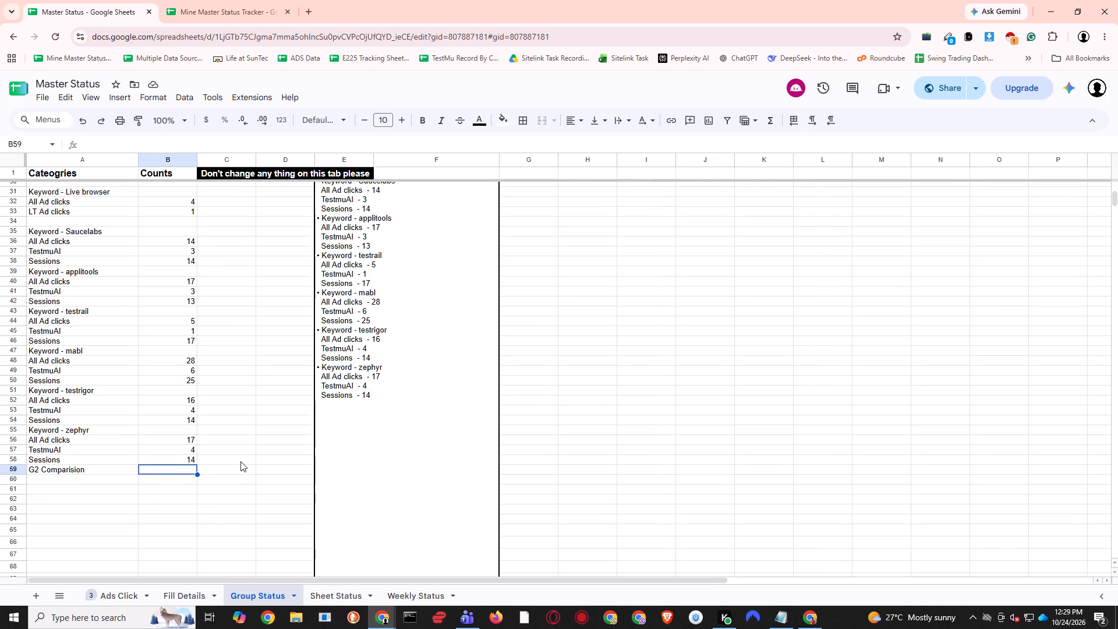
pyautogui.click(240, 461)
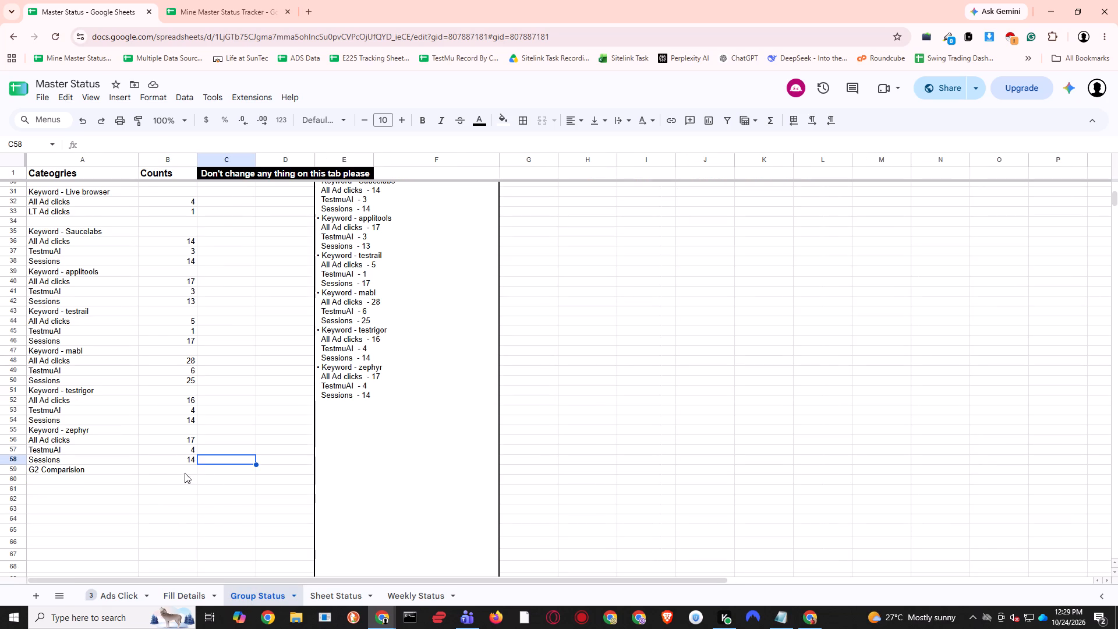
pyautogui.click(186, 472)
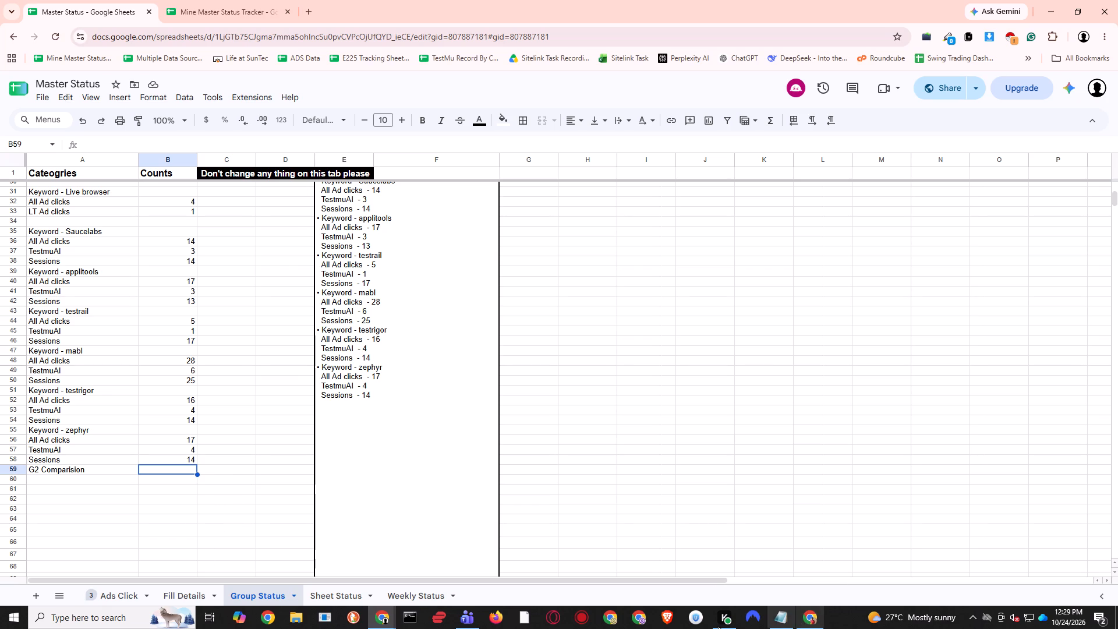
pyautogui.doubleClick(394, 444)
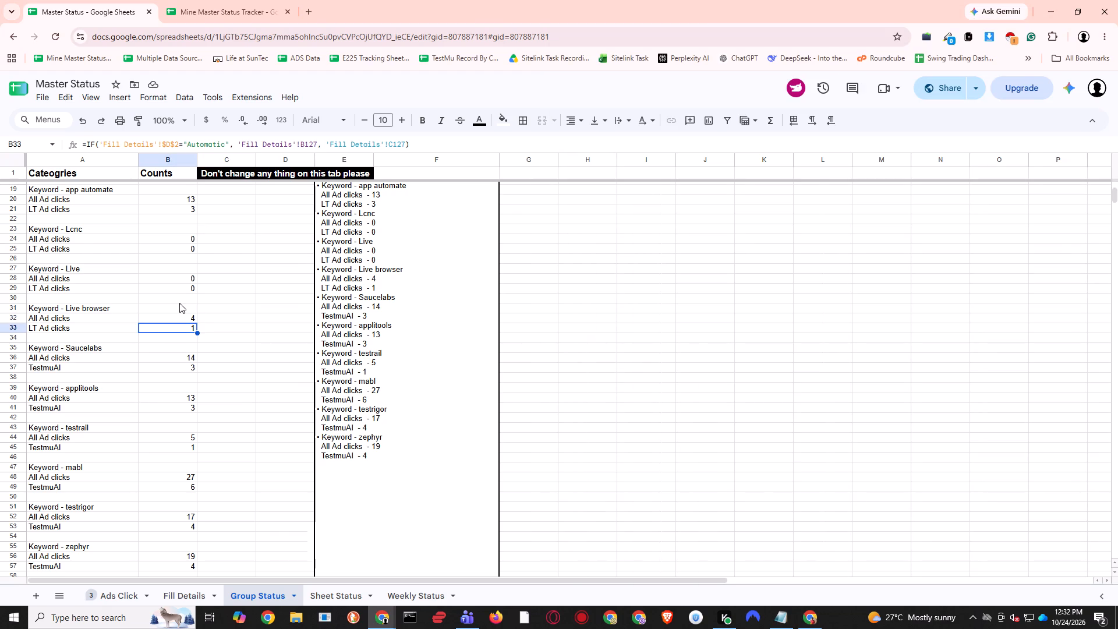
pyautogui.click(182, 283)
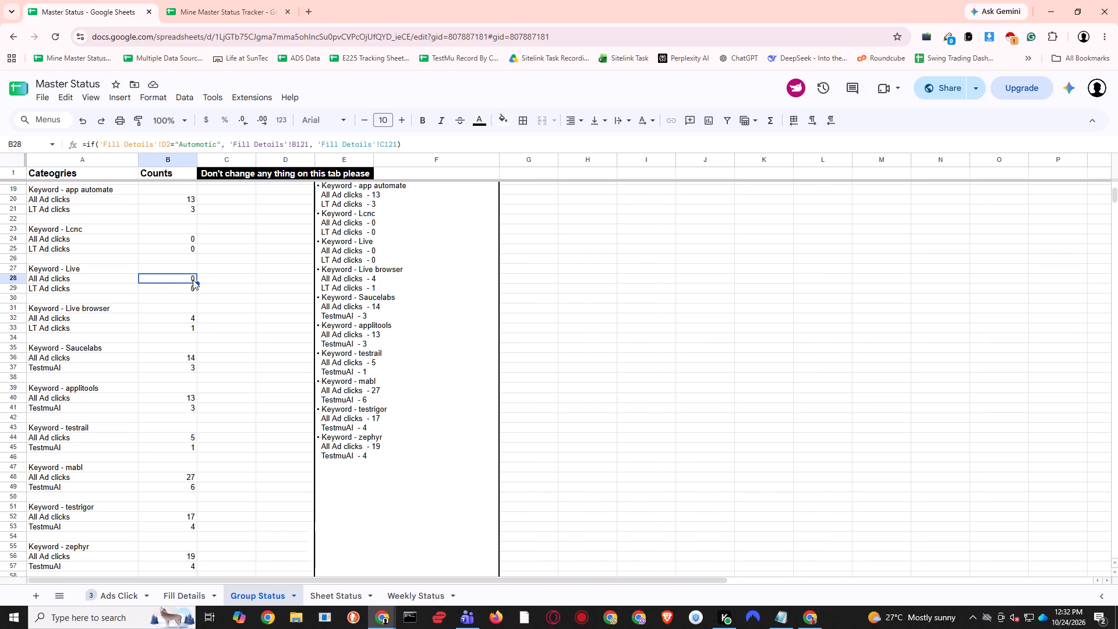
pyautogui.scroll(7, 207, 291)
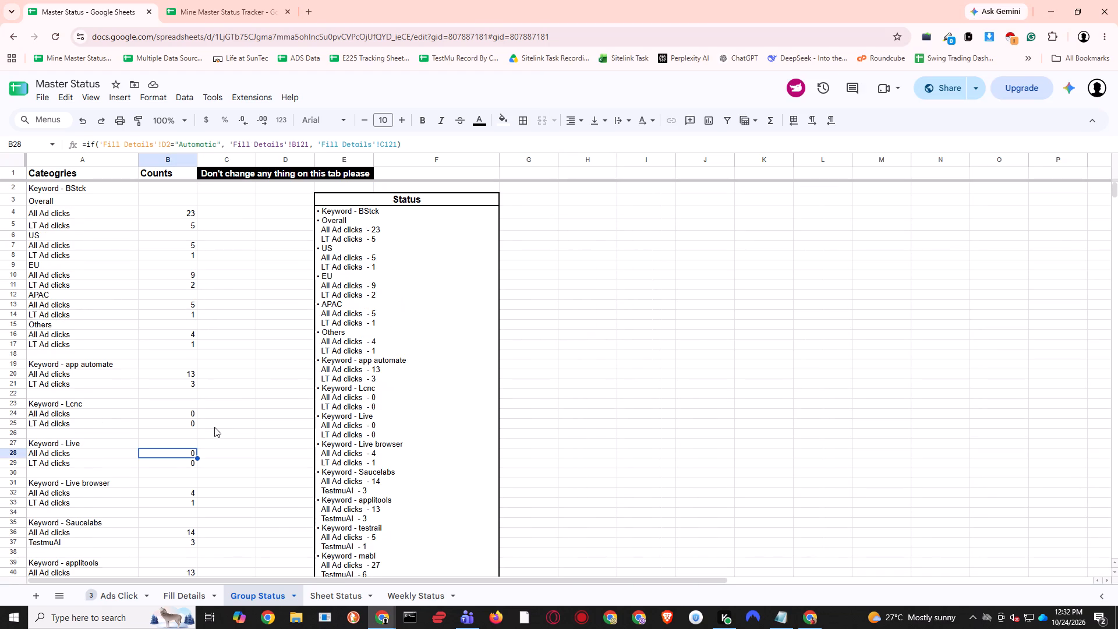
pyautogui.scroll(-3, 213, 423)
pyautogui.click(189, 358)
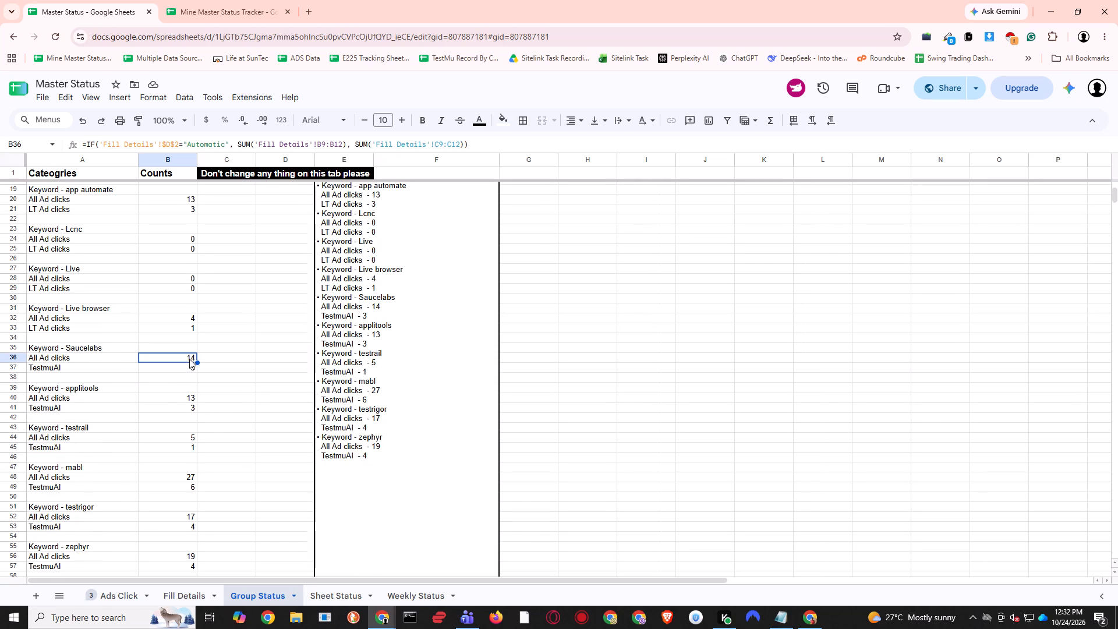
pyautogui.click(187, 395)
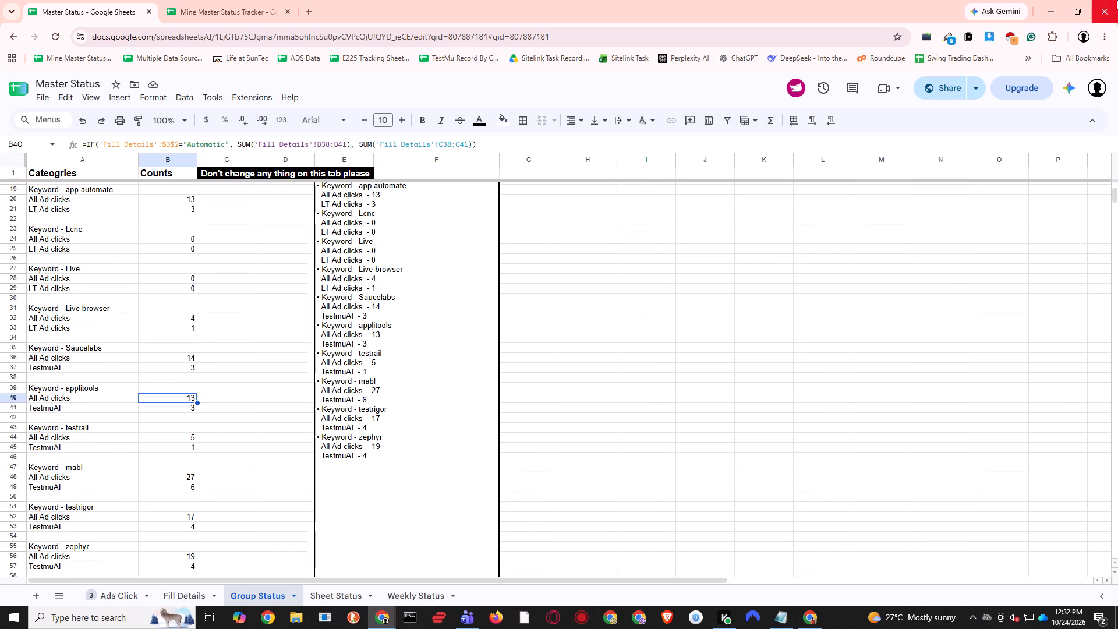
# View Fill Details and Group Status side by side and compare the testrail All Ad clicks formula with the Testrail Ads Click rows.
pyautogui.click(1076, 0)
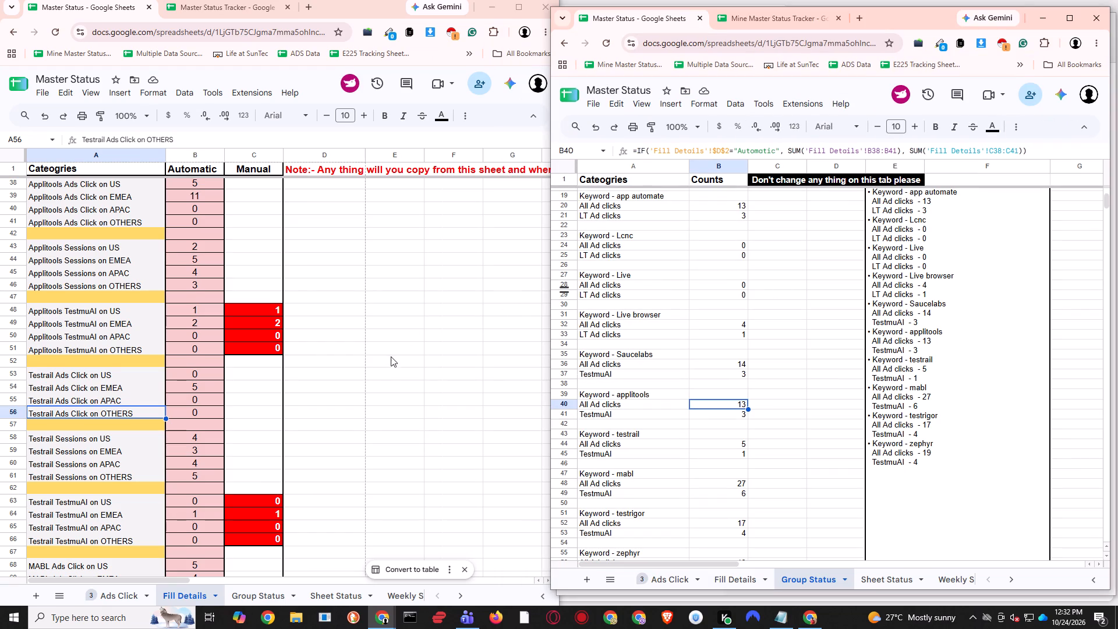
pyautogui.scroll(-2, 388, 355)
pyautogui.scroll(-1, 806, 370)
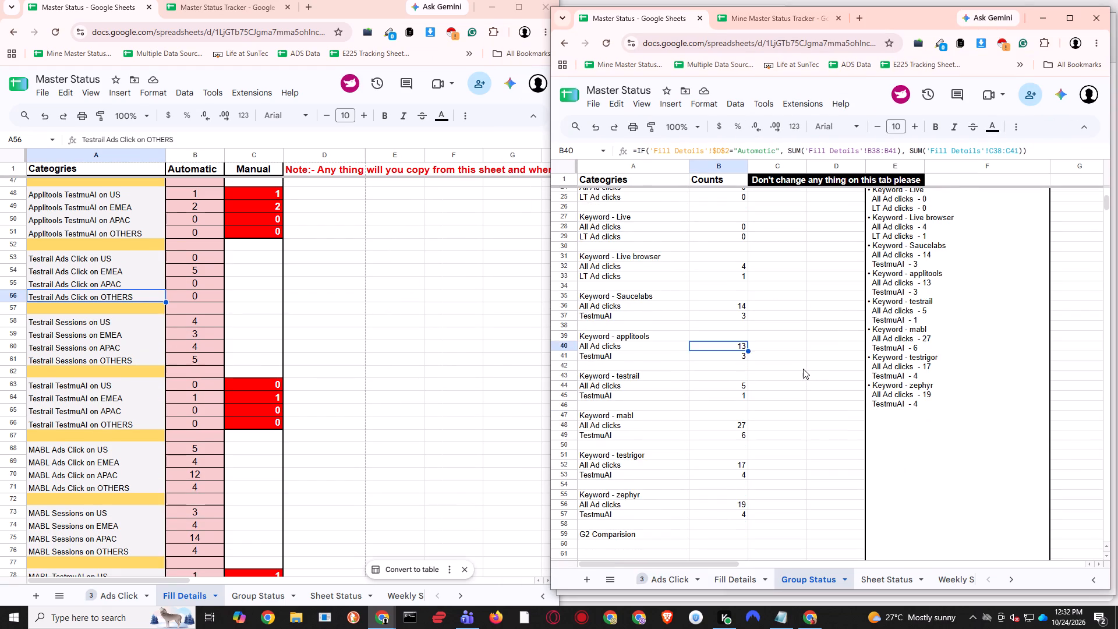
pyautogui.scroll(-1, 794, 365)
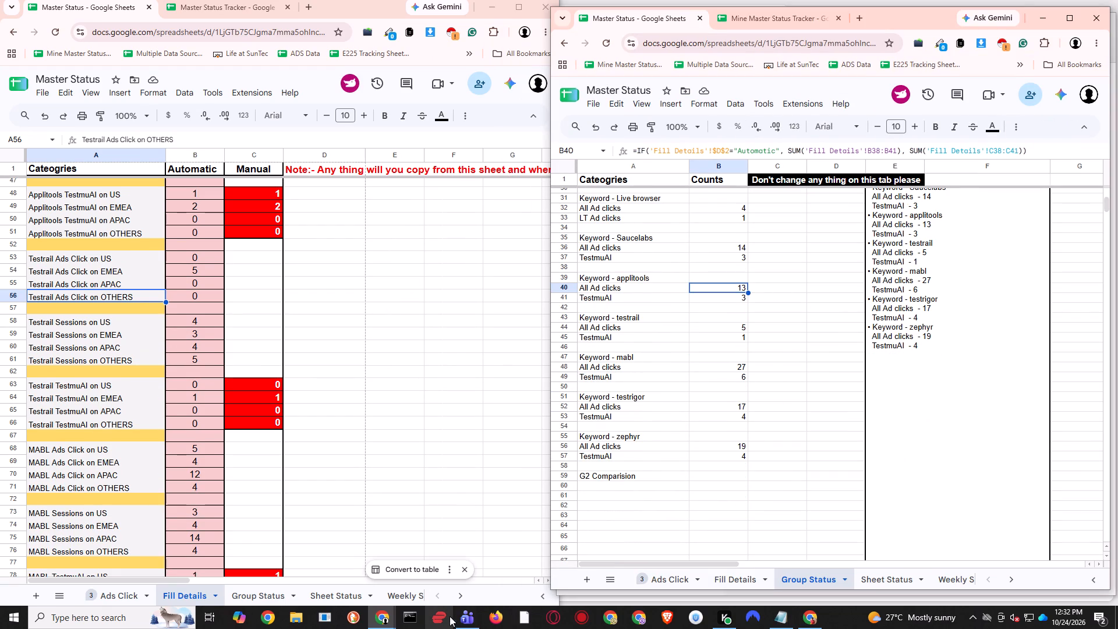
pyautogui.click(733, 328)
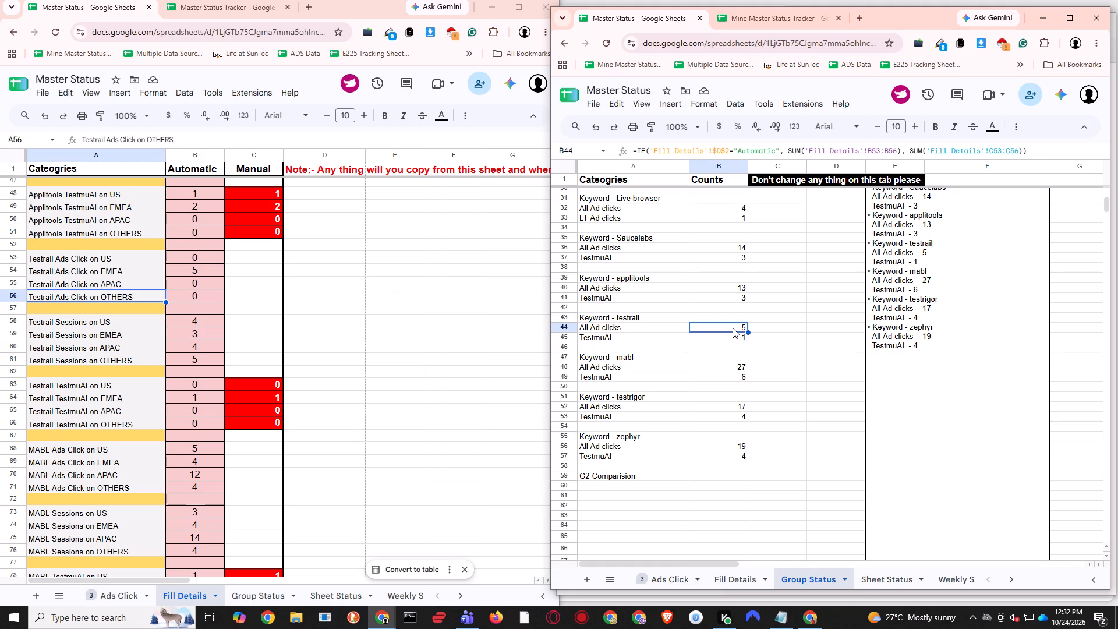
pyautogui.scroll(-2, 317, 378)
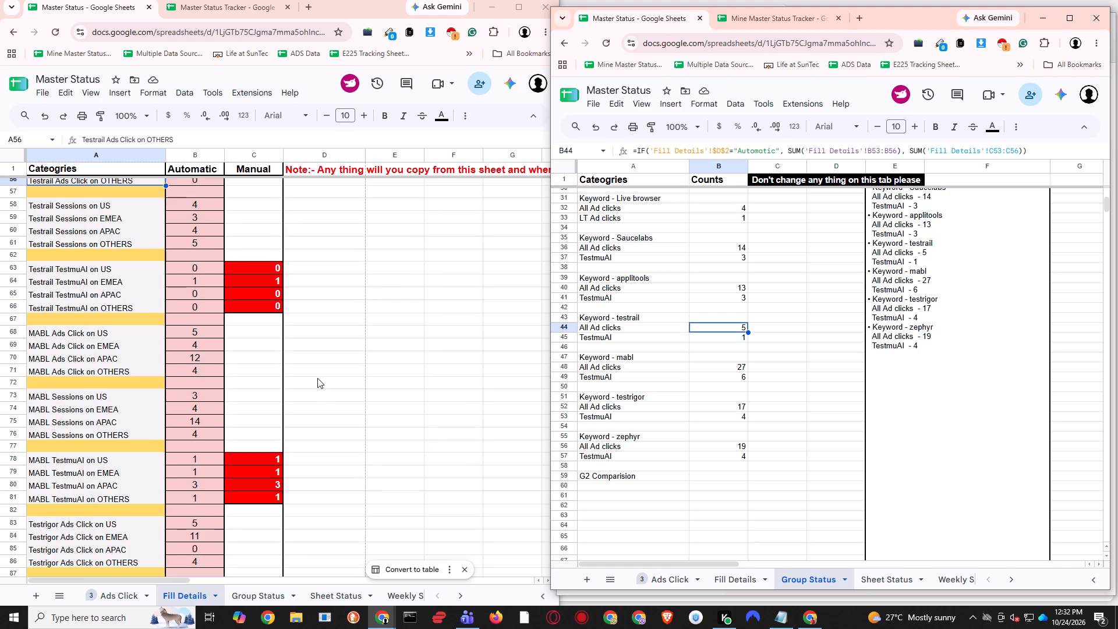
pyautogui.scroll(-6, 317, 378)
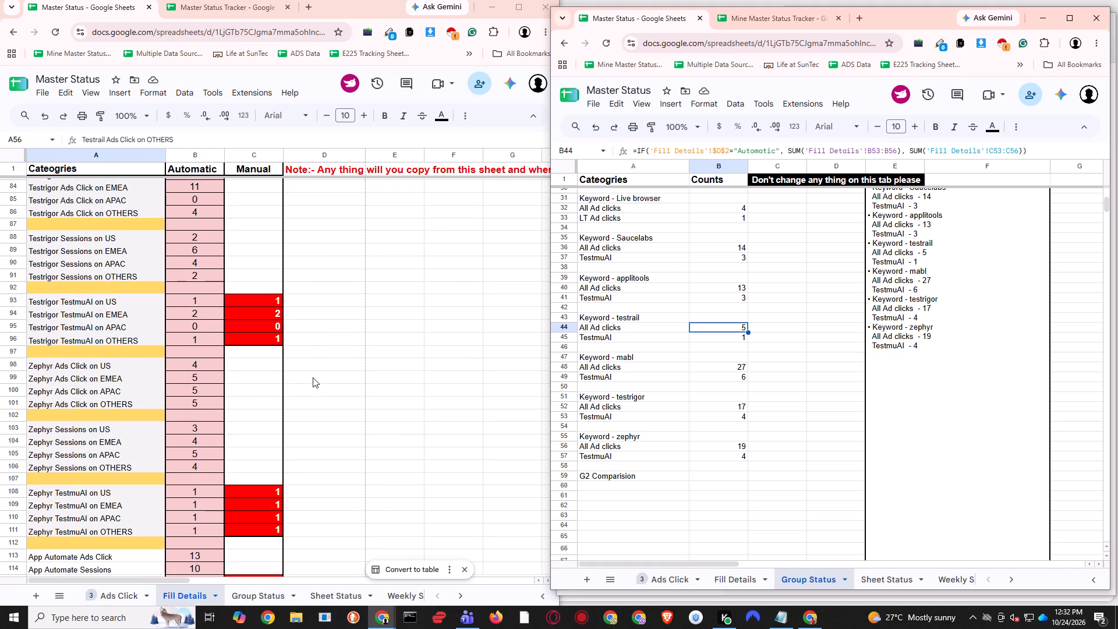
pyautogui.scroll(-3, 282, 378)
pyautogui.scroll(-2, 144, 328)
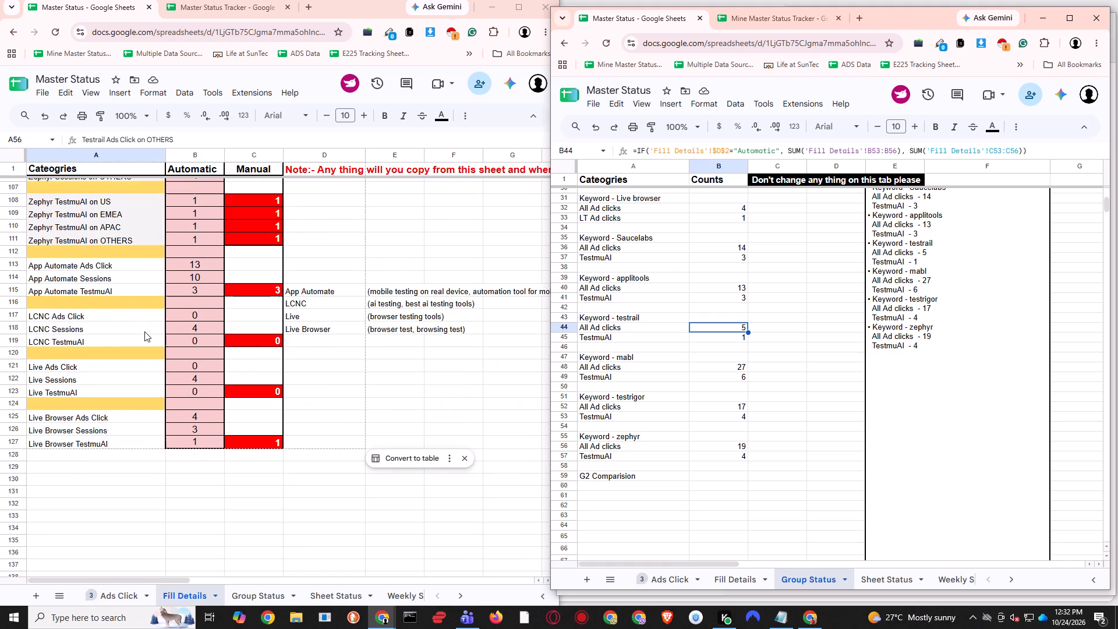
pyautogui.scroll(4, 147, 330)
pyautogui.scroll(-1, 161, 328)
pyautogui.scroll(3, 161, 328)
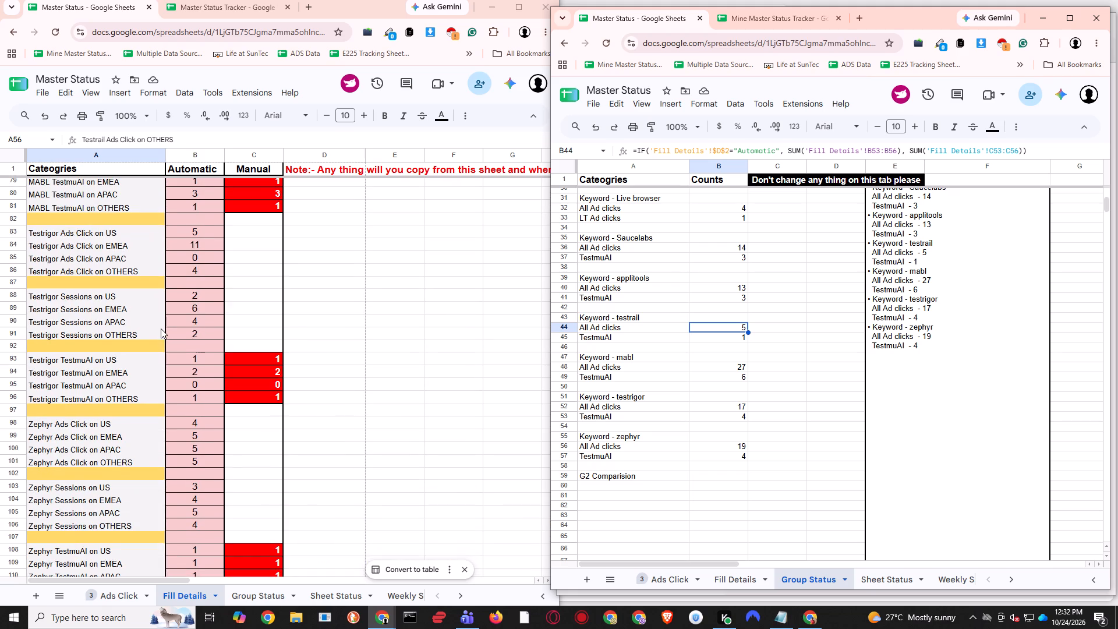
pyautogui.scroll(5, 159, 329)
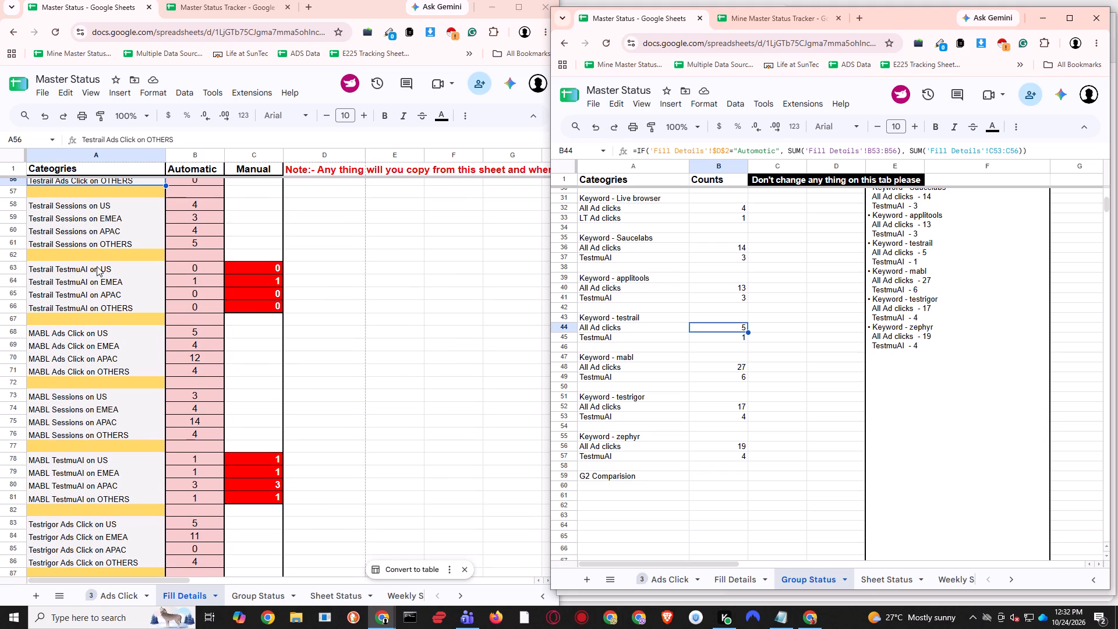
pyautogui.scroll(1, 113, 270)
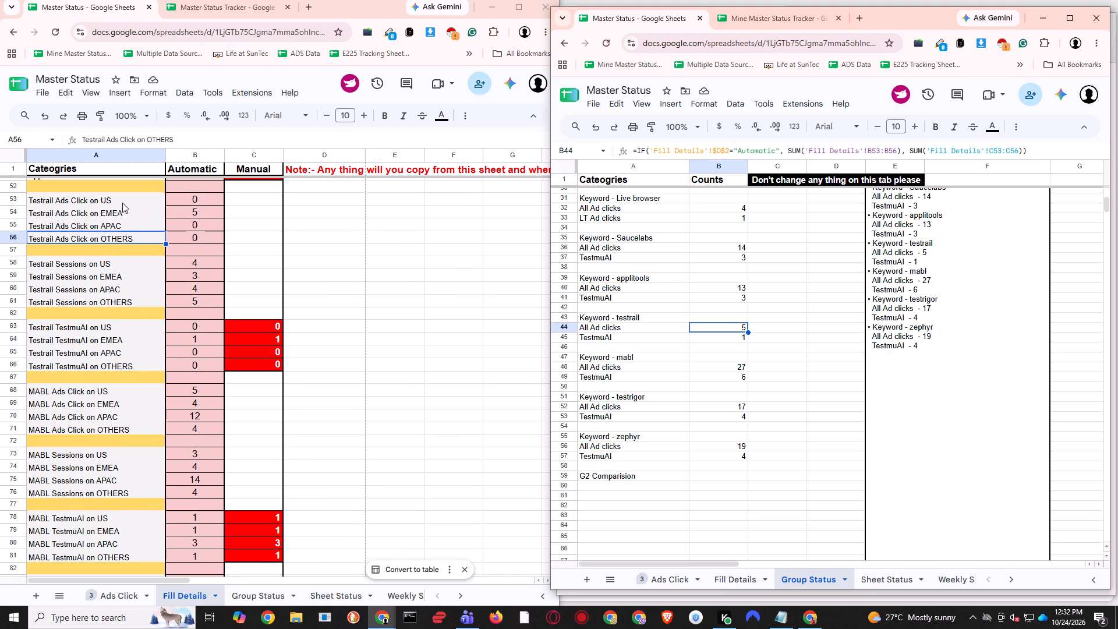
pyautogui.moveTo(122, 197); pyautogui.dragTo(129, 234)
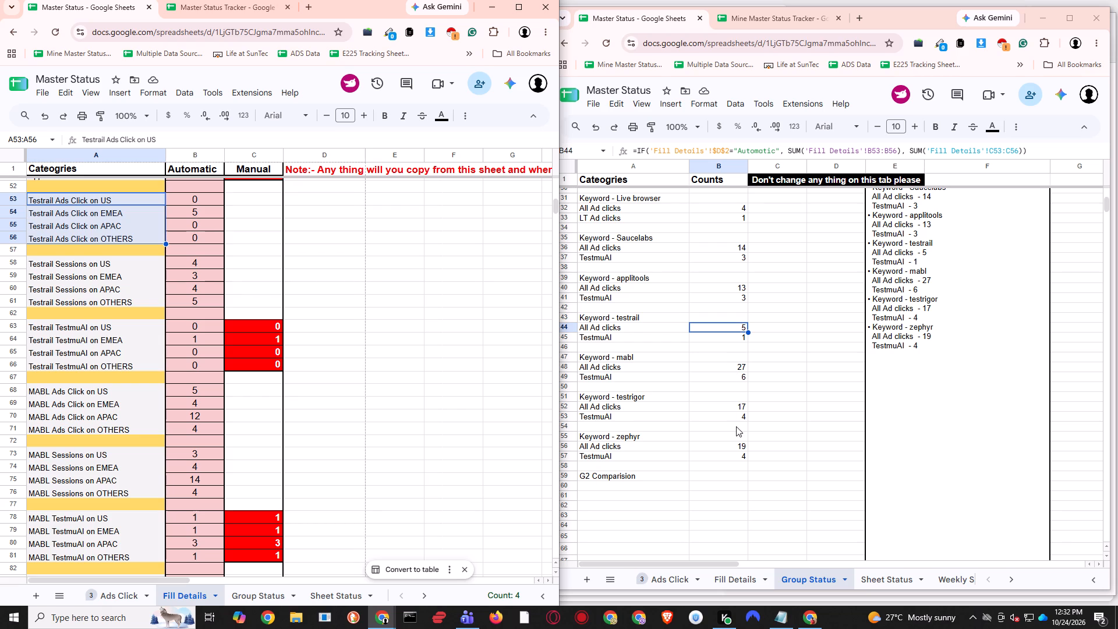
# Compare the Live browser All Ad clicks formula on Group Status with the Live Browser Ads Click row on Fill Details.
pyautogui.scroll(2, 745, 423)
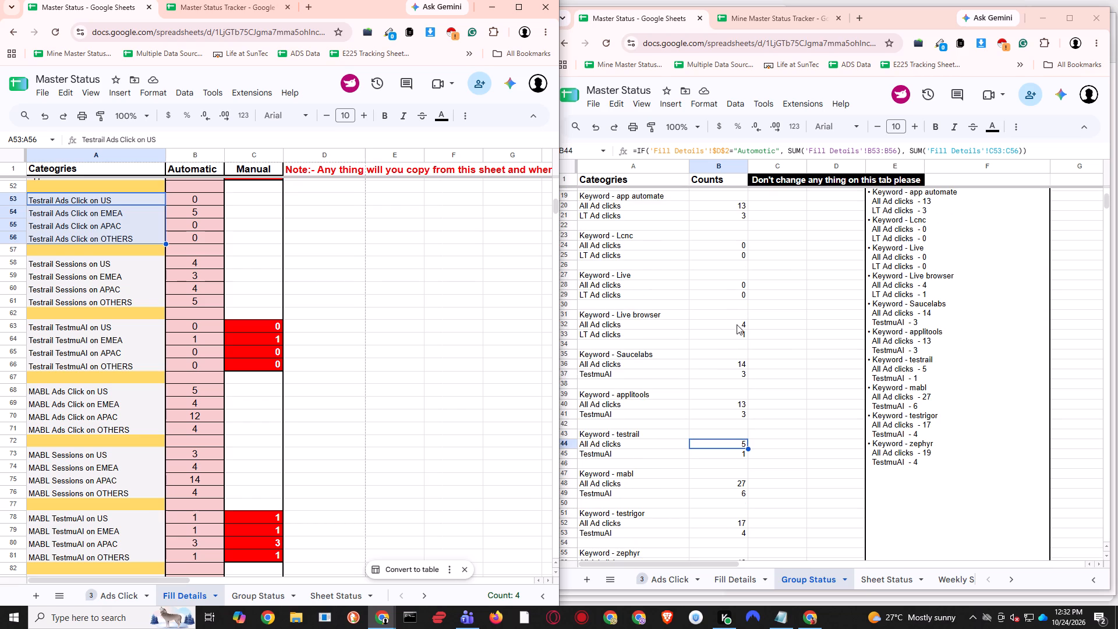
pyautogui.click(736, 325)
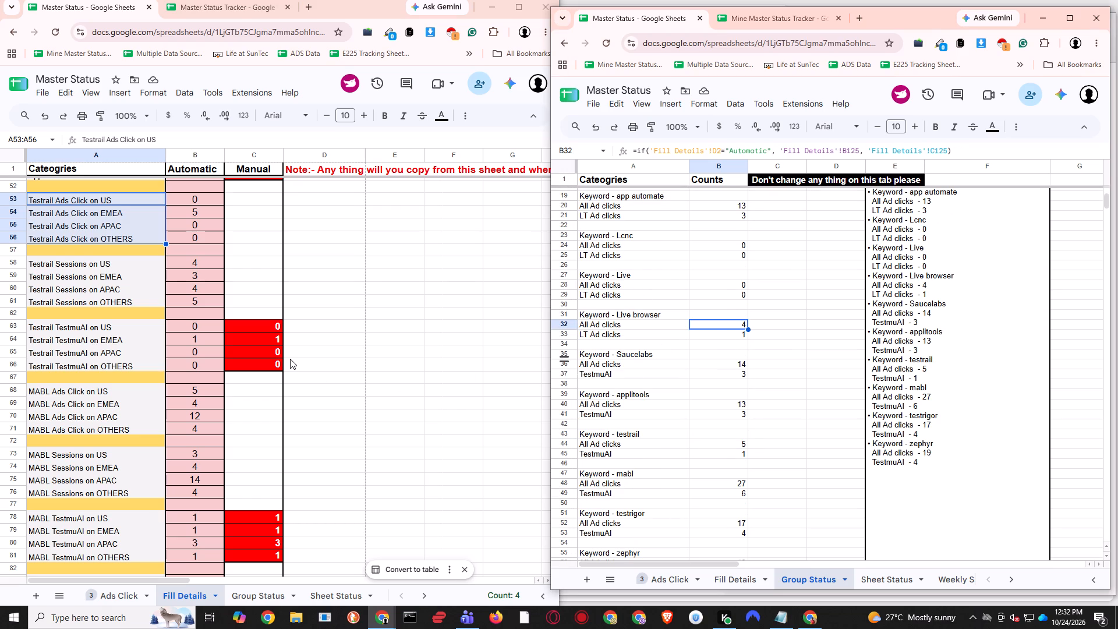
pyautogui.scroll(-7, 290, 359)
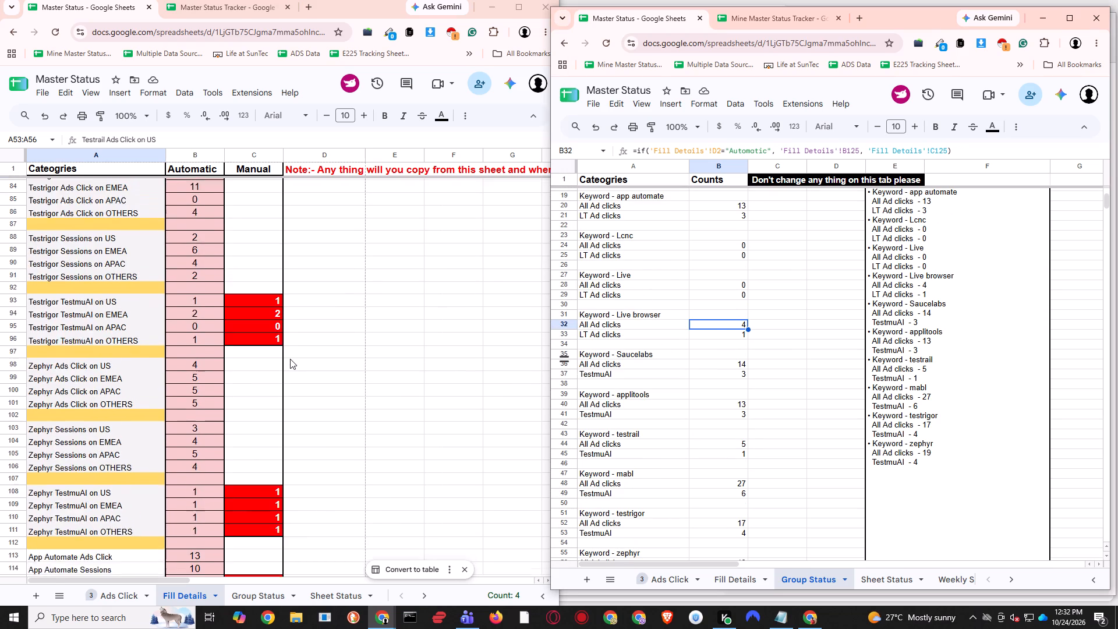
pyautogui.scroll(-5, 290, 359)
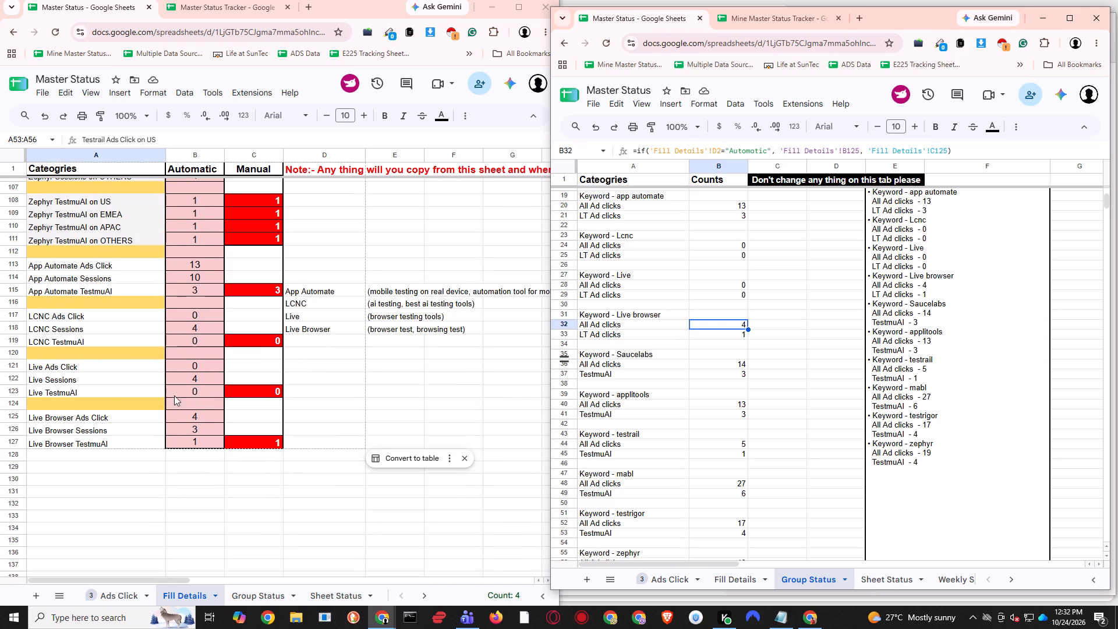
pyautogui.click(178, 417)
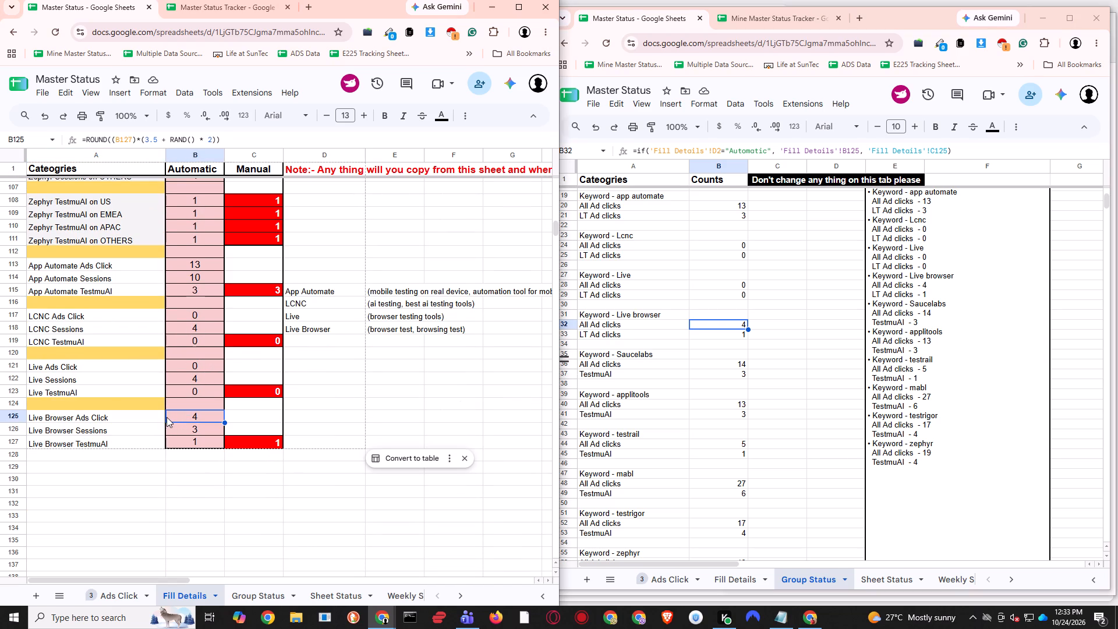
pyautogui.click(155, 417)
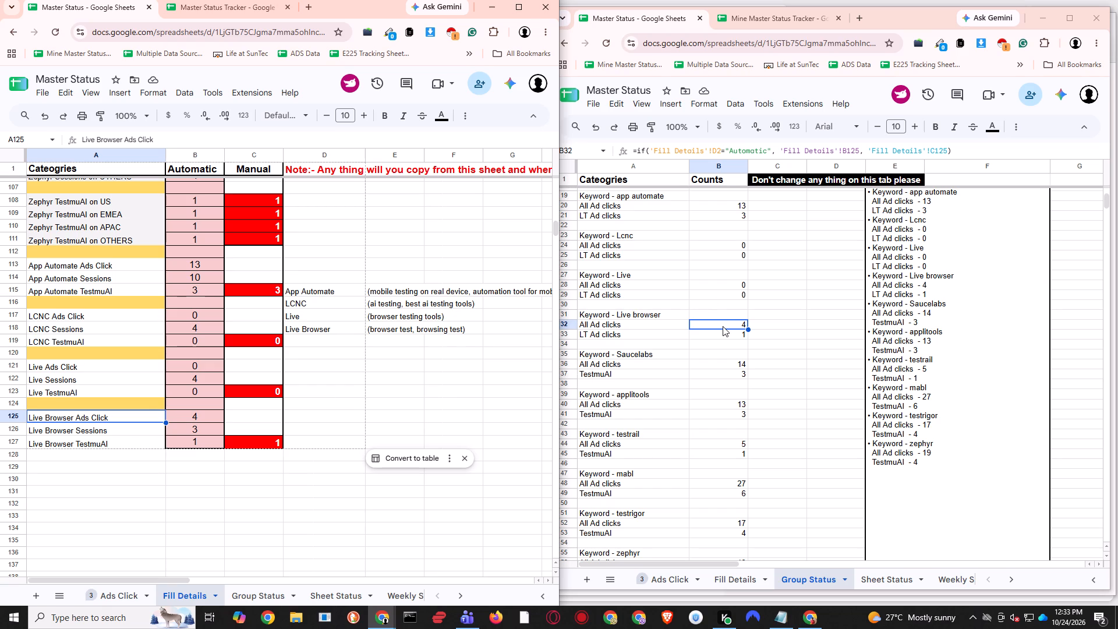
pyautogui.click(723, 326)
pyautogui.click(792, 394)
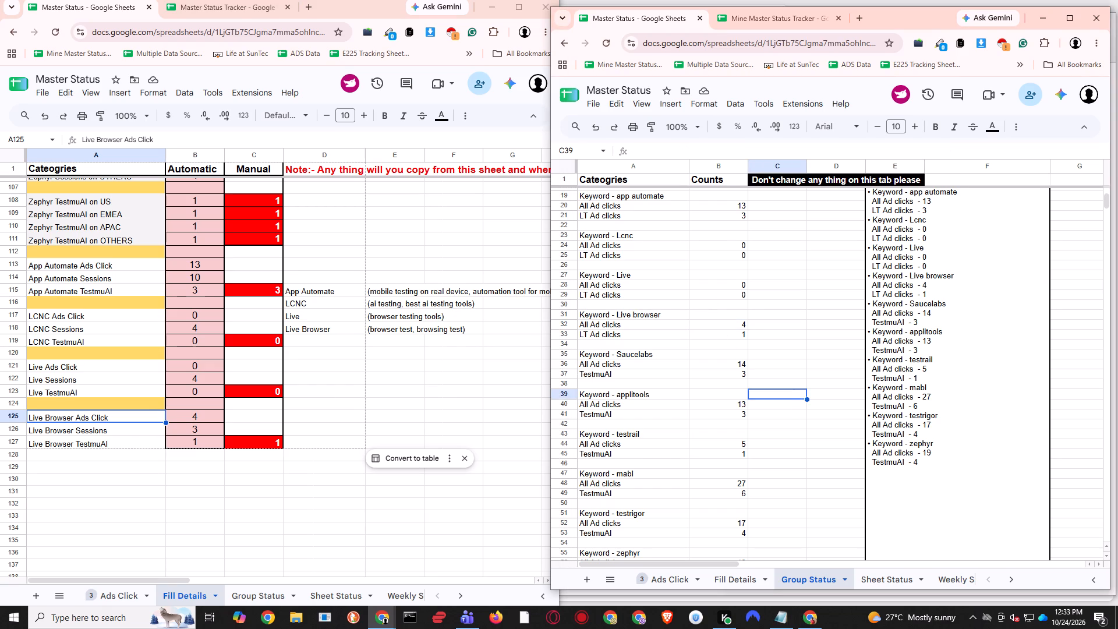
# Check the G2 Comparision count cell on Group Status.
pyautogui.scroll(-3, 791, 390)
pyautogui.click(735, 417)
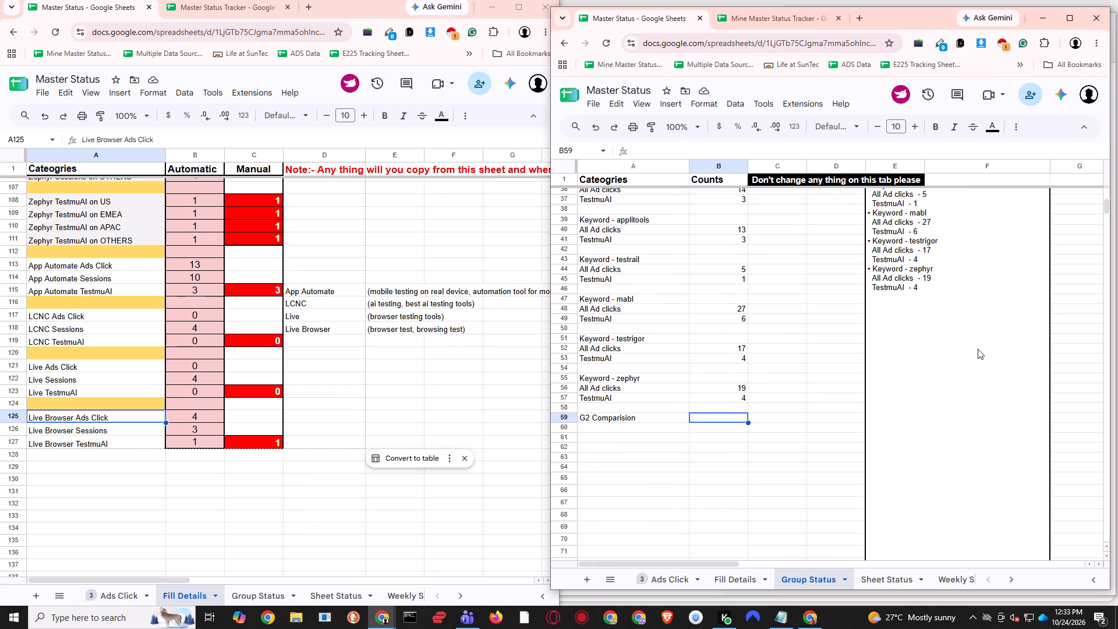
# Copy the merged Status block on Group Status.
pyautogui.scroll(3, 978, 348)
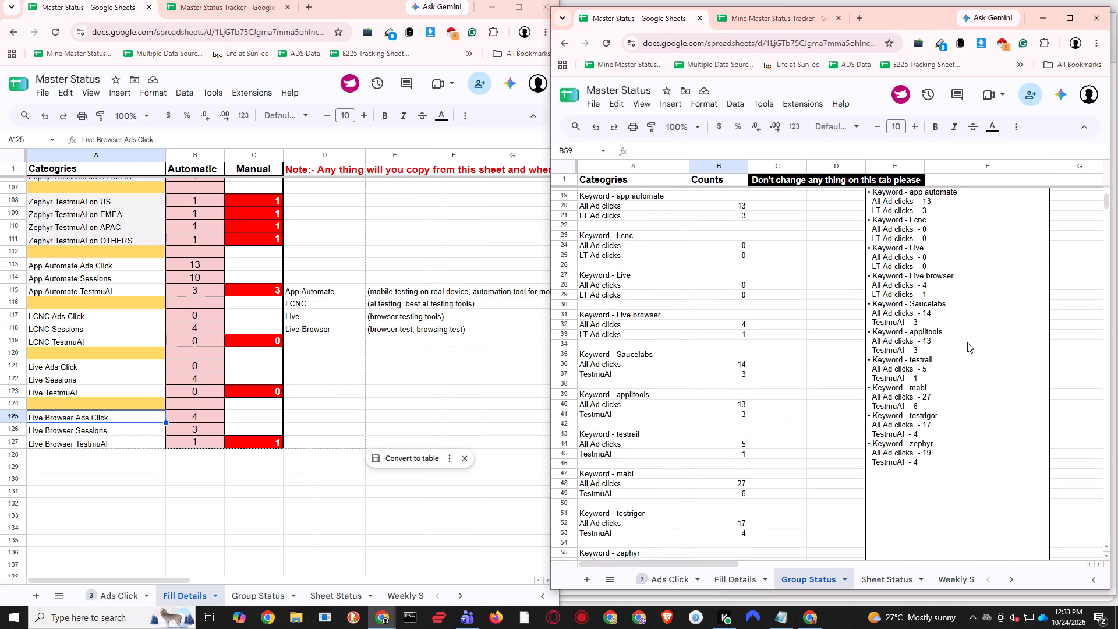
pyautogui.scroll(6, 967, 342)
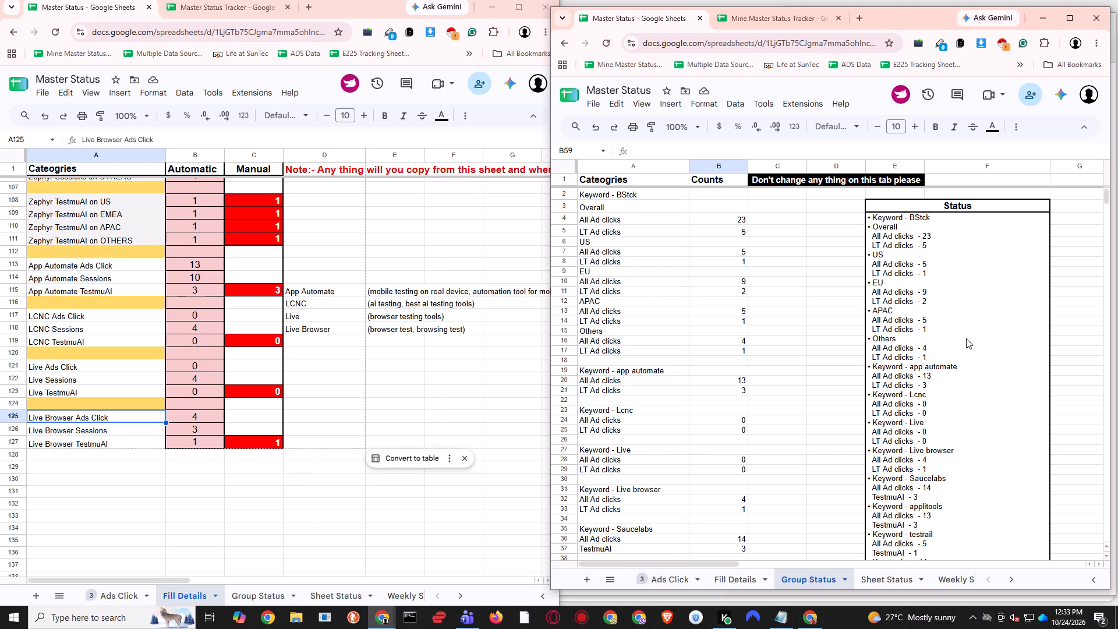
pyautogui.click(971, 327)
pyautogui.hotkey('ctrl', 'c')
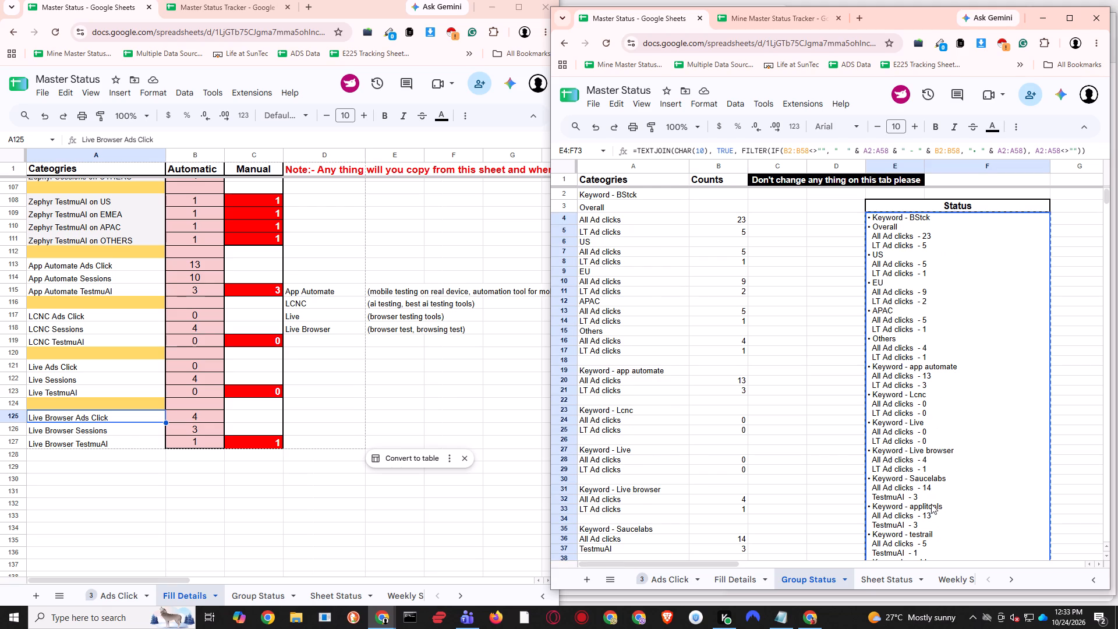
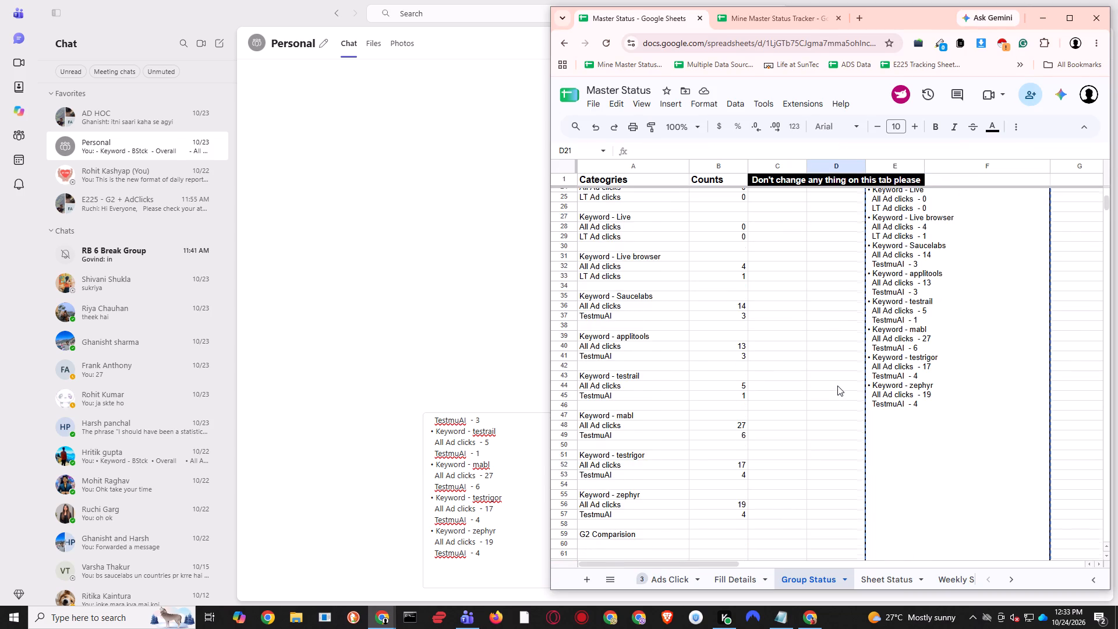
# Enter 12 as the count for G2 Comparision in cell B59 of the Group Status sheet.
pyautogui.scroll(-1, 837, 386)
pyautogui.click(730, 417)
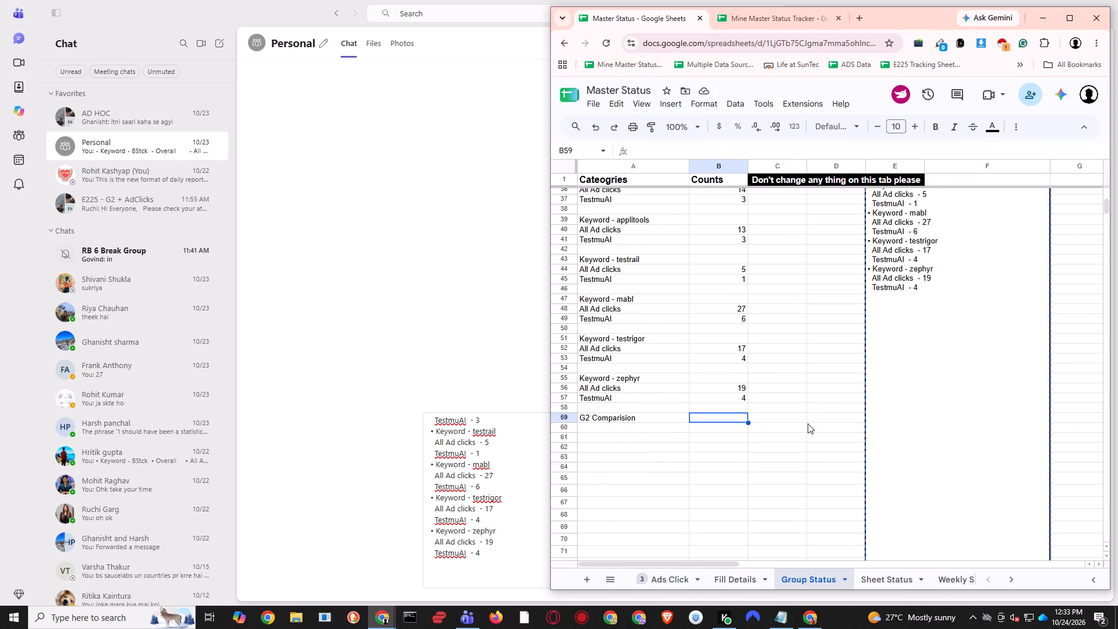
pyautogui.write('12')
pyautogui.press('Return')
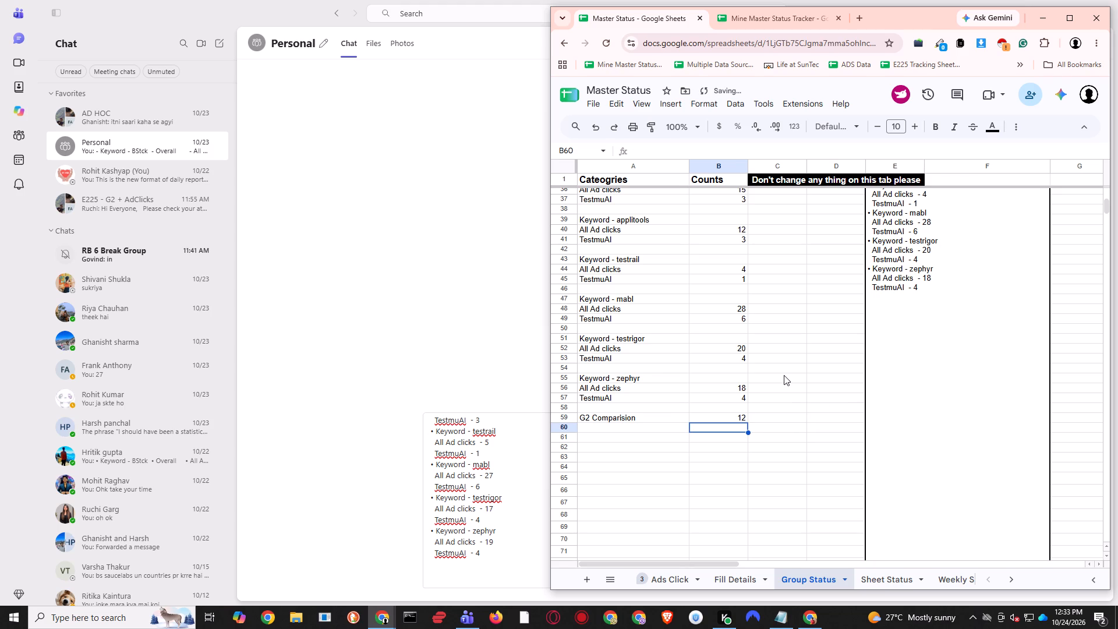
pyautogui.click(784, 375)
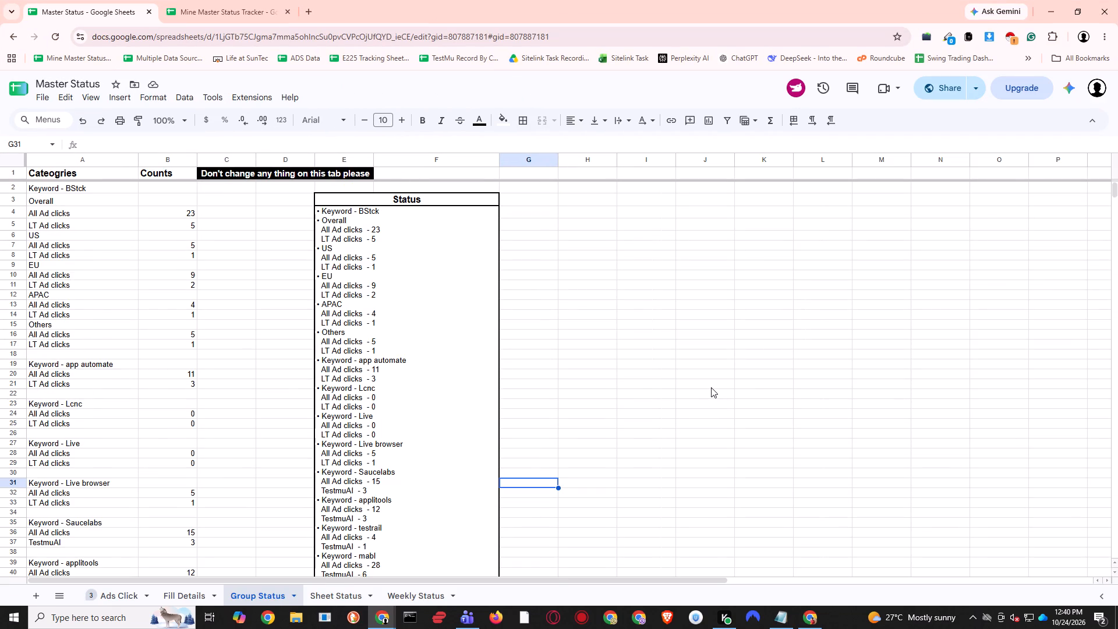
pyautogui.scroll(3, 685, 388)
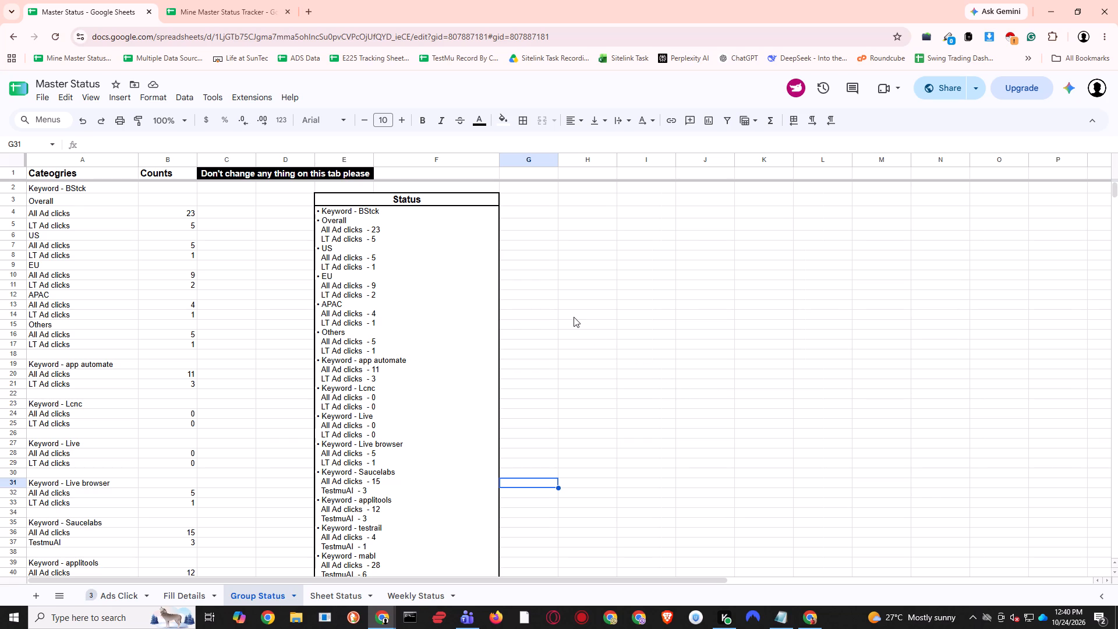
pyautogui.scroll(-6, 578, 317)
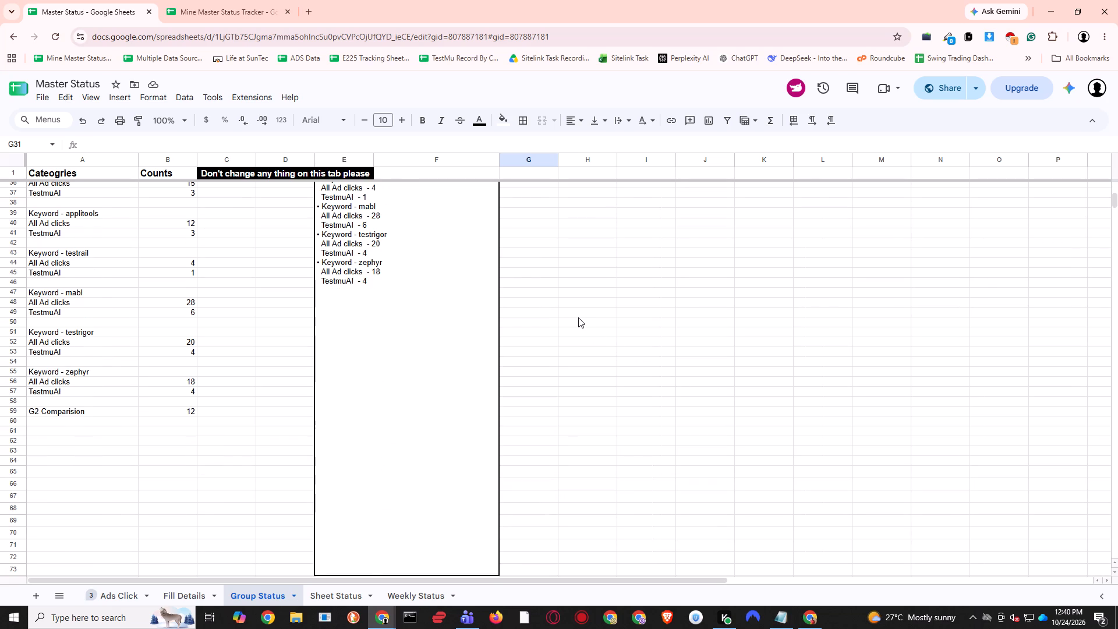
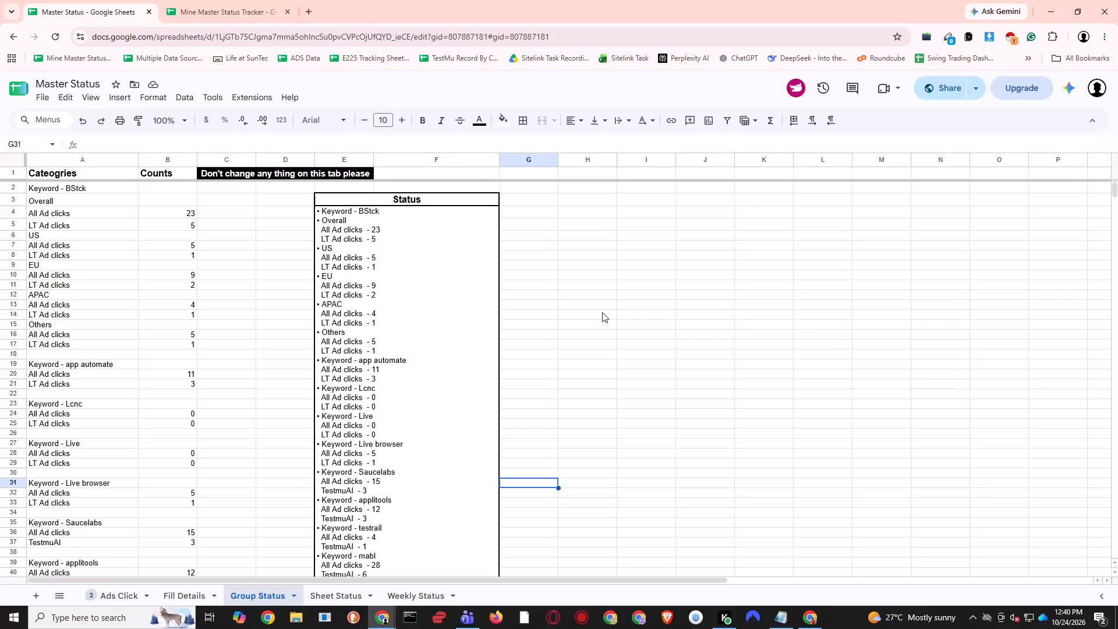
# Compare the Group Status sheet's Status block with the category counts, down to the G2 Comparision row.
pyautogui.scroll(-1, 619, 359)
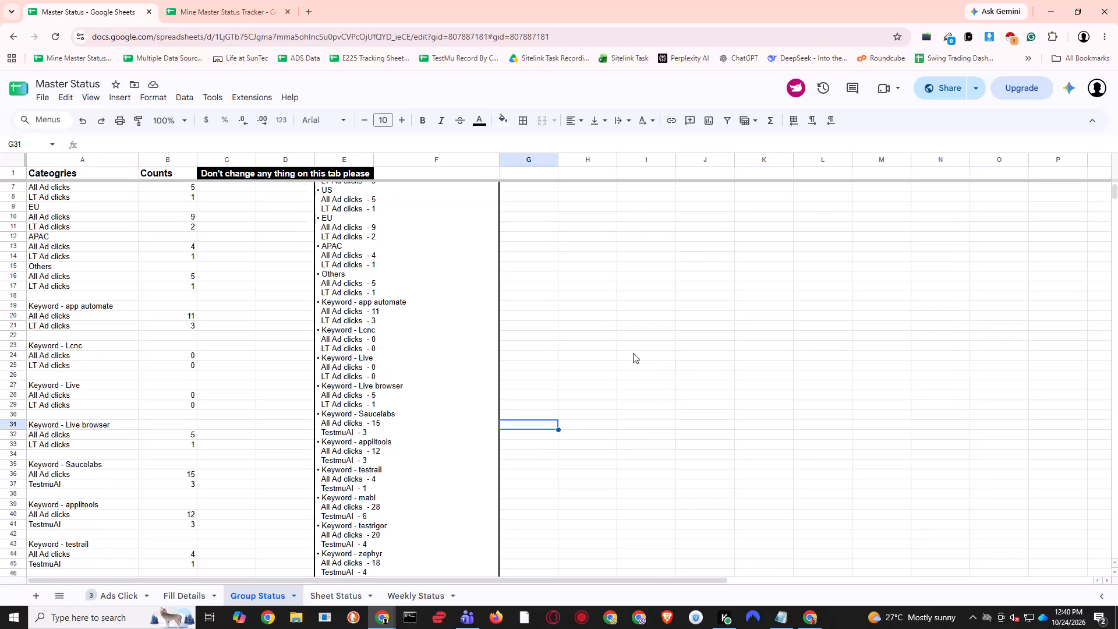
pyautogui.scroll(-4, 633, 353)
pyautogui.scroll(-1, 684, 336)
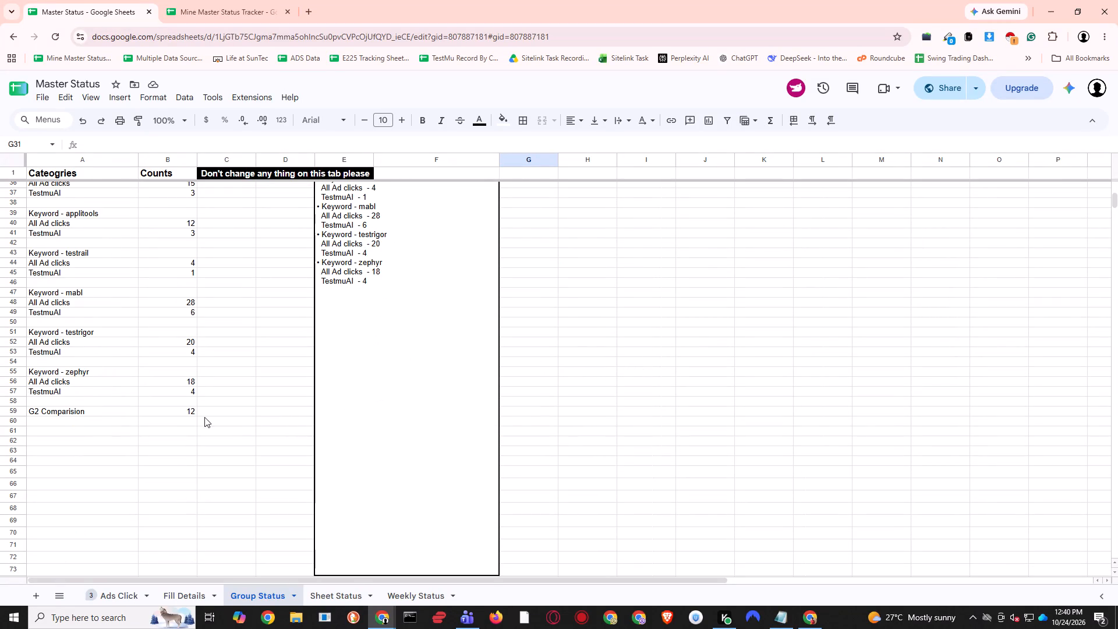
pyautogui.click(183, 414)
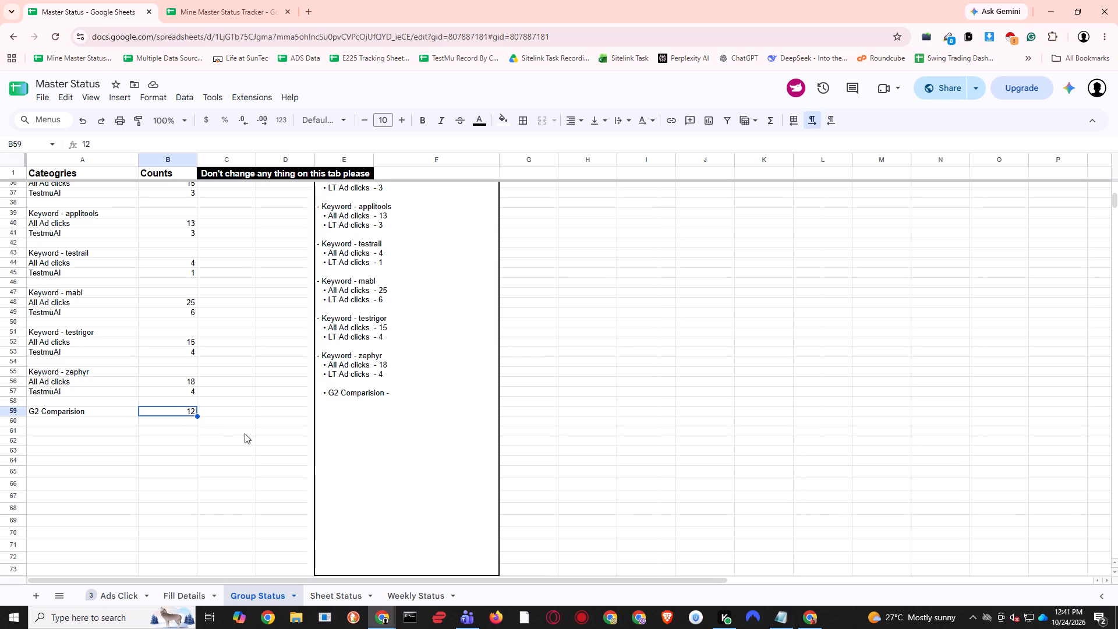
pyautogui.scroll(1, 554, 352)
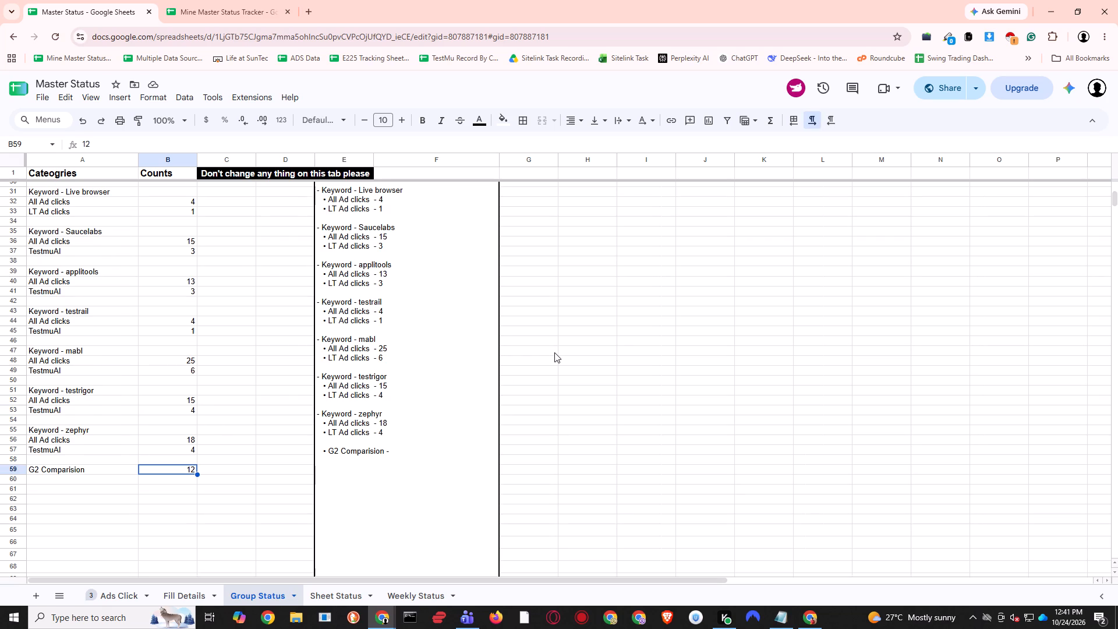
pyautogui.doubleClick(439, 443)
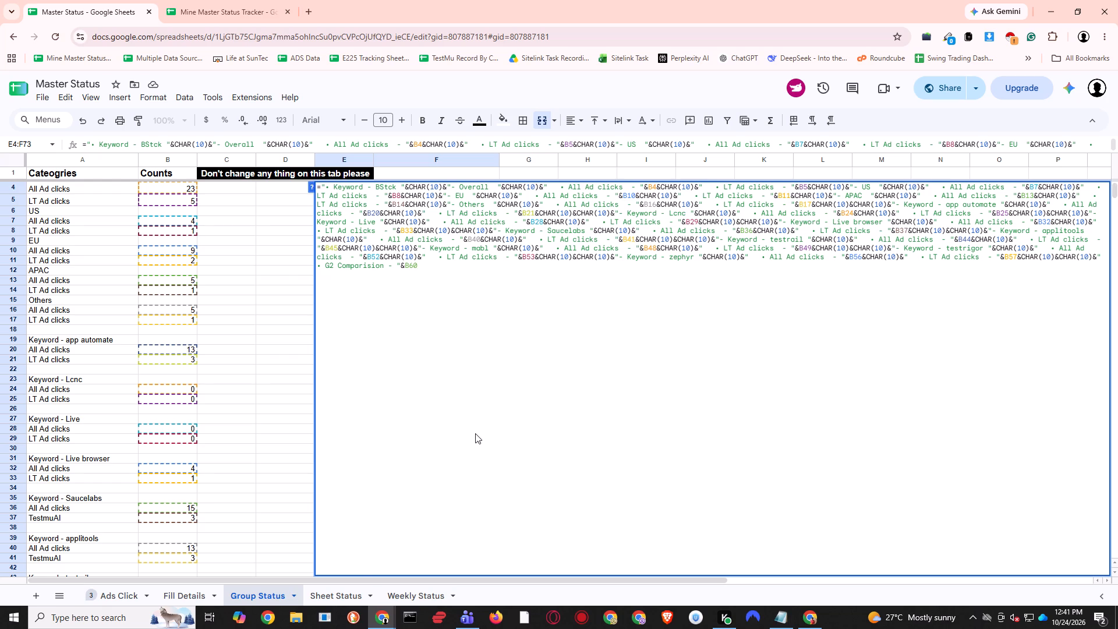
pyautogui.press('Return')
pyautogui.scroll(3, 475, 433)
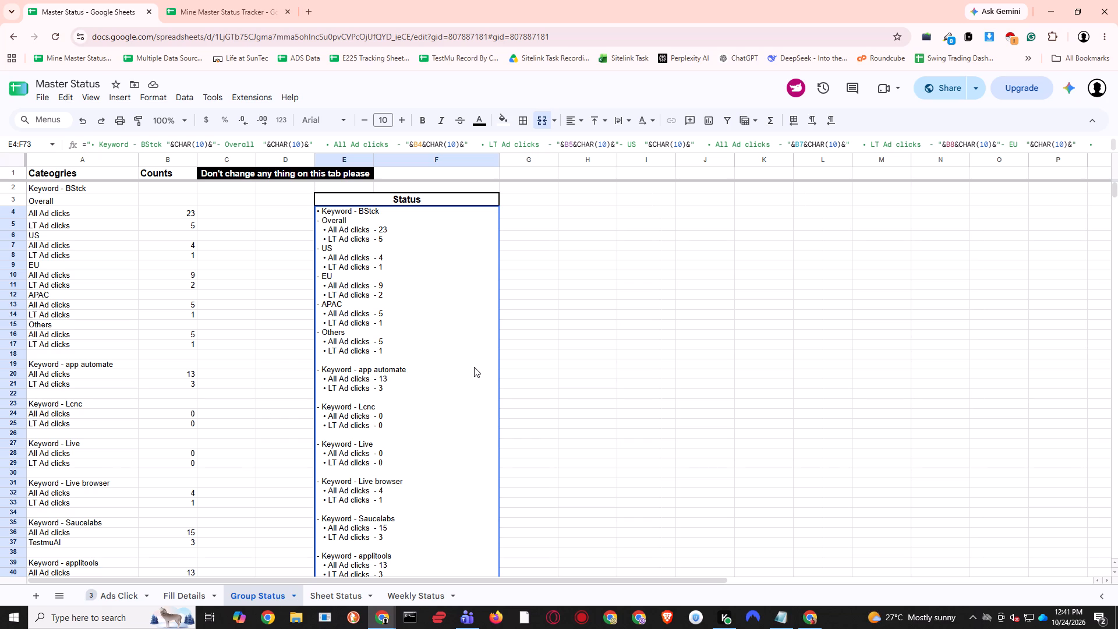
pyautogui.scroll(-4, 475, 366)
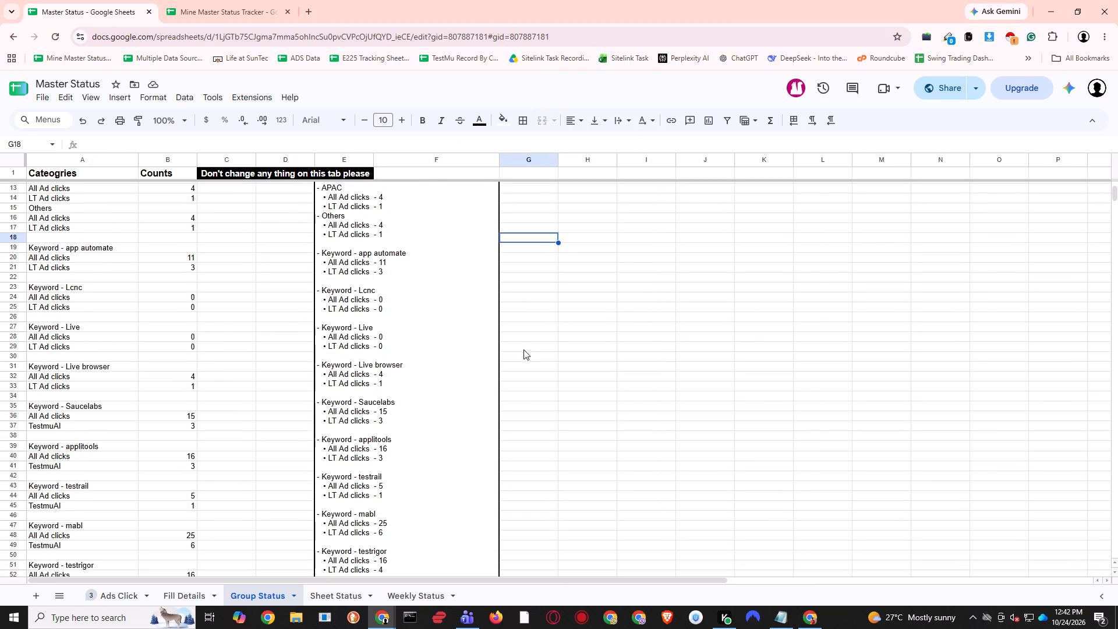
pyautogui.scroll(12, 523, 349)
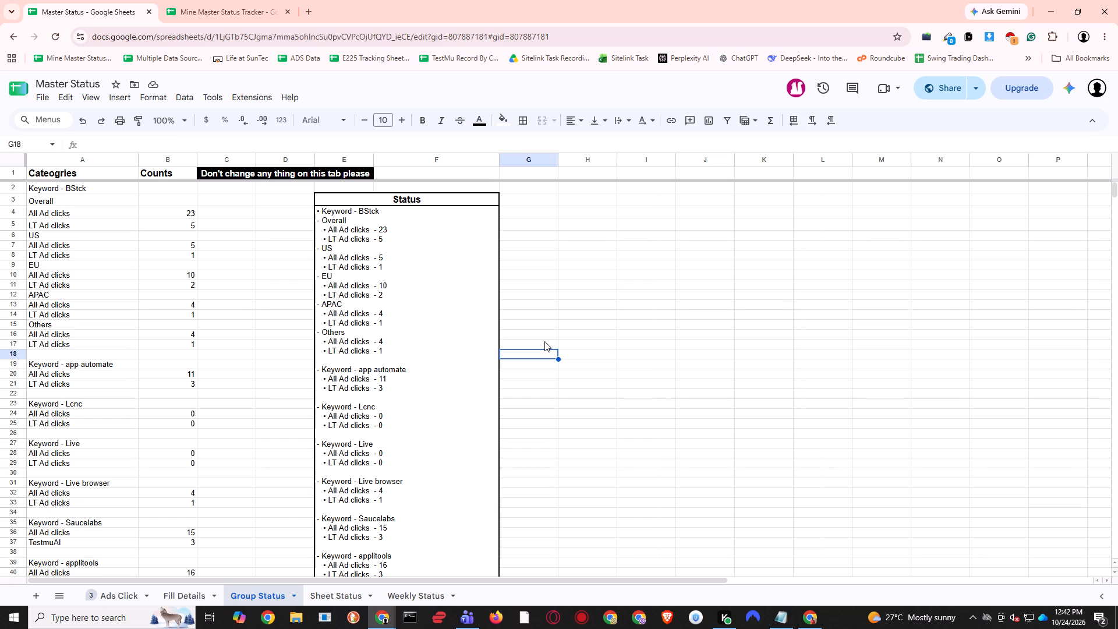
pyautogui.scroll(-6, 535, 350)
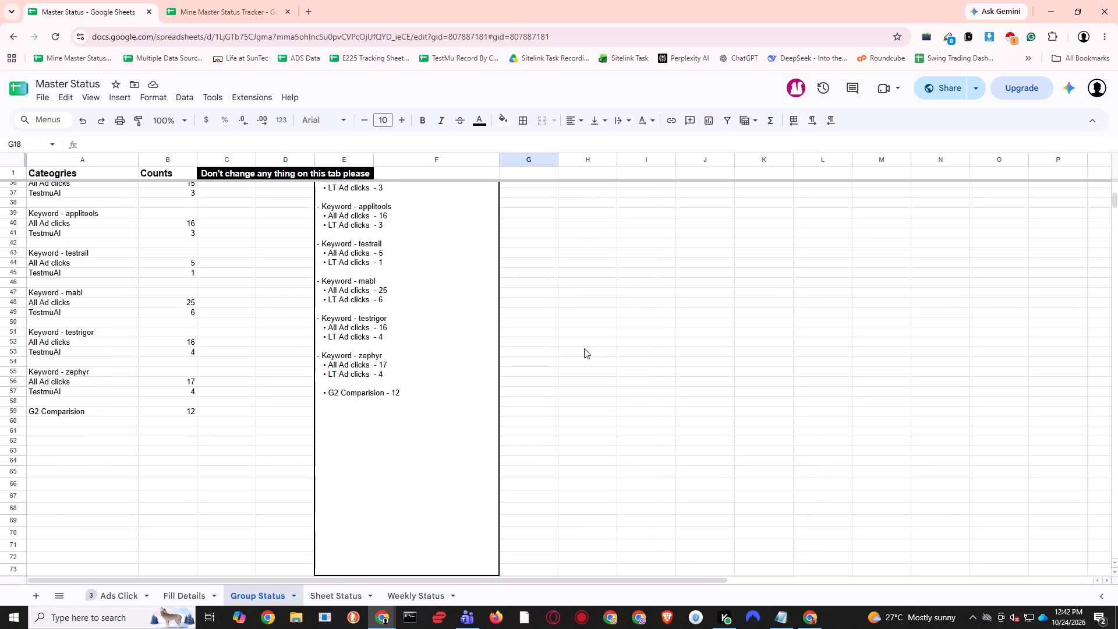
pyautogui.scroll(-2, 585, 348)
pyautogui.scroll(13, 596, 342)
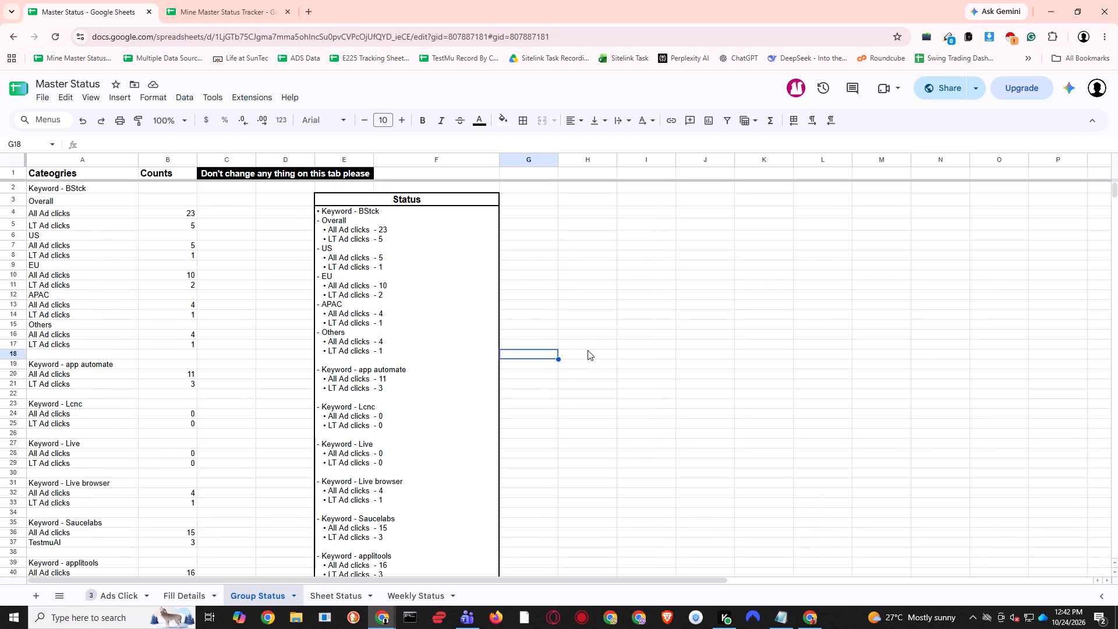
# Select the merged Status cell to view its formula and recheck the block for titles taken from column A.
pyautogui.scroll(-6, 542, 335)
pyautogui.click(418, 341)
pyautogui.scroll(-1, 557, 331)
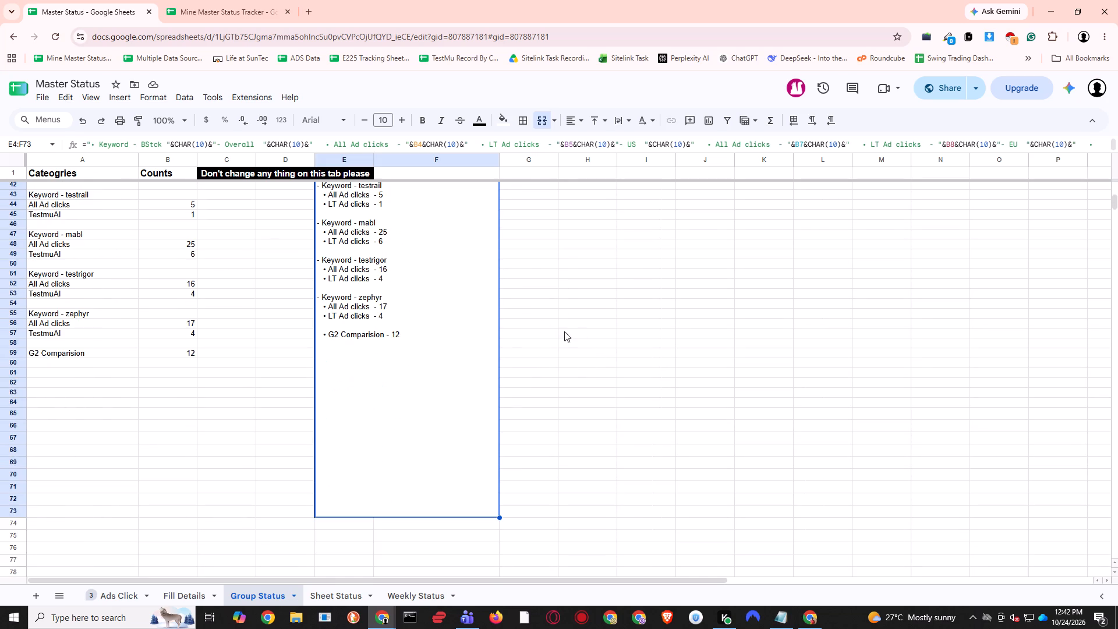
pyautogui.scroll(14, 636, 316)
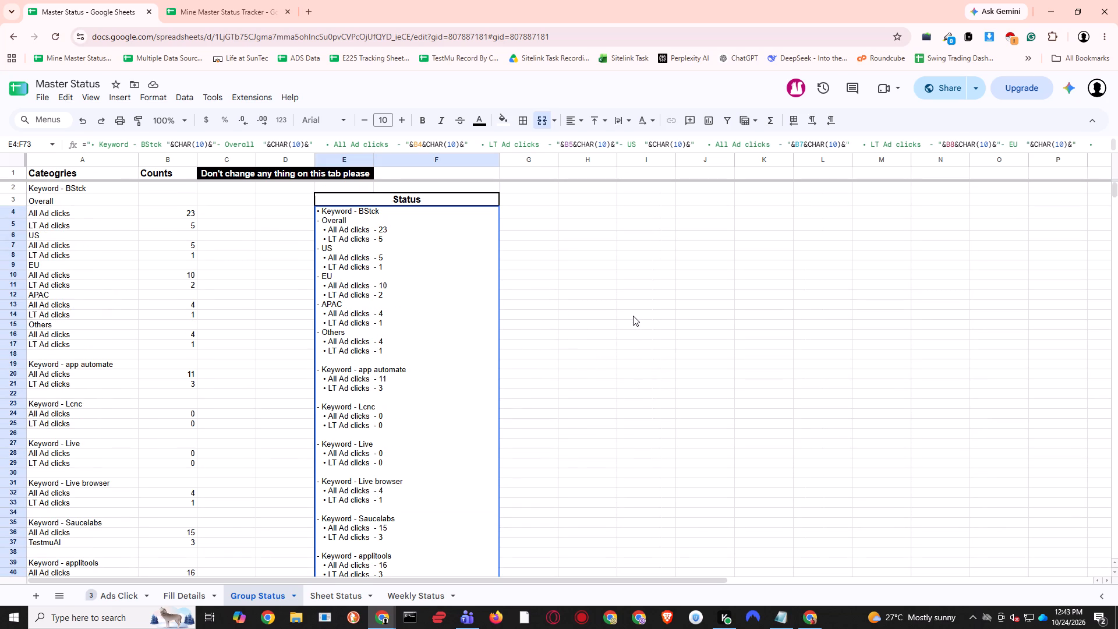
pyautogui.click(633, 316)
pyautogui.scroll(4, 632, 316)
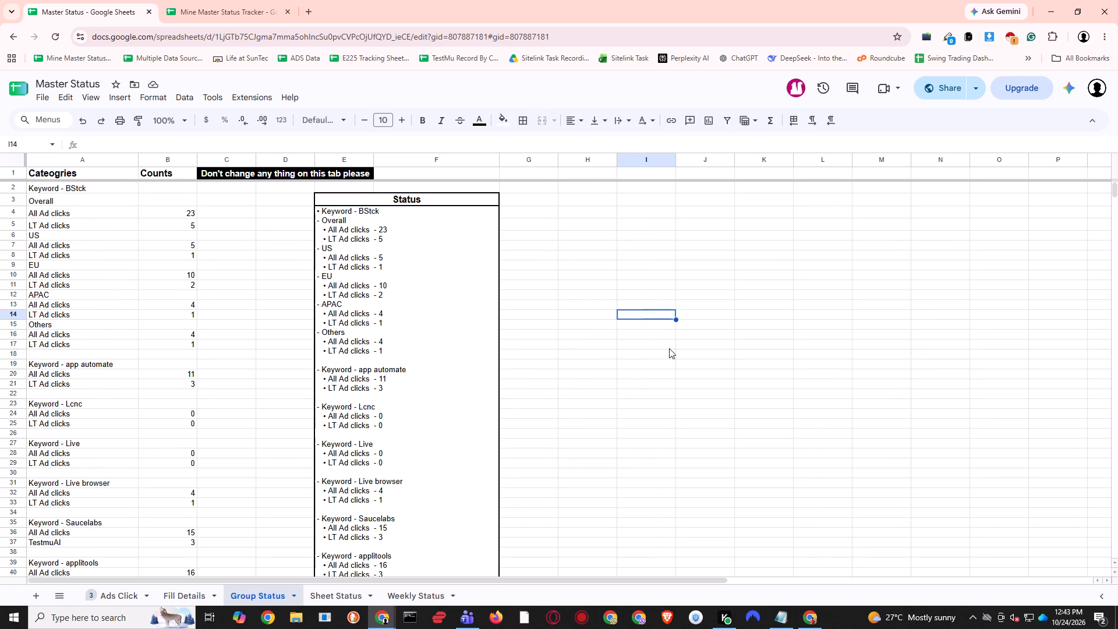
pyautogui.scroll(-3, 664, 345)
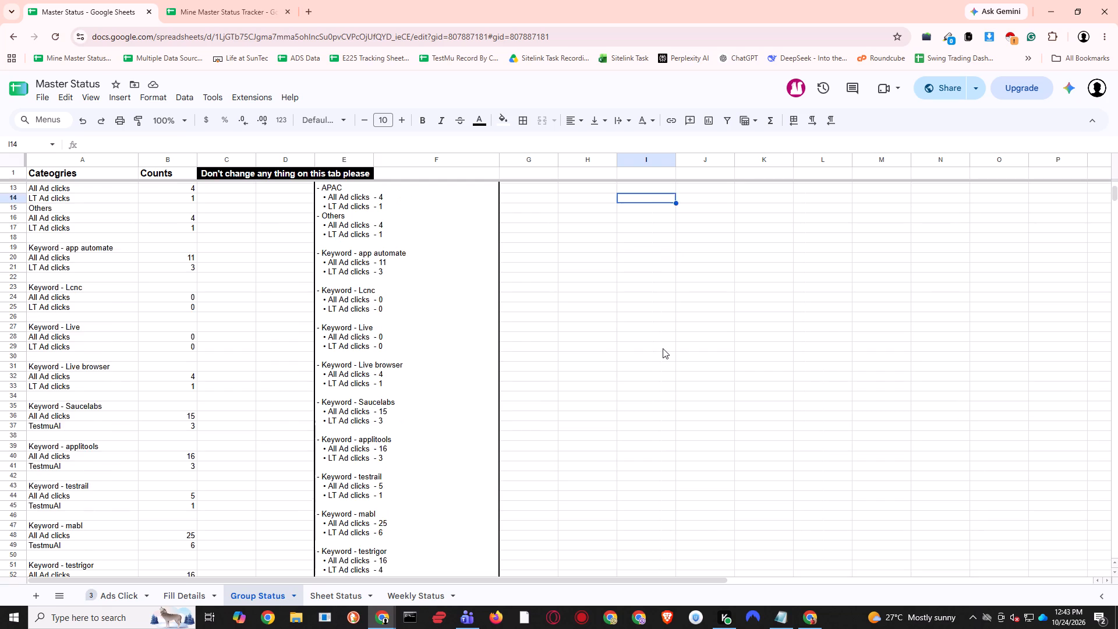
pyautogui.scroll(-2, 663, 349)
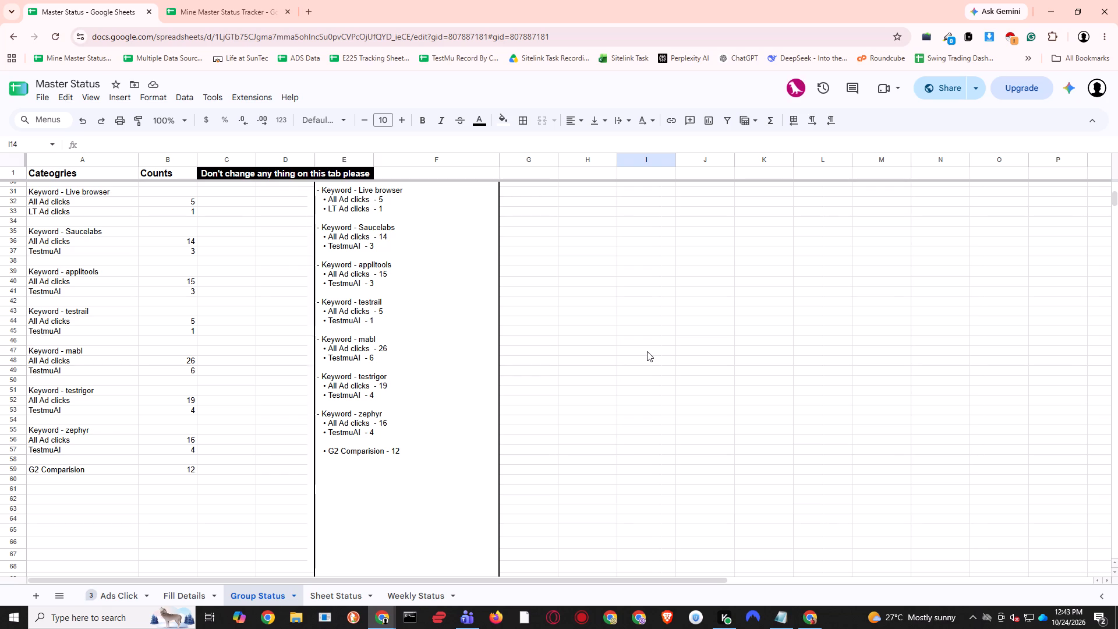
pyautogui.click(647, 351)
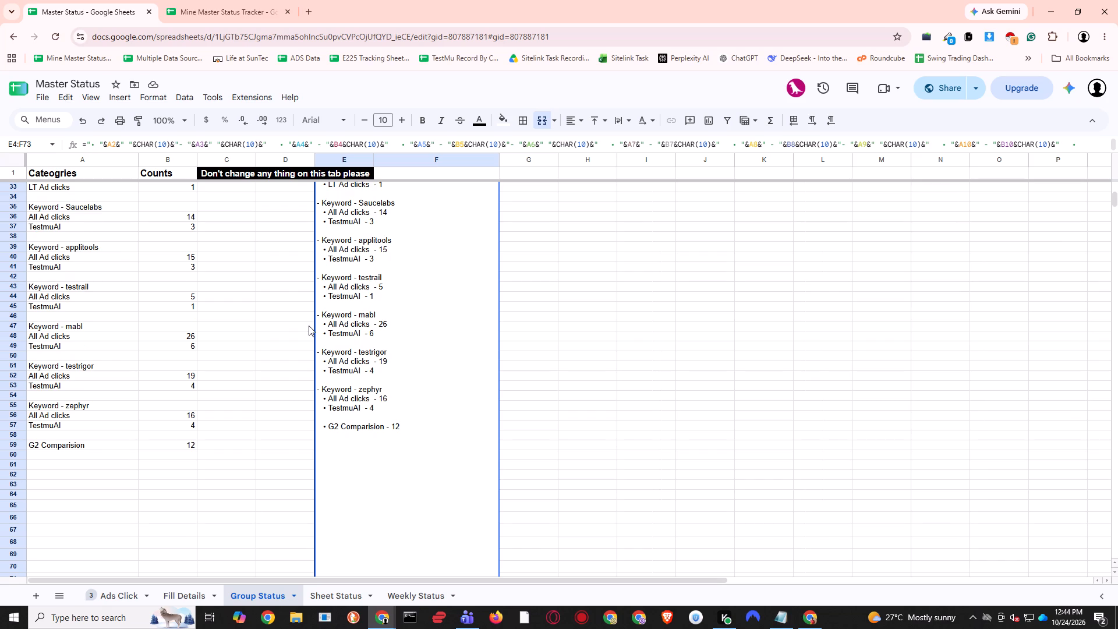
pyautogui.scroll(13, 372, 334)
pyautogui.click(380, 289)
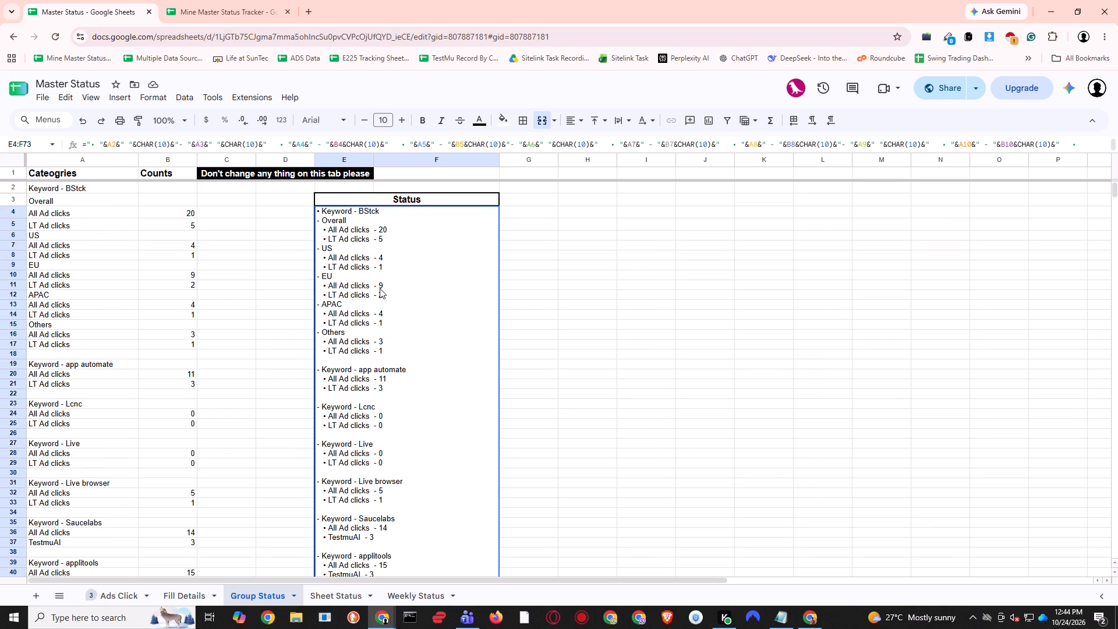
pyautogui.scroll(-9, 378, 344)
pyautogui.click(398, 441)
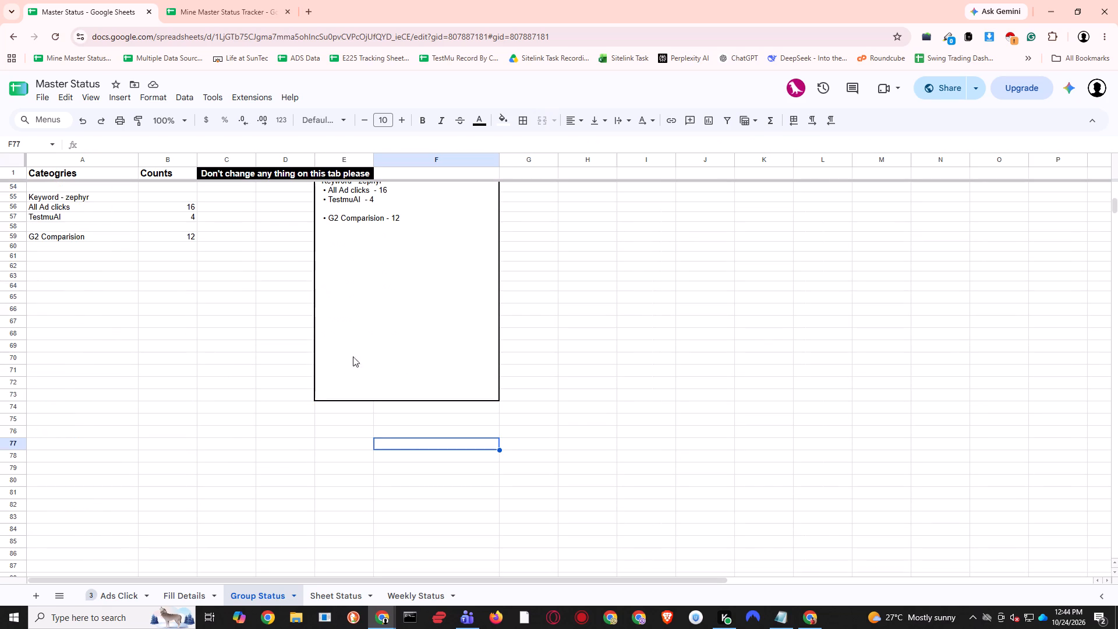
pyautogui.scroll(17, 337, 278)
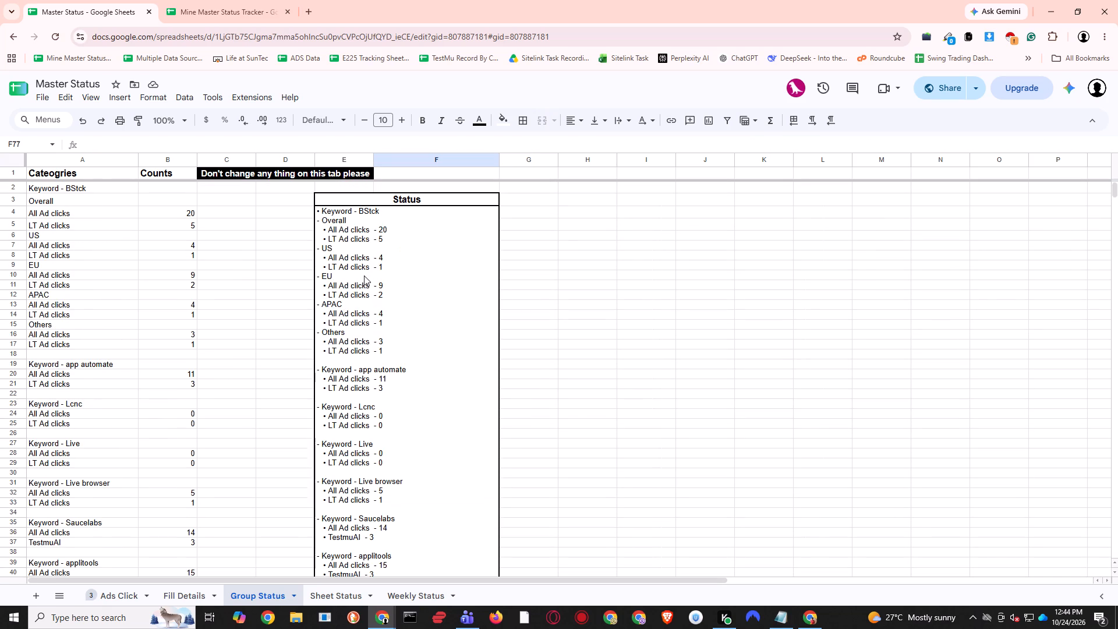
# Unmerge the Status cell range E4:F73 on the Group Status sheet.
pyautogui.click(364, 275)
pyautogui.click(541, 121)
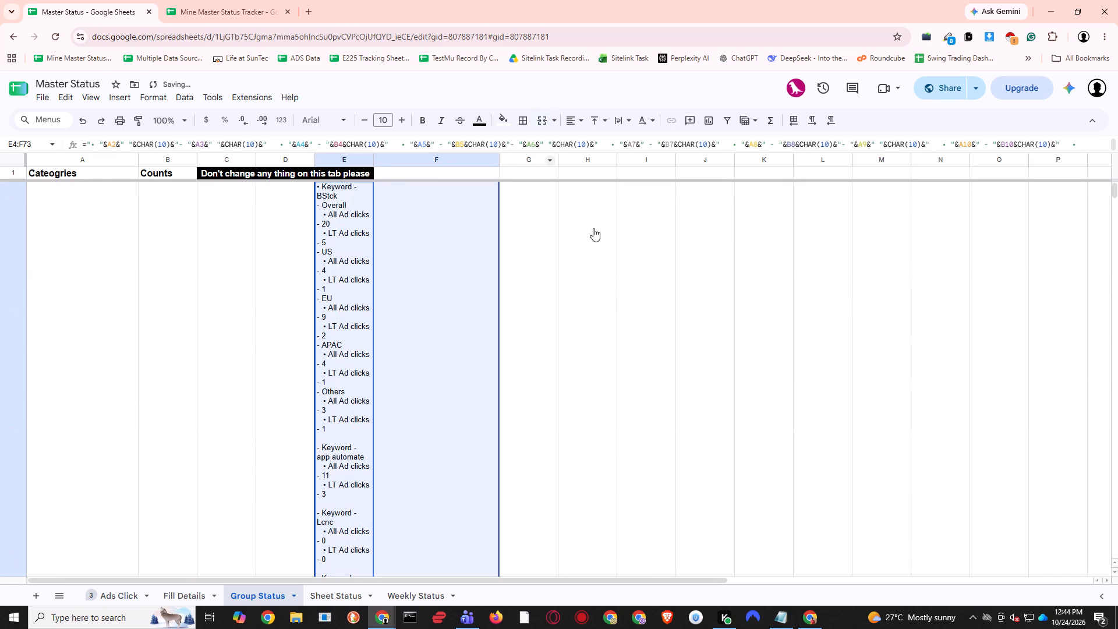
pyautogui.click(620, 265)
pyautogui.scroll(5, 602, 281)
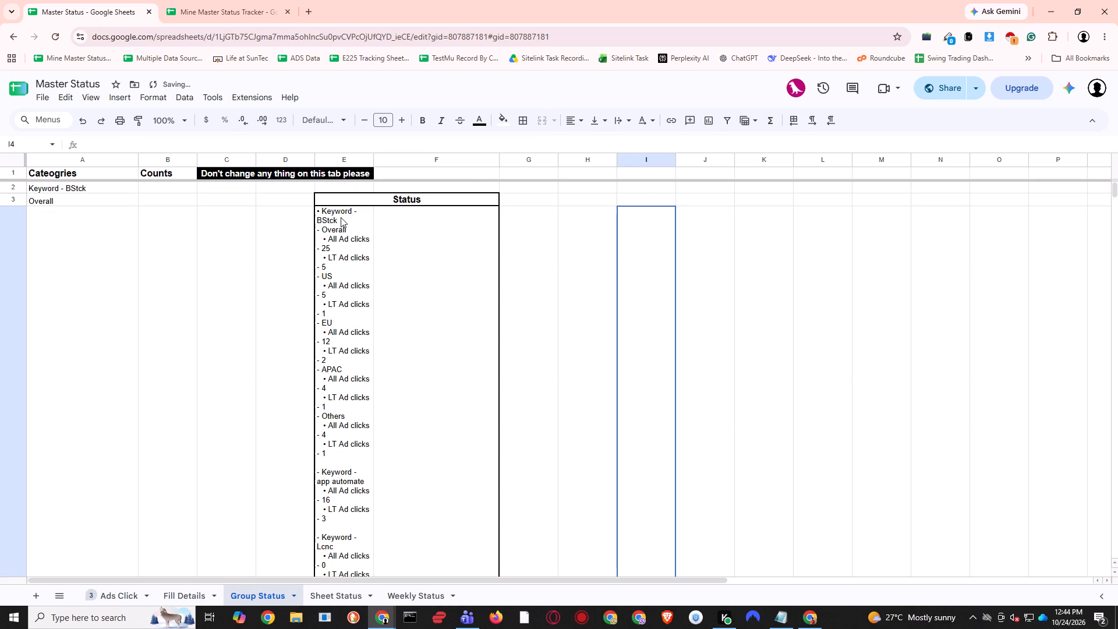
# Merge E4:F57 into one Status cell and check how the full text fits inside it.
pyautogui.click(341, 217)
pyautogui.scroll(-14, 439, 342)
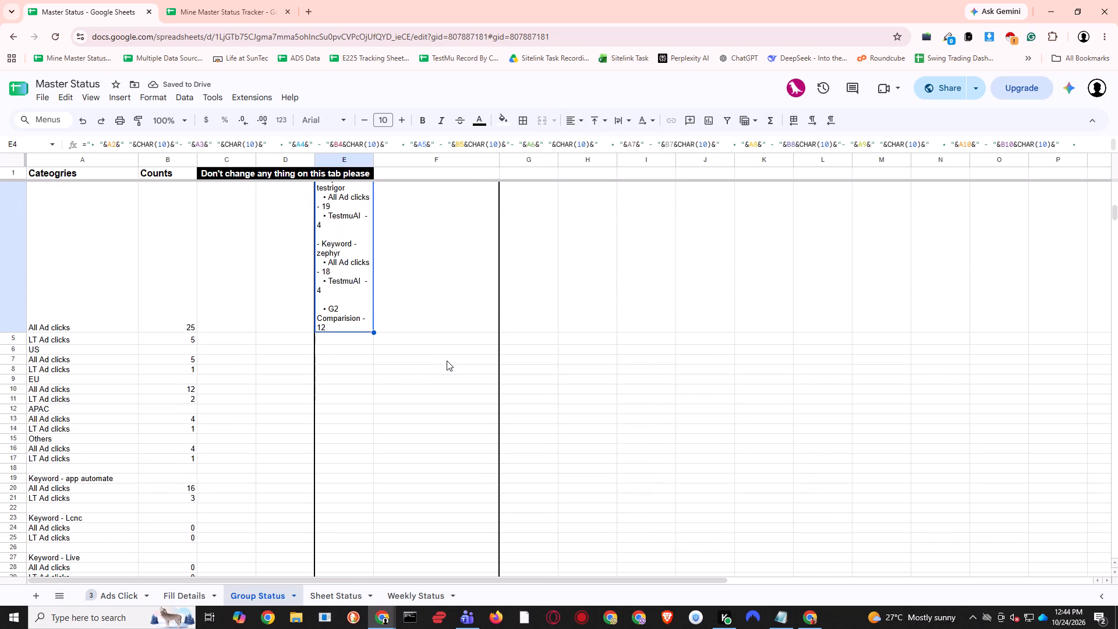
pyautogui.scroll(-10, 447, 361)
pyautogui.scroll(2, 377, 359)
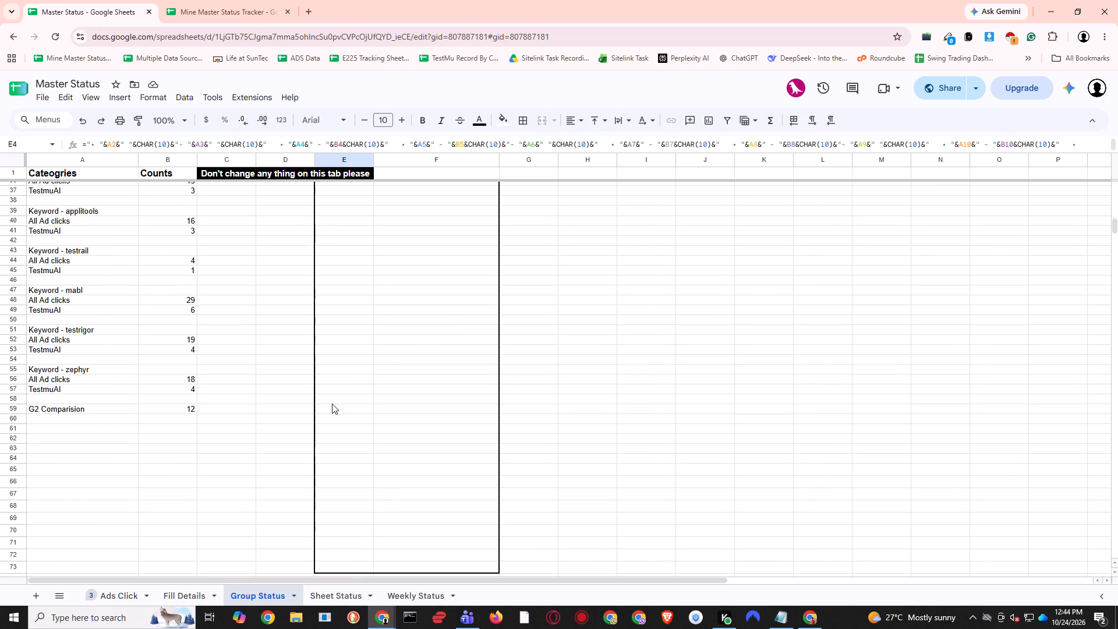
pyautogui.keyDown('shift'); pyautogui.click(334, 355); pyautogui.keyUp('shift')
pyautogui.keyDown('shift'); pyautogui.click(349, 387); pyautogui.keyUp('shift')
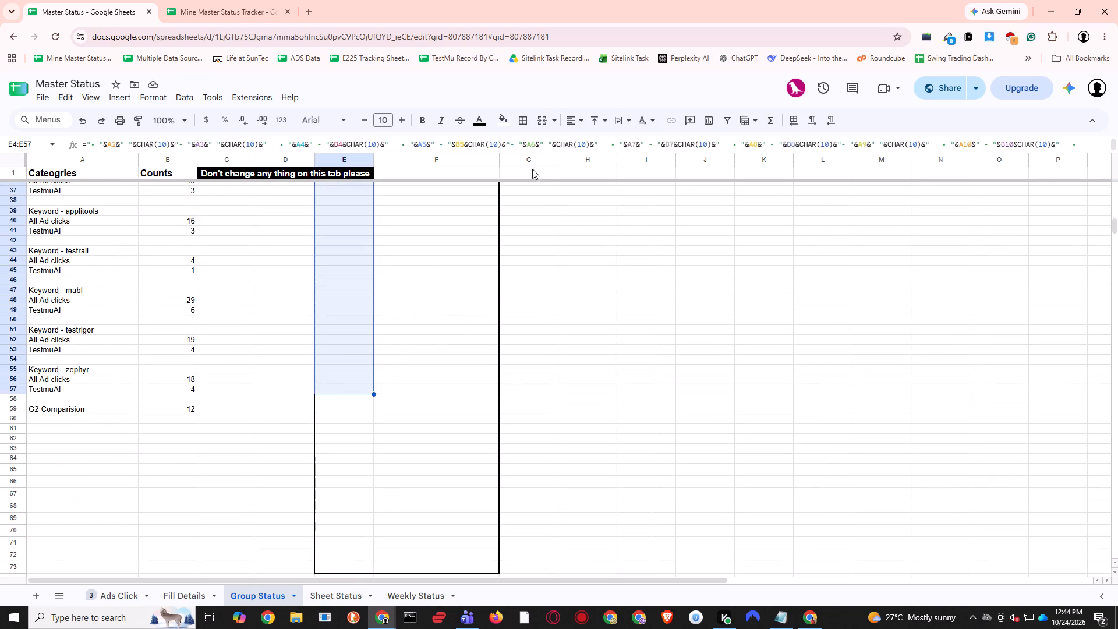
pyautogui.keyDown('shift'); pyautogui.click(455, 389); pyautogui.keyUp('shift')
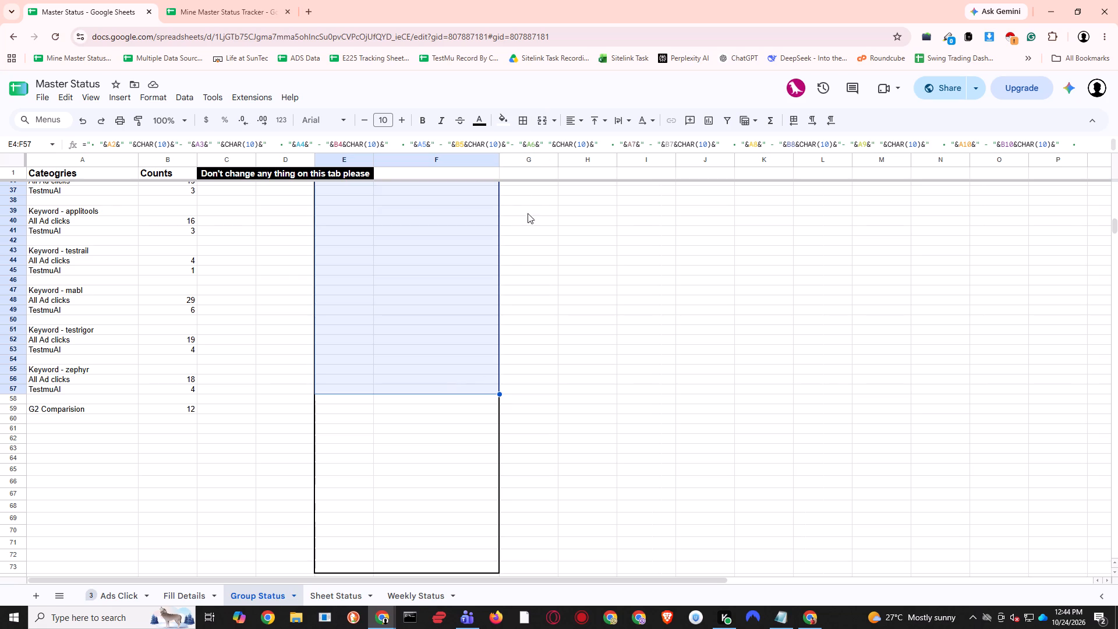
pyautogui.click(542, 123)
pyautogui.click(564, 329)
pyautogui.scroll(-5, 563, 330)
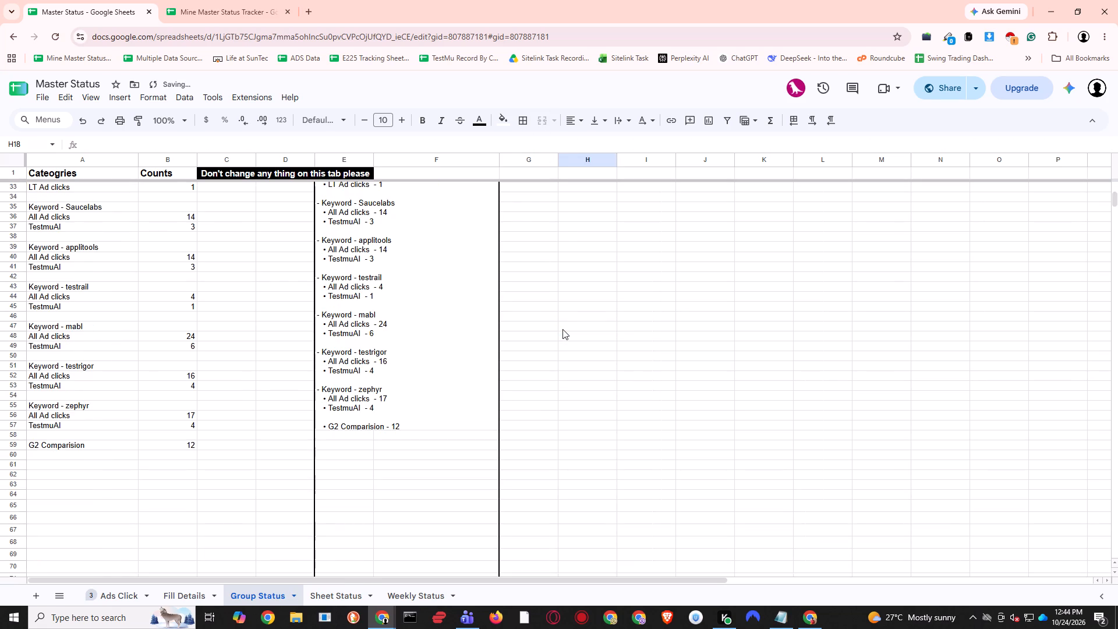
pyautogui.scroll(-2, 560, 330)
pyautogui.scroll(1, 557, 333)
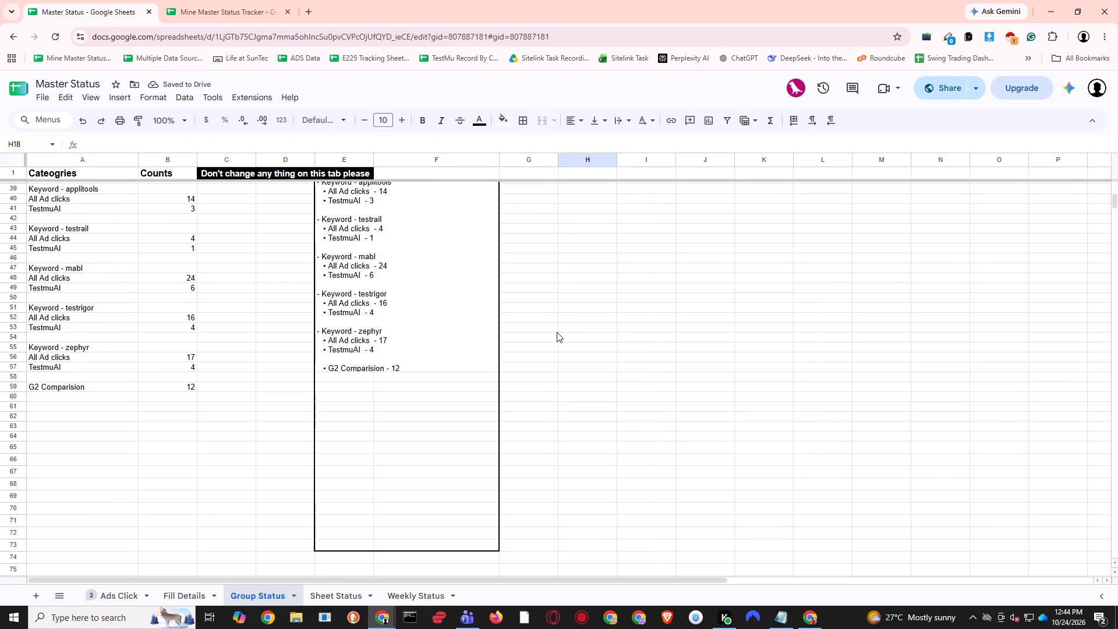
pyautogui.scroll(15, 557, 332)
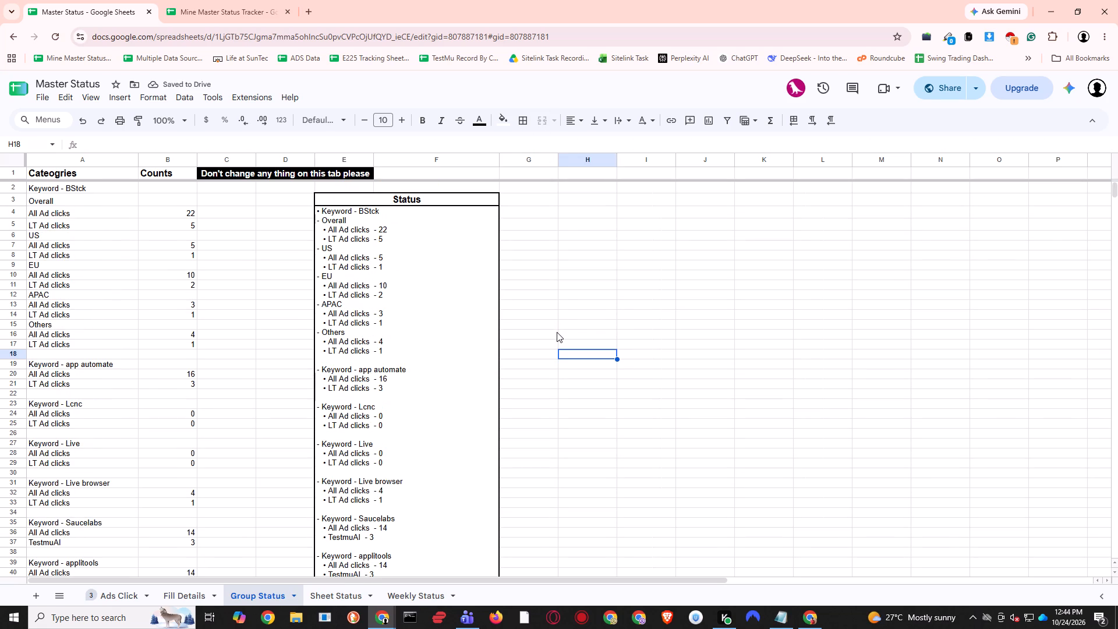
# Extend the merged Status cell by one row to cover E4:F58 and check its lower end.
pyautogui.scroll(-2, 557, 331)
pyautogui.click(309, 367)
pyautogui.click(349, 369)
pyautogui.scroll(-3, 380, 364)
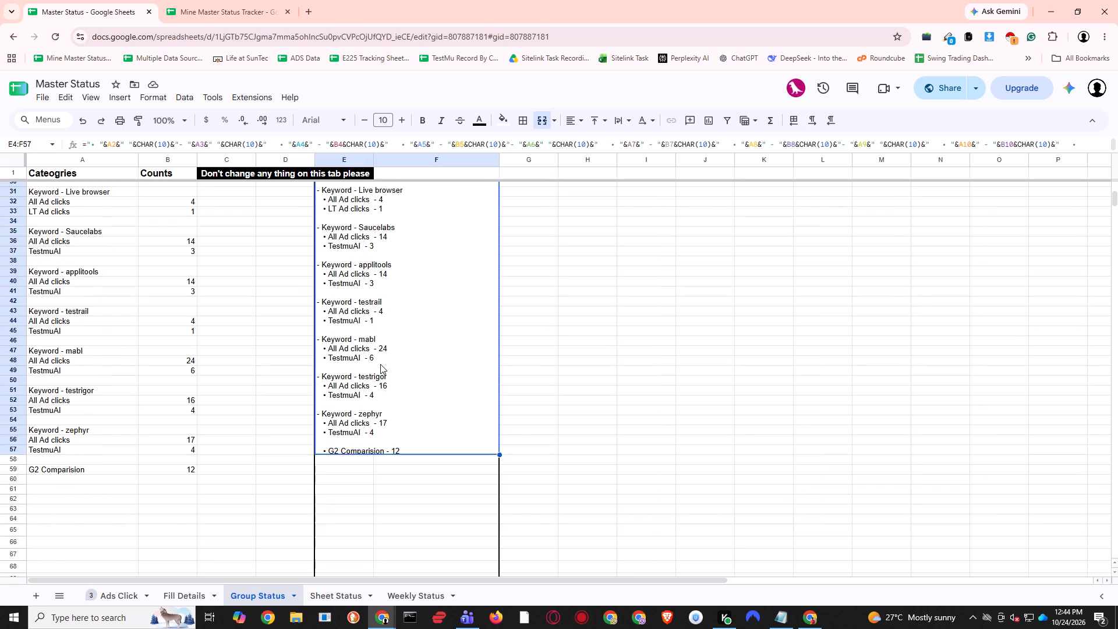
pyautogui.scroll(-2, 380, 364)
pyautogui.keyDown('shift'); pyautogui.click(362, 347); pyautogui.keyUp('shift')
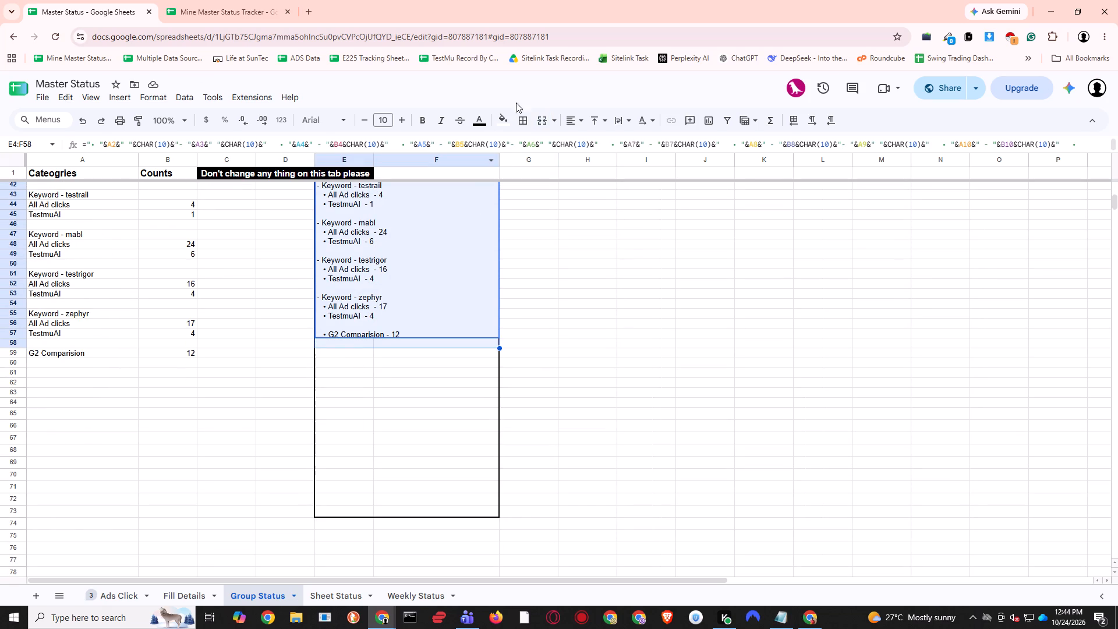
pyautogui.click(539, 122)
pyautogui.click(563, 268)
pyautogui.scroll(-5, 562, 271)
pyautogui.scroll(12, 546, 283)
pyautogui.scroll(-7, 541, 283)
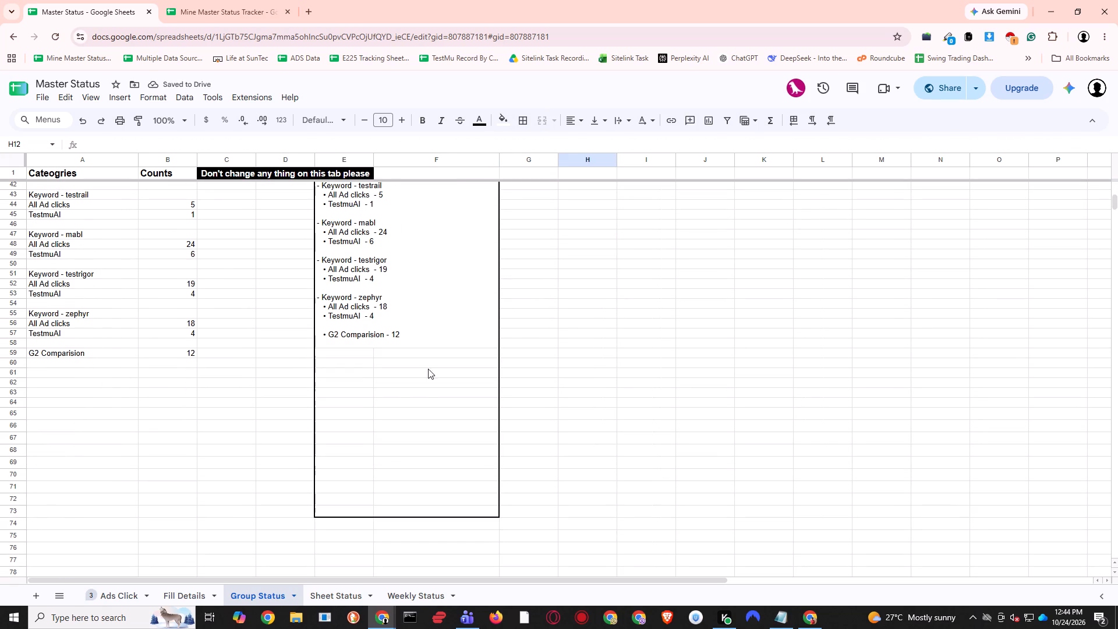
pyautogui.scroll(15, 558, 331)
# Clear all borders from E4:F73, covering the Status cell and the unused rows below it.
pyautogui.moveTo(458, 217); pyautogui.dragTo(473, 628)
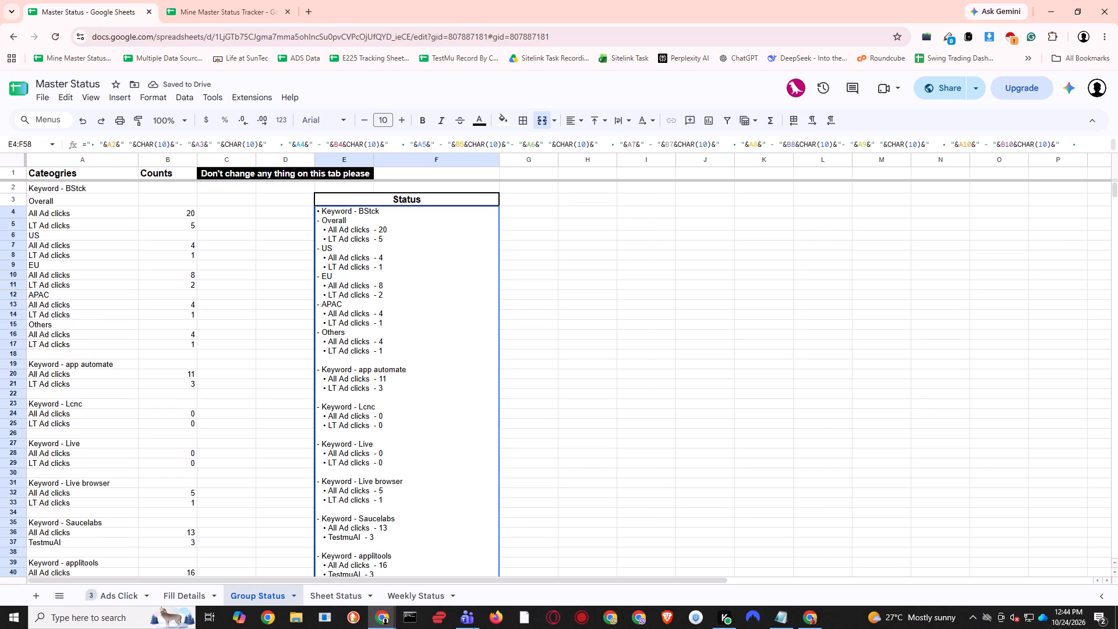
pyautogui.moveTo(473, 628); pyautogui.dragTo(471, 619)
pyautogui.scroll(-8, 625, 303)
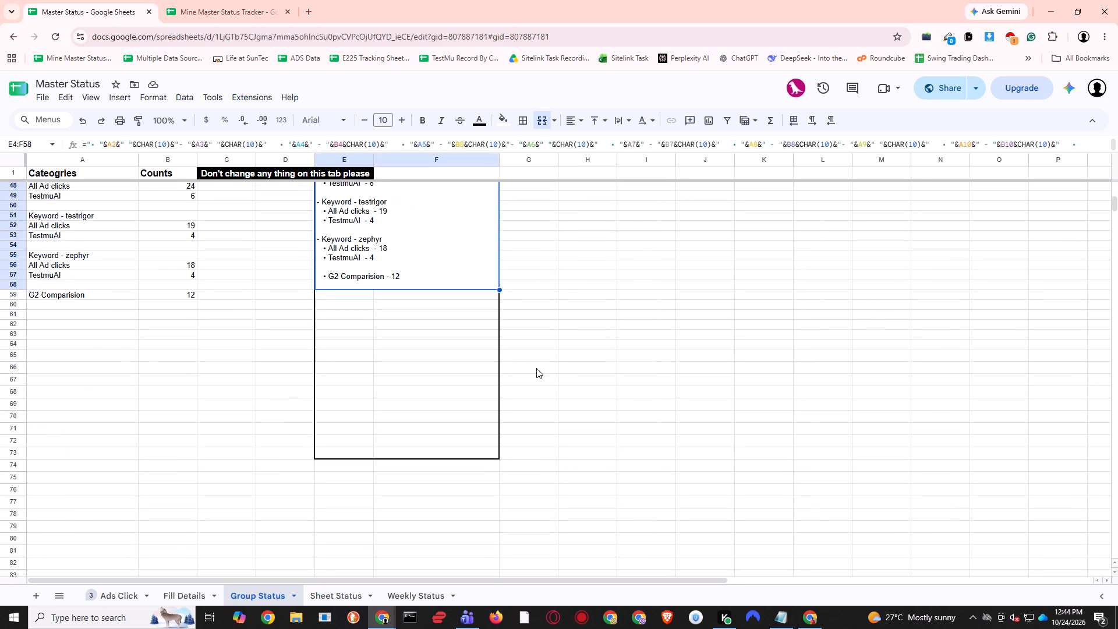
pyautogui.keyDown('shift'); pyautogui.click(486, 454); pyautogui.keyUp('shift')
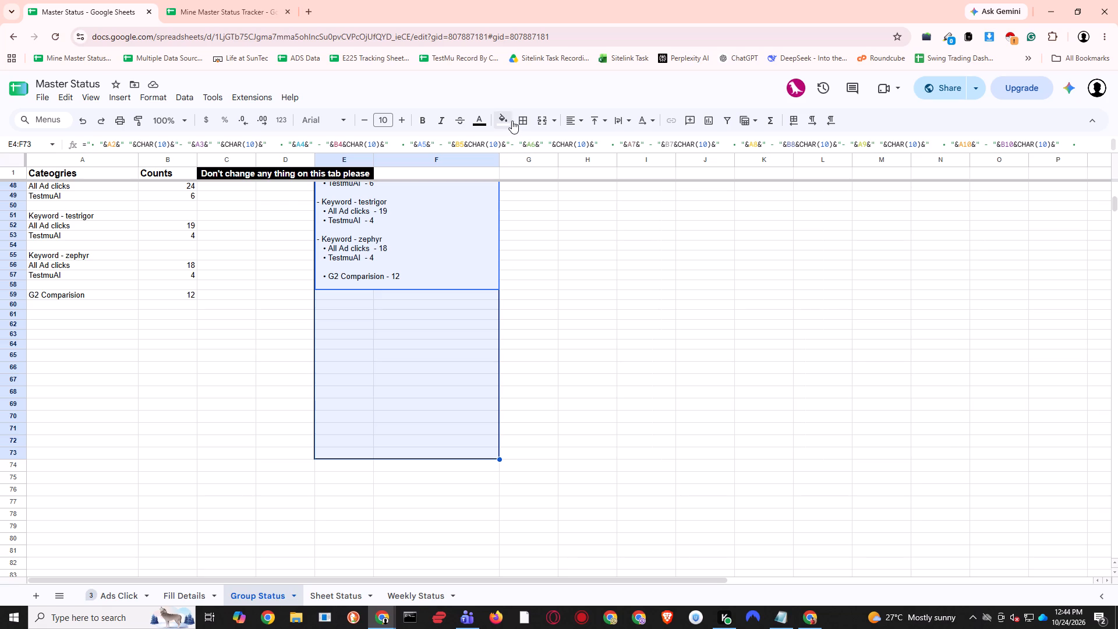
pyautogui.click(524, 122)
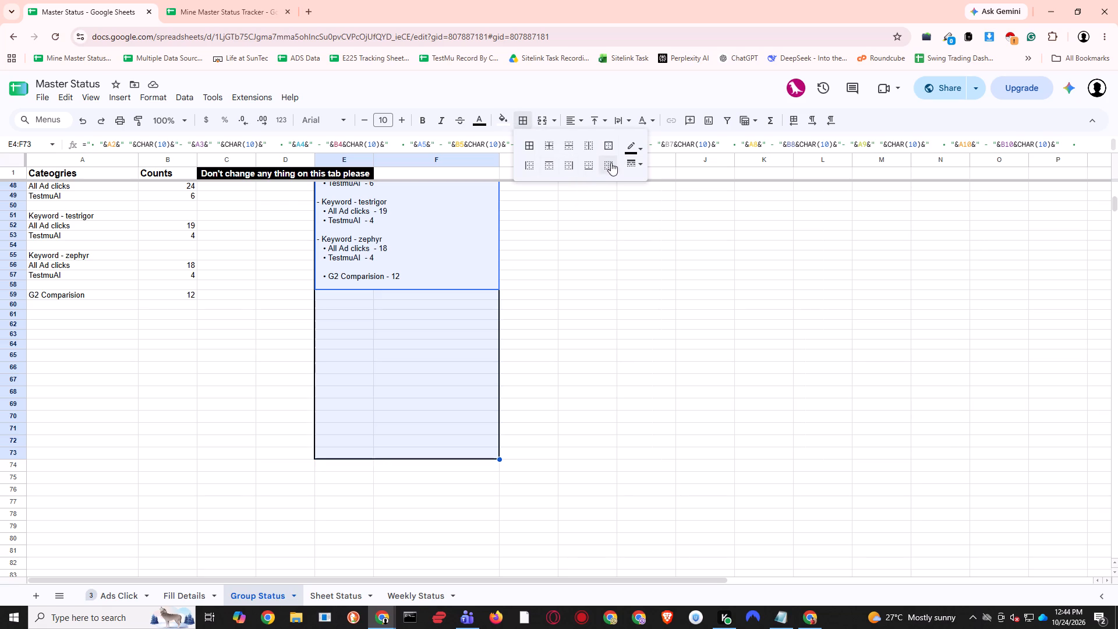
pyautogui.click(611, 162)
pyautogui.click(607, 147)
pyautogui.click(641, 162)
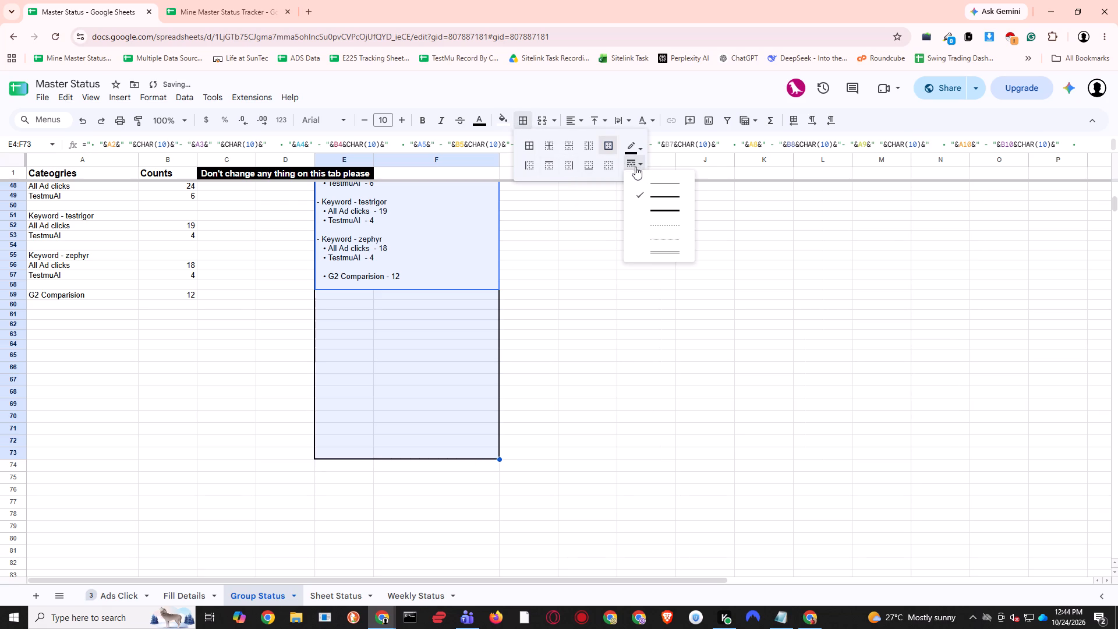
pyautogui.click(609, 168)
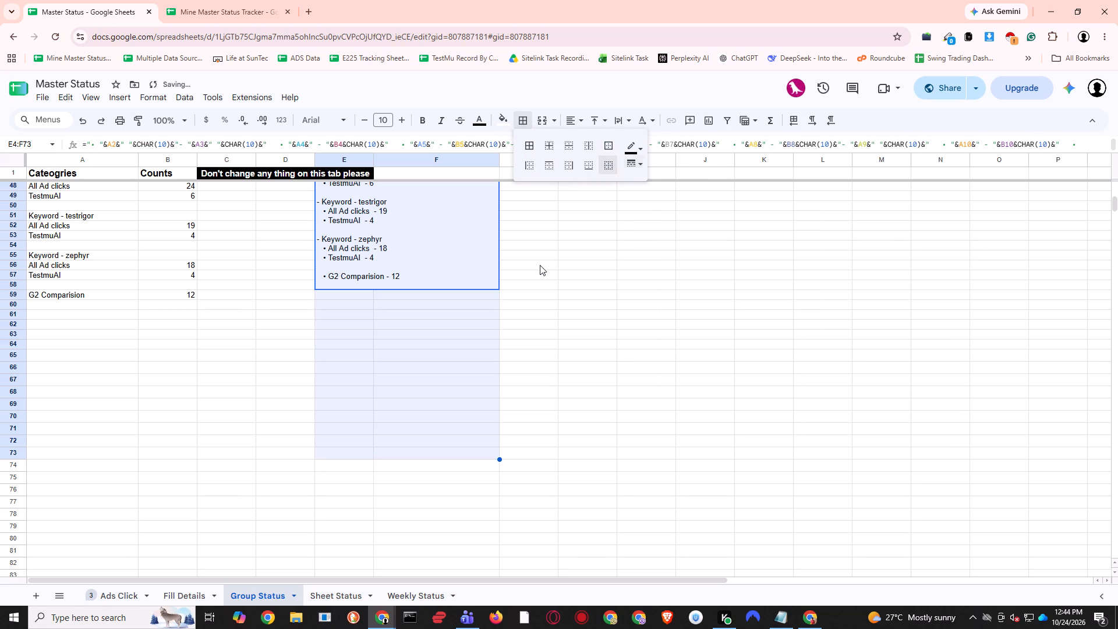
pyautogui.keyDown('shift'); pyautogui.click(533, 287); pyautogui.keyUp('shift')
pyautogui.scroll(4, 475, 289)
pyautogui.keyDown('shift'); pyautogui.scroll(-4, 498, 355); pyautogui.keyUp('shift')
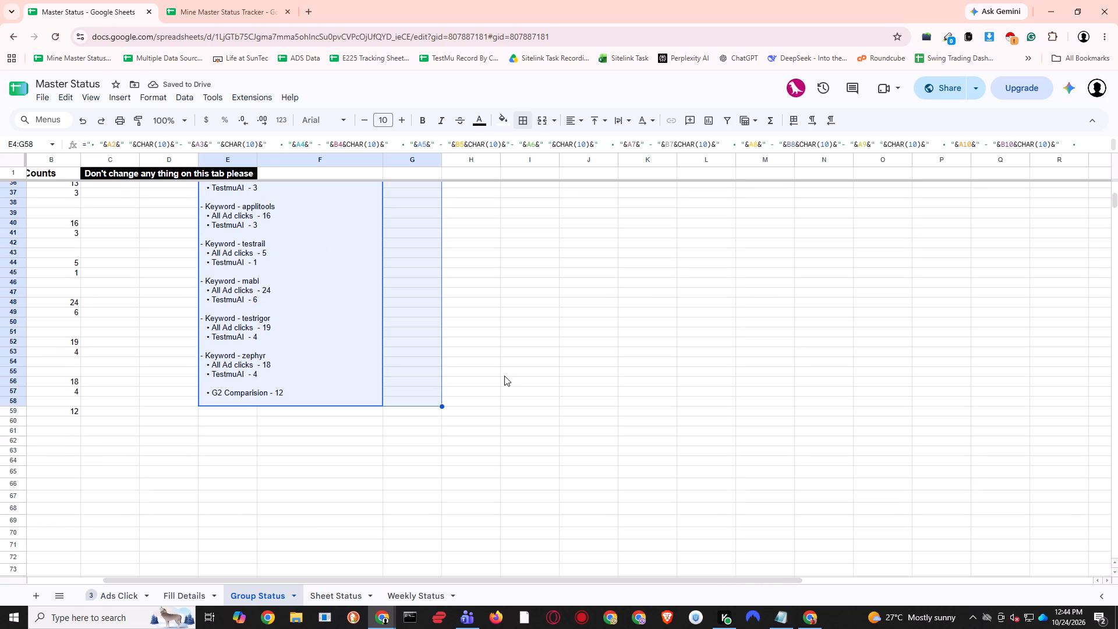
# Apply an outer border around the merged Status cell E4:F58.
pyautogui.keyDown('shift'); pyautogui.click(366, 401); pyautogui.keyUp('shift')
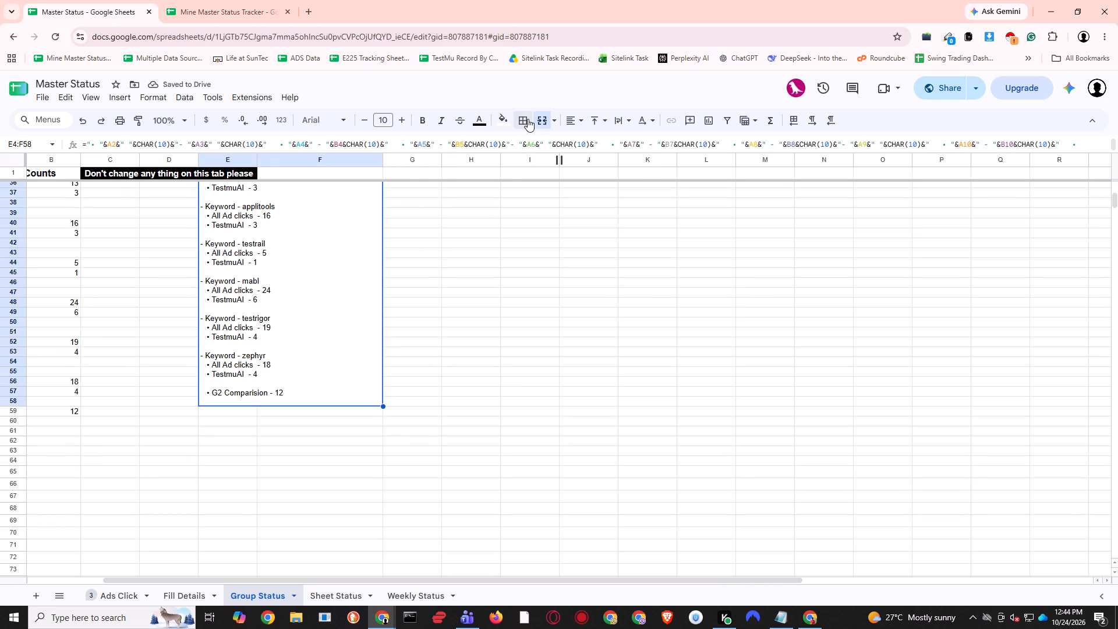
pyautogui.click(526, 118)
pyautogui.click(606, 147)
pyautogui.click(587, 248)
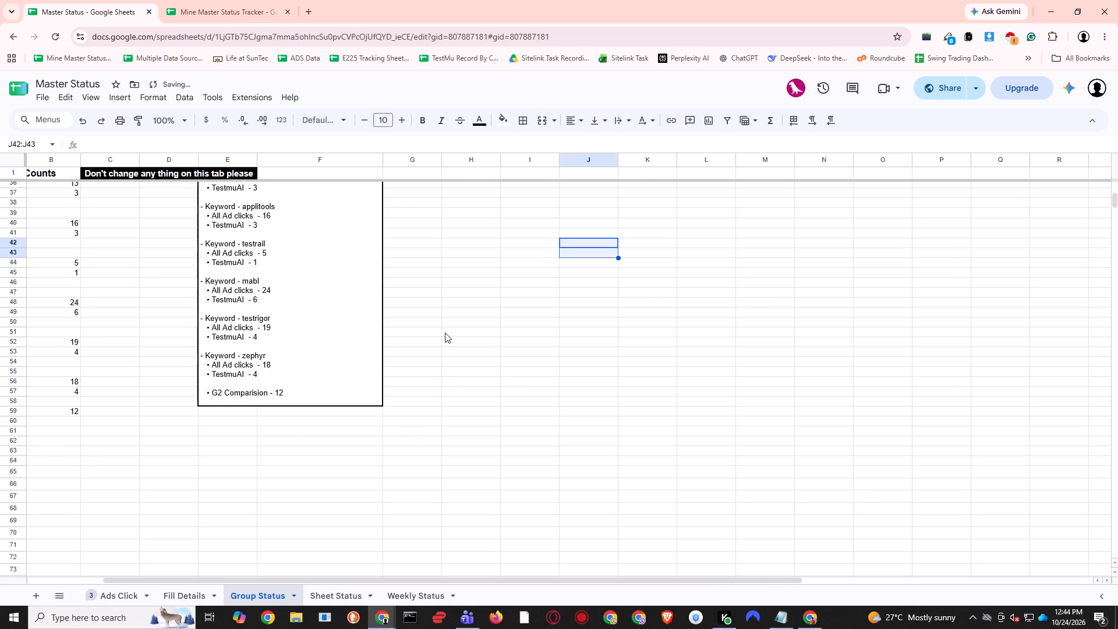
# Review the resized and bordered Status block against columns A and B, from its last line up to the heading.
pyautogui.click(445, 333)
pyautogui.hotkey('ctrl', 'Left')
pyautogui.hotkey('ctrl', 'Left')
pyautogui.hotkey('ctrl', 'Left')
pyautogui.hotkey('ctrl', 'Left')
pyautogui.hotkey('ctrl', 'Left')
pyautogui.hotkey('ctrl', 'Left')
pyautogui.hotkey('ctrl', 'Left')
pyautogui.hotkey('ctrl', 'Left')
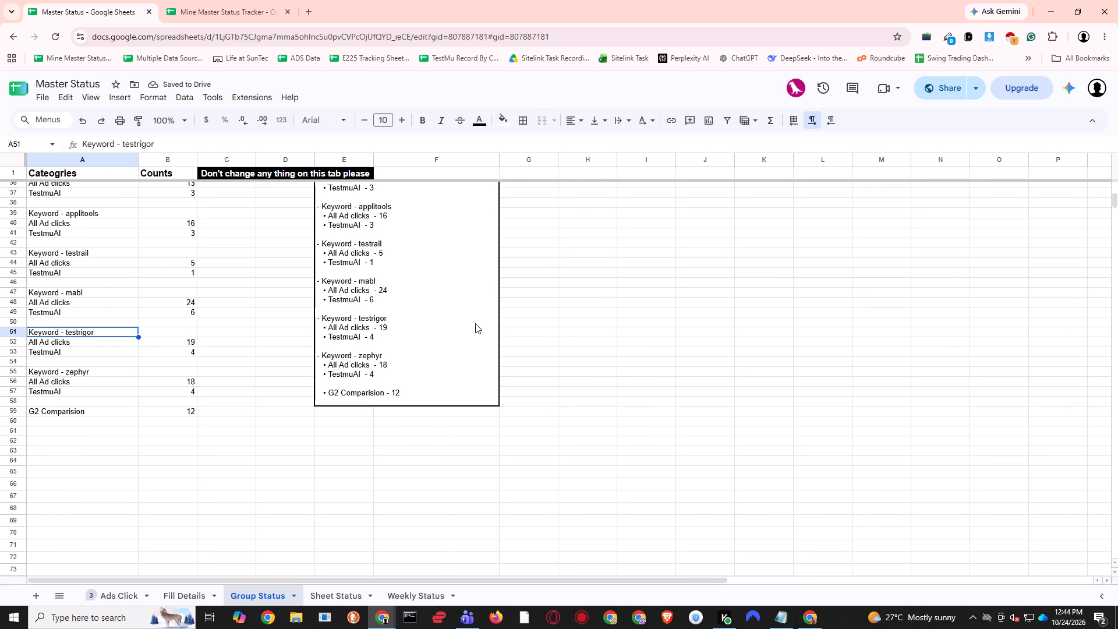
pyautogui.scroll(17, 515, 306)
pyautogui.click(633, 321)
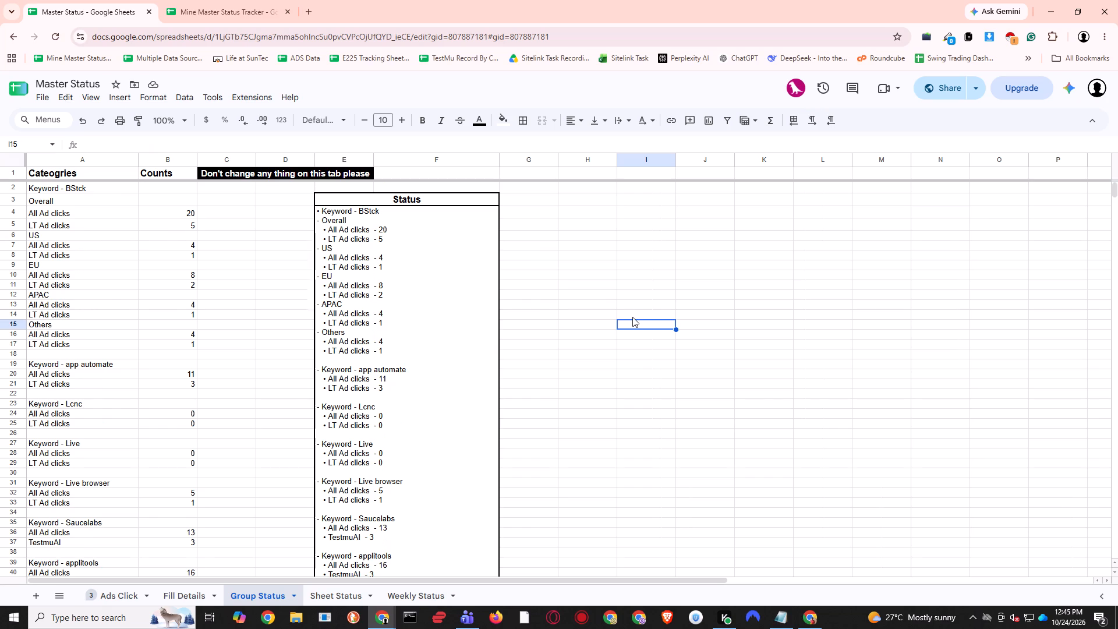
pyautogui.scroll(5, 620, 323)
pyautogui.click(585, 309)
pyautogui.click(596, 298)
pyautogui.click(607, 323)
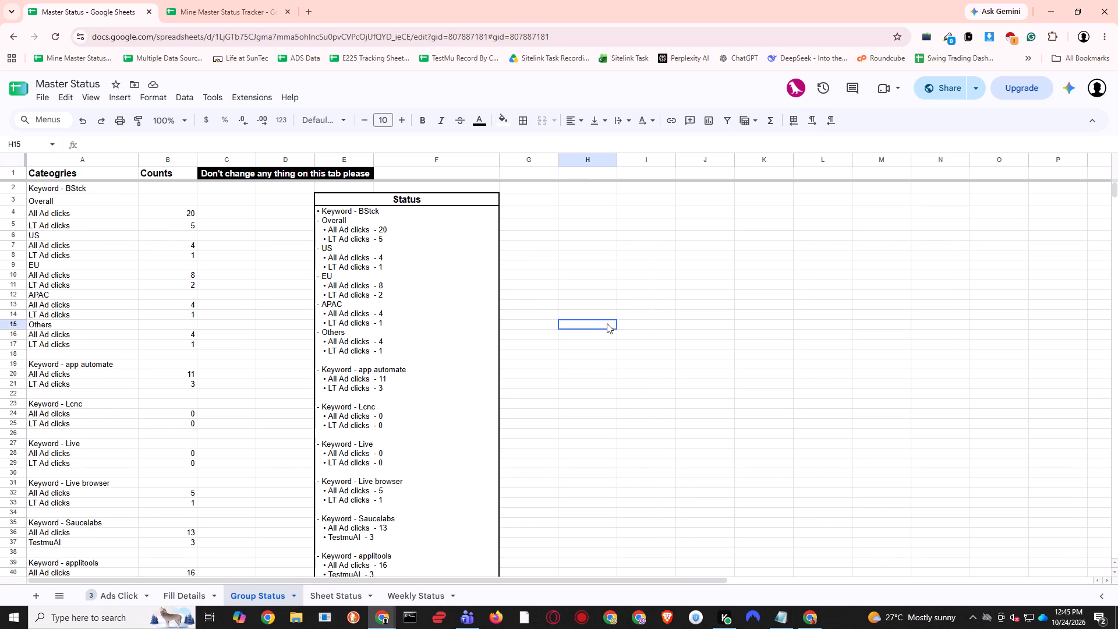
# Save the Master Status spreadsheet.
pyautogui.click(631, 340)
pyautogui.hotkey('ctrl', 's')
pyautogui.click(643, 309)
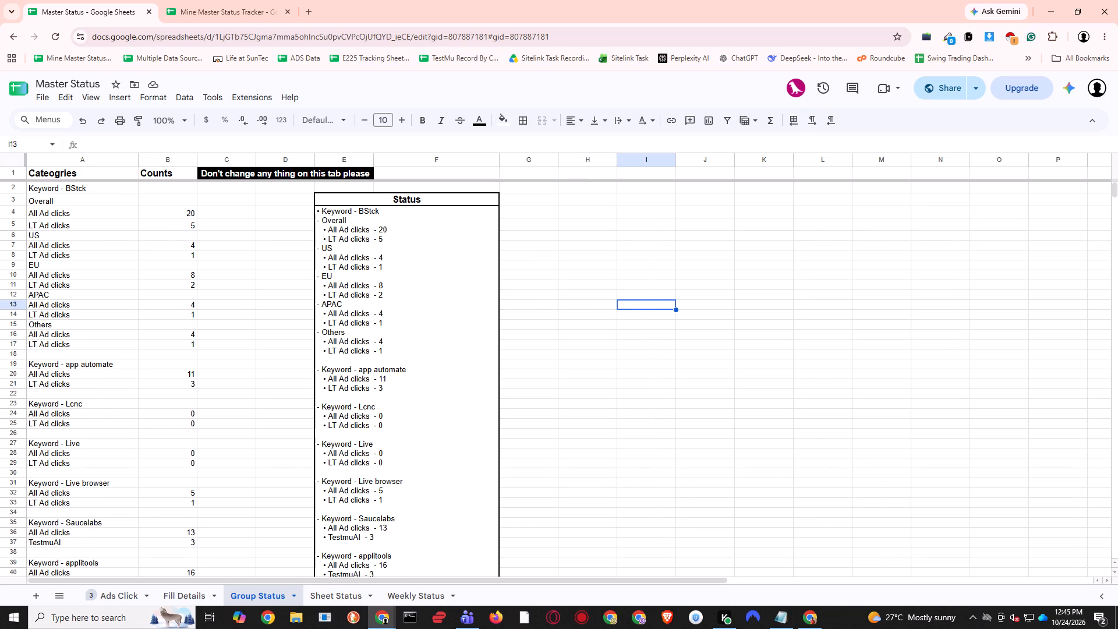
pyautogui.click(650, 295)
pyautogui.click(600, 278)
pyautogui.hotkey('ctrl', 's')
pyautogui.click(585, 285)
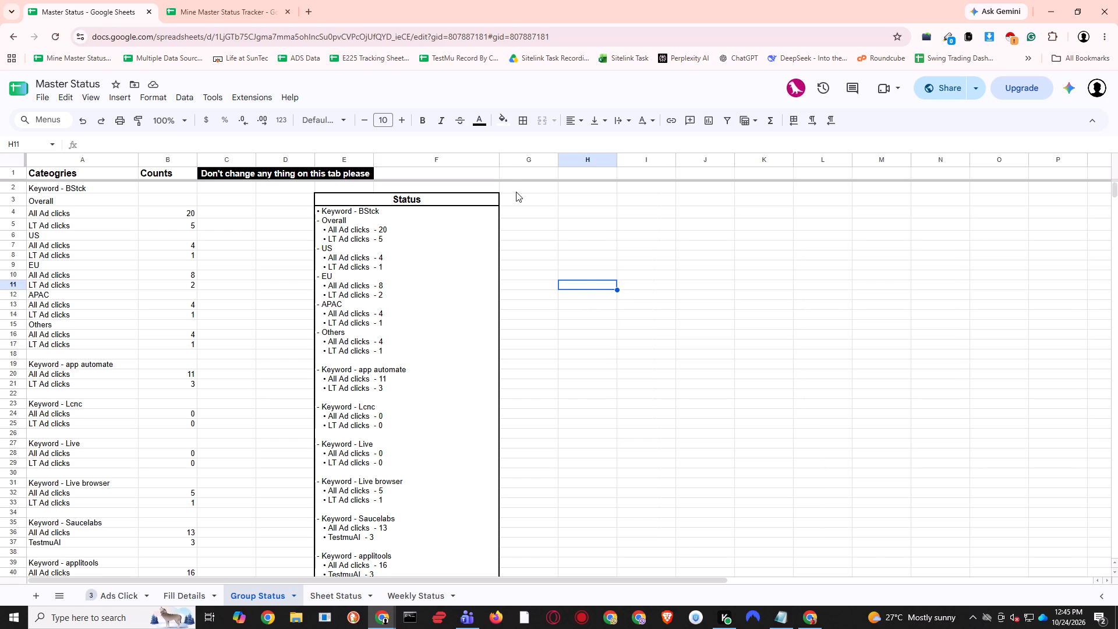
# Narrow column F so the Status block fits its text more closely.
pyautogui.moveTo(499, 164); pyautogui.dragTo(456, 166)
pyautogui.click(549, 270)
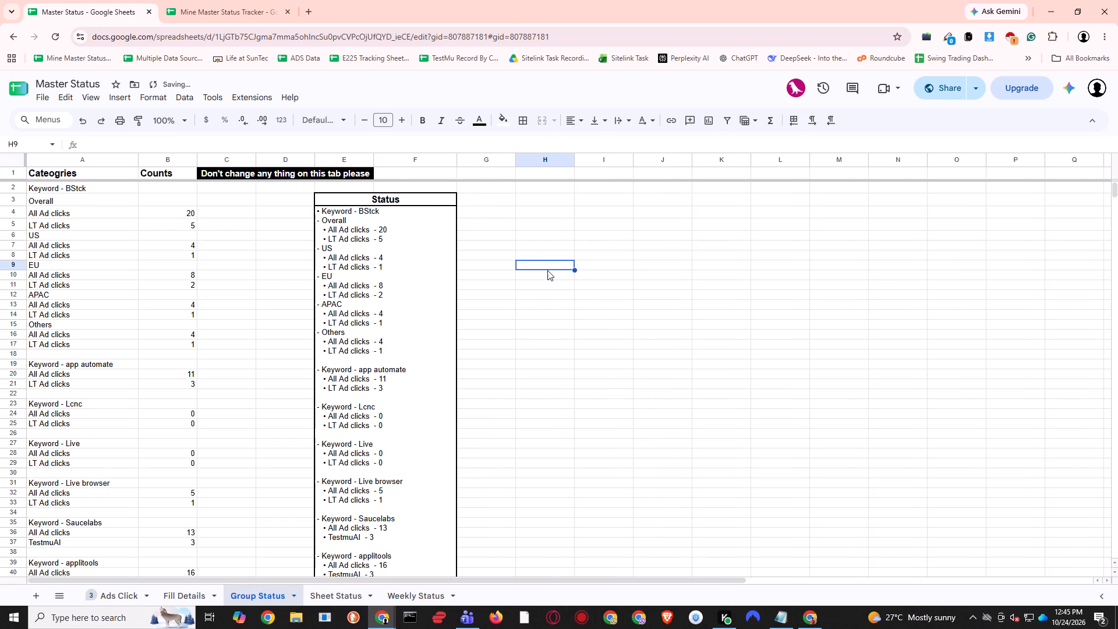
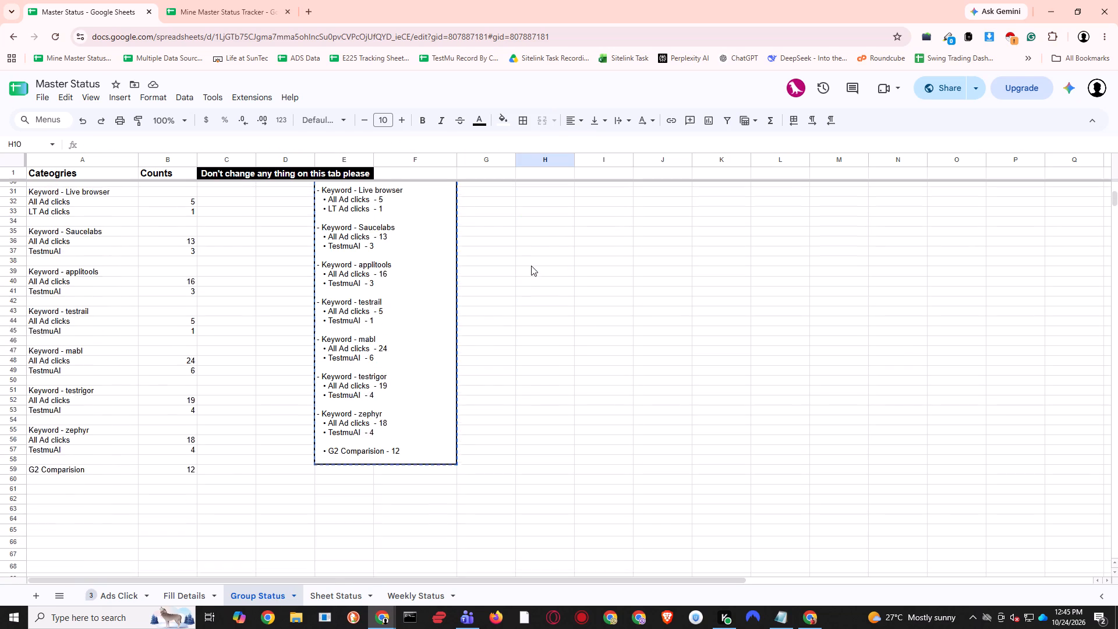
# Save the Master Status spreadsheet with the narrowed Status block.
pyautogui.scroll(-1, 531, 266)
pyautogui.scroll(12, 531, 266)
pyautogui.click(542, 284)
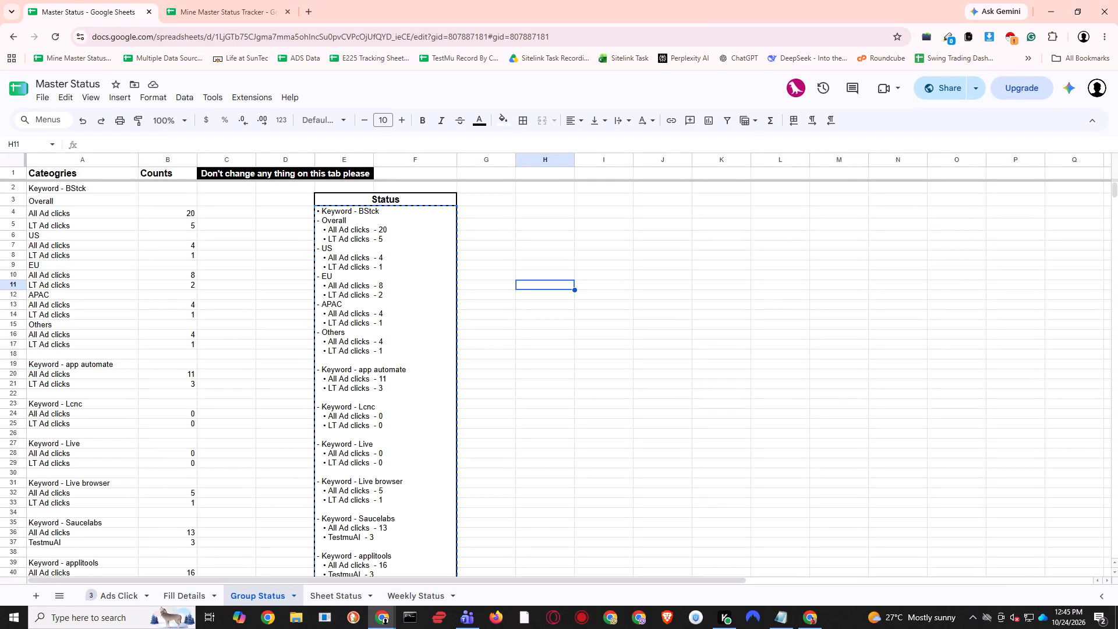
pyautogui.click(559, 341)
pyautogui.click(550, 295)
pyautogui.hotkey('ctrl', 's')
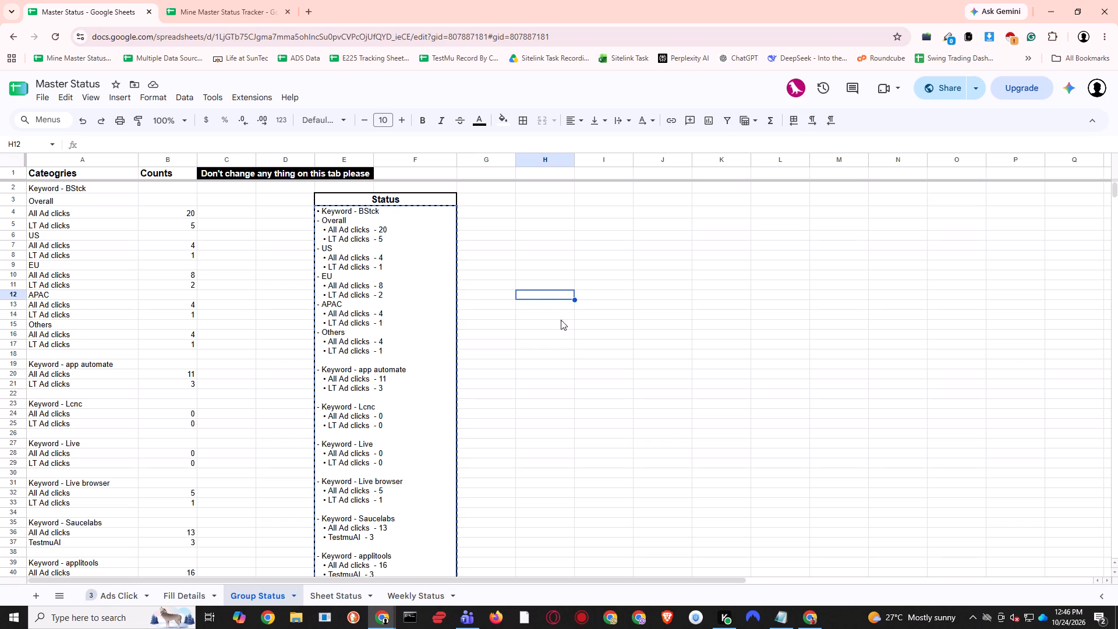
pyautogui.click(561, 344)
pyautogui.click(553, 327)
pyautogui.hotkey('ctrl', 's')
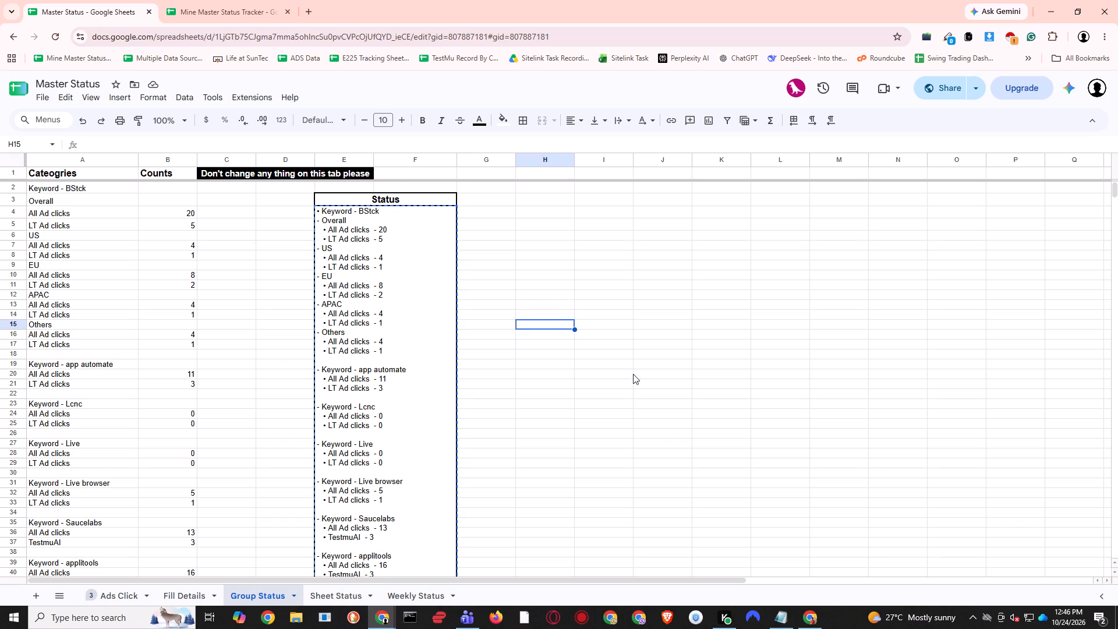
# Reword the black row 1 note on Group Status to "Don't change any thing on this tab apart from the G2 Count".
pyautogui.scroll(-7, 496, 387)
pyautogui.scroll(1, 496, 388)
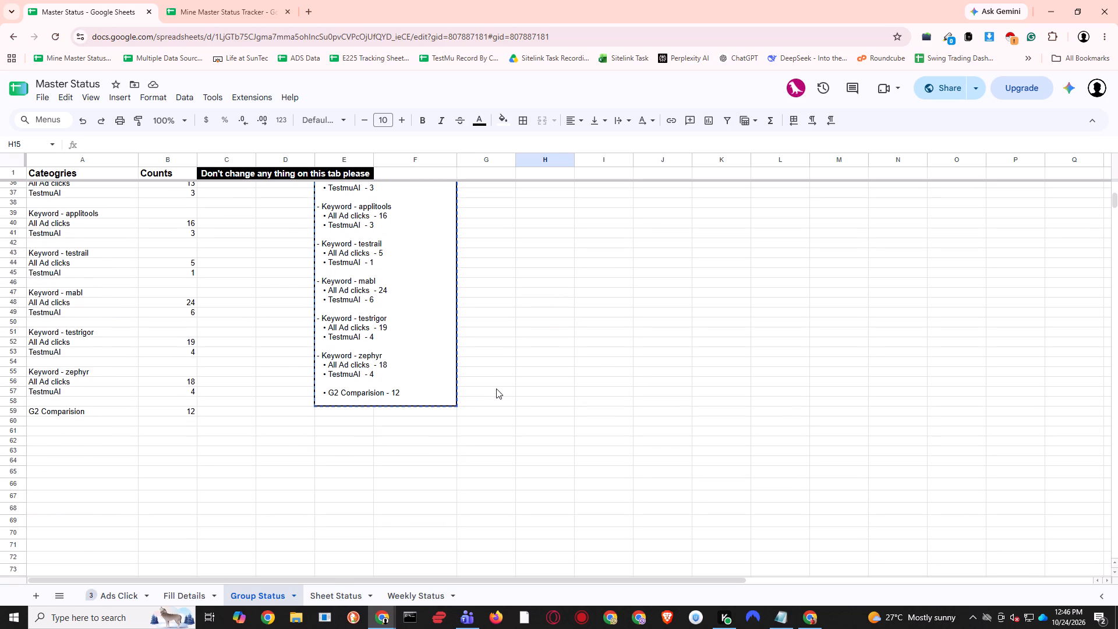
pyautogui.doubleClick(233, 175)
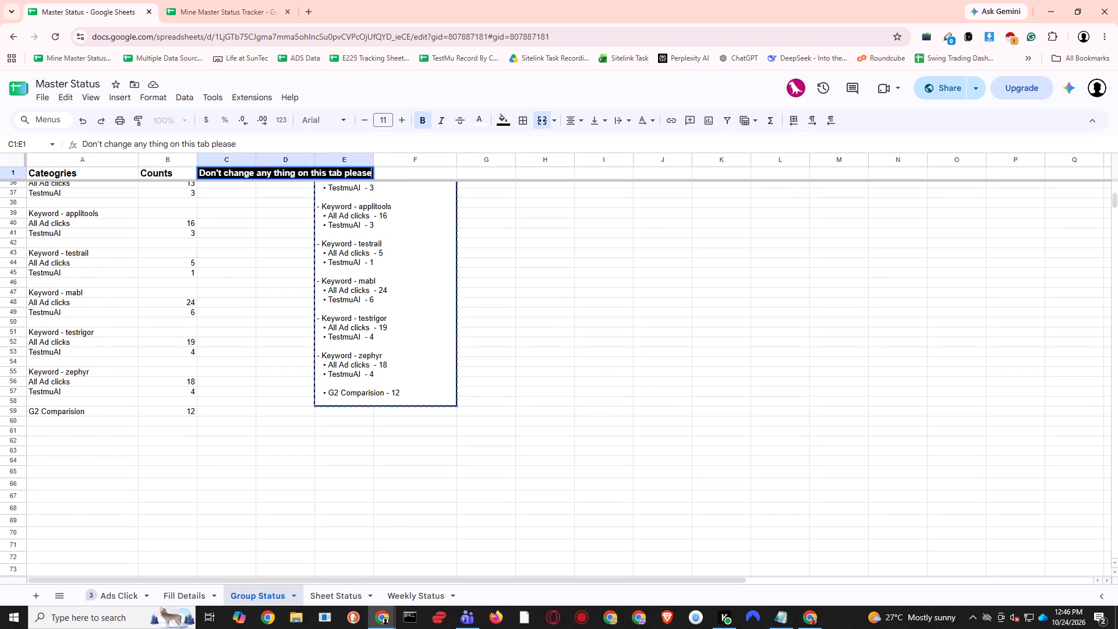
pyautogui.doubleClick(247, 171)
pyautogui.click(276, 175)
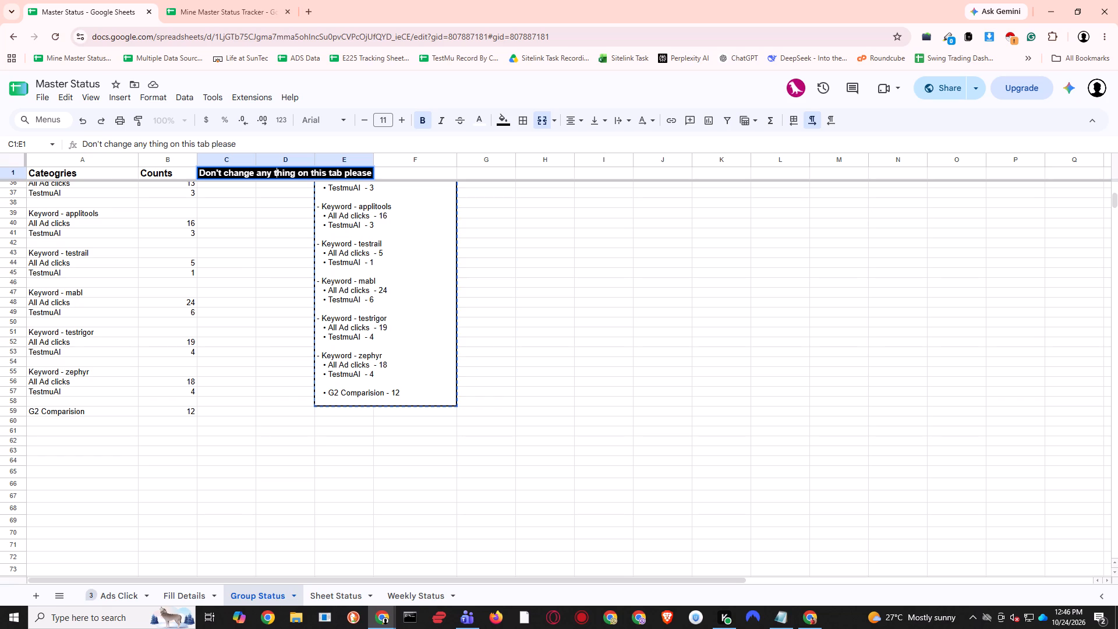
pyautogui.moveTo(296, 173); pyautogui.dragTo(374, 175)
pyautogui.click(367, 172)
pyautogui.moveTo(345, 172); pyautogui.dragTo(400, 175)
pyautogui.write('aprt')
pyautogui.press('space')
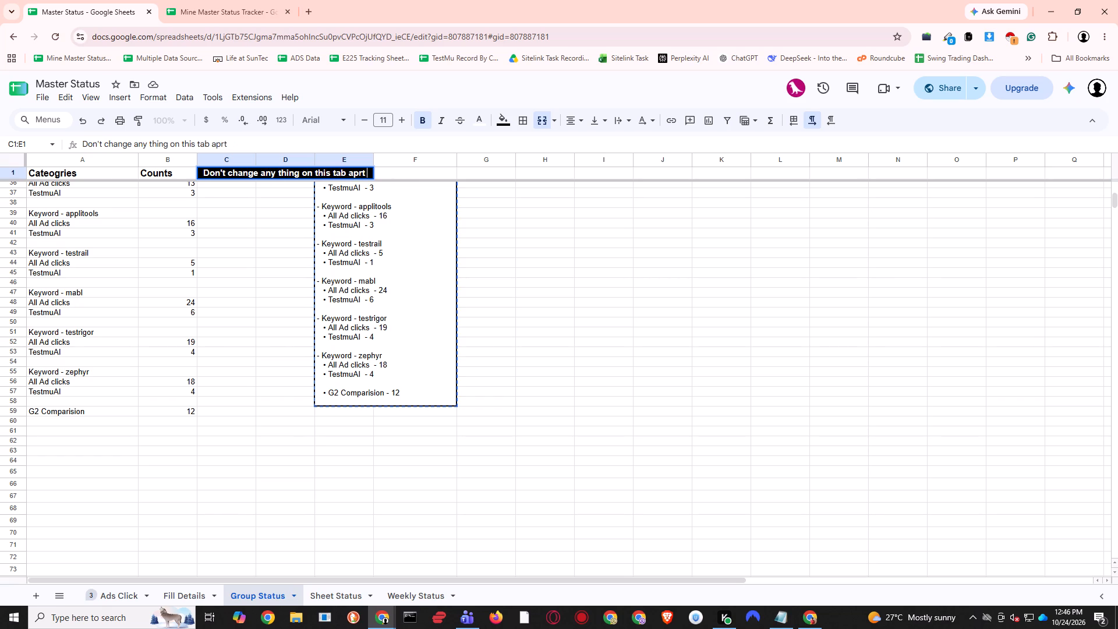
pyautogui.press('BackSpace')
pyautogui.press('BackSpace')
pyautogui.press('BackSpace')
pyautogui.write('art from the')
pyautogui.press('space')
pyautogui.write('G@')
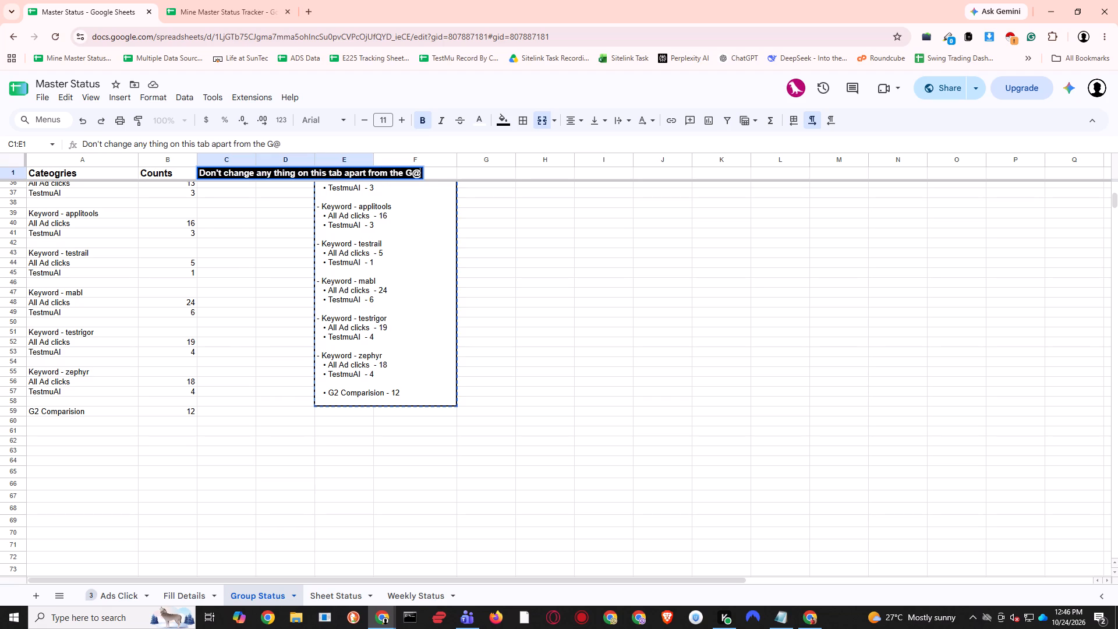
pyautogui.press('BackSpace')
pyautogui.write('2 Count')
pyautogui.press('Return')
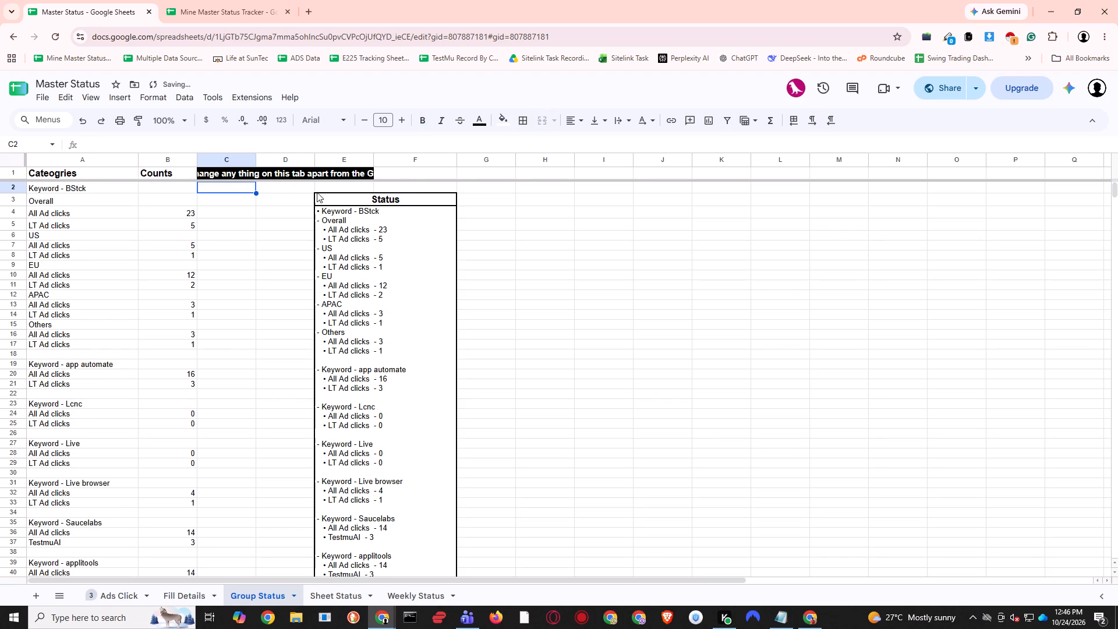
# Extend the note's merged cell across C1:F1 so the longer text fits.
pyautogui.keyDown('shift'); pyautogui.click(432, 177); pyautogui.keyUp('shift')
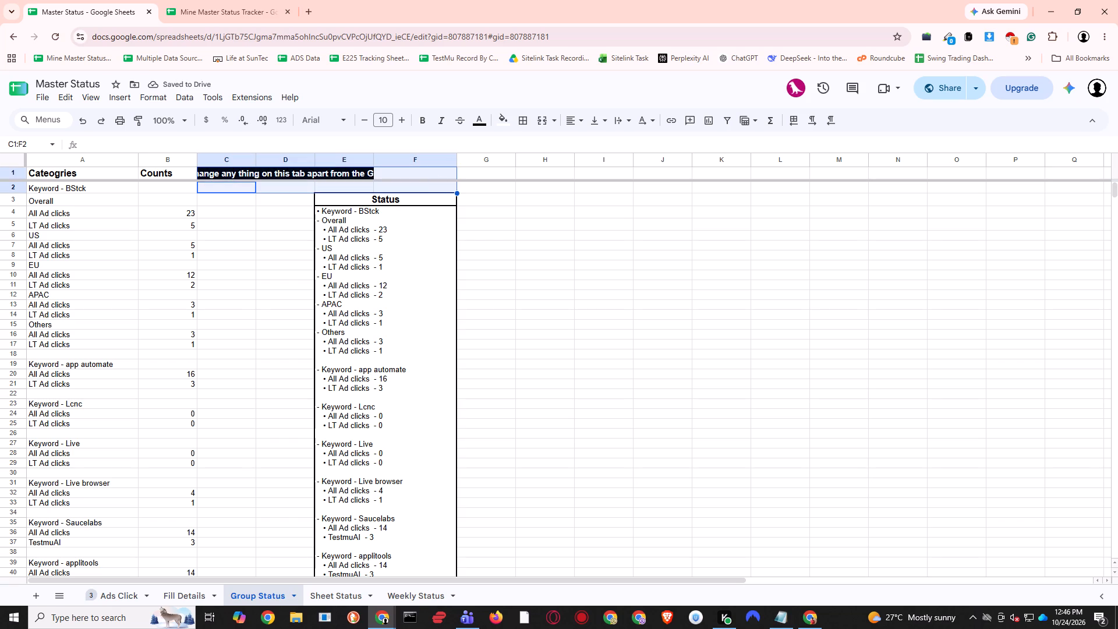
pyautogui.click(547, 209)
pyautogui.keyDown('shift'); pyautogui.click(440, 175); pyautogui.keyUp('shift')
pyautogui.click(556, 228)
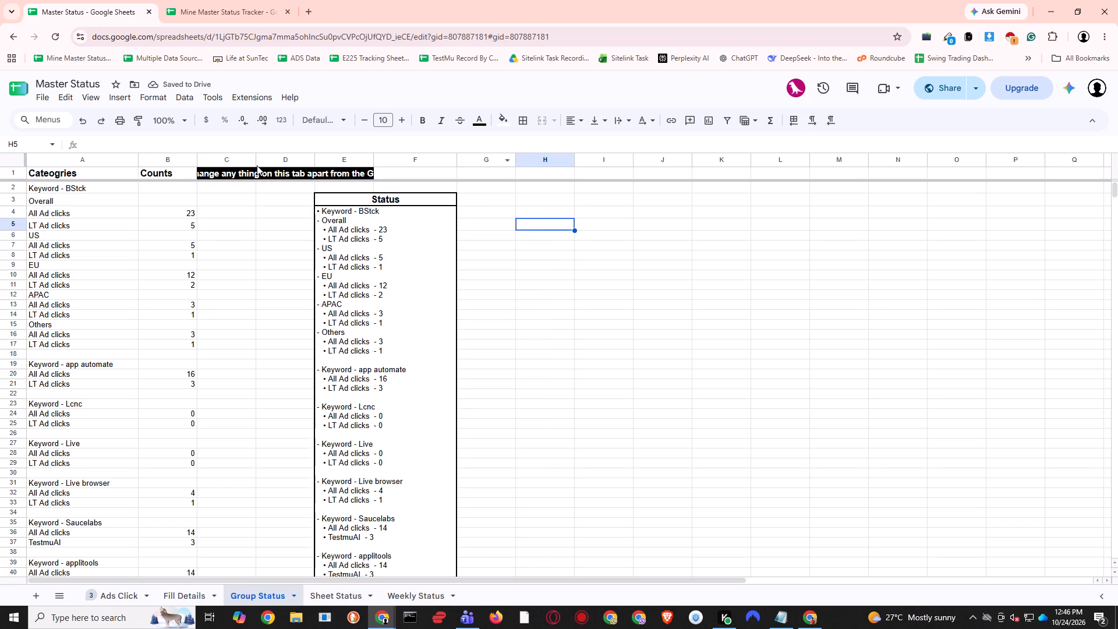
pyautogui.moveTo(232, 173); pyautogui.dragTo(423, 179)
pyautogui.click(473, 194)
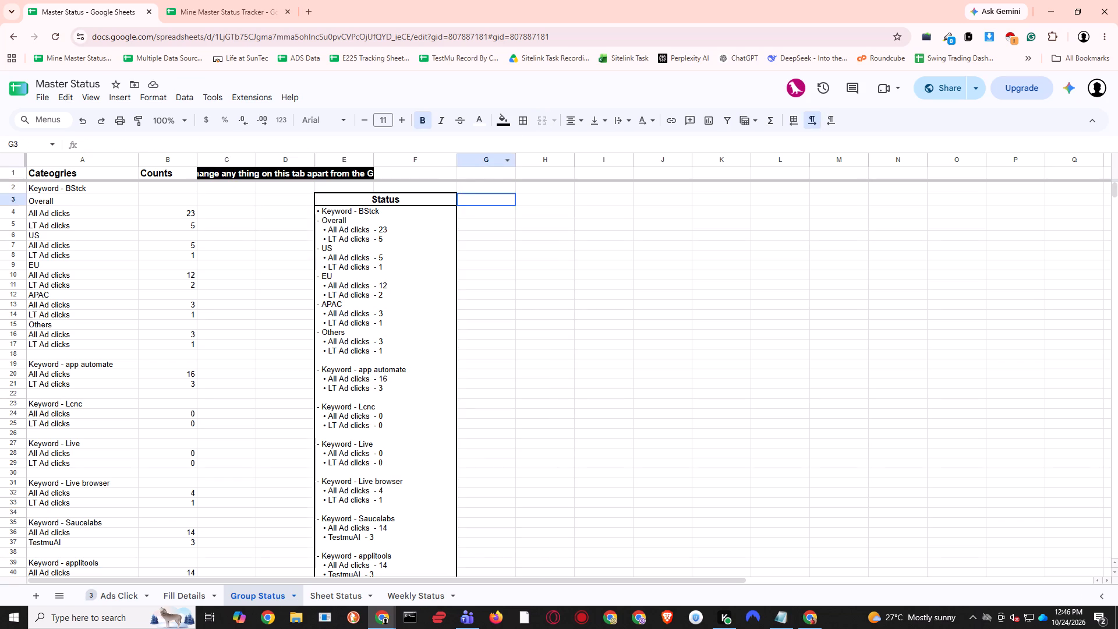
pyautogui.moveTo(237, 171); pyautogui.dragTo(414, 178)
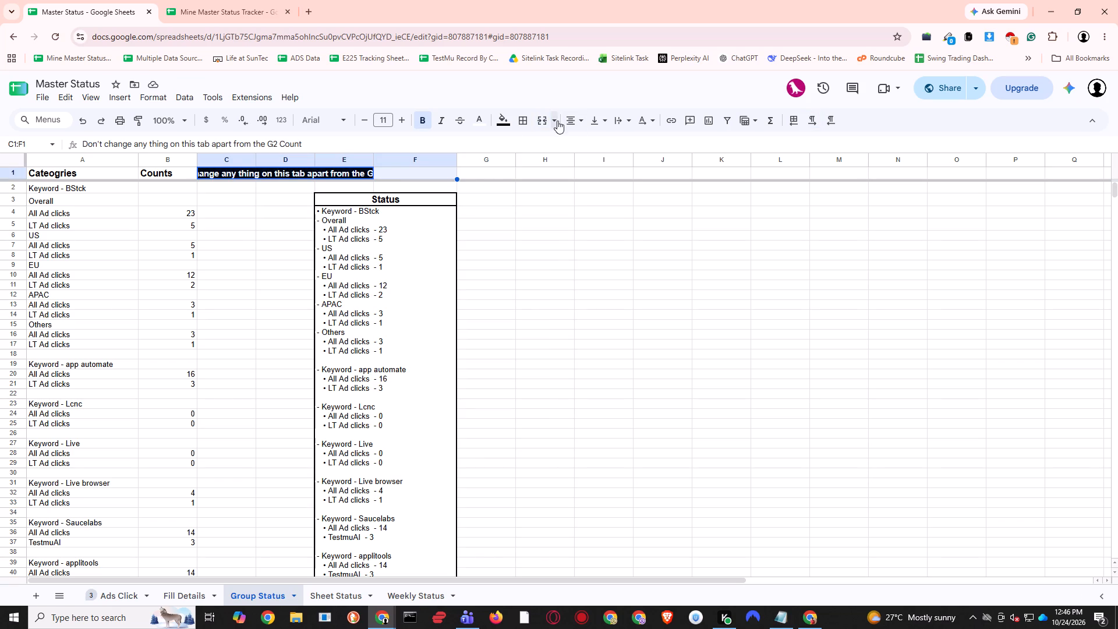
pyautogui.click(540, 118)
pyautogui.click(588, 217)
pyautogui.click(527, 238)
pyautogui.click(534, 230)
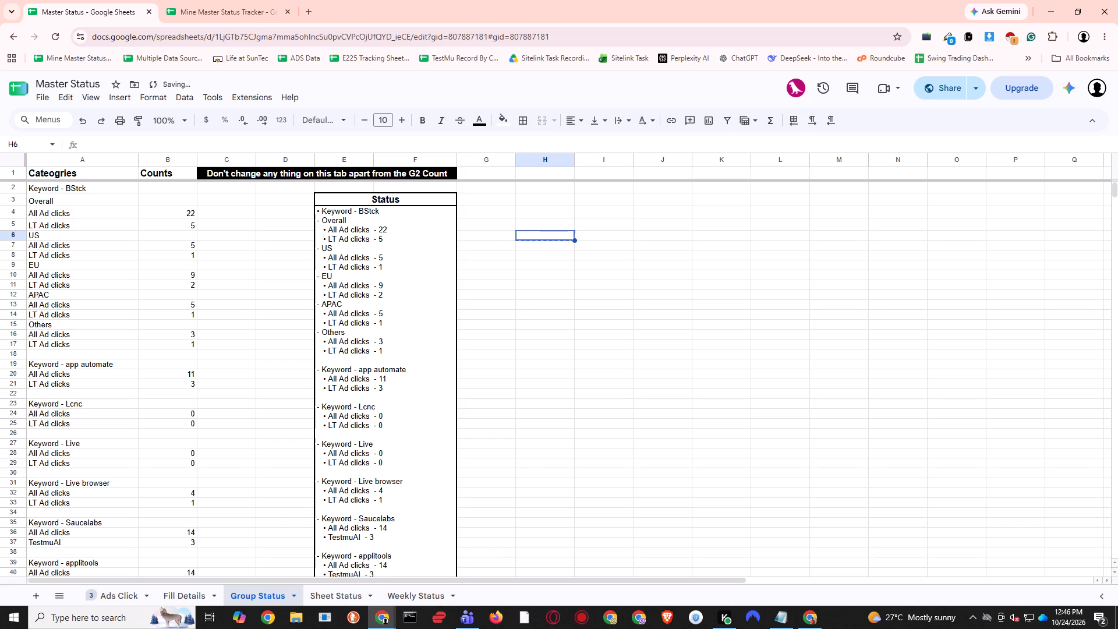
# Save the Master Status spreadsheet with the updated note.
pyautogui.hotkey('ctrl', 's')
pyautogui.click(550, 294)
pyautogui.click(601, 245)
pyautogui.click(587, 306)
pyautogui.hotkey('ctrl', 's')
pyautogui.moveTo(579, 261); pyautogui.dragTo(581, 267)
pyautogui.click(589, 321)
pyautogui.hotkey('ctrl', 's')
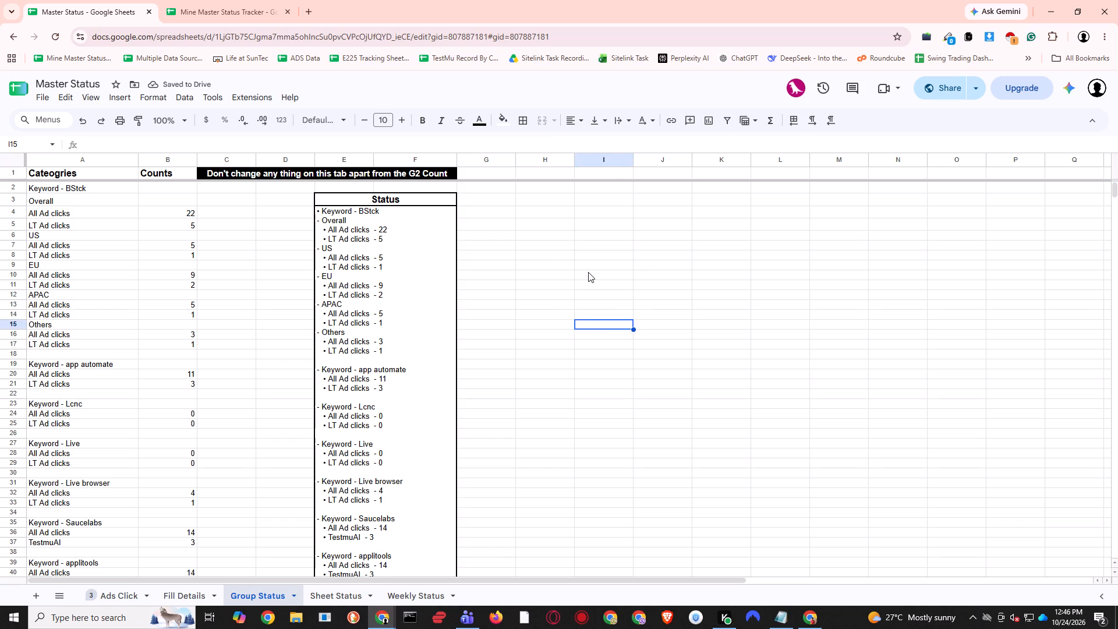
pyautogui.click(588, 272)
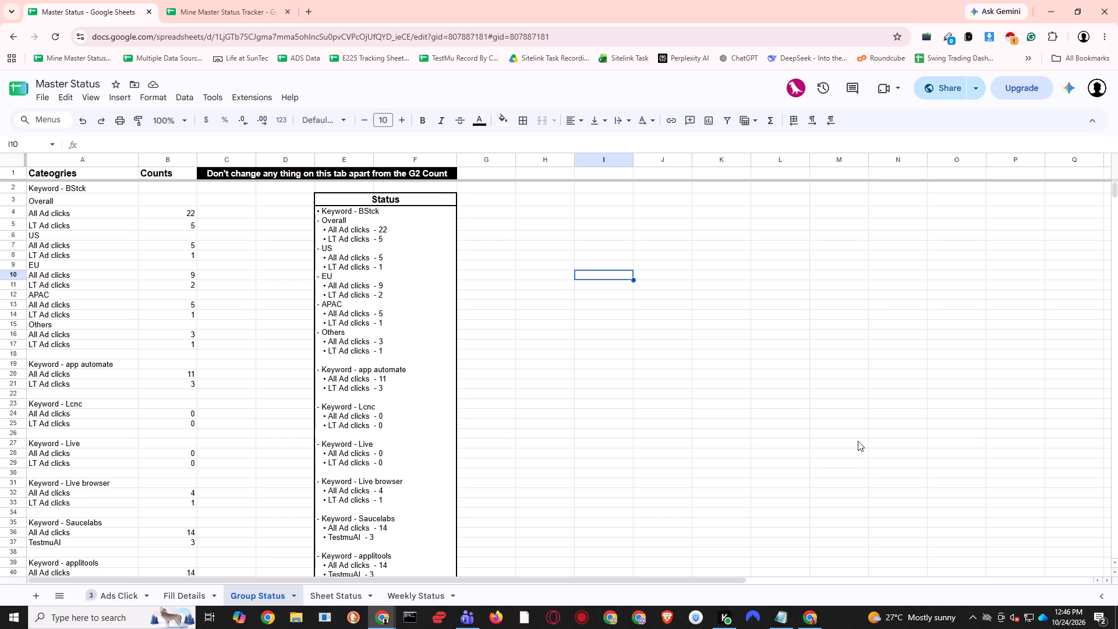
pyautogui.click(565, 264)
pyautogui.click(561, 299)
pyautogui.click(564, 242)
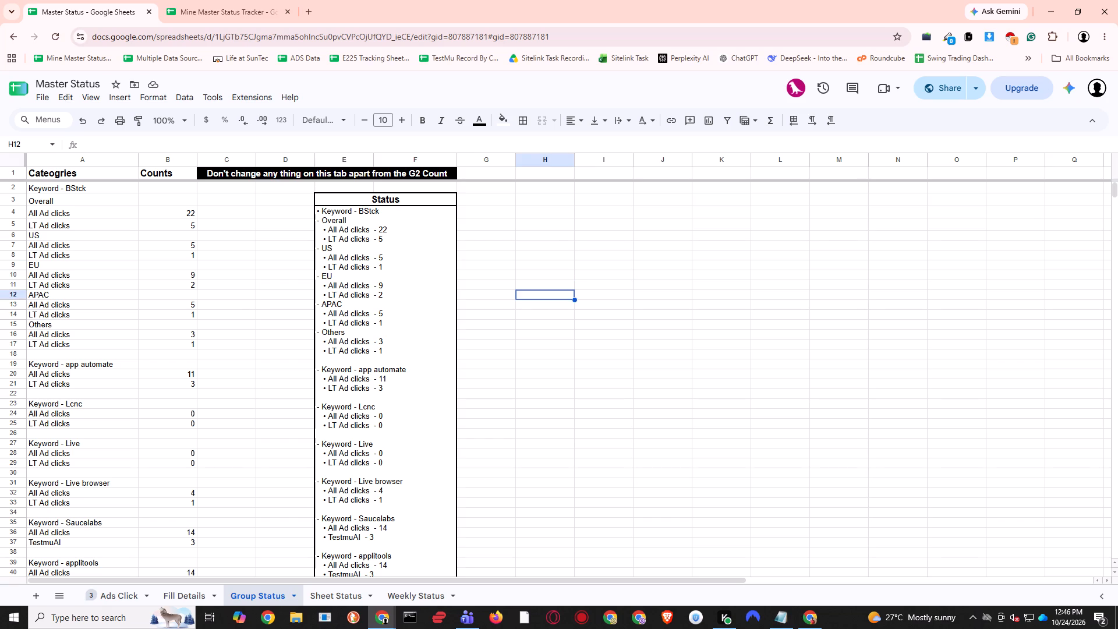
pyautogui.hotkey('ctrl', 's')
pyautogui.click(565, 288)
pyautogui.click(559, 253)
pyautogui.hotkey('ctrl', 's')
pyautogui.click(550, 313)
pyautogui.click(540, 273)
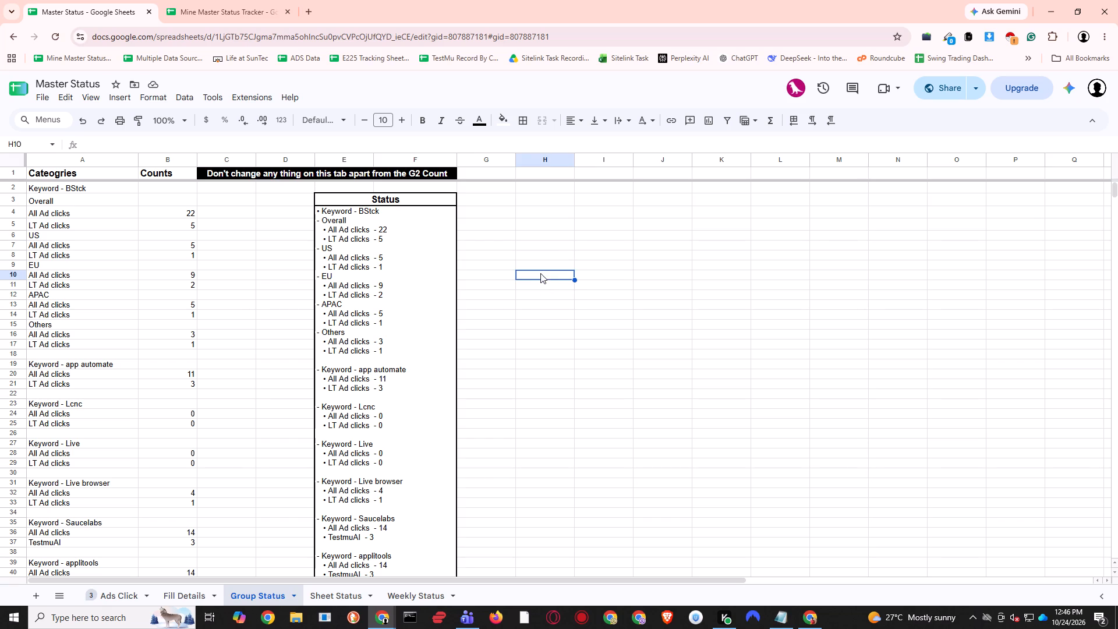
pyautogui.hotkey('ctrl', 's')
pyautogui.click(545, 270)
# Look over the Status block down to the G2 Comparision line and save the spreadsheet again.
pyautogui.scroll(6, 546, 271)
pyautogui.scroll(-5, 528, 275)
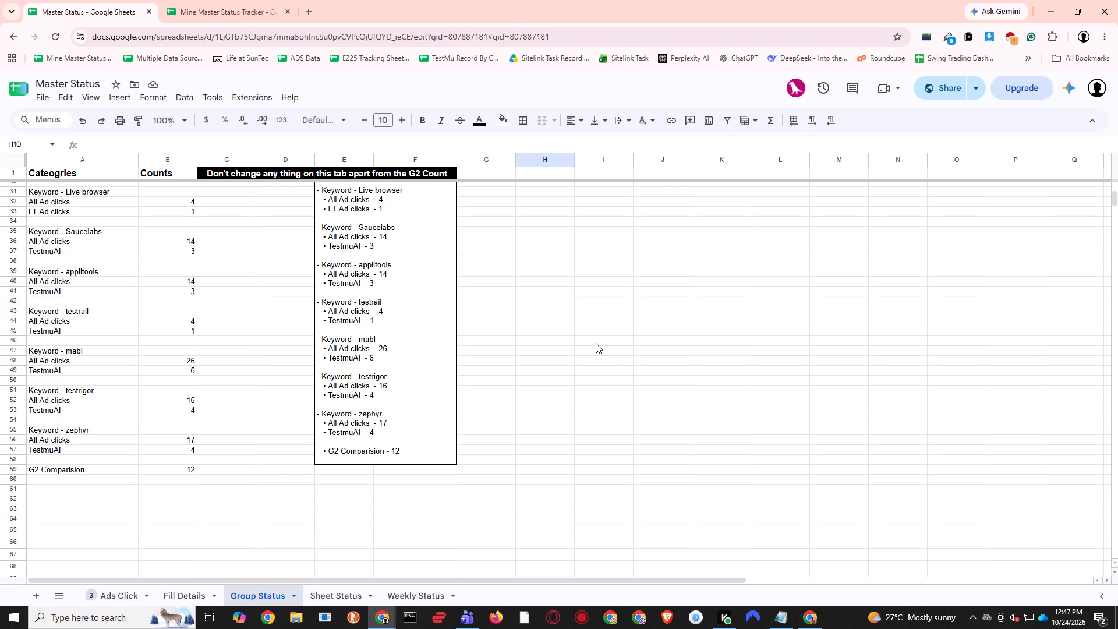
pyautogui.click(596, 343)
pyautogui.hotkey('ctrl', 's')
pyautogui.scroll(15, 556, 341)
pyautogui.click(558, 330)
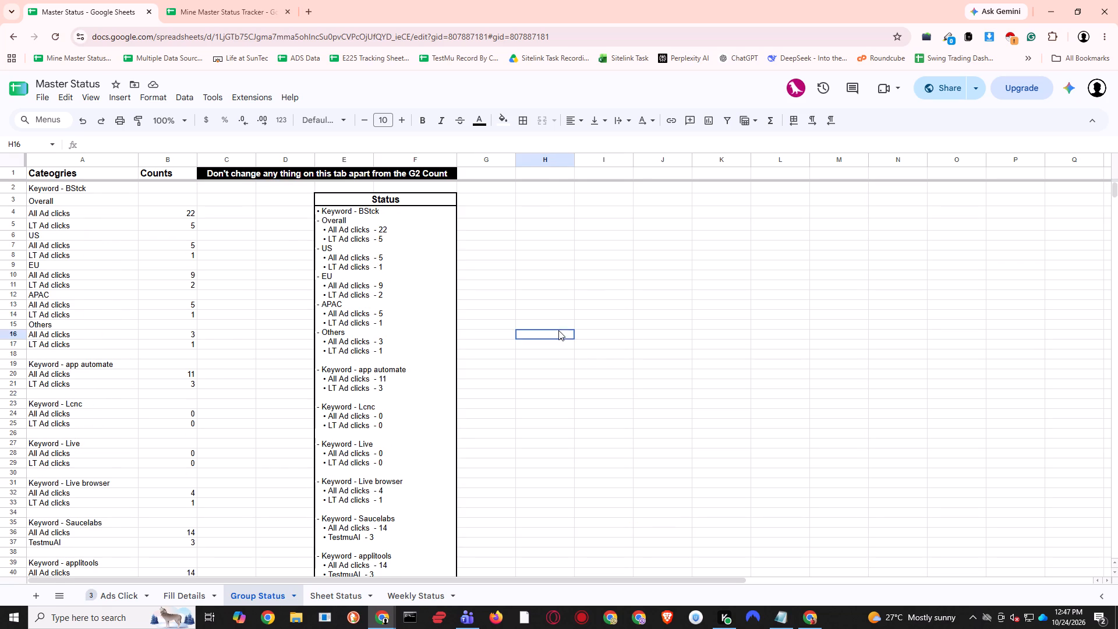
pyautogui.hotkey('ctrl', 's')
# Inspect the formula behind the All Ad clicks count for Keyword - mabl in B48, leaving it unedited.
pyautogui.click(557, 353)
pyautogui.scroll(-3, 558, 351)
pyautogui.scroll(-2, 215, 403)
pyautogui.doubleClick(185, 356)
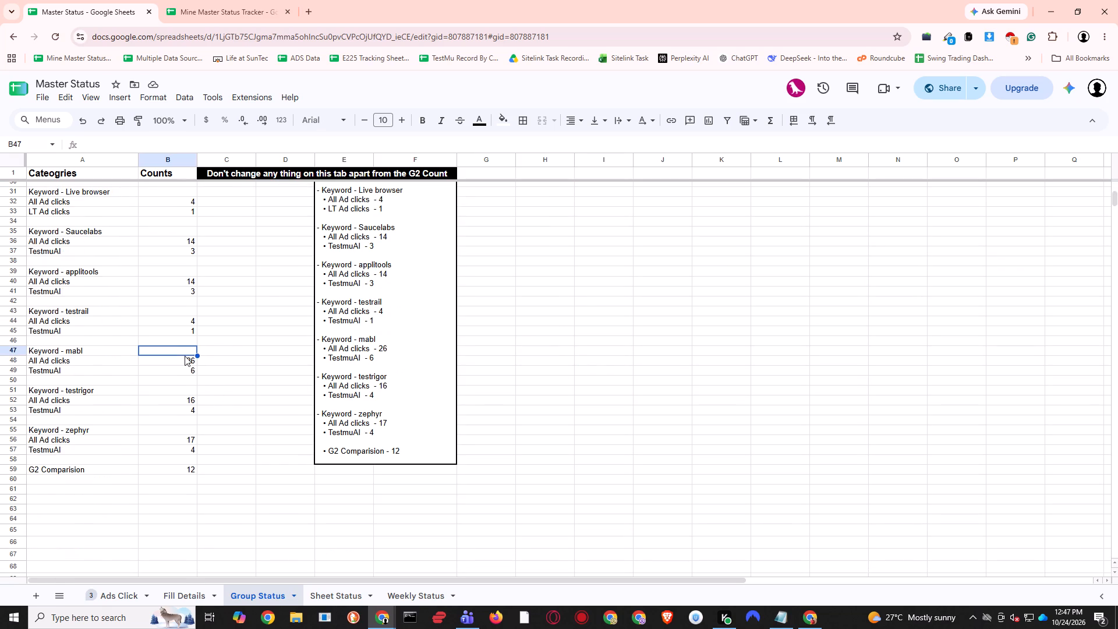
pyautogui.doubleClick(185, 361)
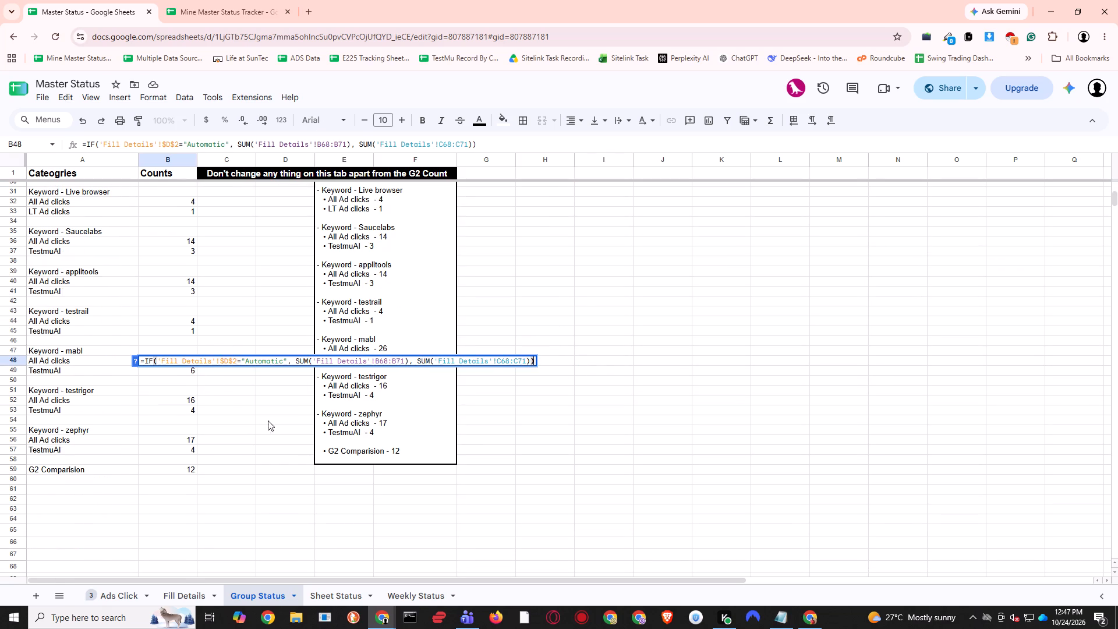
pyautogui.press('Escape')
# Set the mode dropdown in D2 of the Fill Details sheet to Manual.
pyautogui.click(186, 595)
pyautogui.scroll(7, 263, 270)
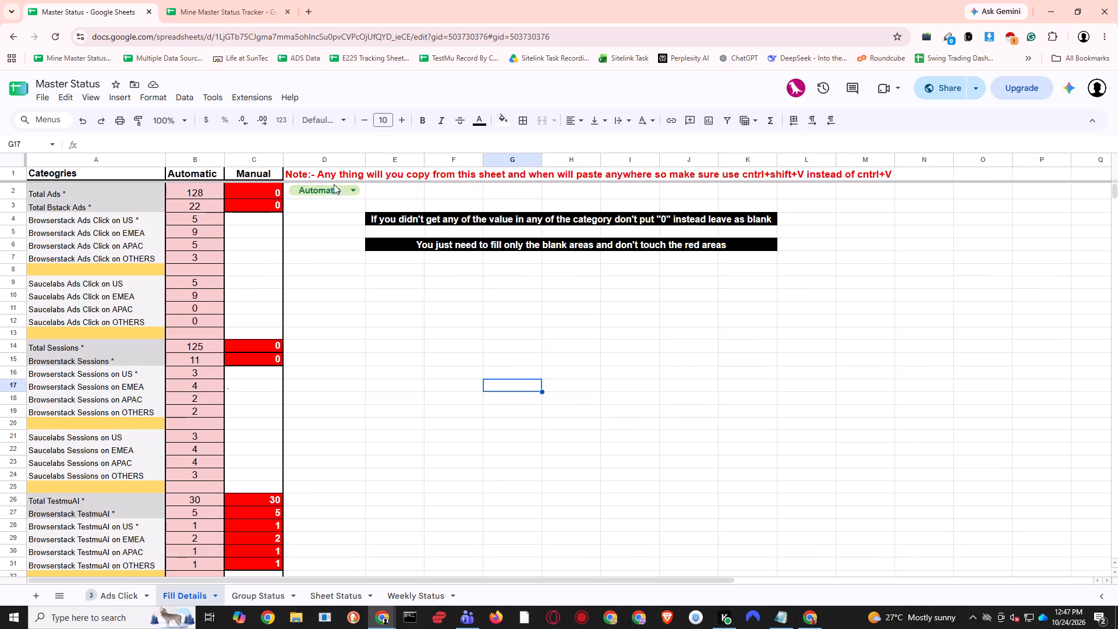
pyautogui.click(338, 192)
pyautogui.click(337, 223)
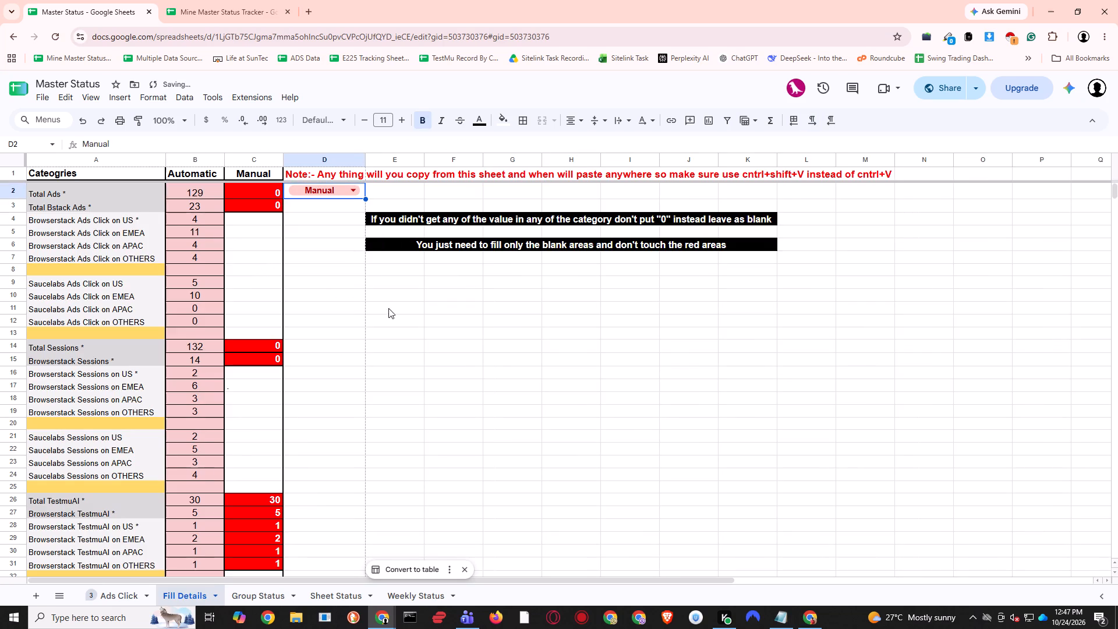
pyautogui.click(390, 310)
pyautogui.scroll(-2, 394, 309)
# Check the Group Status counts and Status text under Manual mode, including the Live browser All Ad clicks formula in B32.
pyautogui.click(269, 596)
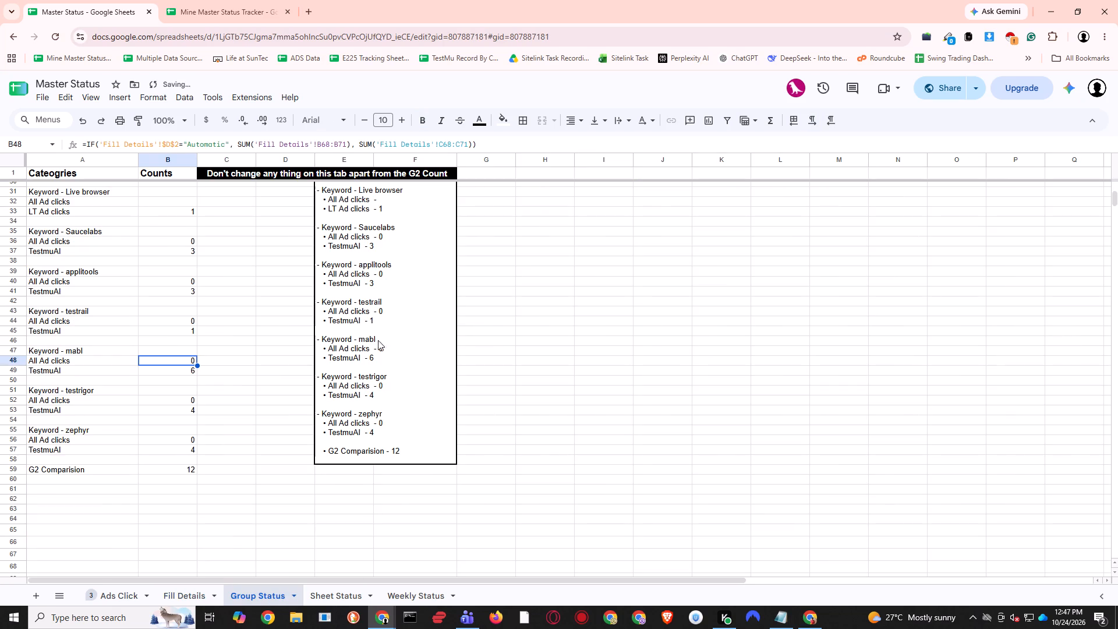
pyautogui.click(256, 367)
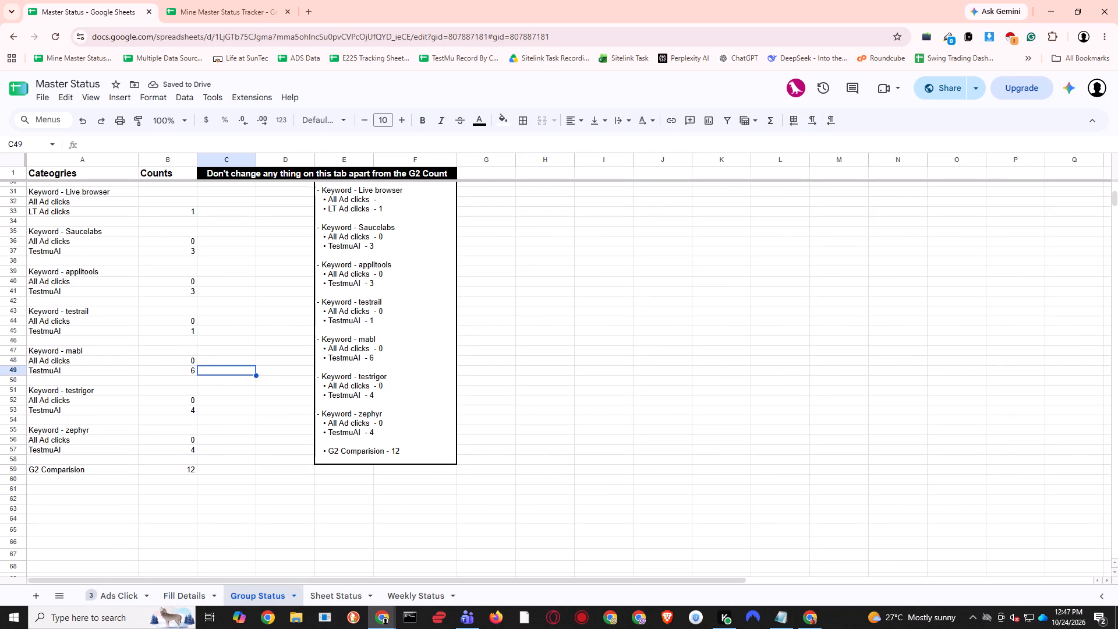
pyautogui.click(254, 380)
pyautogui.scroll(-1, 263, 364)
pyautogui.scroll(4, 263, 365)
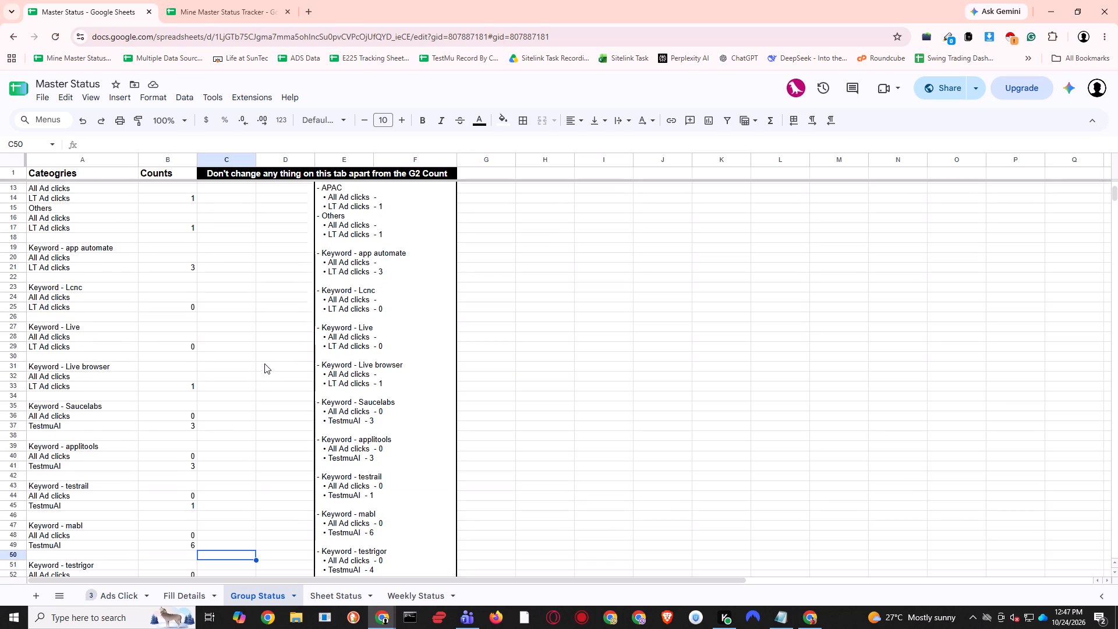
pyautogui.scroll(1, 268, 362)
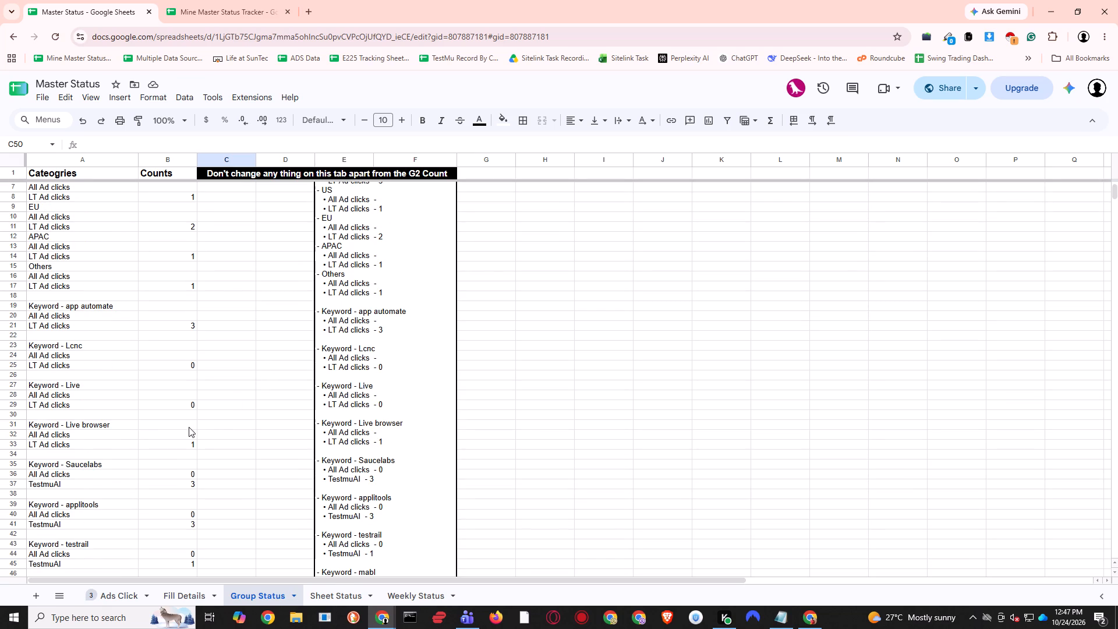
pyautogui.click(182, 436)
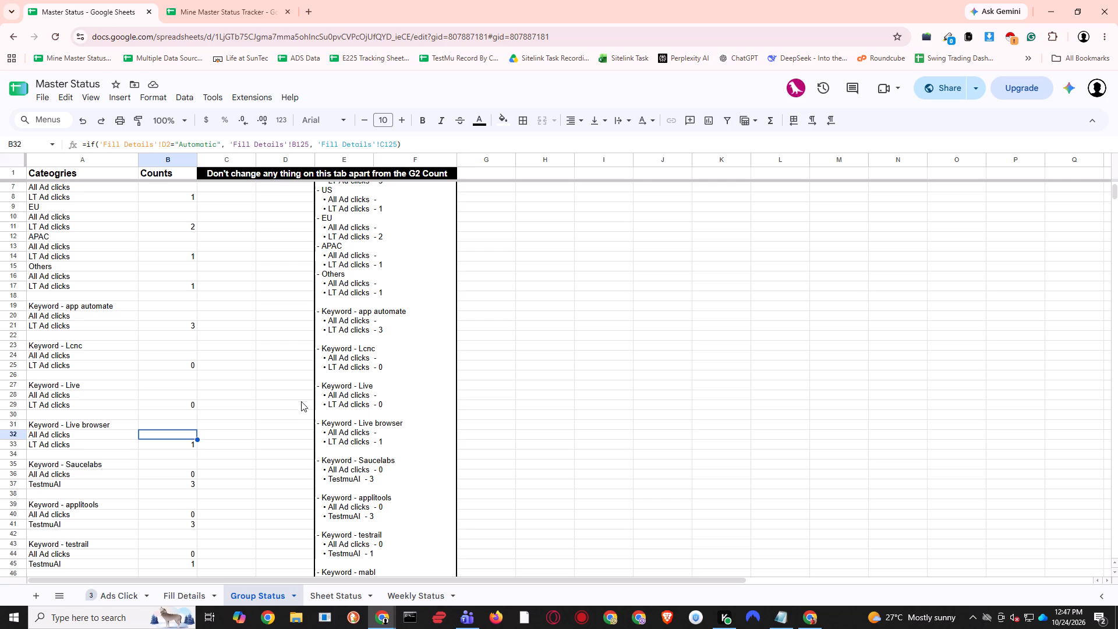
pyautogui.scroll(-4, 291, 401)
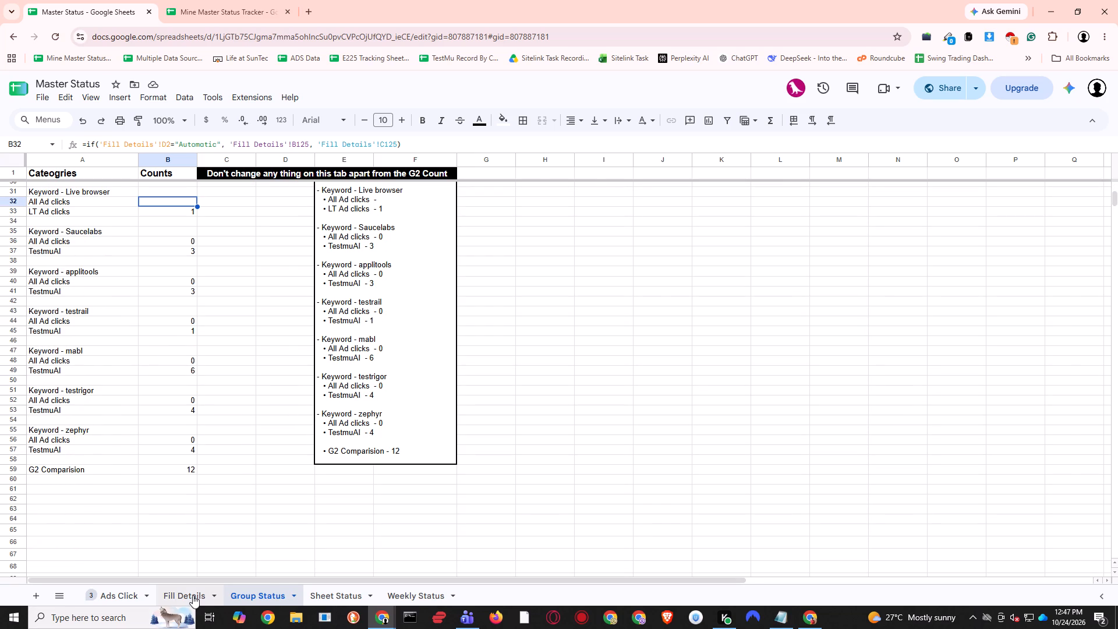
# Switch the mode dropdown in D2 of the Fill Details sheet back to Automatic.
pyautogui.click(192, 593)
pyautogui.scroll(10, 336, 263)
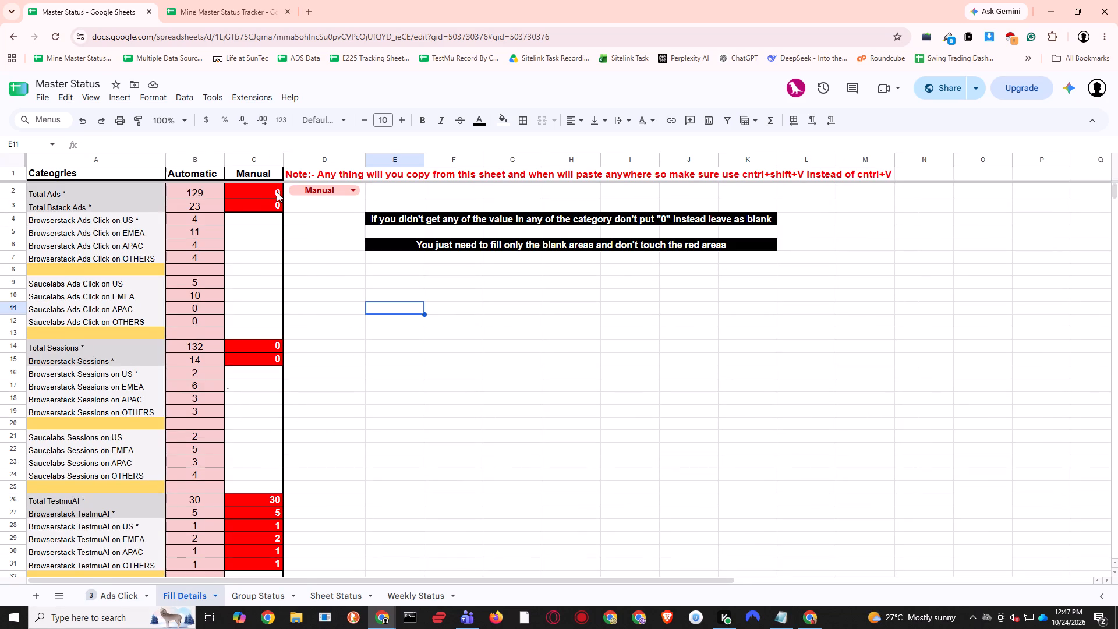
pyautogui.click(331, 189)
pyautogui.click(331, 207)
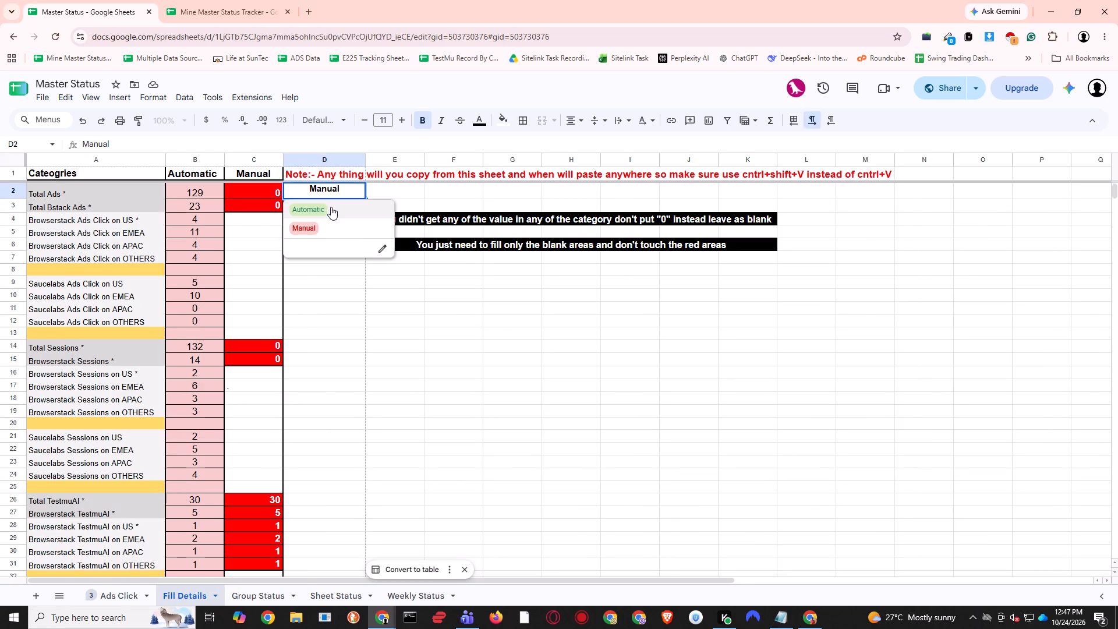
# Check the Group Status counts and Status block under Automatic mode, from the lower keywords up to the heading.
pyautogui.click(272, 595)
pyautogui.click(279, 358)
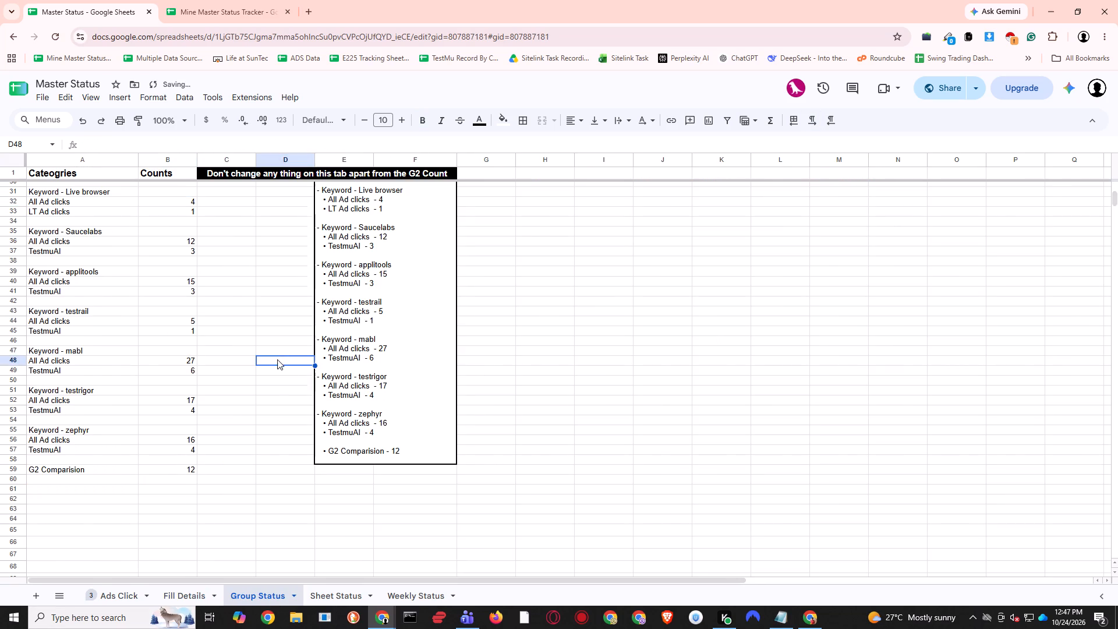
pyautogui.scroll(13, 277, 364)
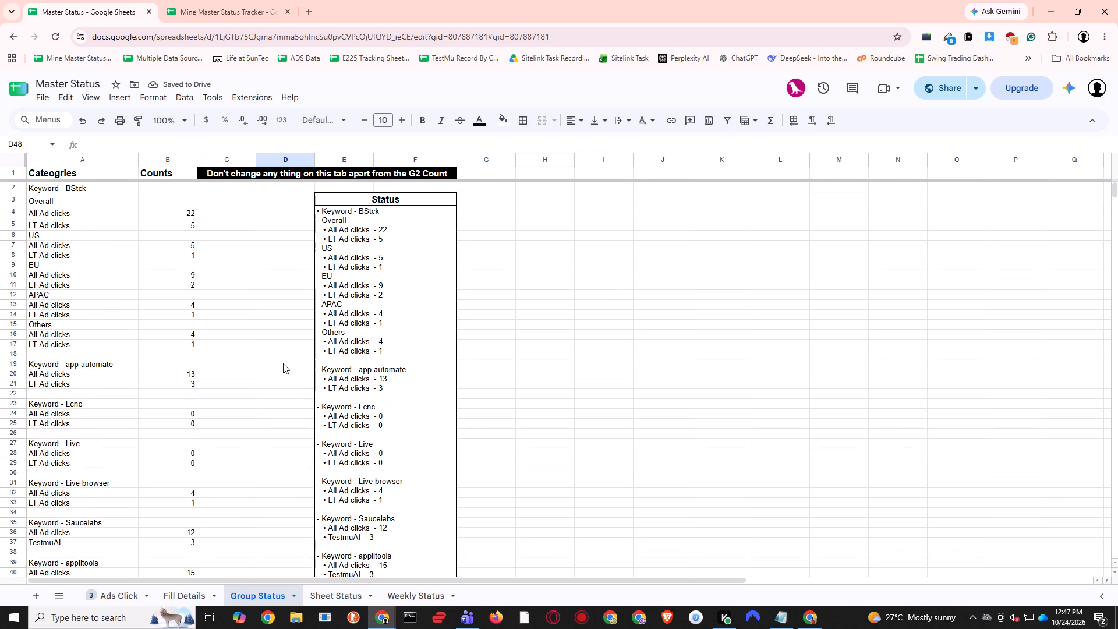
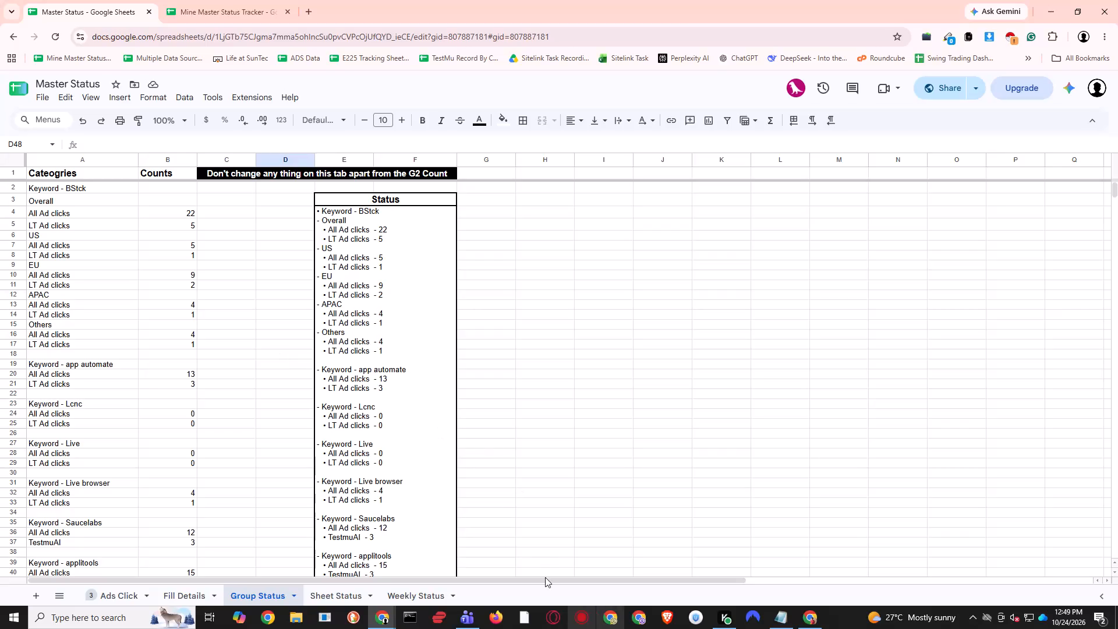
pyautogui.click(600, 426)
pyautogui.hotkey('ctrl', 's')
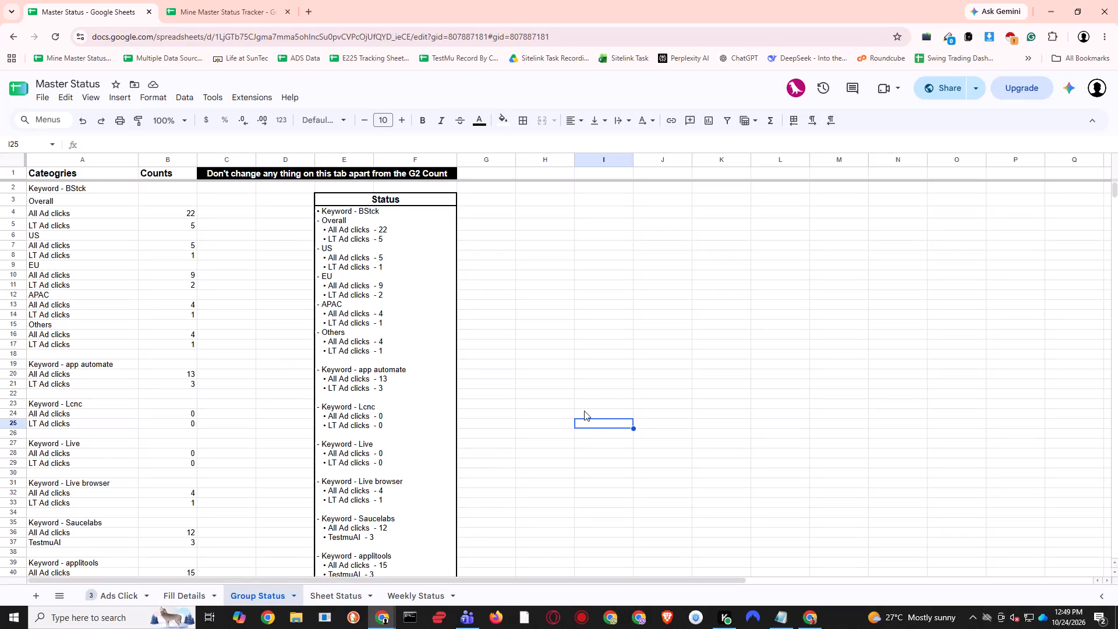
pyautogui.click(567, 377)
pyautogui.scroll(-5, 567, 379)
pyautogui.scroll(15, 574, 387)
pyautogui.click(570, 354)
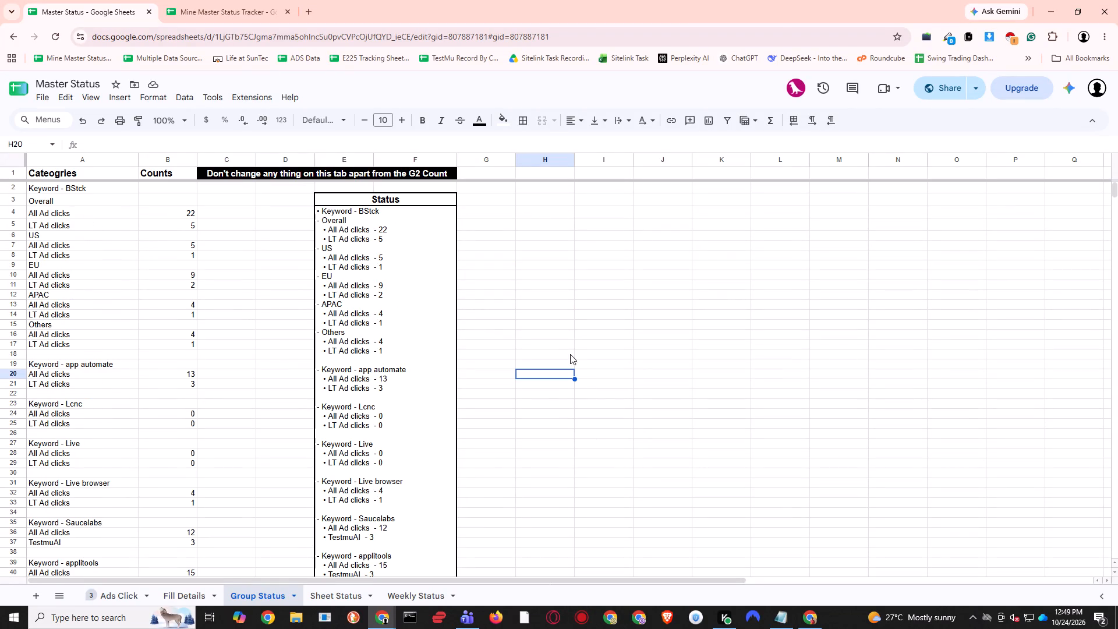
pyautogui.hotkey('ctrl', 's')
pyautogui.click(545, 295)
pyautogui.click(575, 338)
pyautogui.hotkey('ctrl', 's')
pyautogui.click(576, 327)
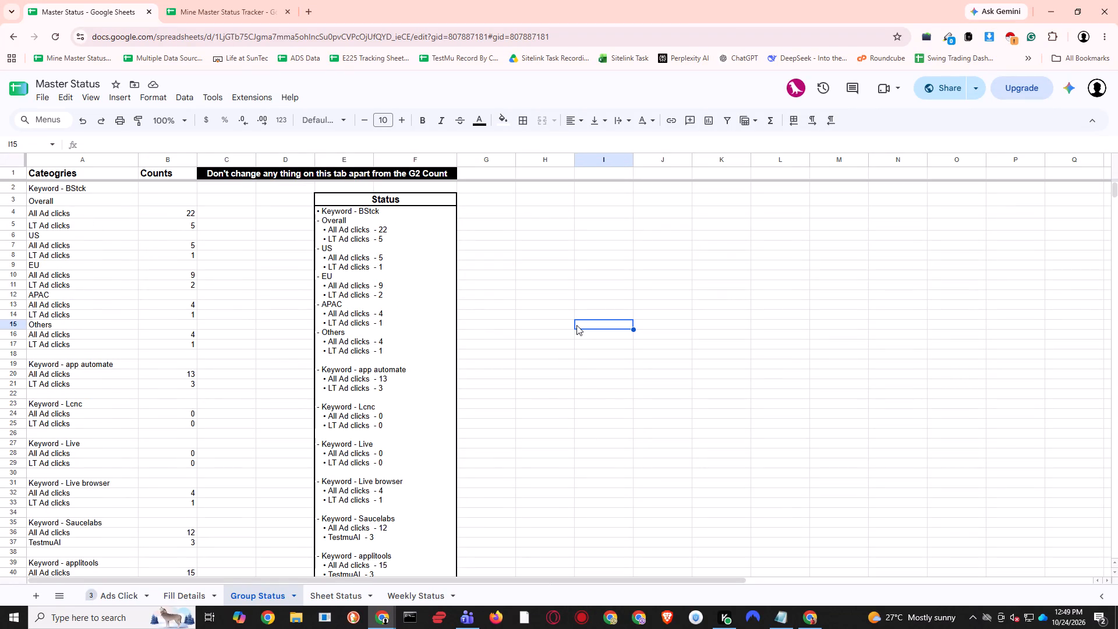
# Check the formulas behind the Ad Sessions counts on the Sheet Status sheet, from B2 down to B15.
pyautogui.click(351, 591)
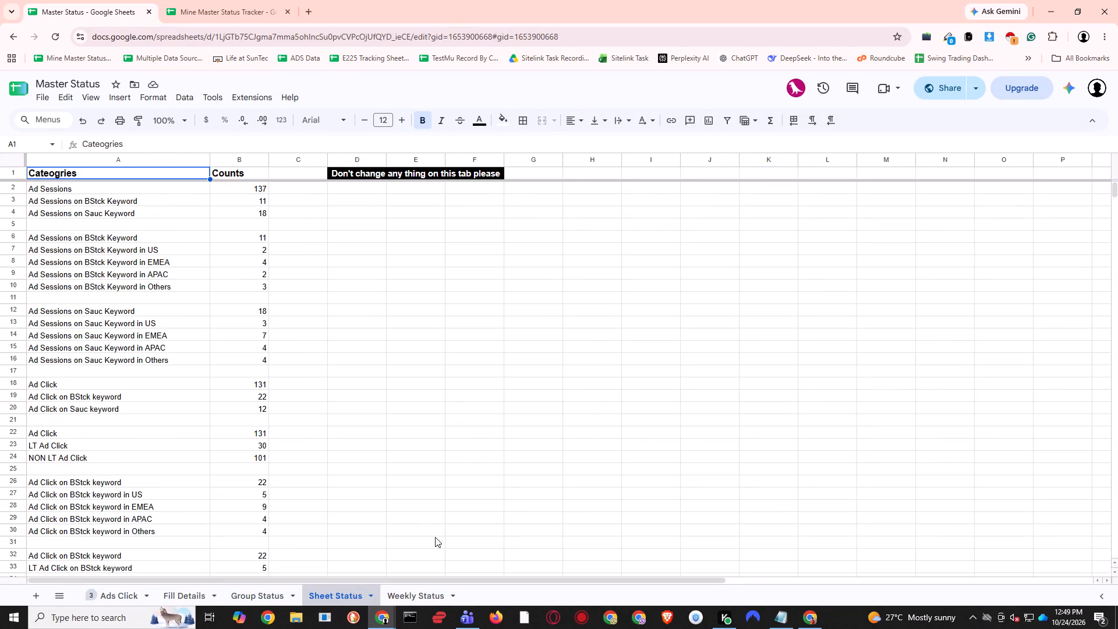
pyautogui.scroll(8, 555, 373)
pyautogui.click(451, 322)
pyautogui.click(248, 179)
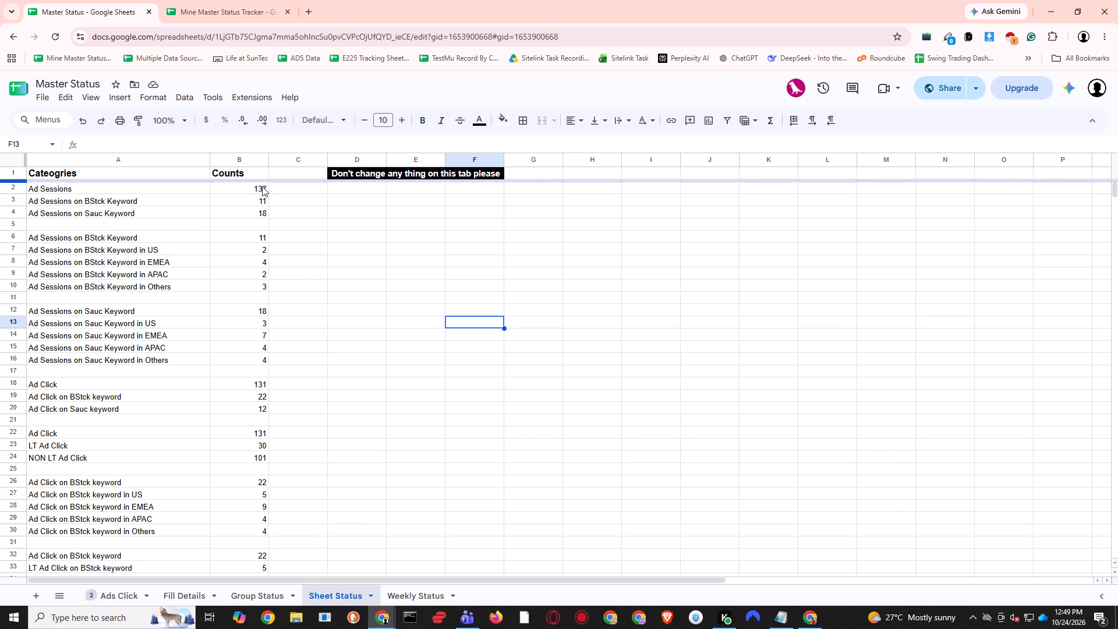
pyautogui.click(257, 191)
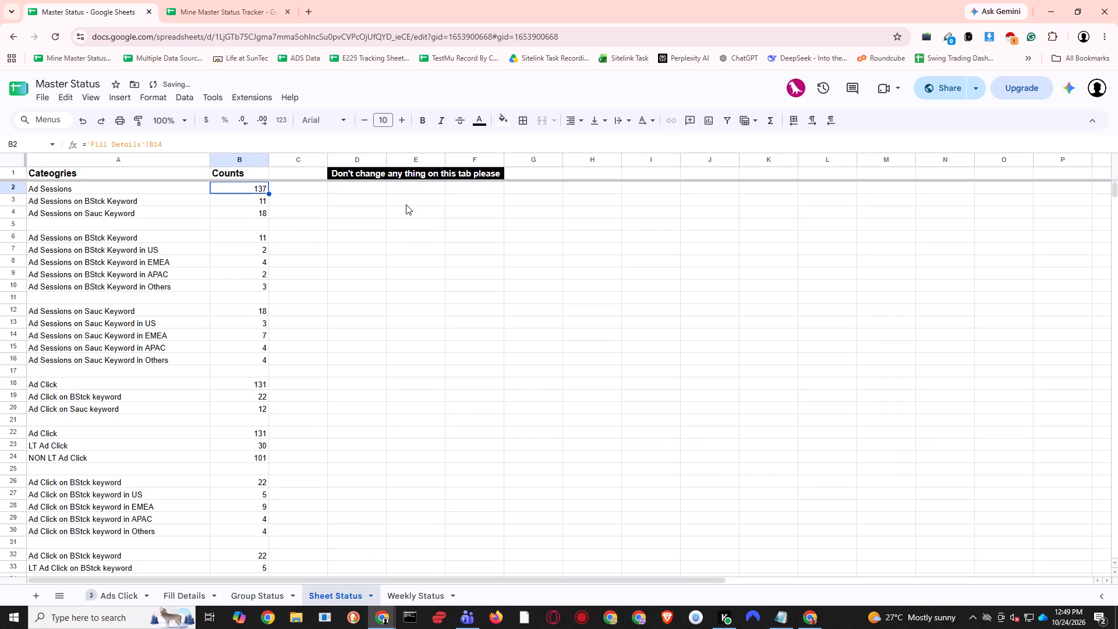
pyautogui.press('Down')
pyautogui.press('Down')
pyautogui.press('Down')
pyautogui.press('Down')
pyautogui.press('Down')
pyautogui.press('Down')
pyautogui.press('Down')
pyautogui.press('Down')
pyautogui.press('Down')
pyautogui.press('Down')
pyautogui.press('Down')
pyautogui.press('Down')
pyautogui.press('Down')
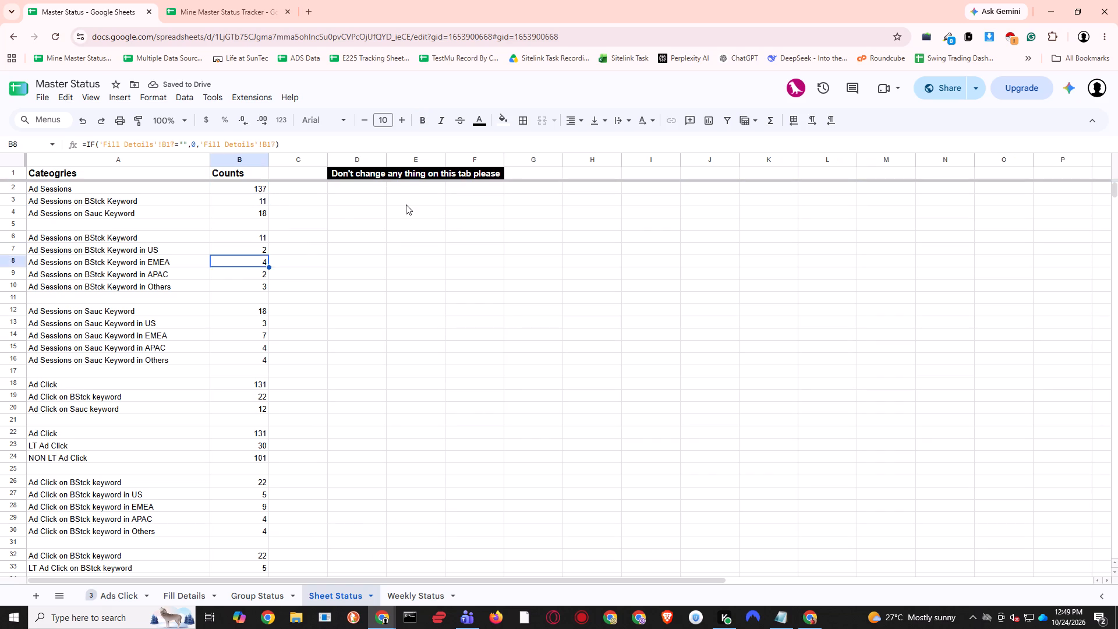
# Look through the lower keyword blocks of the Sheet Status sheet for broken counts, as far as the Perfecto block.
pyautogui.scroll(-4, 410, 207)
pyautogui.scroll(-12, 416, 267)
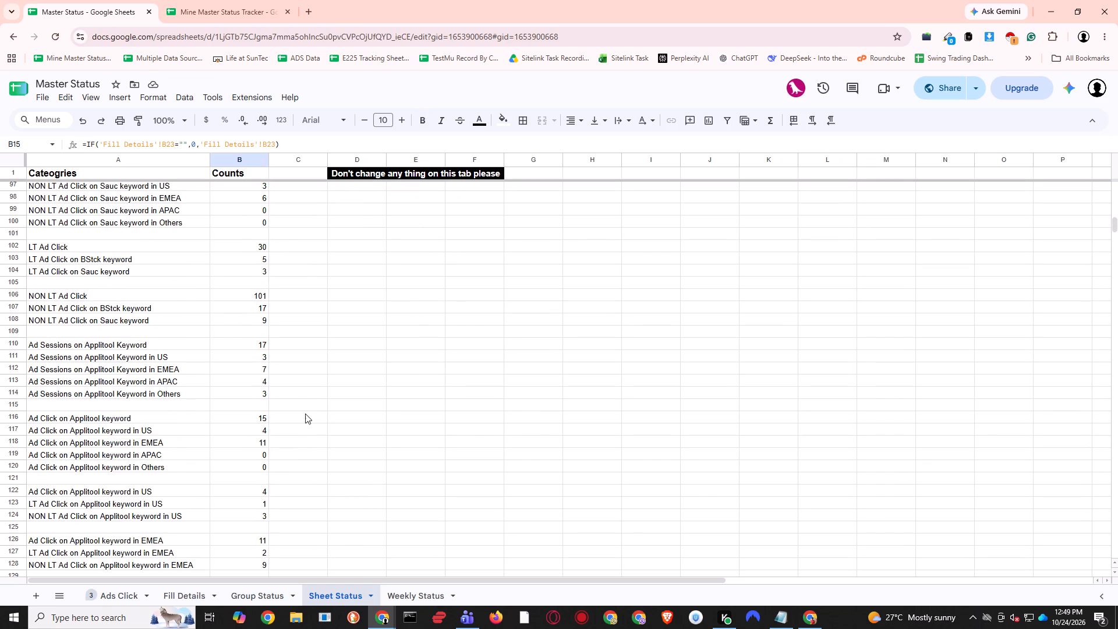
pyautogui.scroll(-20, 305, 414)
pyautogui.scroll(-3, 305, 414)
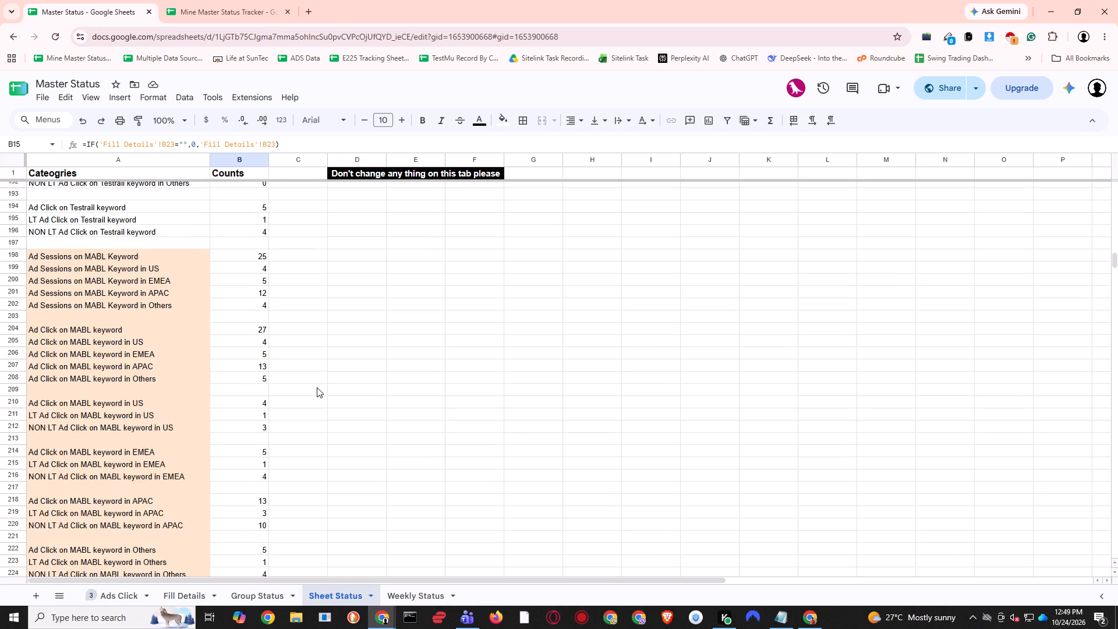
pyautogui.scroll(-3, 317, 387)
pyautogui.scroll(3, 318, 386)
pyautogui.scroll(-2, 305, 386)
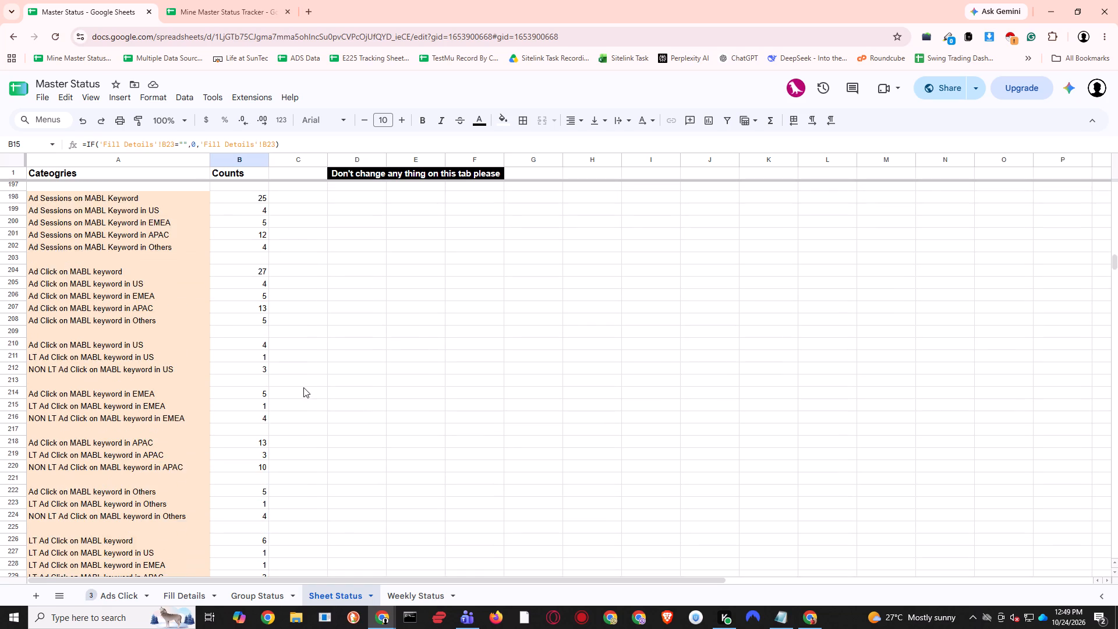
pyautogui.scroll(-4, 302, 386)
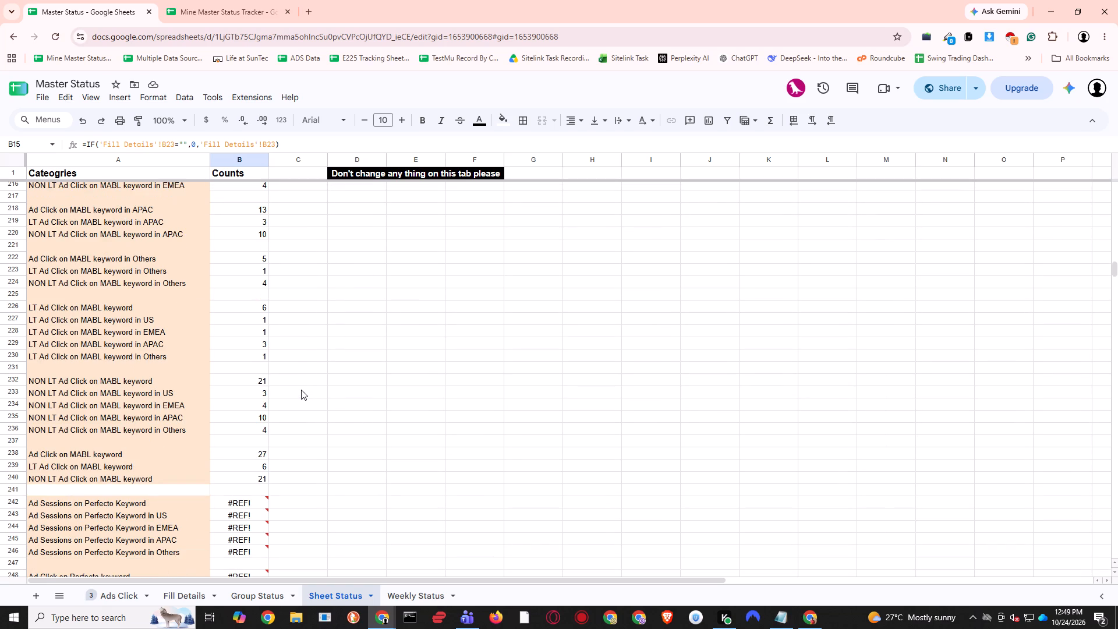
pyautogui.scroll(-3, 301, 390)
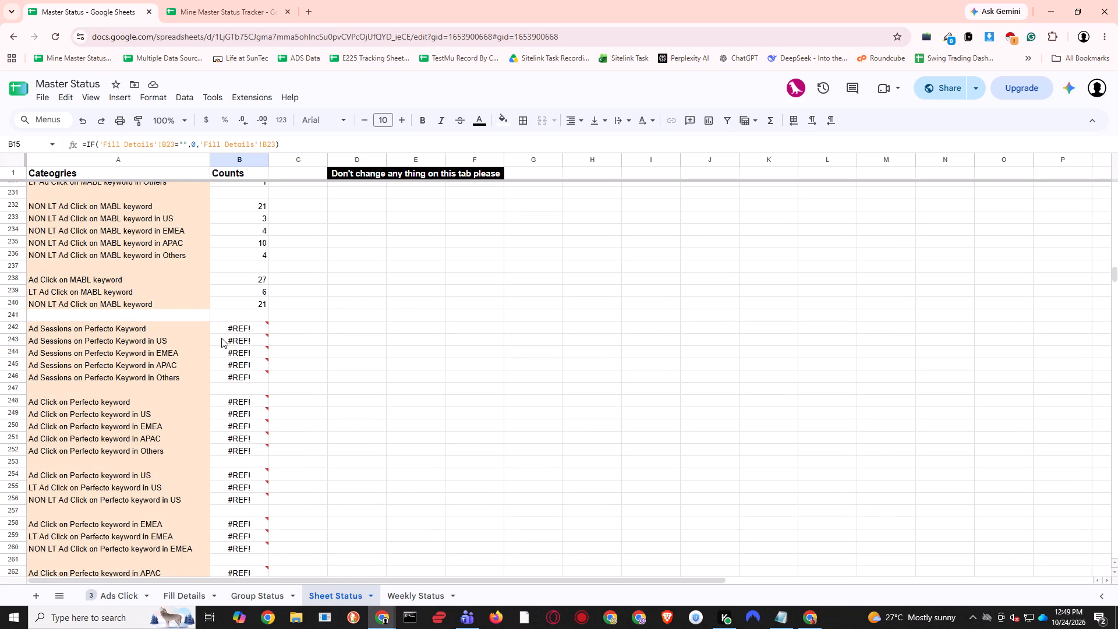
pyautogui.scroll(-1, 221, 338)
# Delete rows 242 to 284, the whole Perfecto keyword block, from the Sheet Status sheet.
pyautogui.click(165, 267)
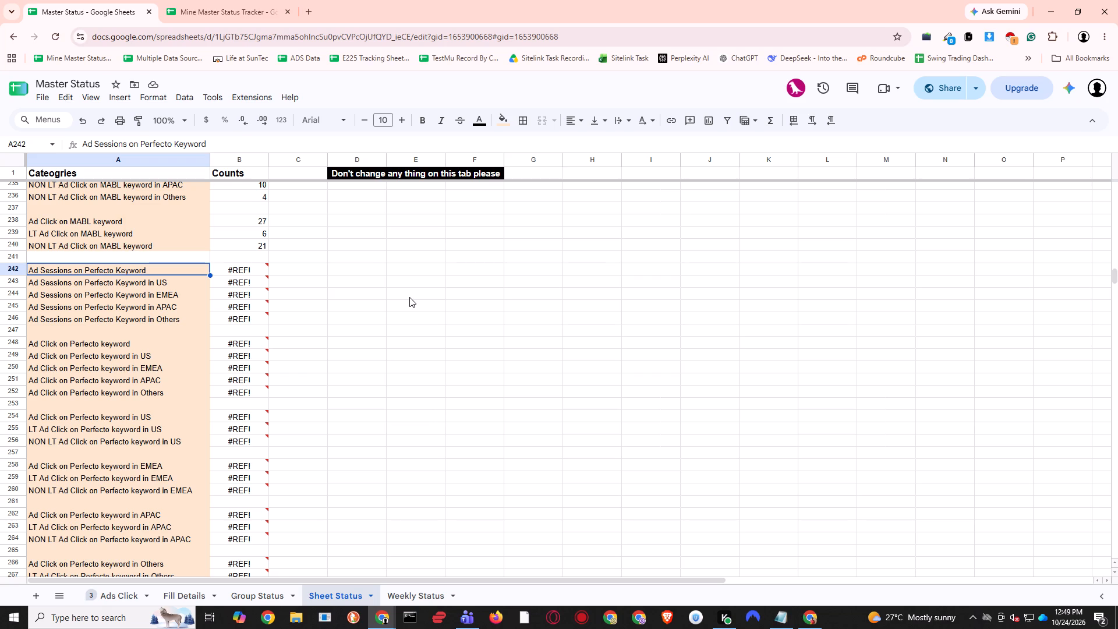
pyautogui.hotkey('shift', 'Right')
pyautogui.scroll(-7, 409, 296)
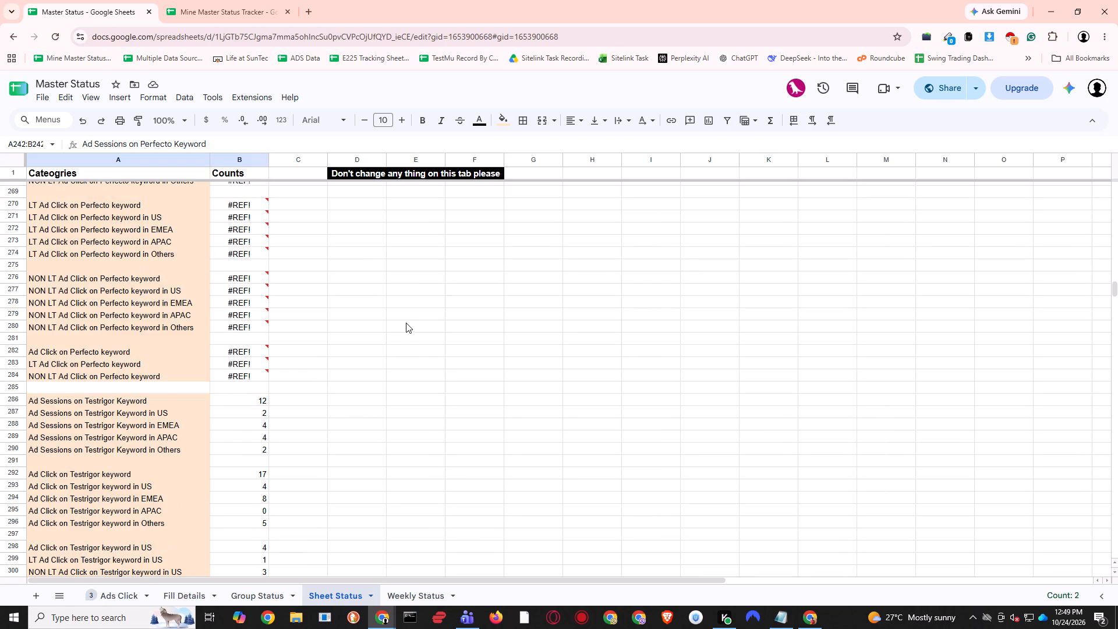
pyautogui.scroll(5, 217, 388)
pyautogui.scroll(3, 161, 383)
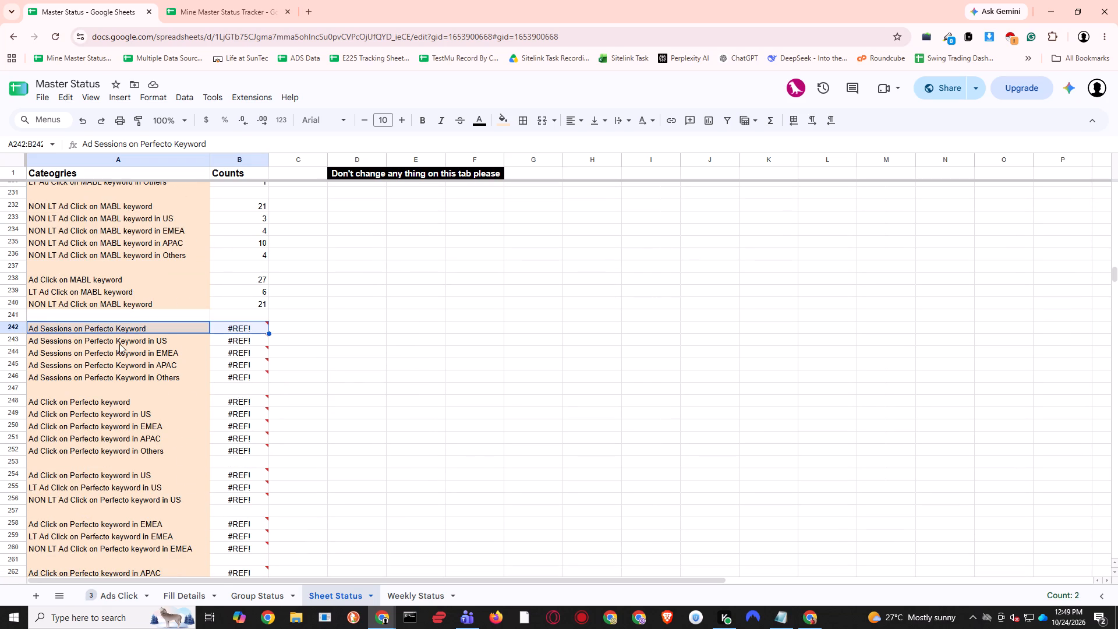
pyautogui.moveTo(13, 328); pyautogui.dragTo(12, 605)
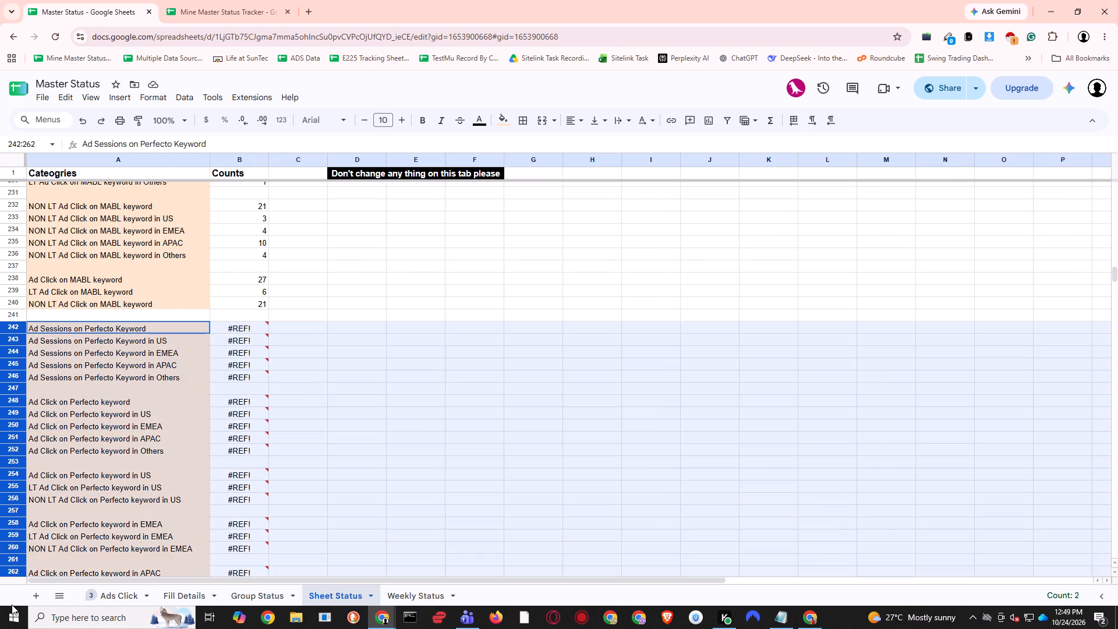
pyautogui.moveTo(12, 605); pyautogui.dragTo(30, 361)
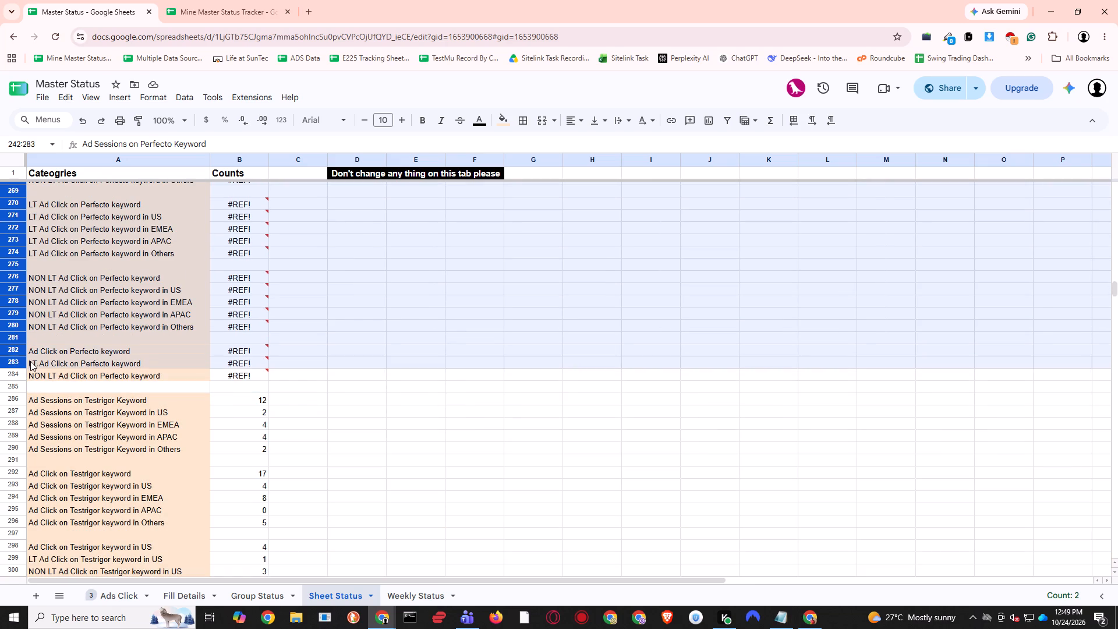
pyautogui.moveTo(30, 361); pyautogui.dragTo(19, 379)
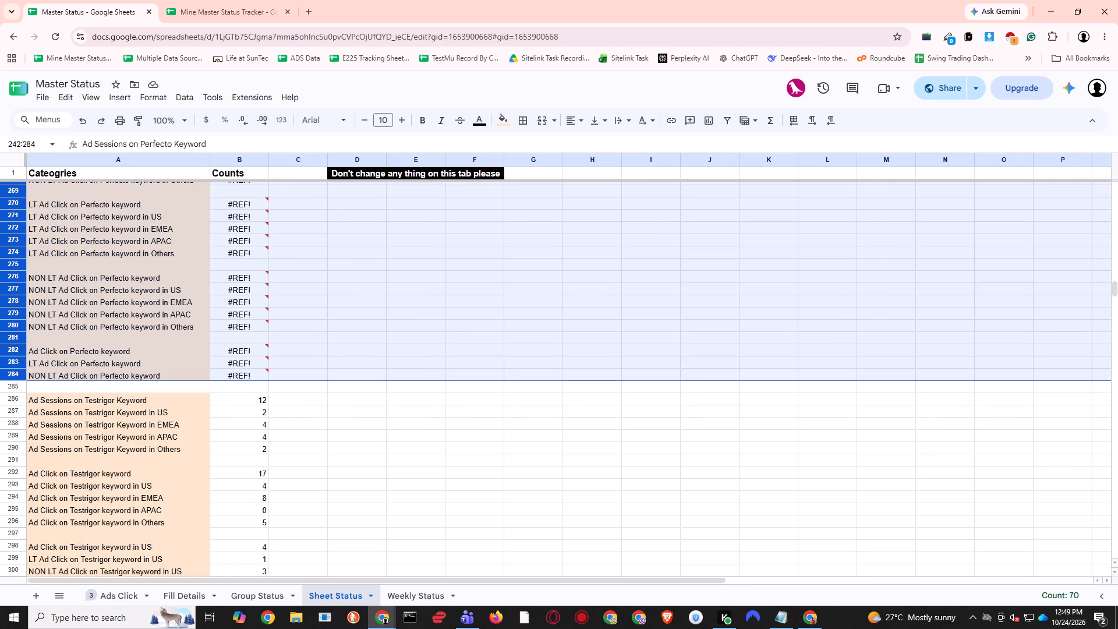
pyautogui.rightClick(14, 323)
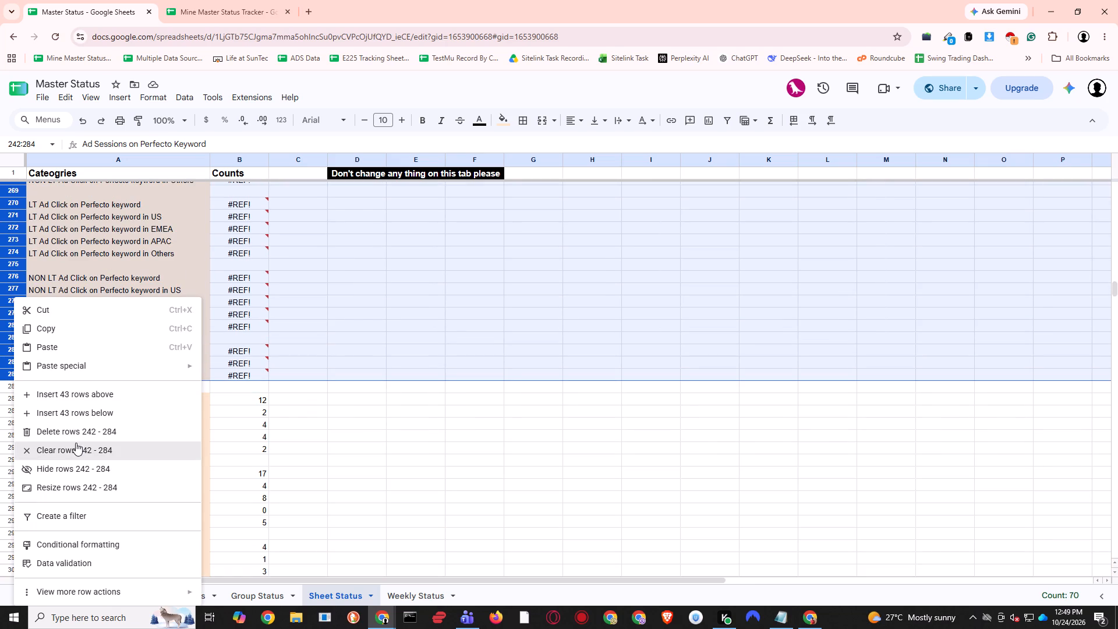
pyautogui.click(79, 430)
pyautogui.click(356, 356)
# Delete rows 287 to 329, the whole Xray keyword block, from the Sheet Status sheet.
pyautogui.scroll(-2, 354, 356)
pyautogui.scroll(-1, 272, 342)
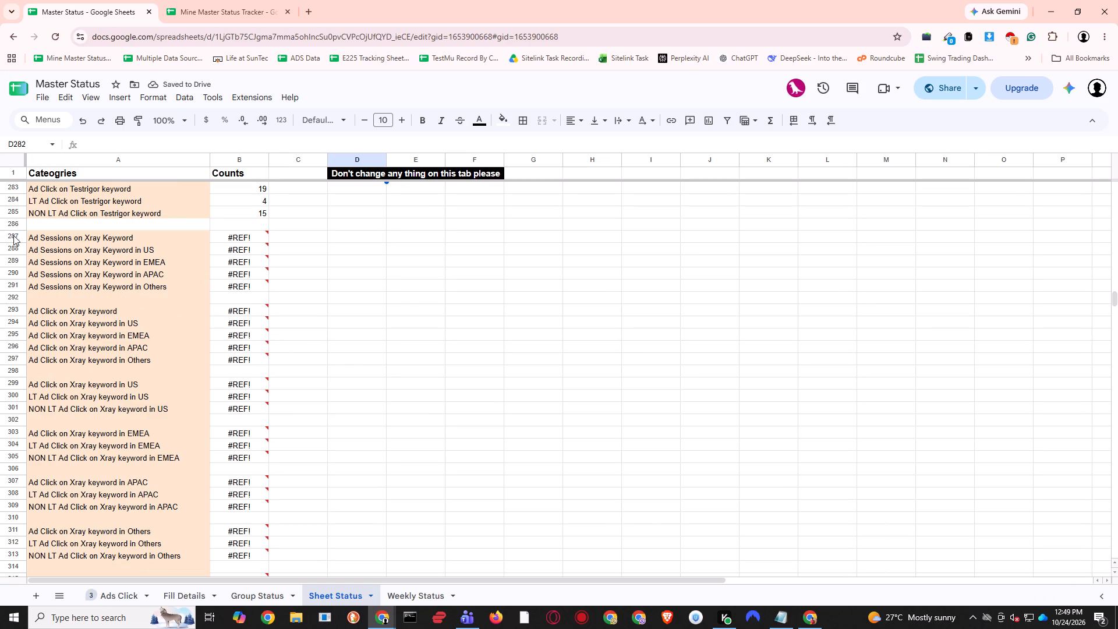
pyautogui.moveTo(13, 238); pyautogui.dragTo(10, 598)
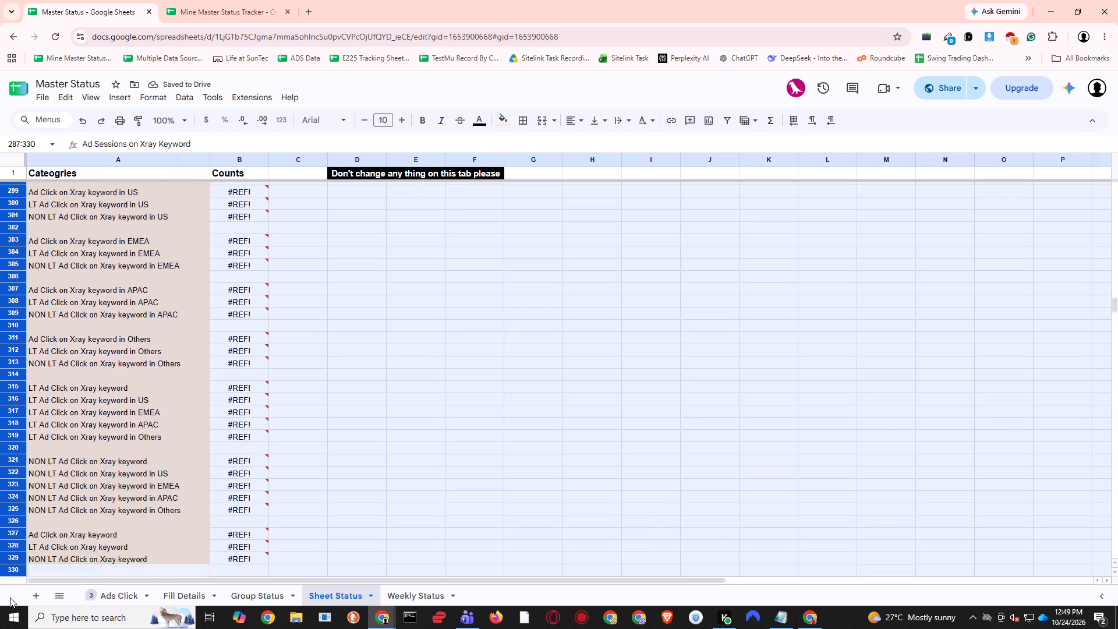
pyautogui.moveTo(10, 598); pyautogui.dragTo(7, 426)
pyautogui.rightClick(15, 363)
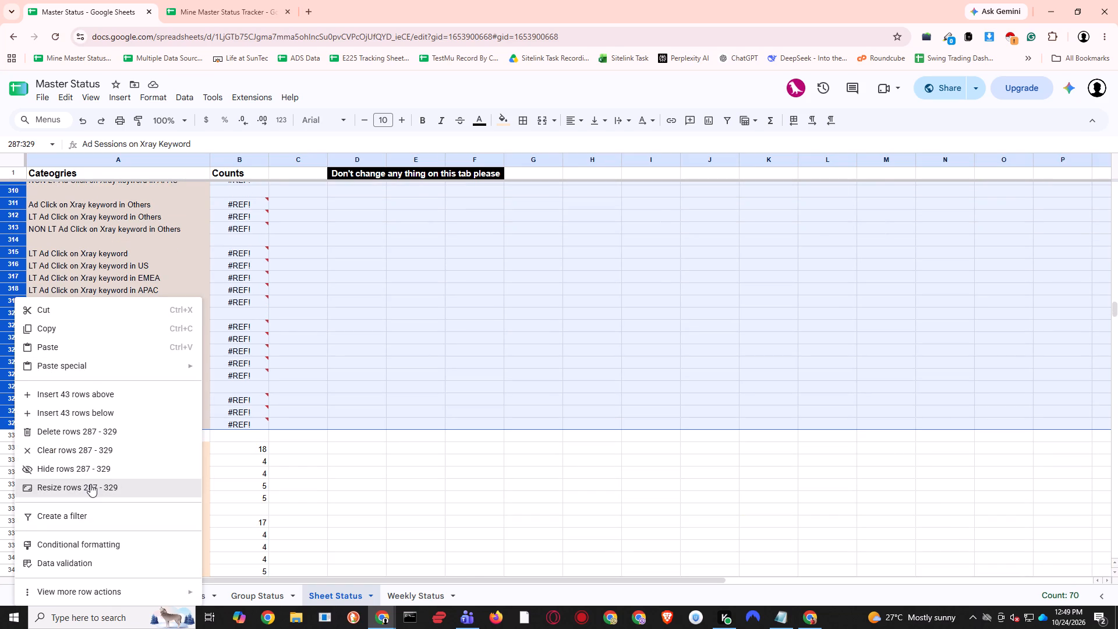
pyautogui.click(97, 429)
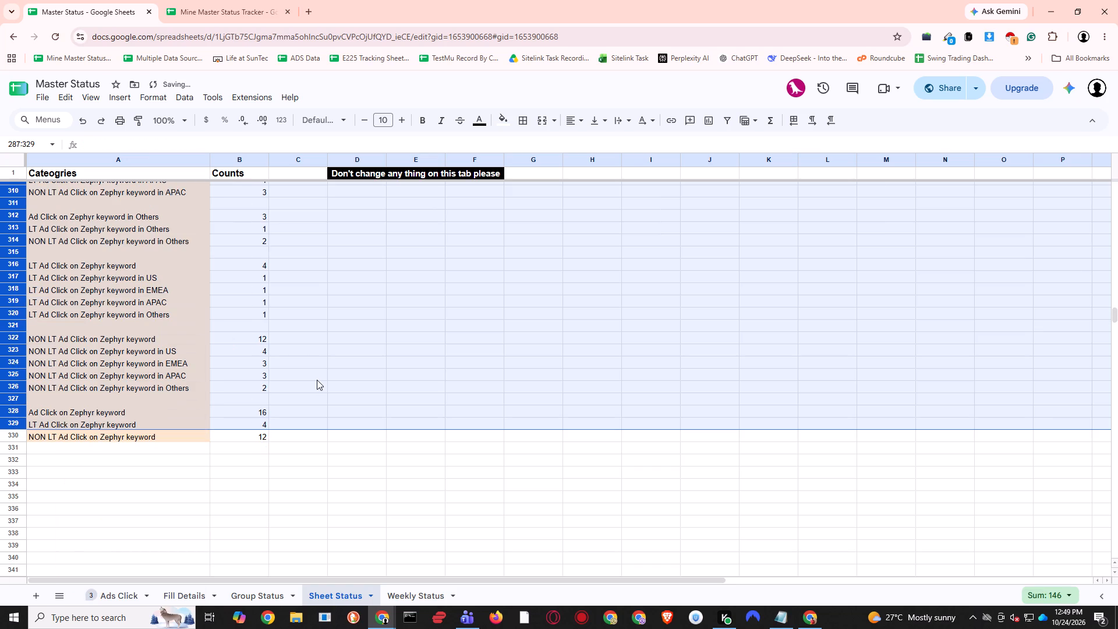
pyautogui.click(363, 388)
# Review the remaining Zephyr, Testrigor and MABL blocks for leftover errors and uneven row gaps.
pyautogui.scroll(4, 334, 399)
pyautogui.scroll(-4, 335, 395)
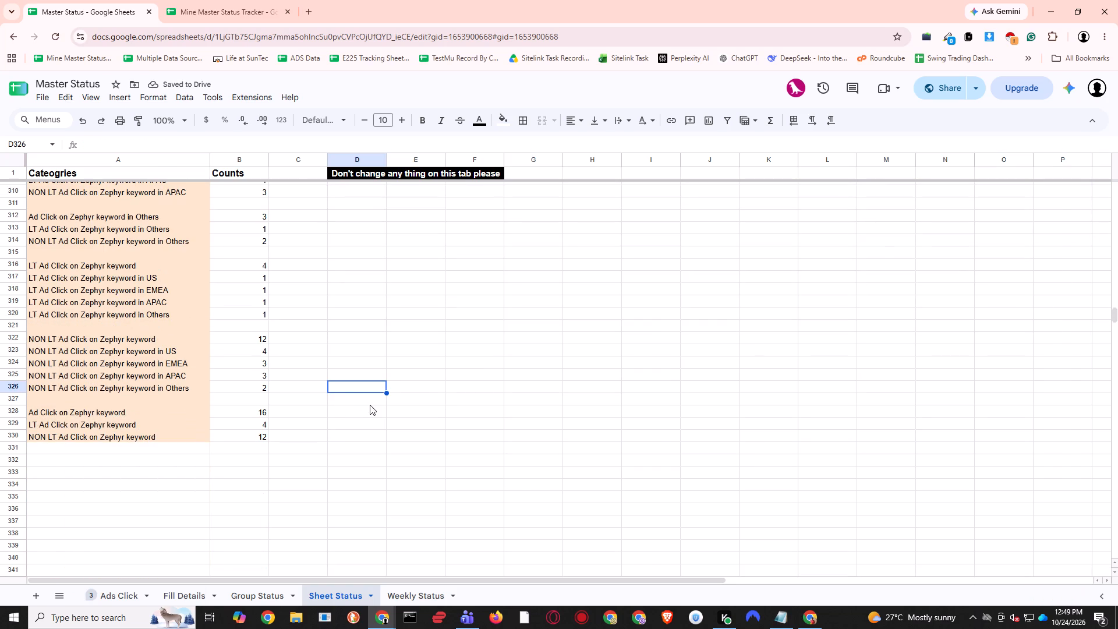
pyautogui.scroll(9, 370, 405)
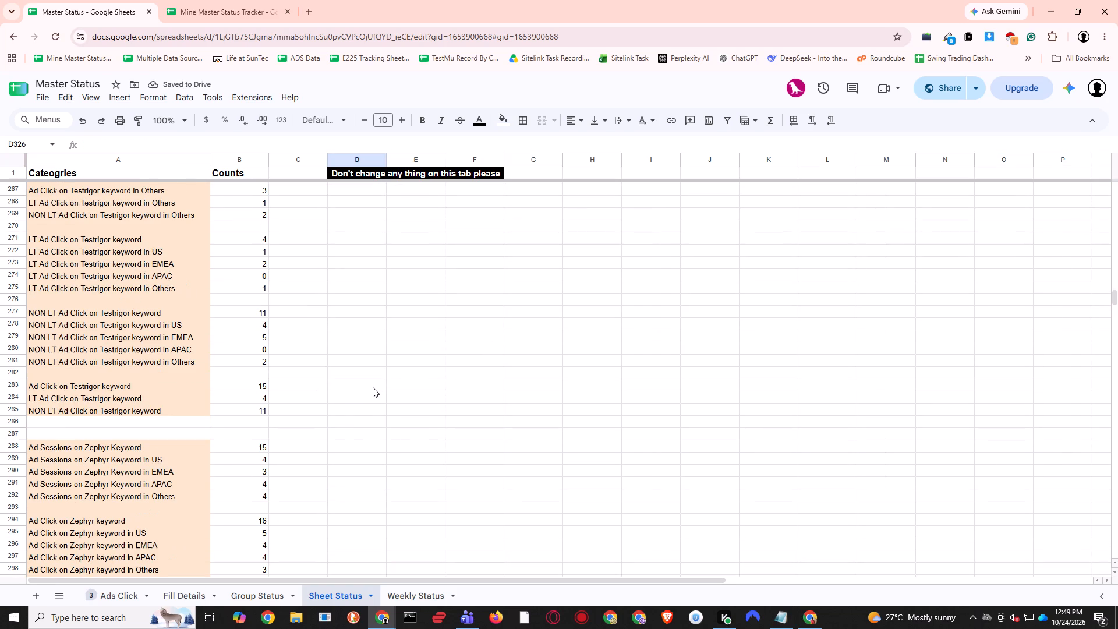
pyautogui.scroll(-2, 355, 397)
pyautogui.scroll(12, 355, 398)
pyautogui.scroll(9, 355, 397)
pyautogui.scroll(-5, 355, 397)
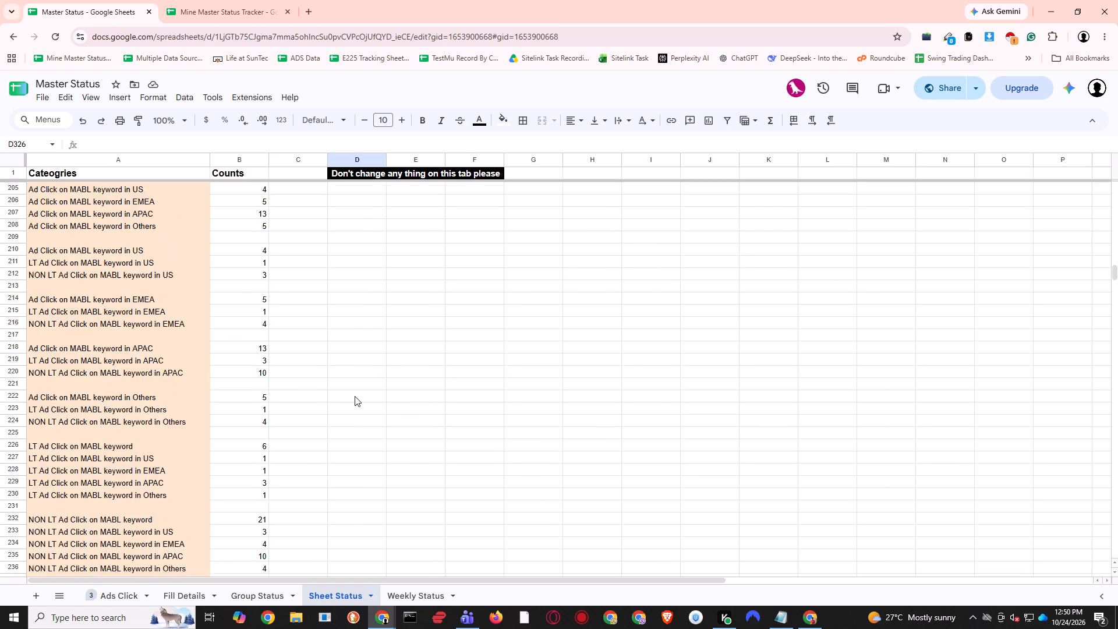
pyautogui.scroll(-7, 355, 396)
# Move the Testrigor block A243:B285 up one row so that it starts at A242.
pyautogui.click(201, 308)
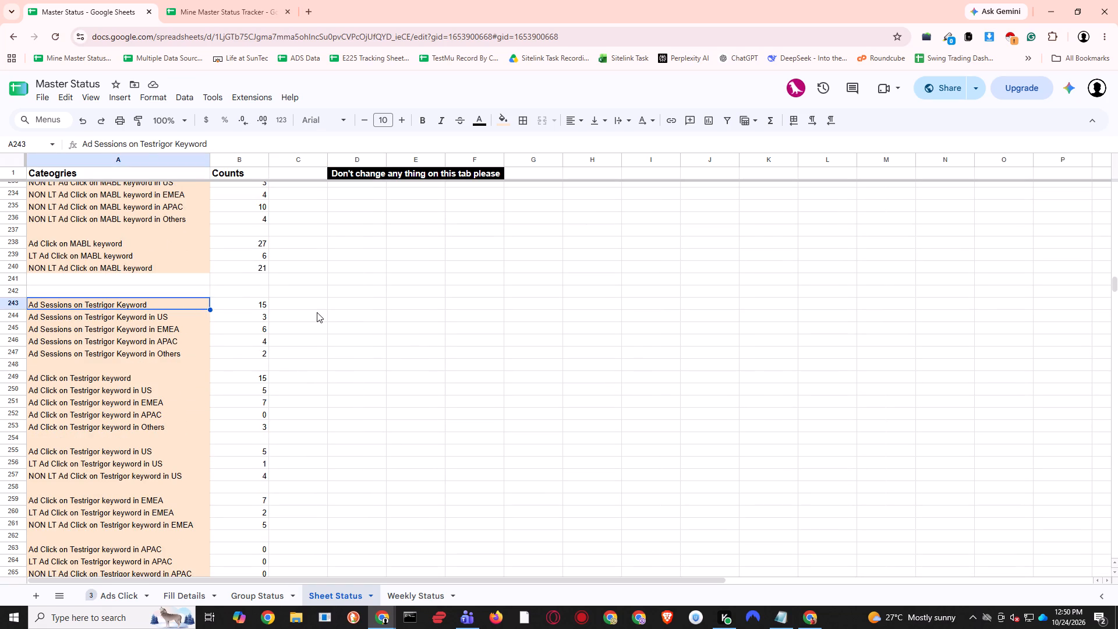
pyautogui.hotkey('shift', 'Right')
pyautogui.hotkey('ctrl', 'shift', 'Down')
pyautogui.hotkey('ctrl', 'shift', 'Down')
pyautogui.hotkey('ctrl', 'shift', 'Down')
pyautogui.hotkey('ctrl', 'shift', 'Down')
pyautogui.hotkey('ctrl', 'shift', 'Down')
pyautogui.hotkey('ctrl', 'shift', 'Down')
pyautogui.hotkey('ctrl', 'shift', 'Down')
pyautogui.hotkey('ctrl', 'shift', 'Down')
pyautogui.hotkey('ctrl', 'shift', 'Down')
pyautogui.hotkey('ctrl', 'shift', 'Down')
pyautogui.hotkey('ctrl', 'shift', 'Down')
pyautogui.hotkey('ctrl', 'shift', 'Down')
pyautogui.hotkey('ctrl', 'shift', 'Down')
pyautogui.hotkey('ctrl', 'shift', 'Down')
pyautogui.hotkey('ctrl', 'shift', 'Down')
pyautogui.hotkey('ctrl', 'shift', 'Down')
pyautogui.hotkey('ctrl', 'shift', 'Down')
pyautogui.hotkey('ctrl', 'shift', 'Down')
pyautogui.hotkey('ctrl', 'shift', 'Down')
pyautogui.hotkey('ctrl', 'shift', 'Down')
pyautogui.hotkey('ctrl', 'shift', 'Down')
pyautogui.hotkey('ctrl', 'shift', 'Down')
pyautogui.hotkey('ctrl', 'shift', 'Down')
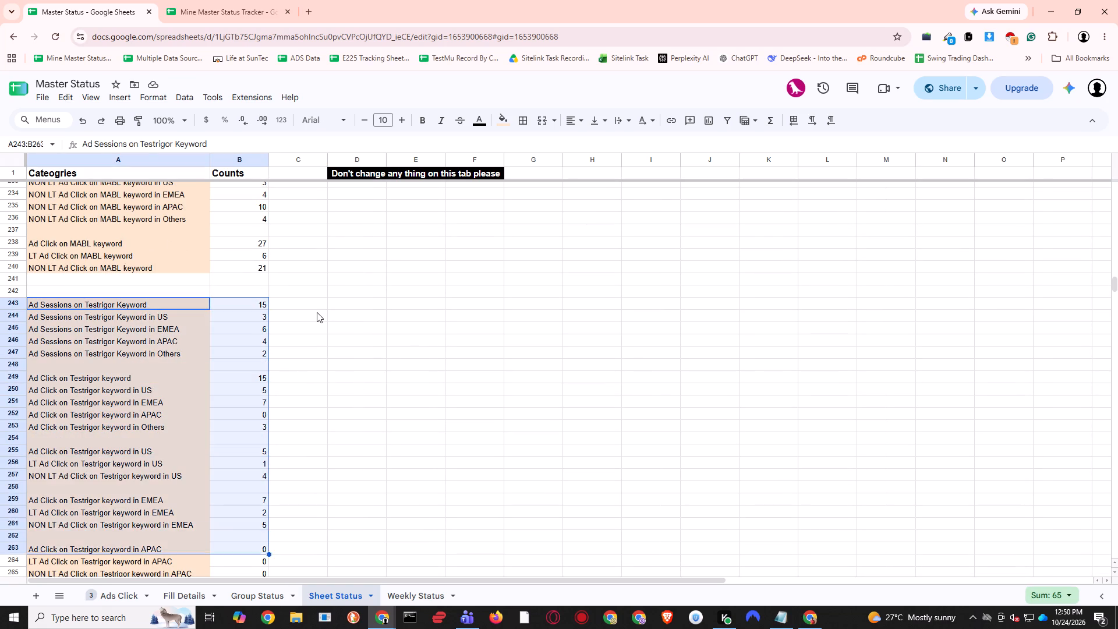
pyautogui.hotkey('ctrl', 'shift', 'Up')
pyautogui.hotkey('ctrl', 'shift', 'Up')
pyautogui.hotkey('ctrl', 'shift', 'Up')
pyautogui.hotkey('ctrl', 'shift', 'Up')
pyautogui.hotkey('ctrl', 'shift', 'Up')
pyautogui.hotkey('ctrl', 'shift', 'Up')
pyautogui.hotkey('ctrl', 'shift', 'Up')
pyautogui.hotkey('ctrl', 'shift', 'Up')
pyautogui.hotkey('ctrl', 'shift', 'Up')
pyautogui.hotkey('ctrl', 'shift', 'Up')
pyautogui.hotkey('ctrl', 'shift', 'Up')
pyautogui.hotkey('ctrl', 'shift', 'Down')
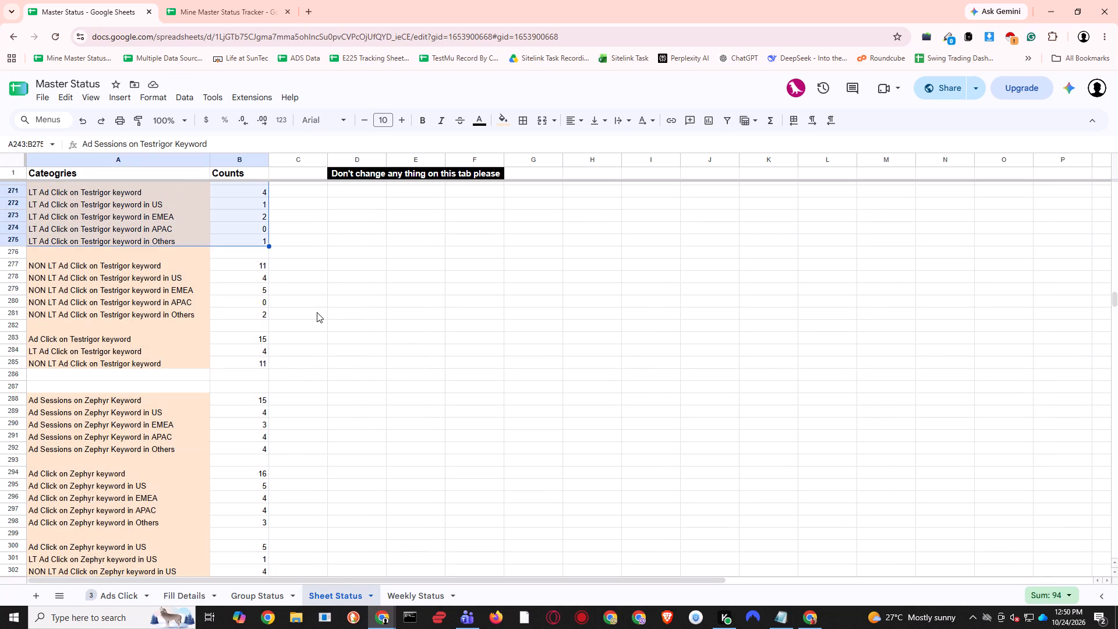
pyautogui.hotkey('ctrl', 'shift', 'Down')
pyautogui.hotkey('ctrl', 'shift', 'Down')
pyautogui.hotkey('ctrl', 'shift', 'Down')
pyautogui.hotkey('ctrl', 'shift', 'Down')
pyautogui.hotkey('ctrl', 'x')
pyautogui.press('Up')
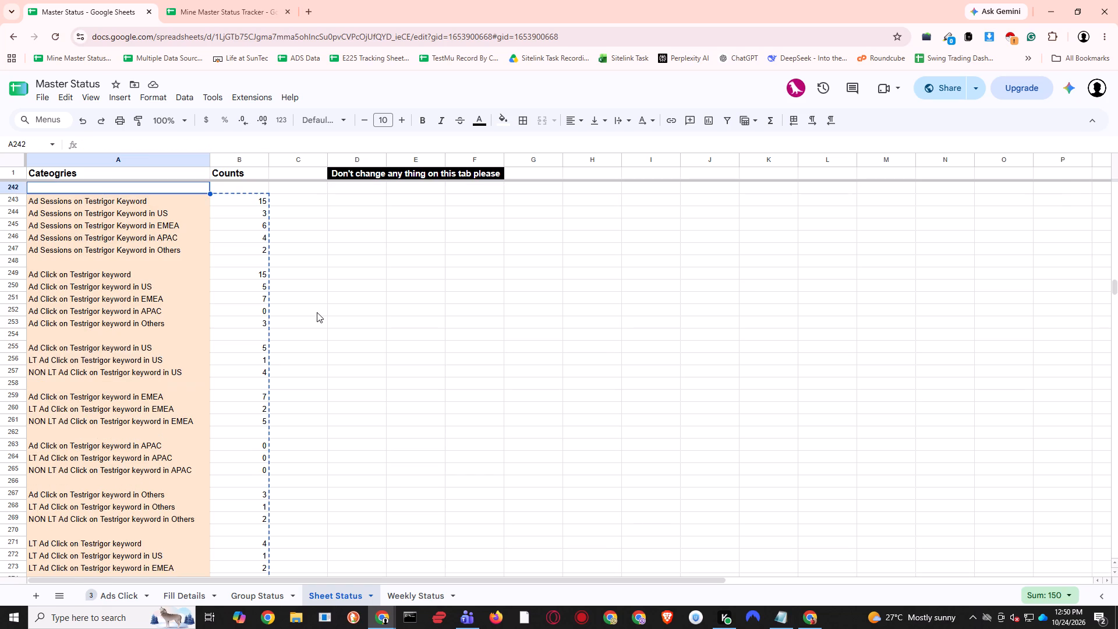
pyautogui.press('Up')
pyautogui.press('Down')
pyautogui.hotkey('ctrl', 'v')
pyautogui.hotkey('ctrl', 'Down')
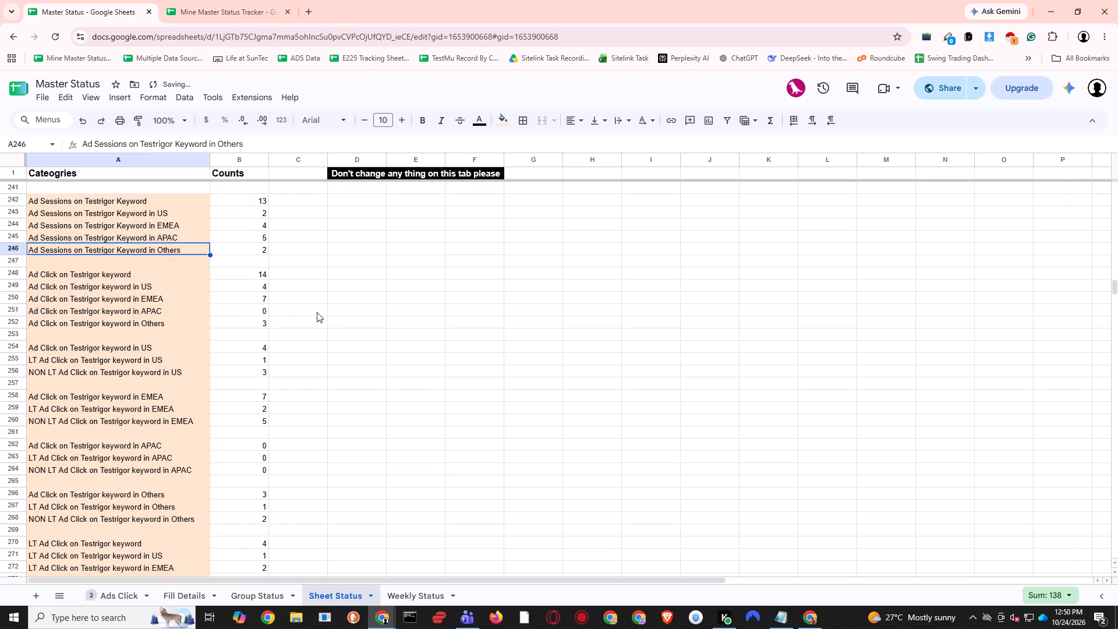
# Copy the Zephyr block A288:B330 and paste it two rows higher, starting at A286.
pyautogui.press('Down')
pyautogui.press('Down')
pyautogui.hotkey('ctrl', 'Down')
pyautogui.hotkey('ctrl', 'Down')
pyautogui.hotkey('ctrl', 'Down')
pyautogui.scroll(-6, 324, 313)
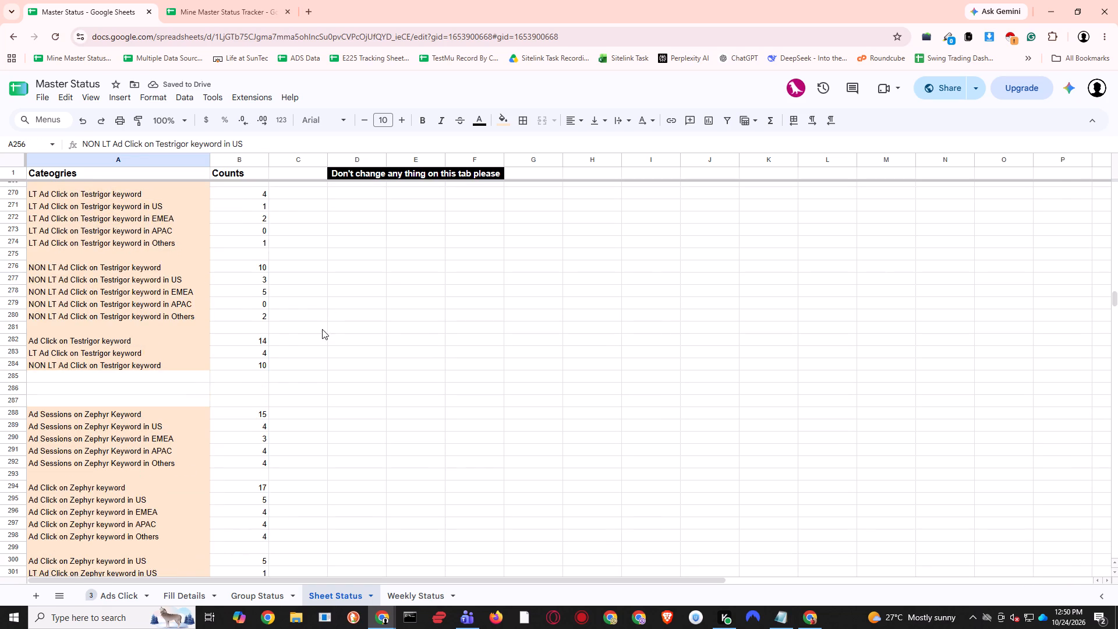
pyautogui.scroll(-3, 322, 329)
pyautogui.moveTo(183, 241); pyautogui.dragTo(255, 519)
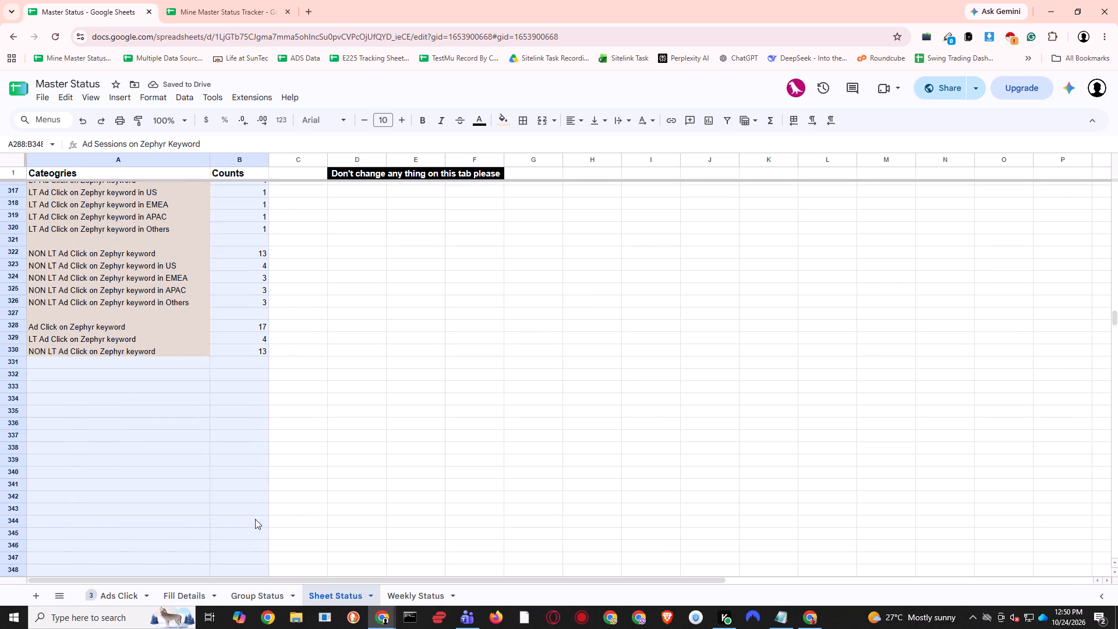
pyautogui.moveTo(255, 519); pyautogui.dragTo(256, 355)
pyautogui.hotkey('ctrl', 'c')
pyautogui.scroll(5, 255, 357)
pyautogui.scroll(2, 181, 301)
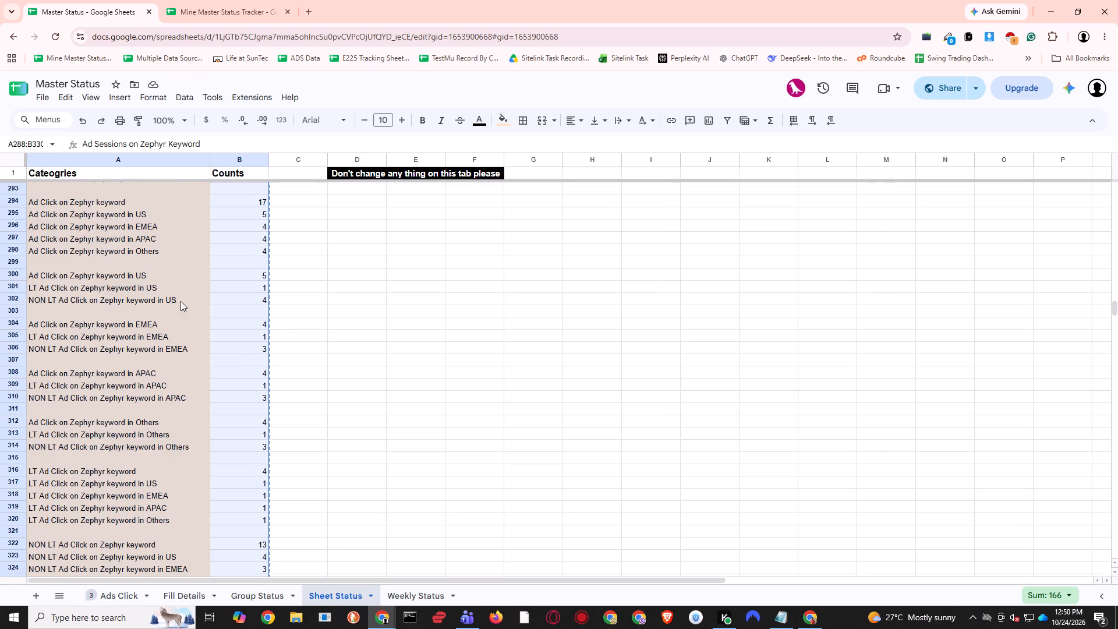
pyautogui.scroll(1, 181, 301)
pyautogui.click(178, 278)
pyautogui.hotkey('ctrl', 'v')
pyautogui.click(339, 282)
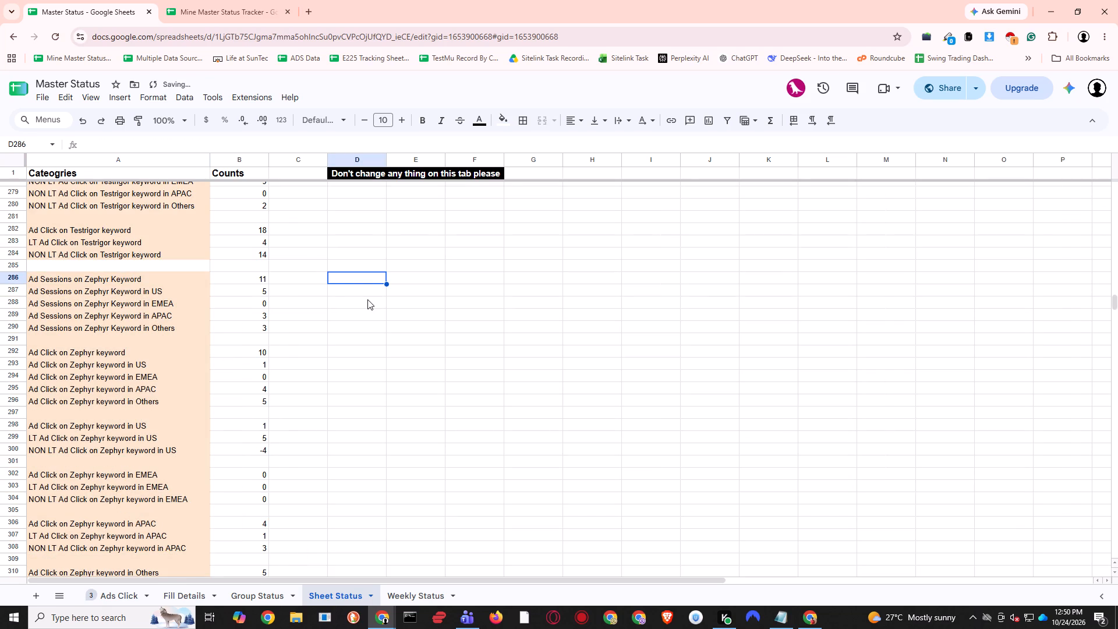
# Save the Master Status spreadsheet.
pyautogui.hotkey('ctrl', 's')
pyautogui.hotkey('ctrl', 's')
pyautogui.click(349, 349)
pyautogui.scroll(-5, 349, 351)
pyautogui.click(353, 348)
pyautogui.hotkey('ctrl', 's')
# Review the row gaps around the Testrigor and Zephyr blocks on the Sheet Status sheet.
pyautogui.scroll(7, 334, 354)
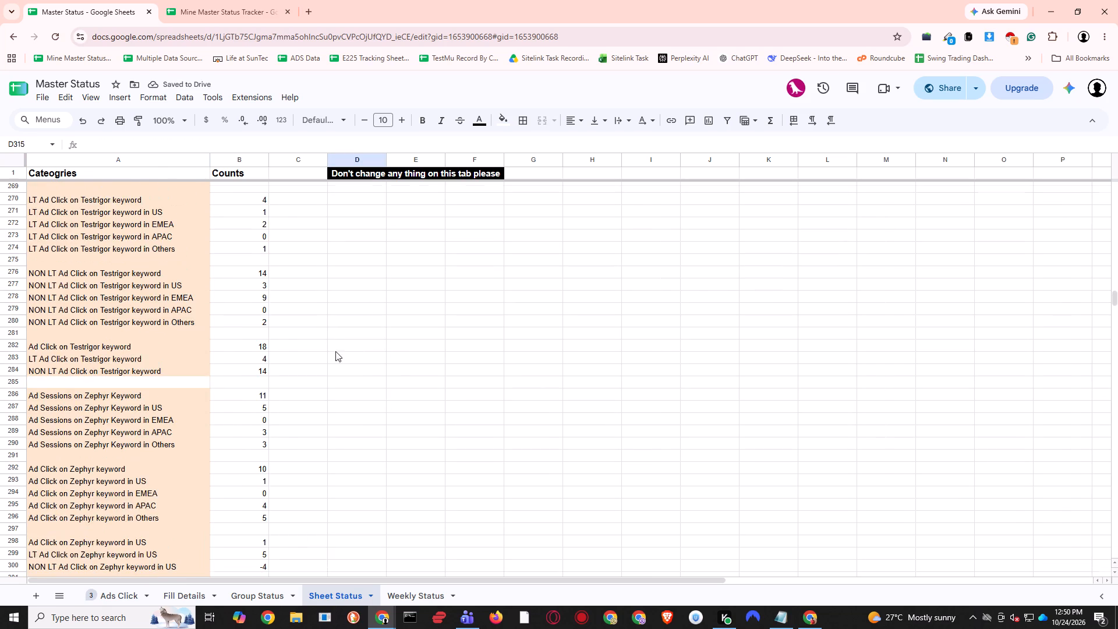
pyautogui.scroll(3, 342, 344)
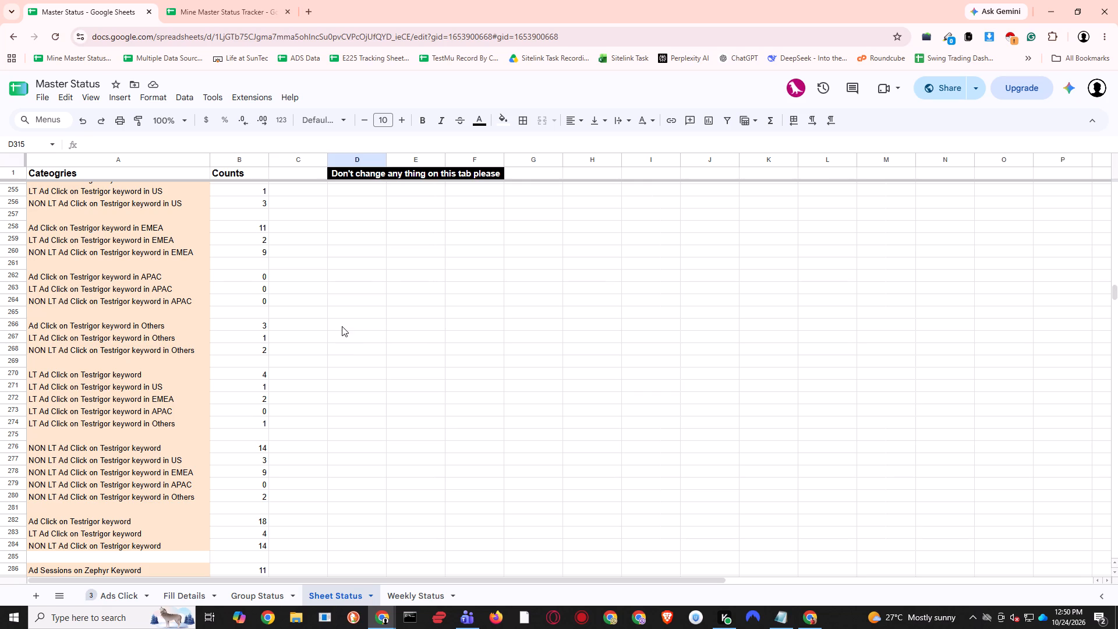
pyautogui.click(342, 326)
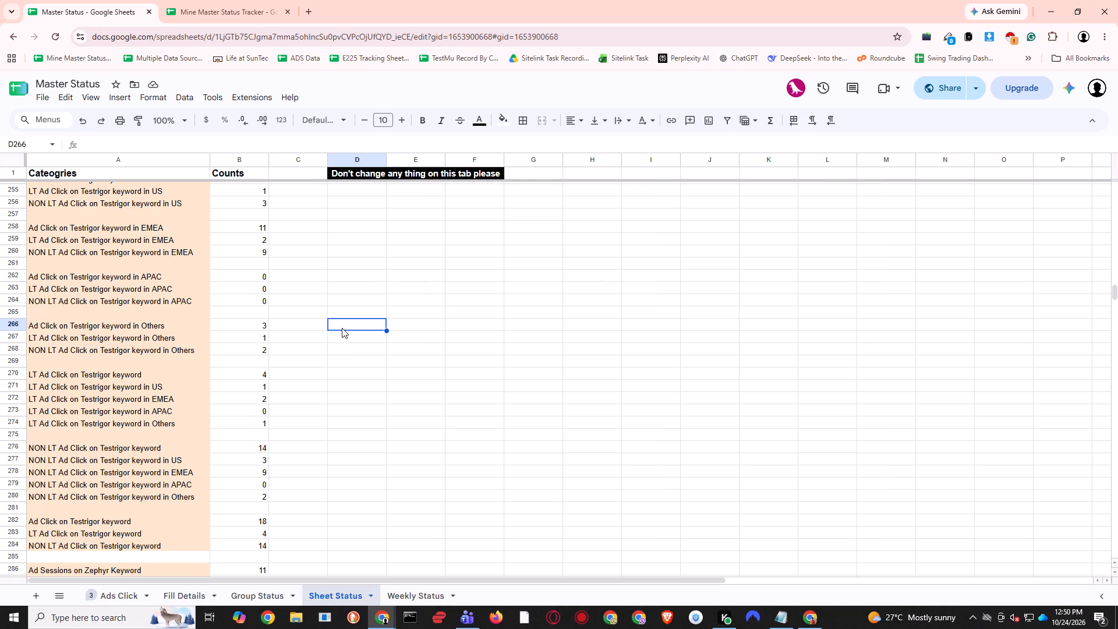
pyautogui.scroll(-6, 334, 330)
pyautogui.scroll(4, 332, 297)
pyautogui.scroll(-12, 332, 297)
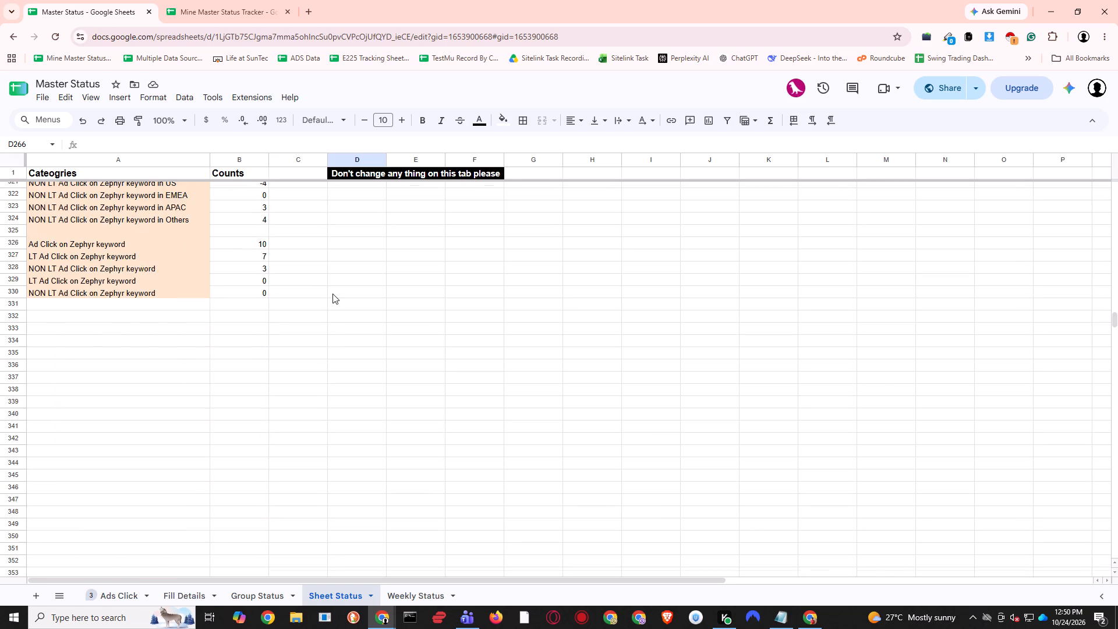
pyautogui.scroll(9, 337, 296)
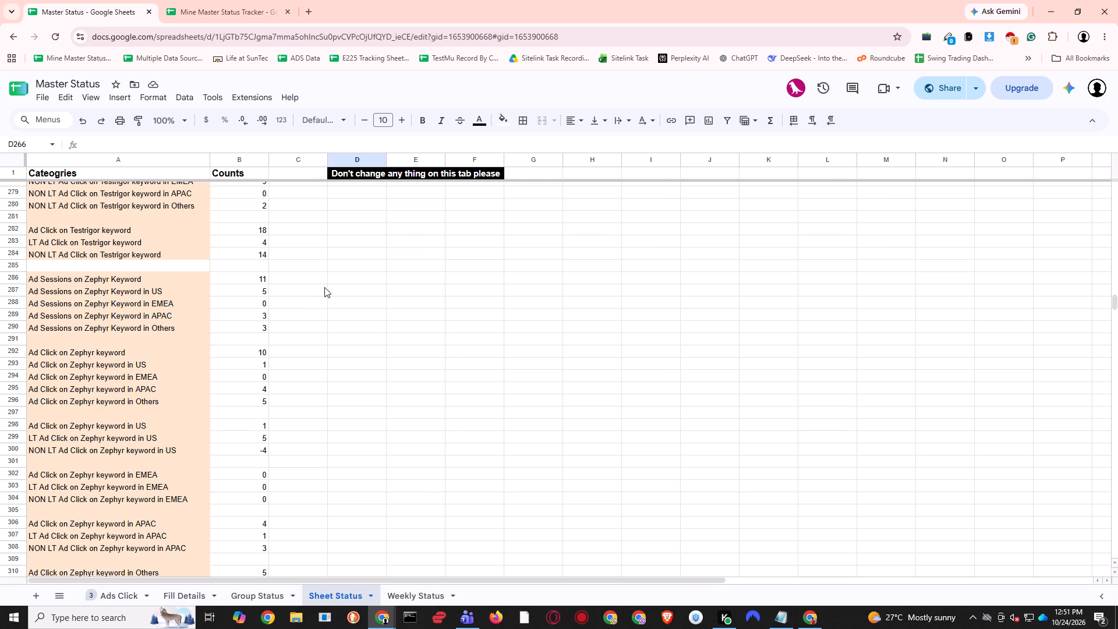
pyautogui.scroll(10, 362, 326)
pyautogui.click(362, 324)
pyautogui.hotkey('ctrl', 's')
pyautogui.click(393, 332)
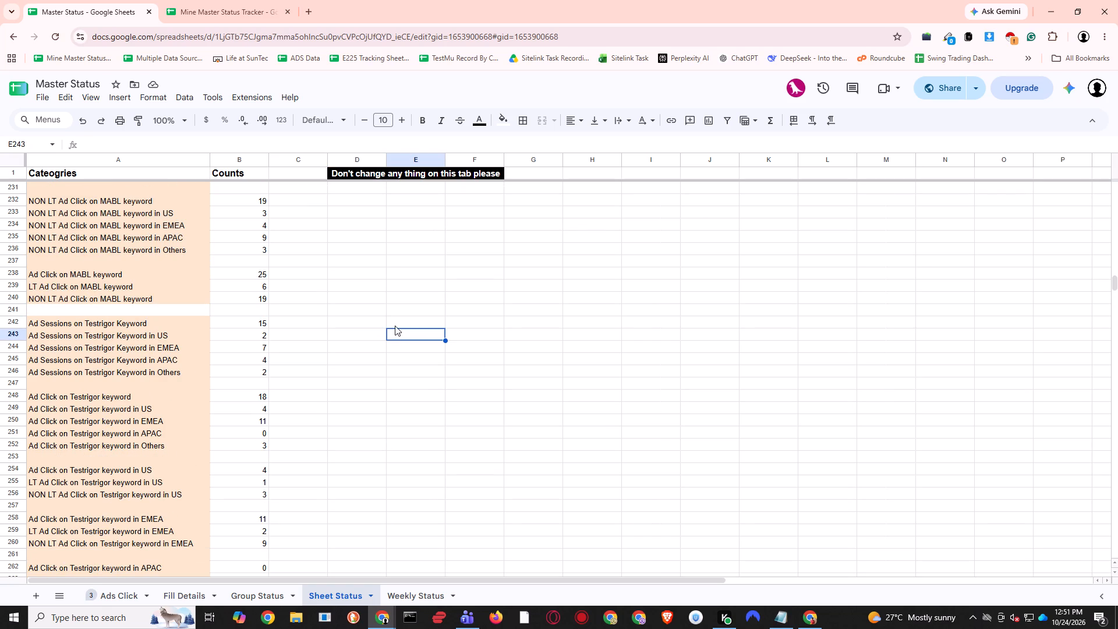
# Review the MABL and Testrail blocks on the Sheet Status sheet for uneven gaps or errors.
pyautogui.scroll(10, 394, 324)
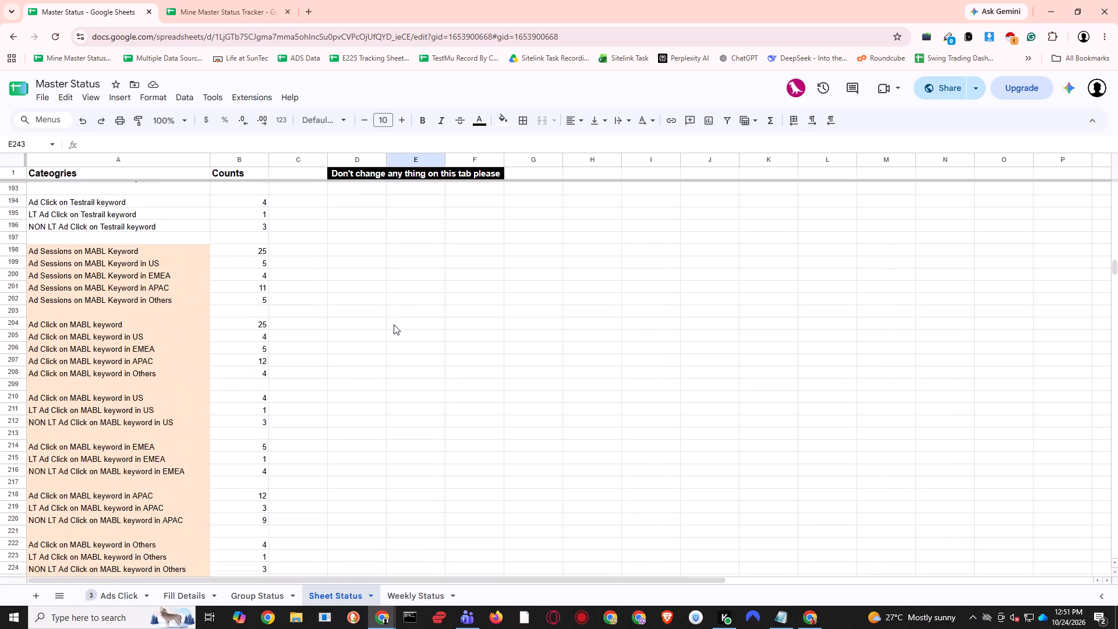
pyautogui.scroll(2, 394, 324)
pyautogui.click(376, 361)
pyautogui.hotkey('ctrl', 's')
pyautogui.click(416, 342)
pyautogui.click(426, 340)
pyautogui.hotkey('ctrl', 's')
pyautogui.click(365, 367)
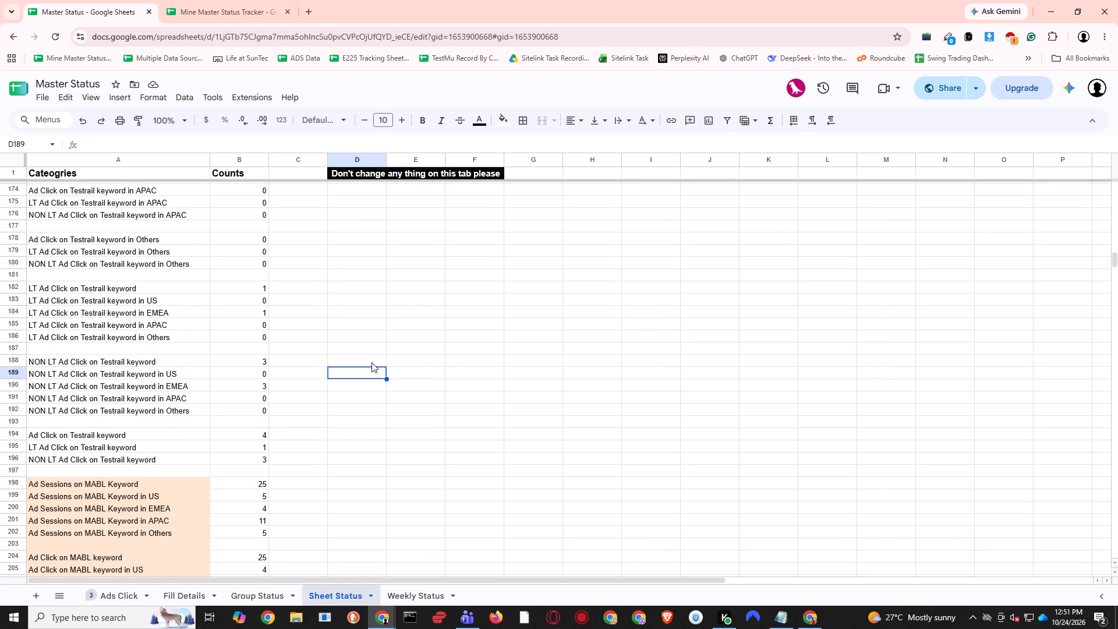
# Inspect the Ad Sessions formula in B2 of Sheet Status and look at its source sheet, Fill Details.
pyautogui.scroll(20, 372, 362)
pyautogui.scroll(20, 372, 362)
pyautogui.scroll(12, 372, 362)
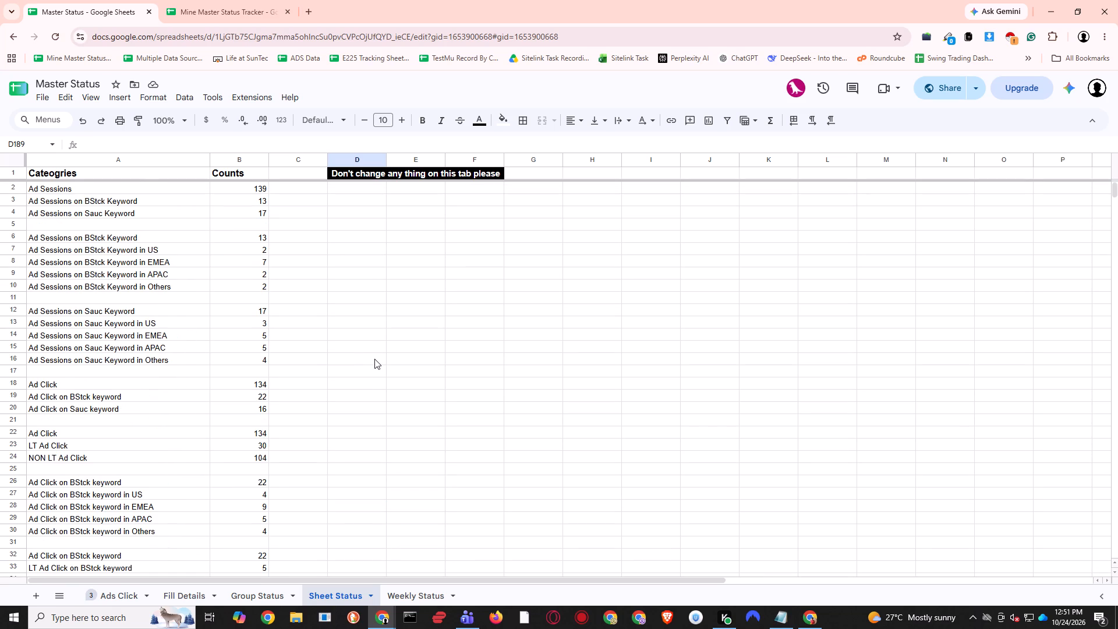
pyautogui.scroll(2, 374, 359)
pyautogui.click(257, 189)
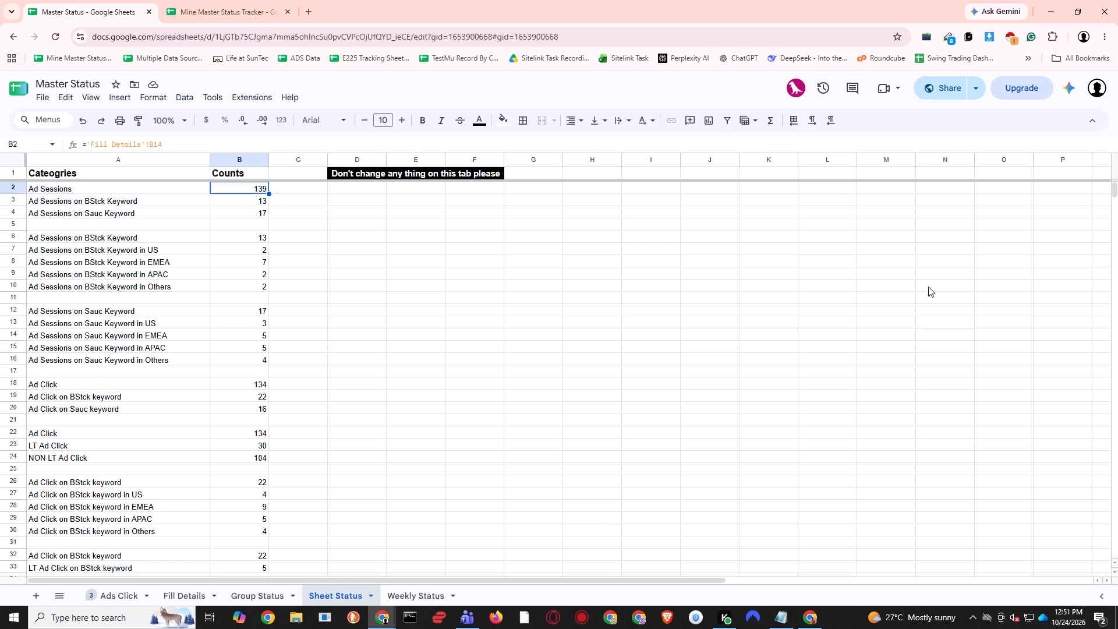
pyautogui.press('Return')
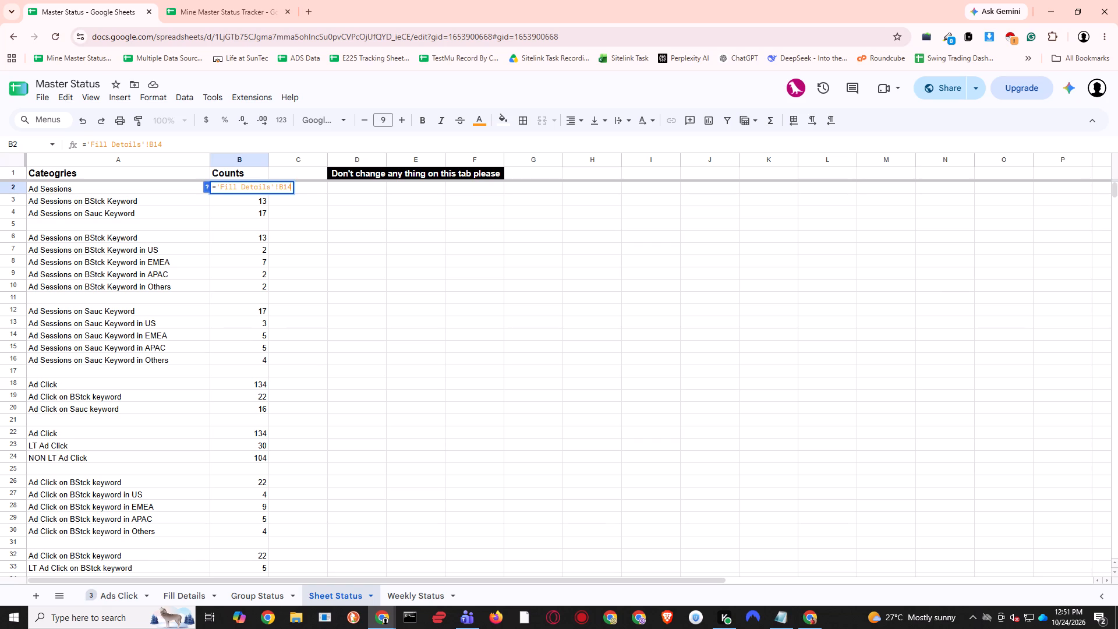
pyautogui.click(199, 591)
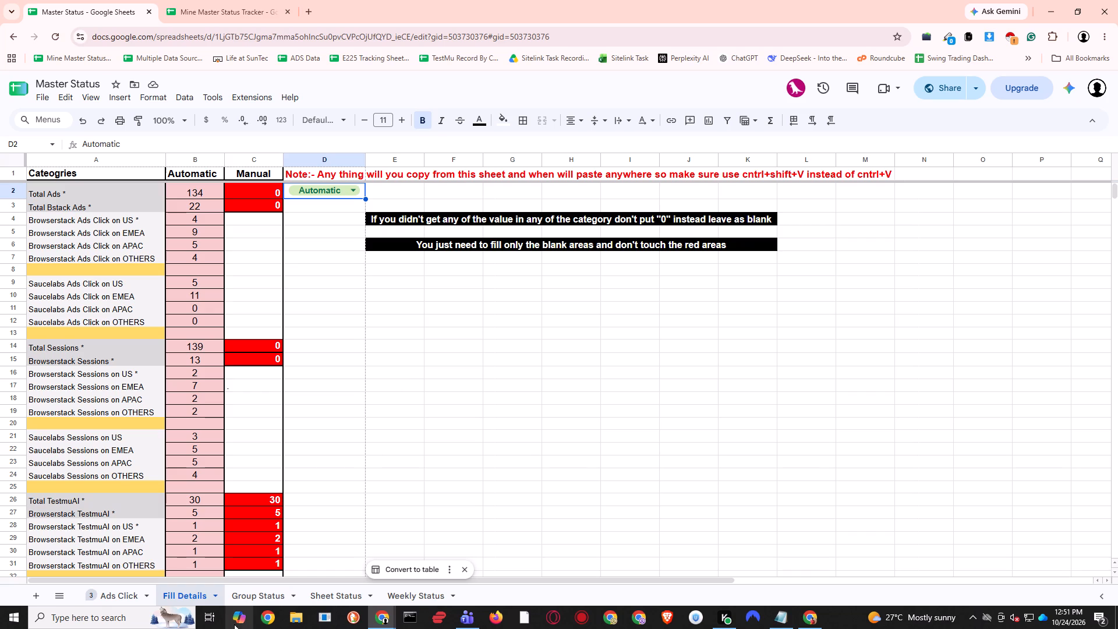
pyautogui.click(253, 593)
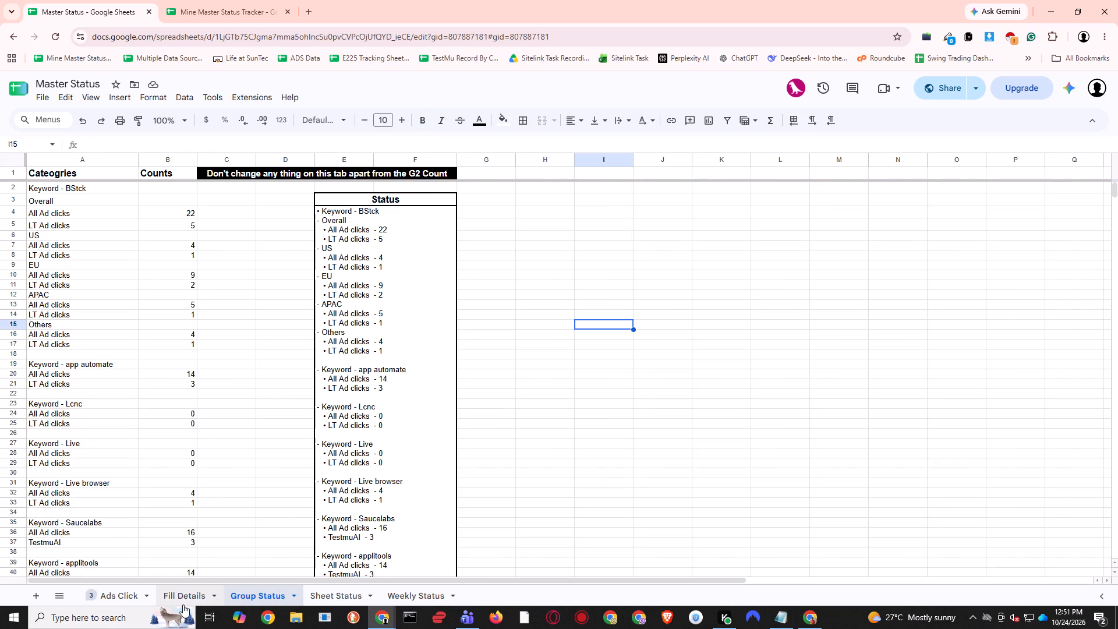
pyautogui.click(183, 600)
pyautogui.scroll(4, 315, 308)
pyautogui.click(314, 307)
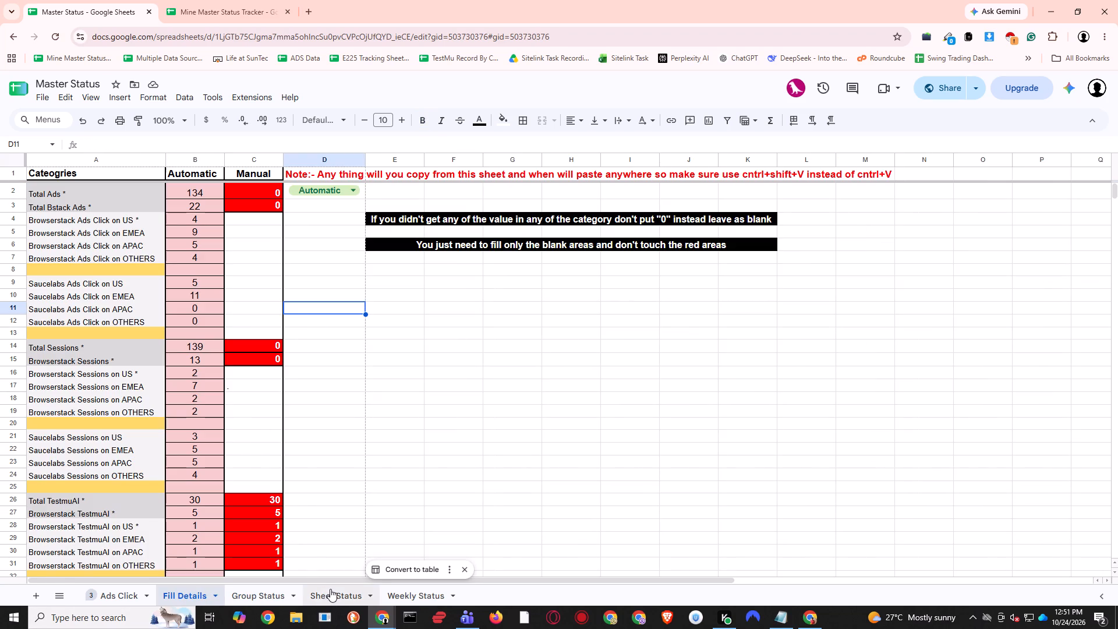
# Arrange the two Master Status windows side by side, with Fill Details in one and Sheet Status in the other.
pyautogui.press('super+Left')
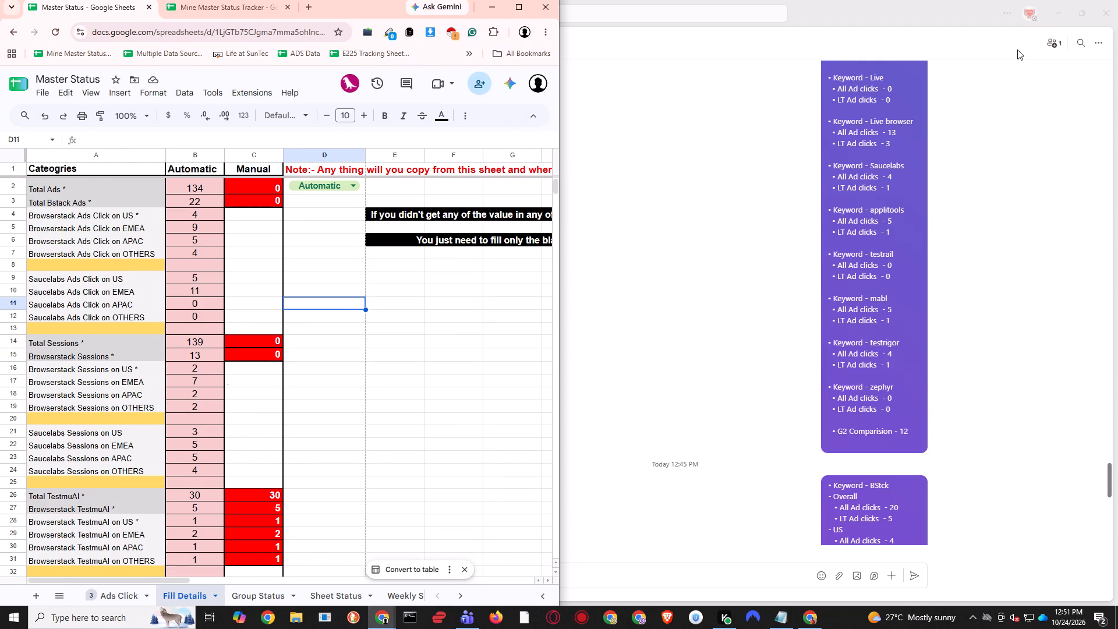
pyautogui.hotkey('alt', 'Tab')
pyautogui.keyDown('alt'); pyautogui.click(645, 323); pyautogui.keyUp('alt')
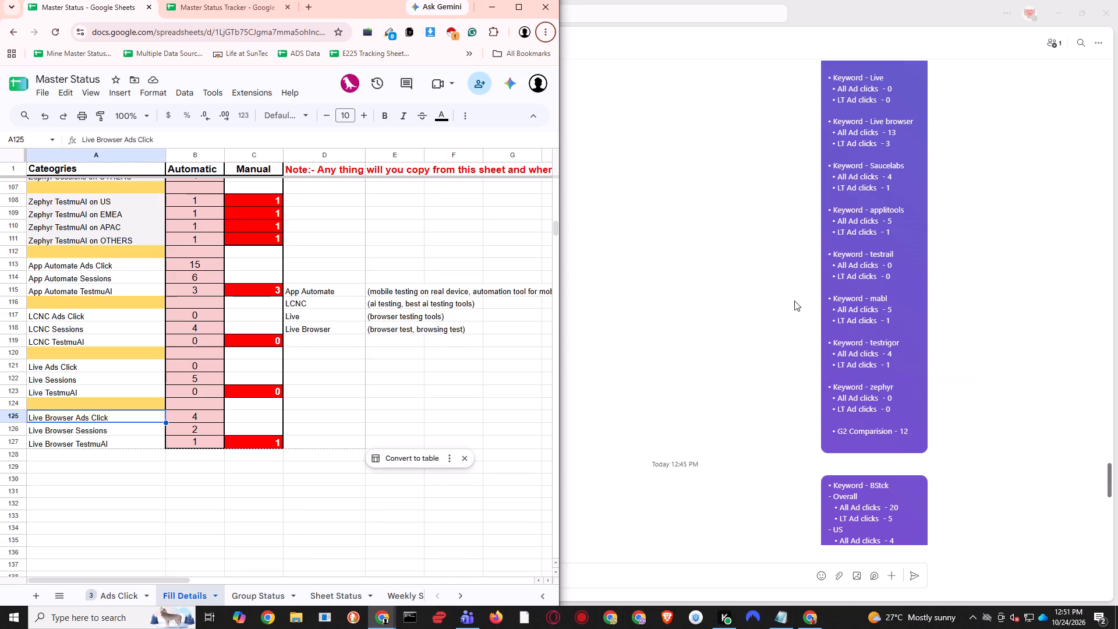
pyautogui.moveTo(381, 12); pyautogui.dragTo(873, 23)
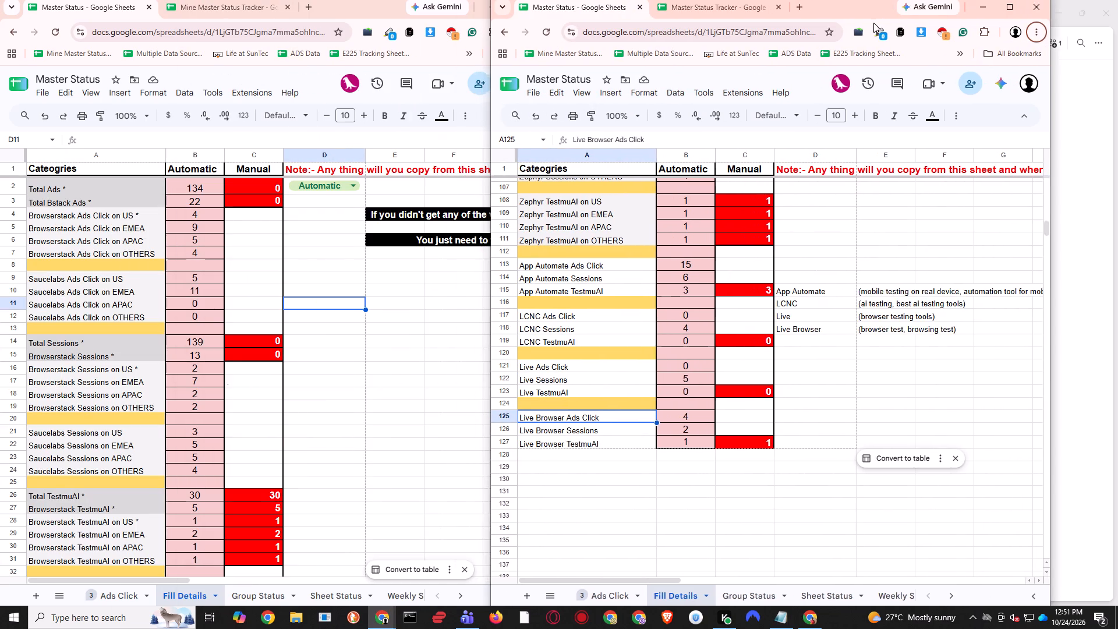
pyautogui.moveTo(873, 23); pyautogui.dragTo(944, 24)
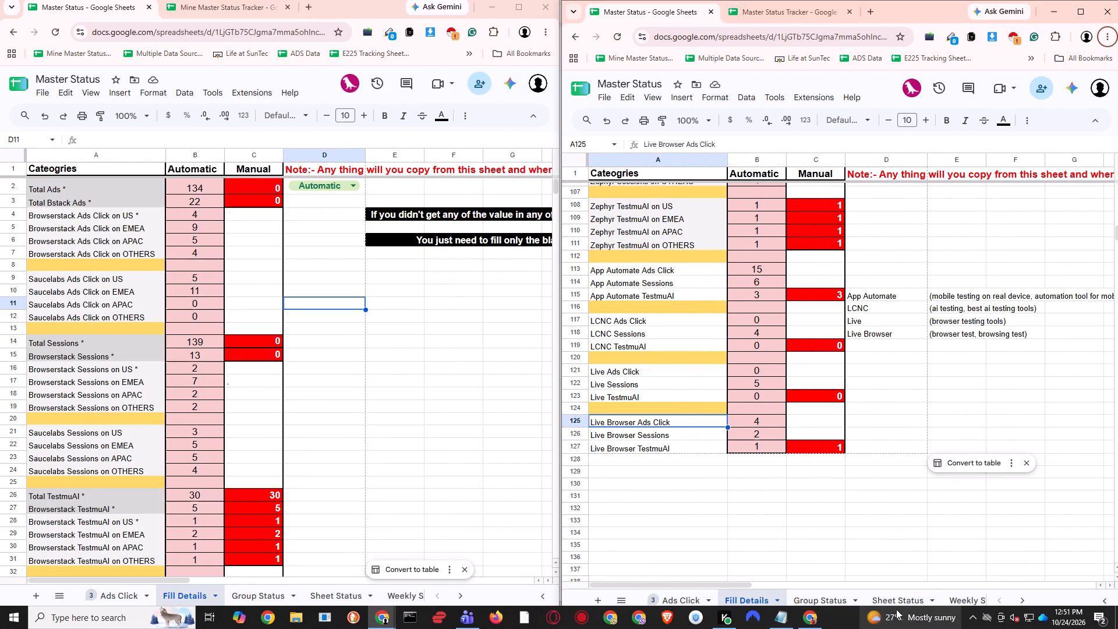
pyautogui.click(900, 600)
# Check the Ad Sessions formulas in B2, B3, B4, B6 and B7 of Sheet Status against the Fill Details cells.
pyautogui.scroll(20, 918, 354)
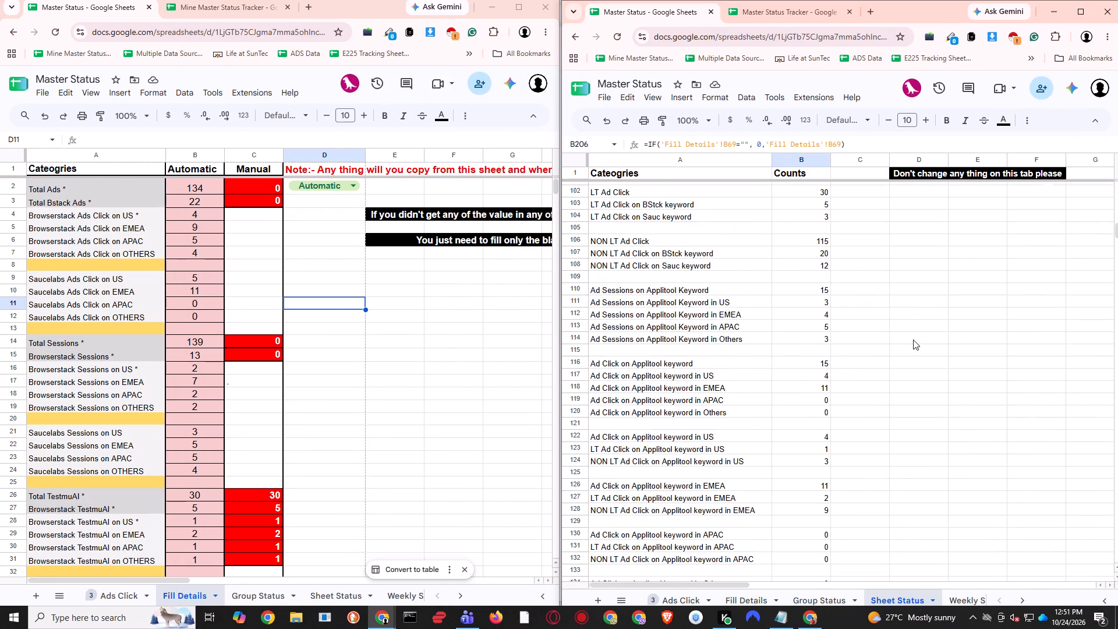
pyautogui.scroll(20, 913, 340)
pyautogui.scroll(12, 913, 340)
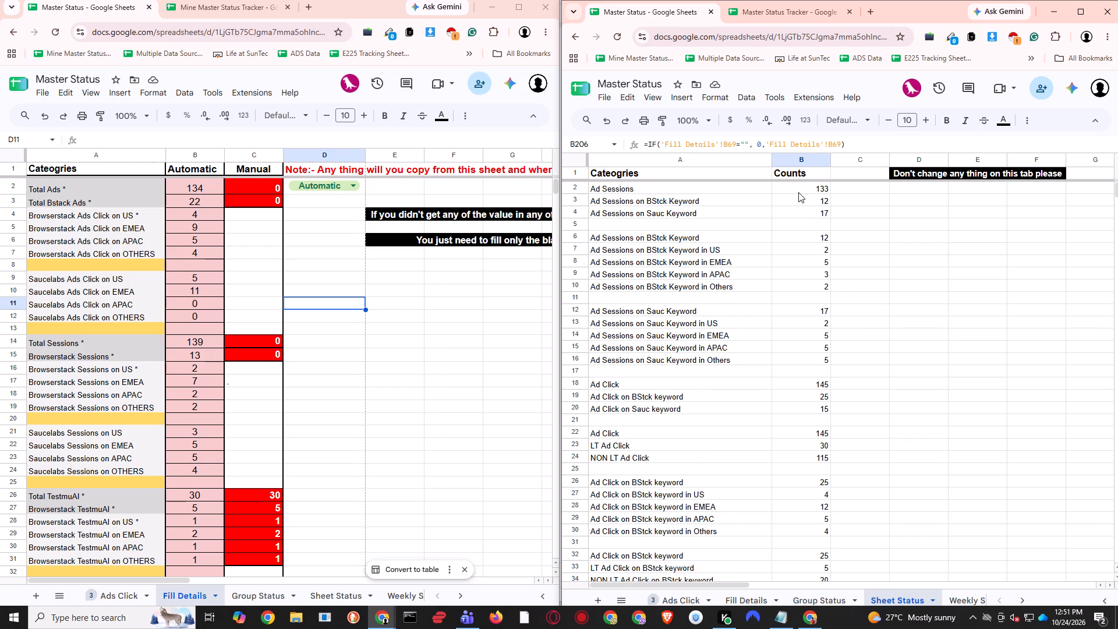
pyautogui.click(801, 190)
pyautogui.doubleClick(803, 188)
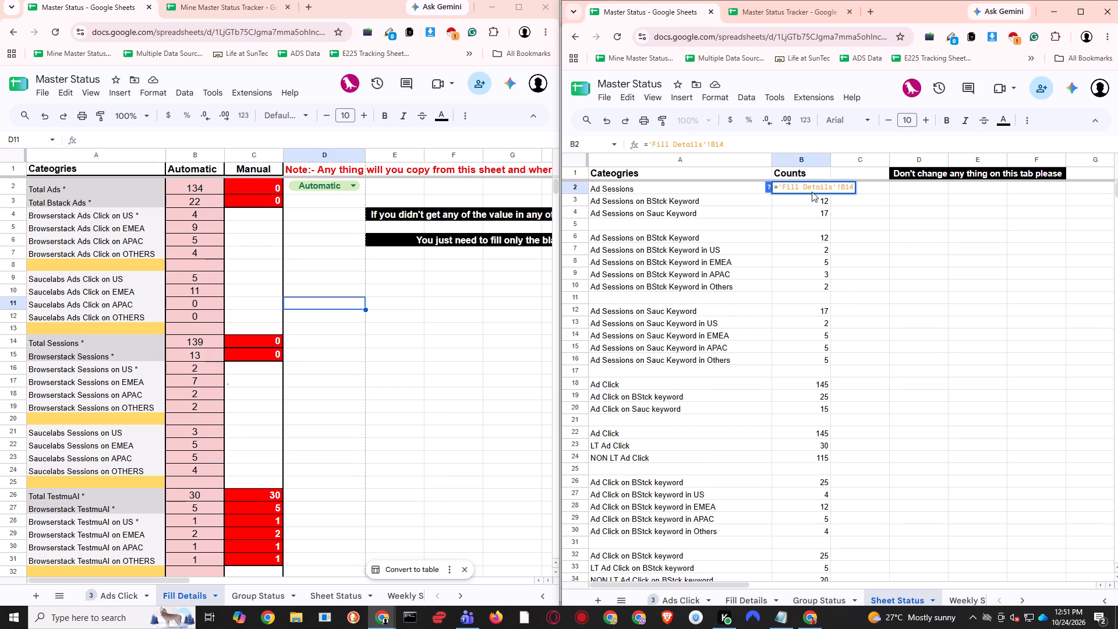
pyautogui.click(201, 344)
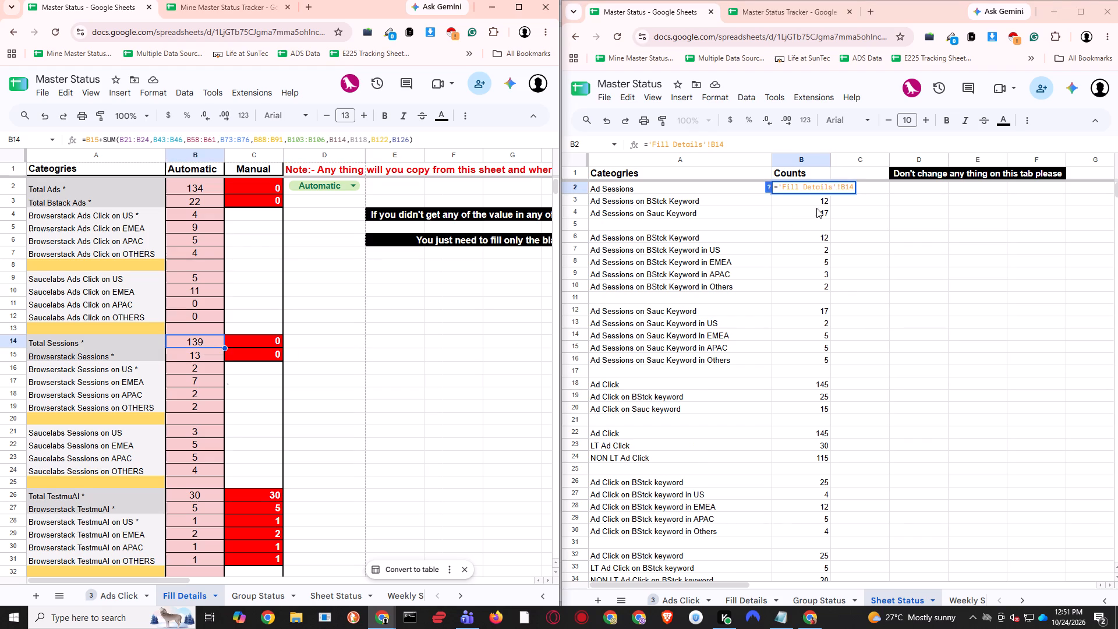
pyautogui.doubleClick(813, 201)
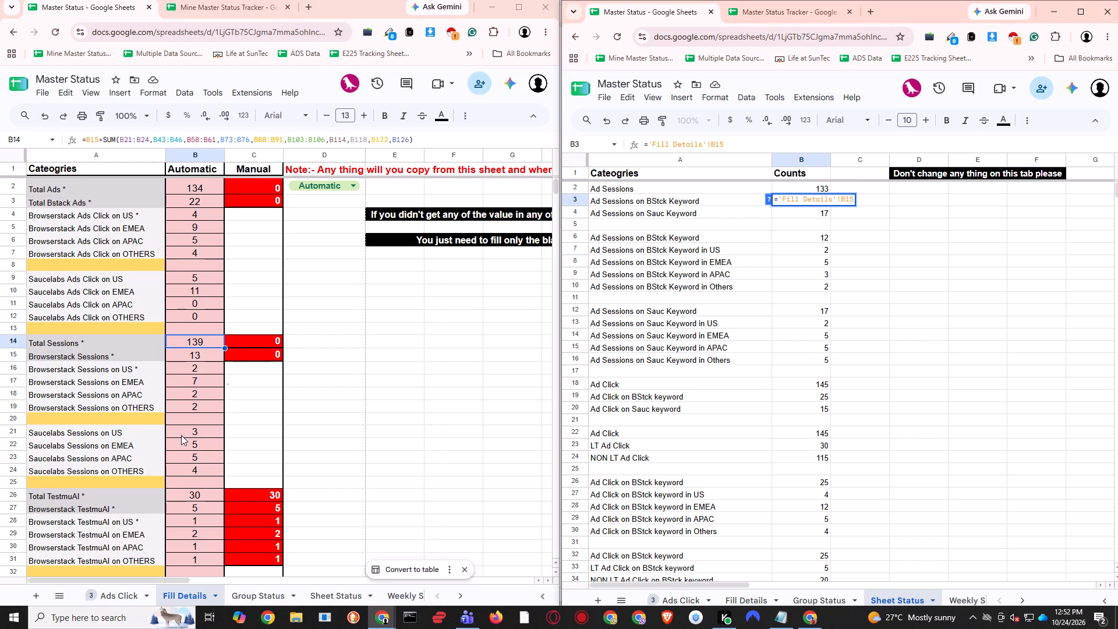
pyautogui.click(194, 354)
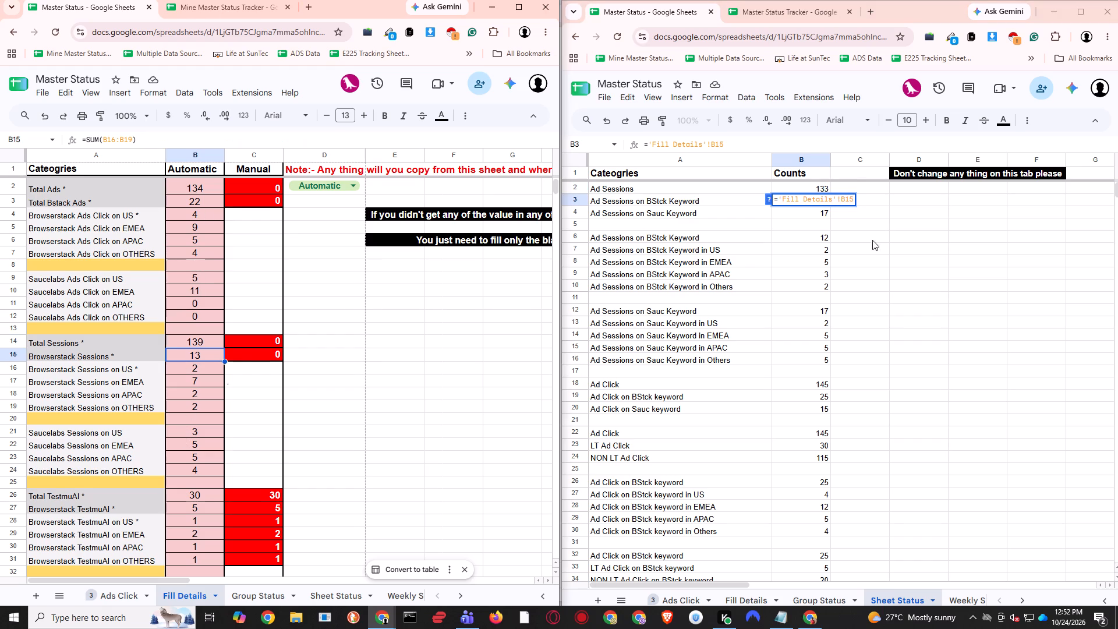
pyautogui.click(822, 224)
pyautogui.doubleClick(815, 214)
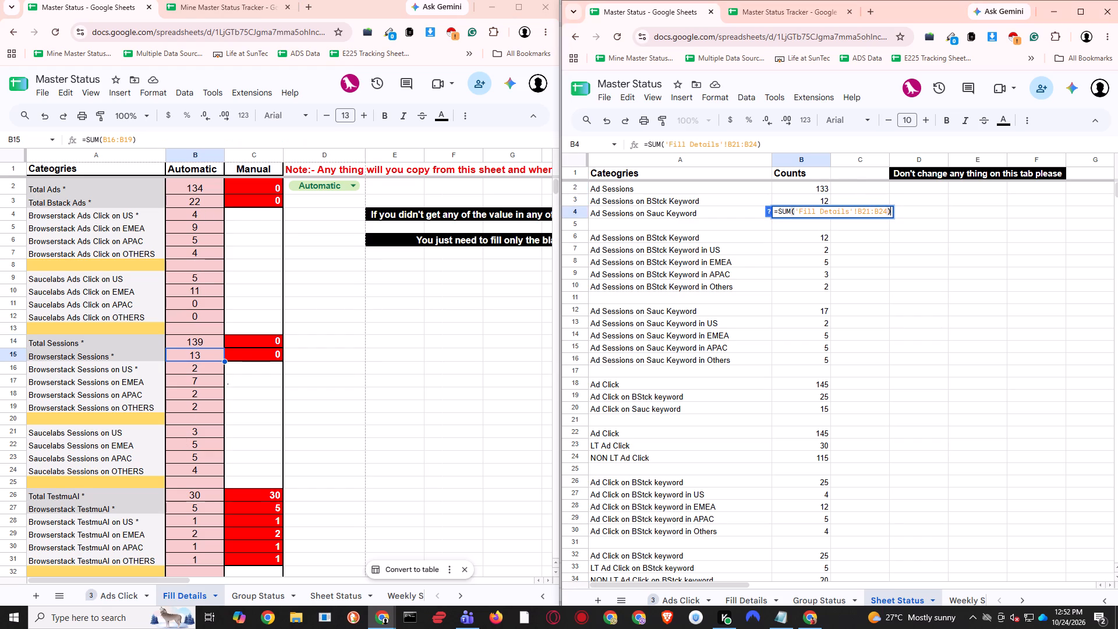
pyautogui.click(904, 246)
pyautogui.doubleClick(798, 239)
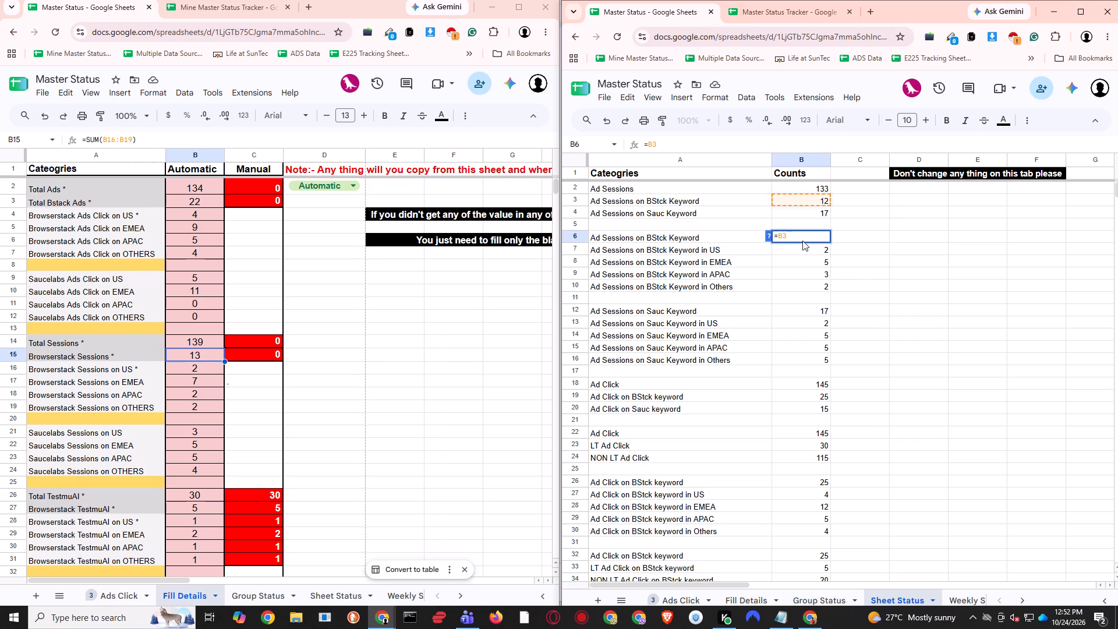
pyautogui.doubleClick(811, 249)
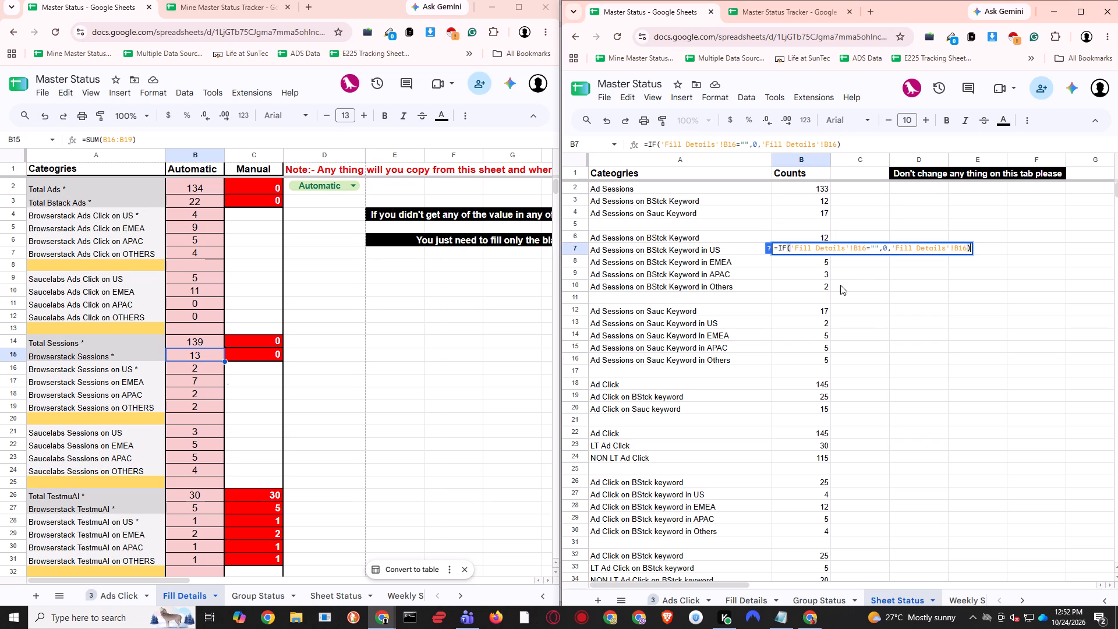
pyautogui.click(880, 291)
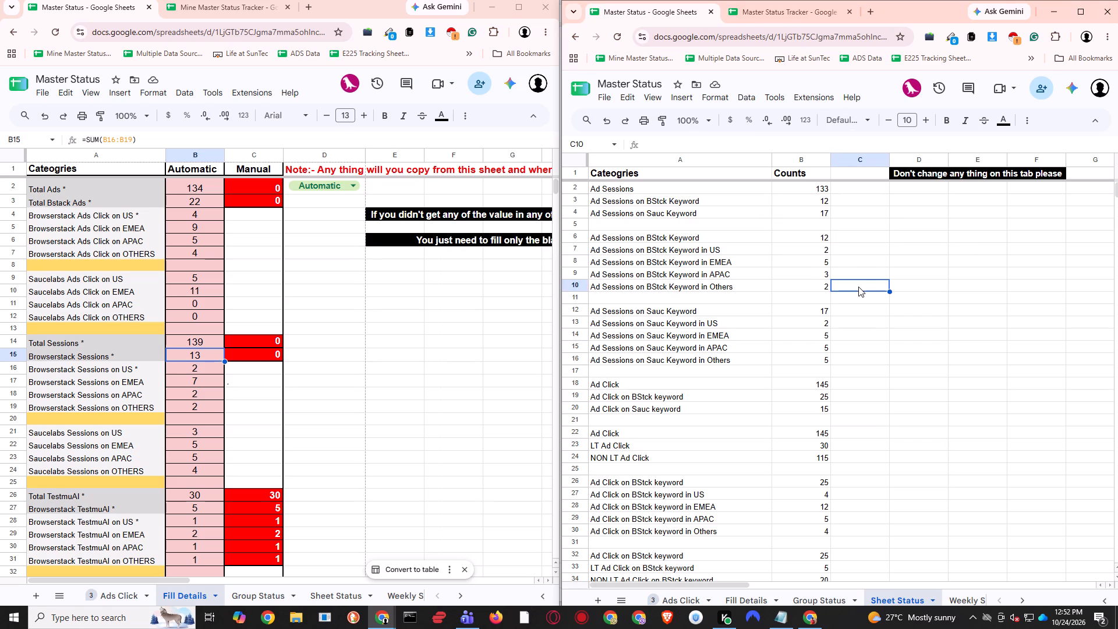
# Check the Ad Click on Applitool keyword formula in B116 of Sheet Status against the Applitools Ads Click rows in Fill Details.
pyautogui.scroll(-7, 858, 287)
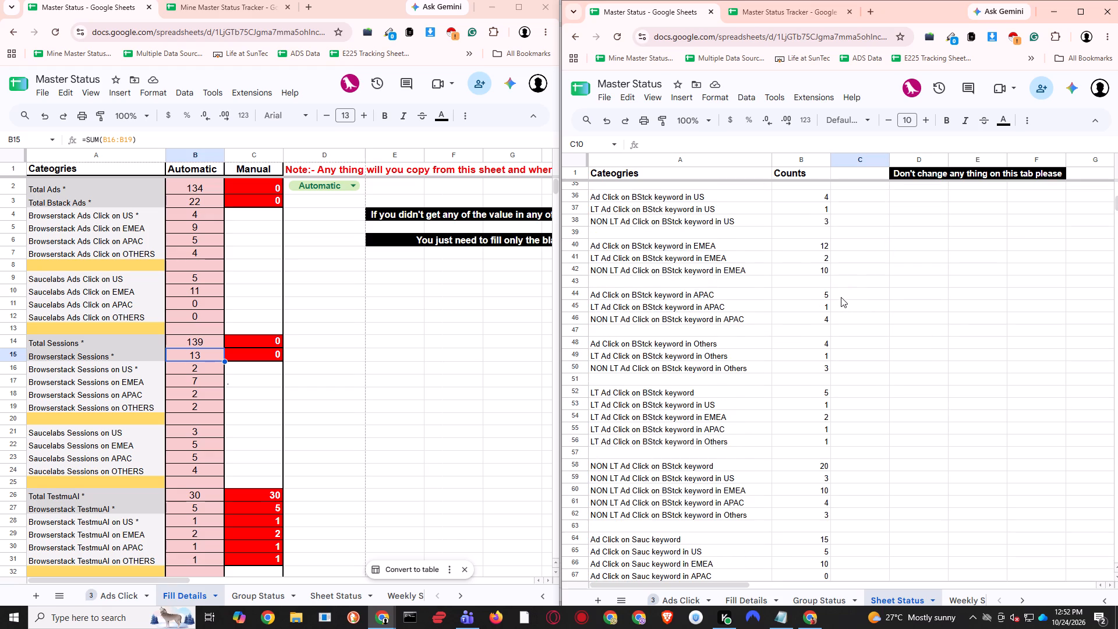
pyautogui.scroll(-4, 839, 292)
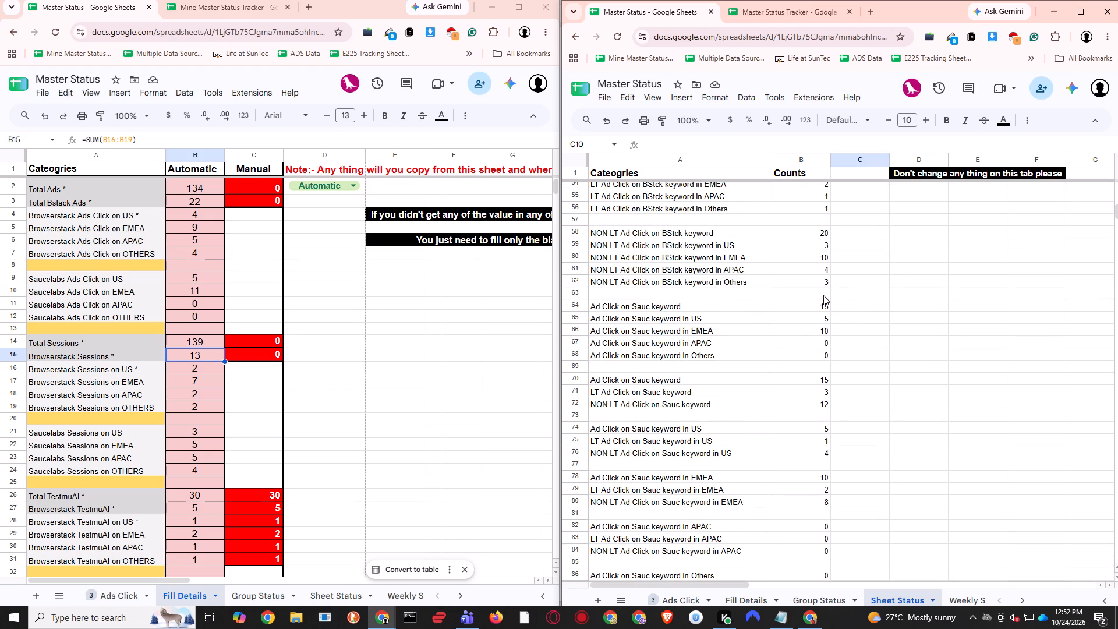
pyautogui.scroll(-6, 823, 295)
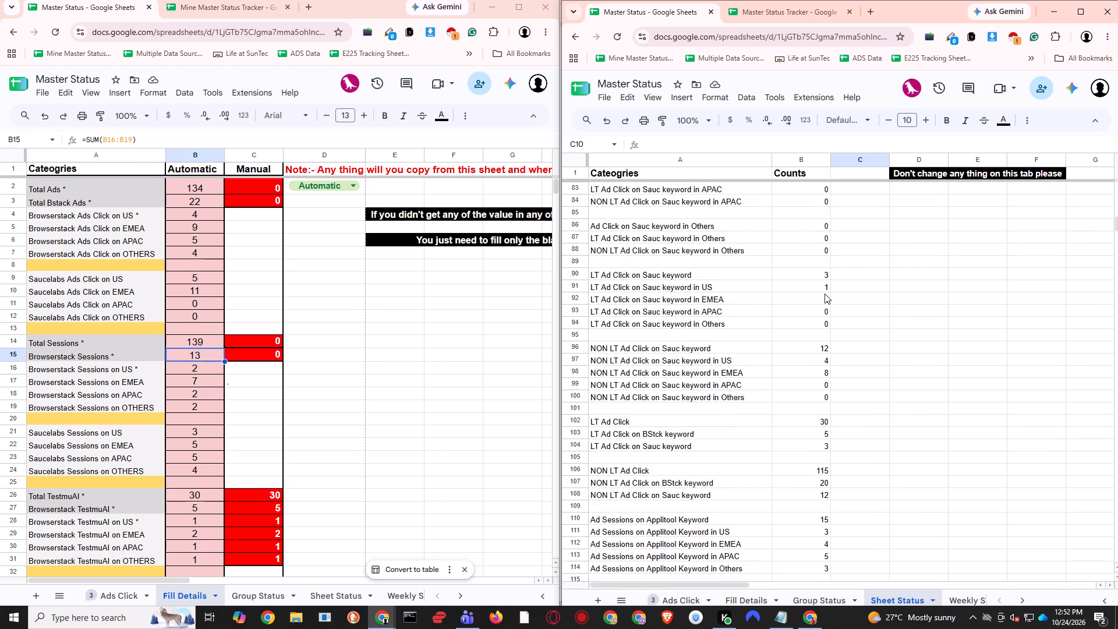
pyautogui.scroll(-6, 825, 294)
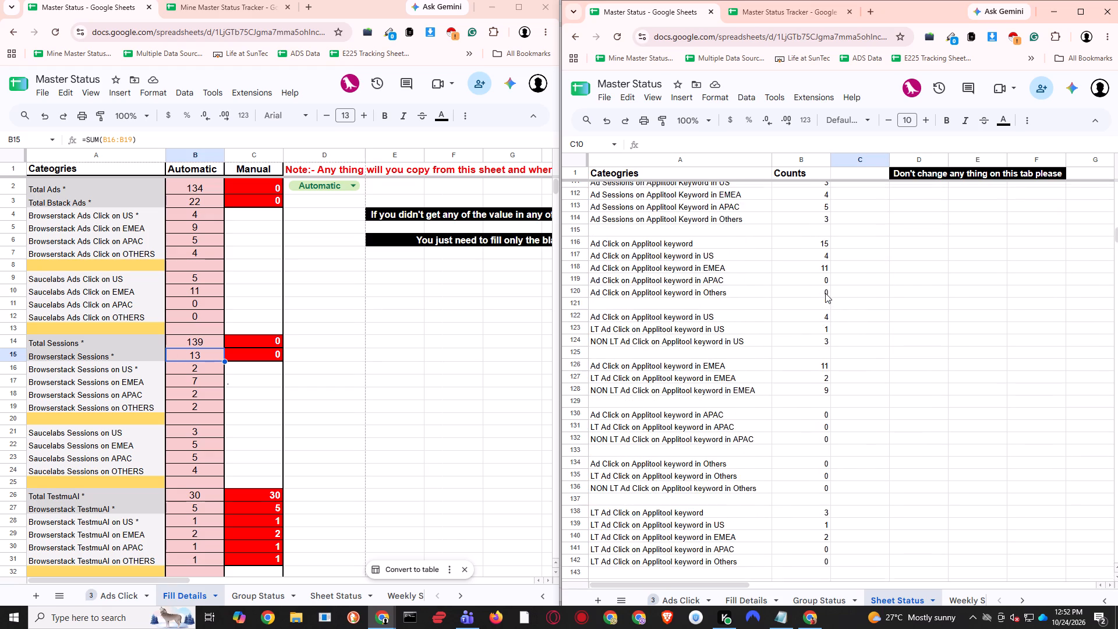
pyautogui.scroll(-2, 825, 293)
pyautogui.scroll(2, 825, 293)
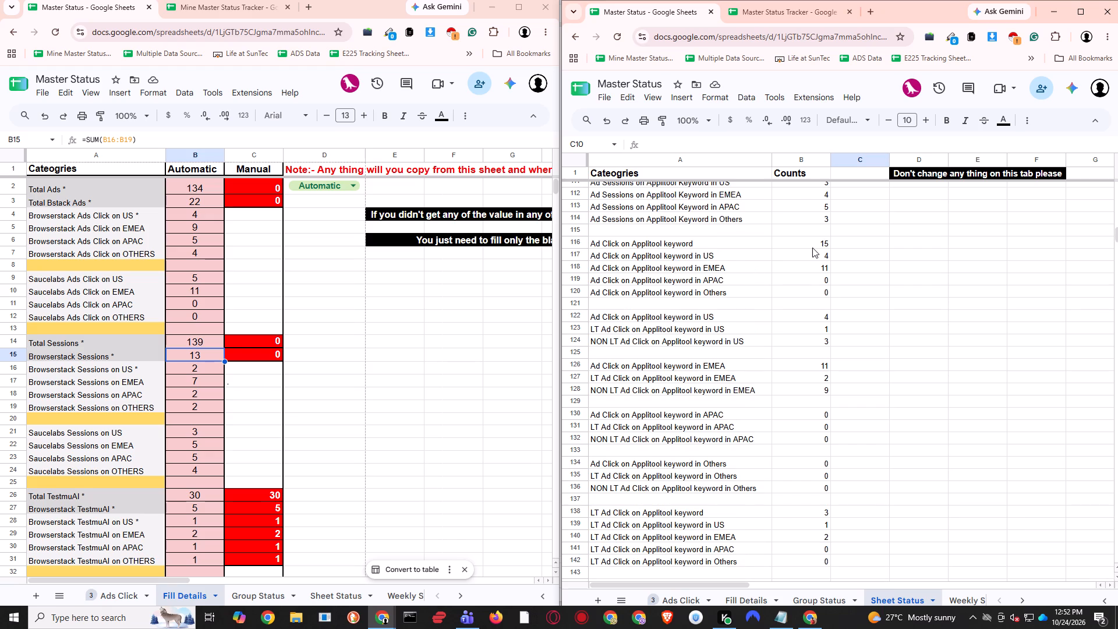
pyautogui.doubleClick(812, 248)
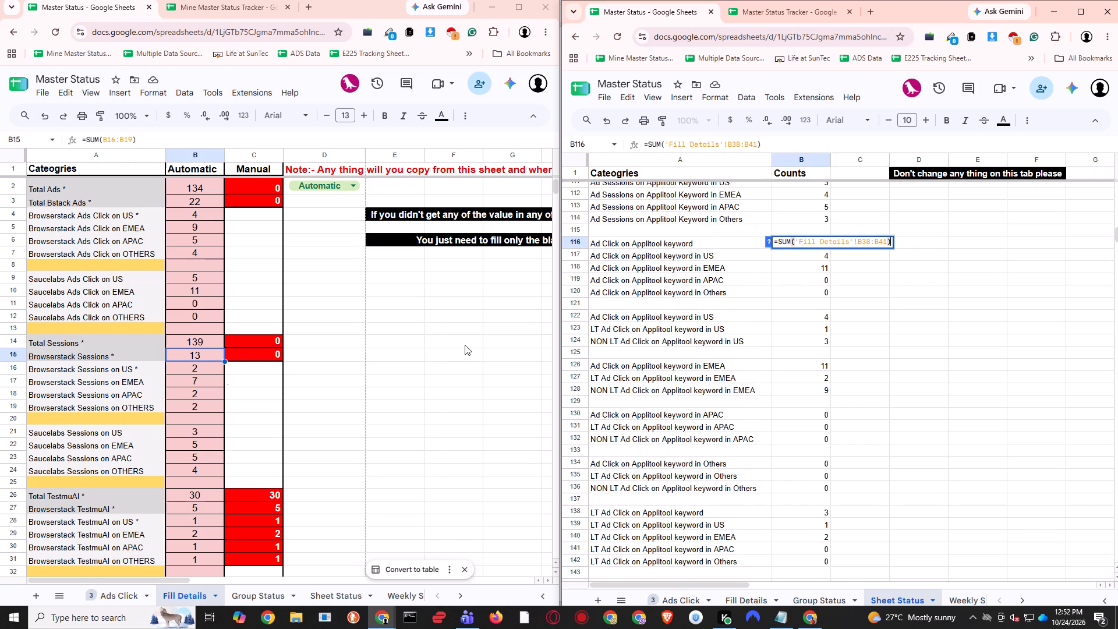
pyautogui.scroll(-5, 384, 347)
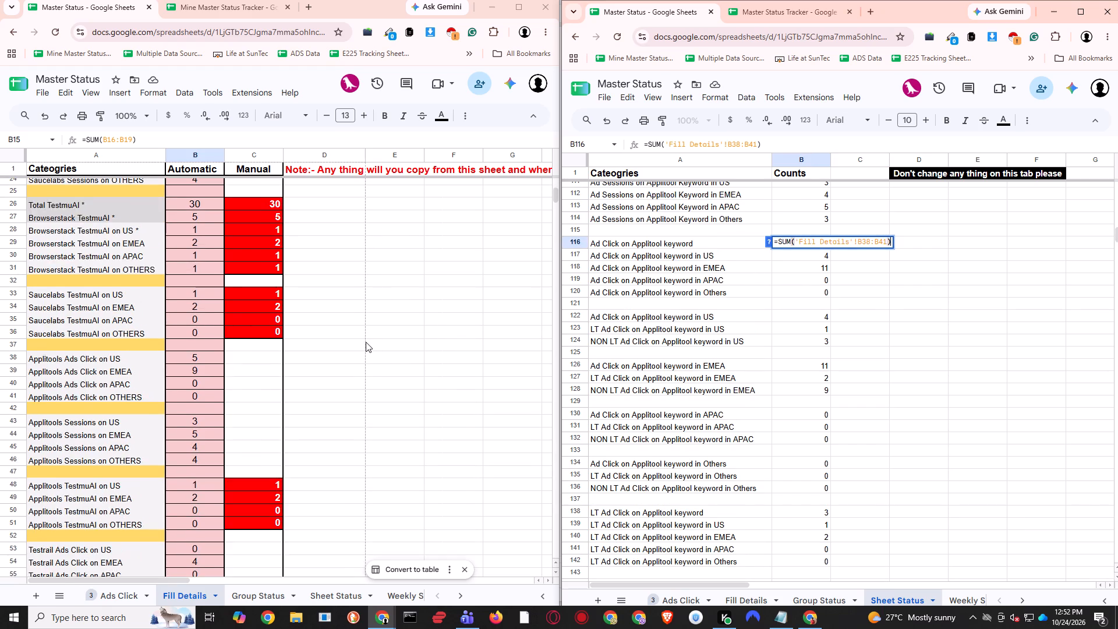
pyautogui.scroll(-1, 362, 342)
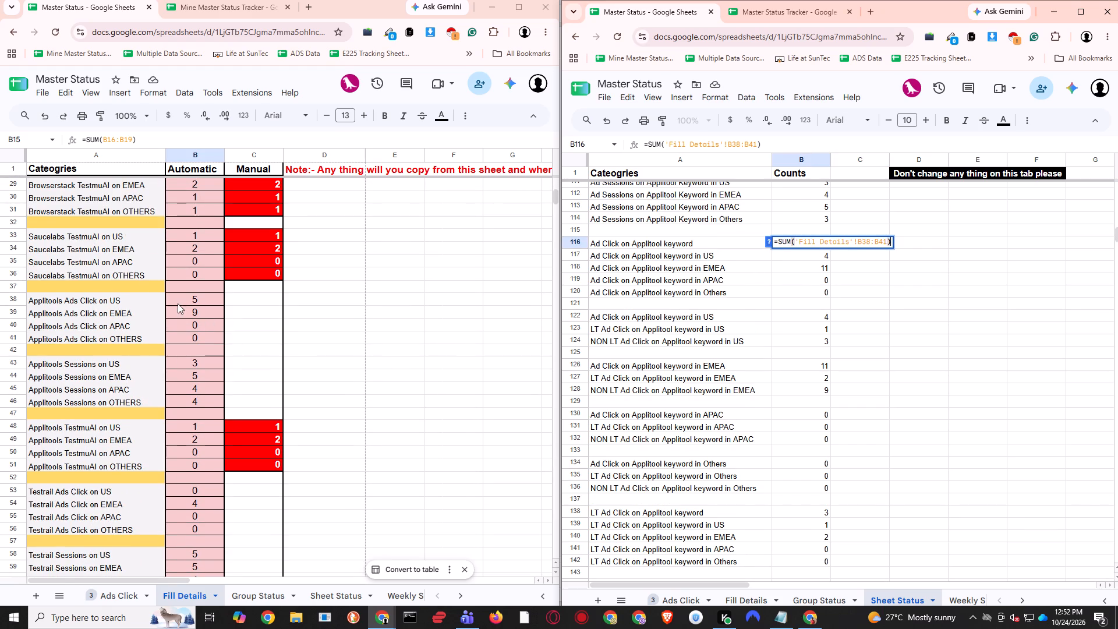
pyautogui.click(882, 287)
# Check the LT Ad Click on Testrail keyword formula in B182 of Sheet Status against the Testrail TestmuAI rows in Fill Details.
pyautogui.scroll(-5, 869, 288)
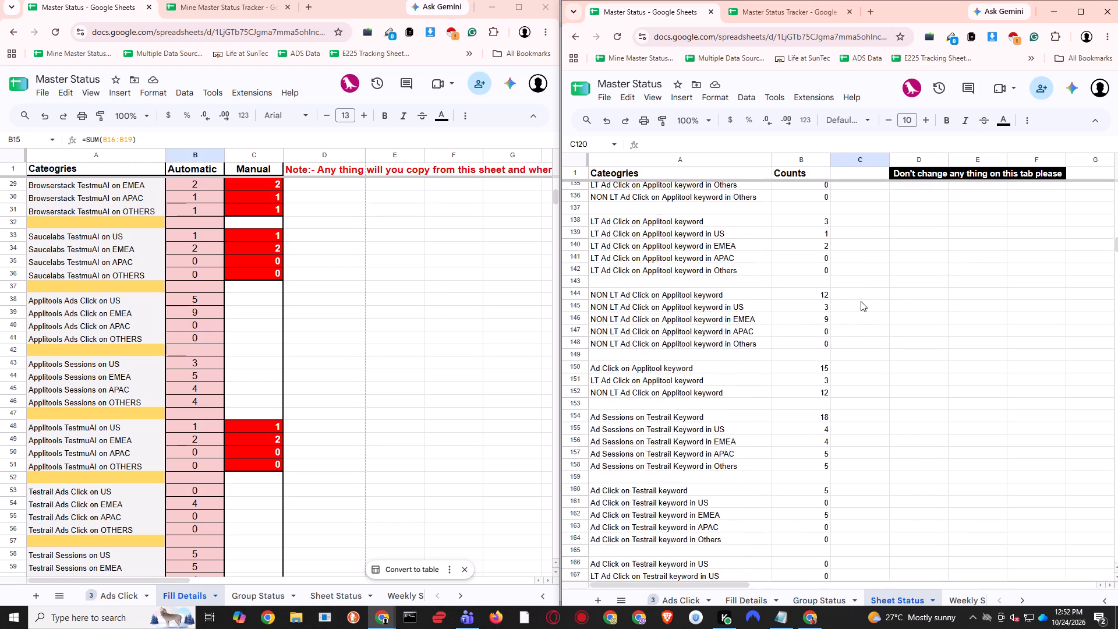
pyautogui.scroll(-8, 861, 301)
pyautogui.click(815, 298)
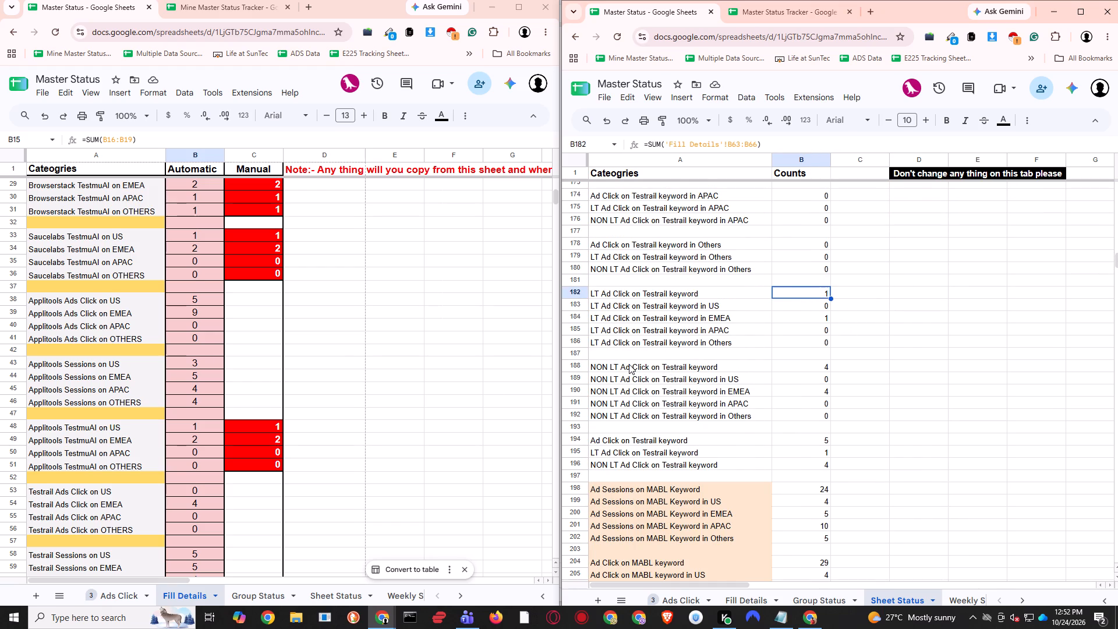
pyautogui.scroll(-10, 415, 391)
pyautogui.scroll(1, 872, 308)
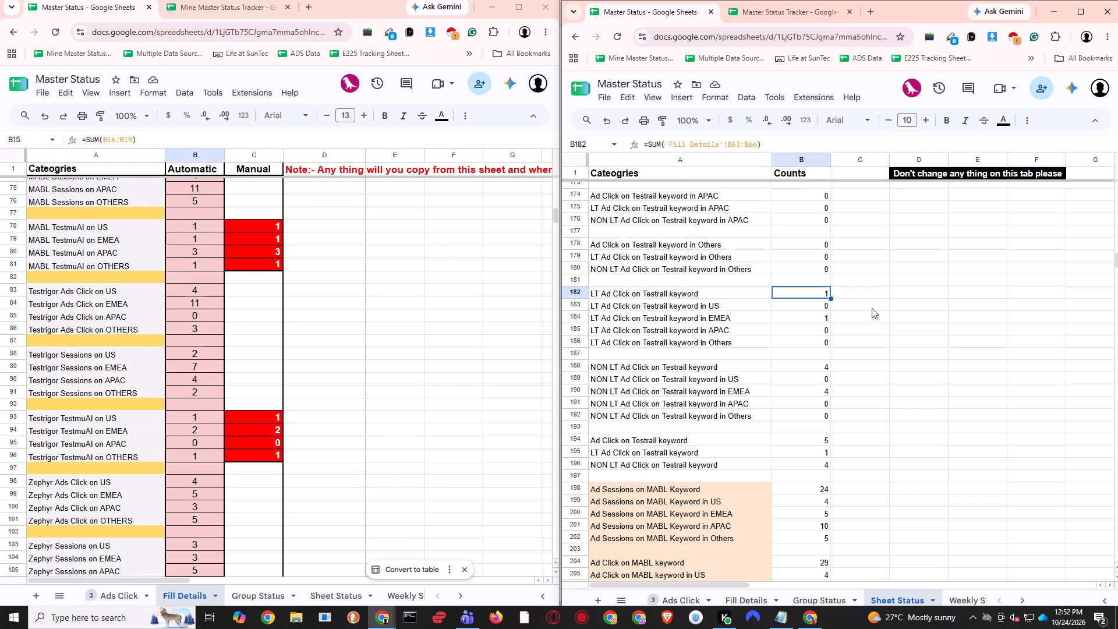
pyautogui.scroll(4, 872, 308)
pyautogui.scroll(-3, 869, 306)
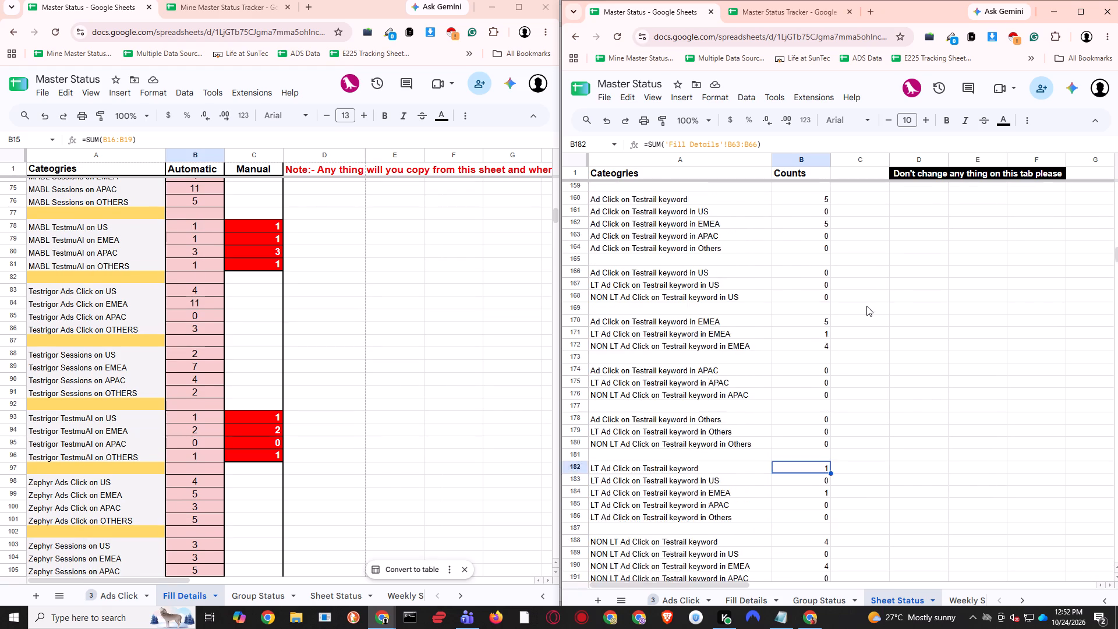
pyautogui.scroll(-3, 866, 306)
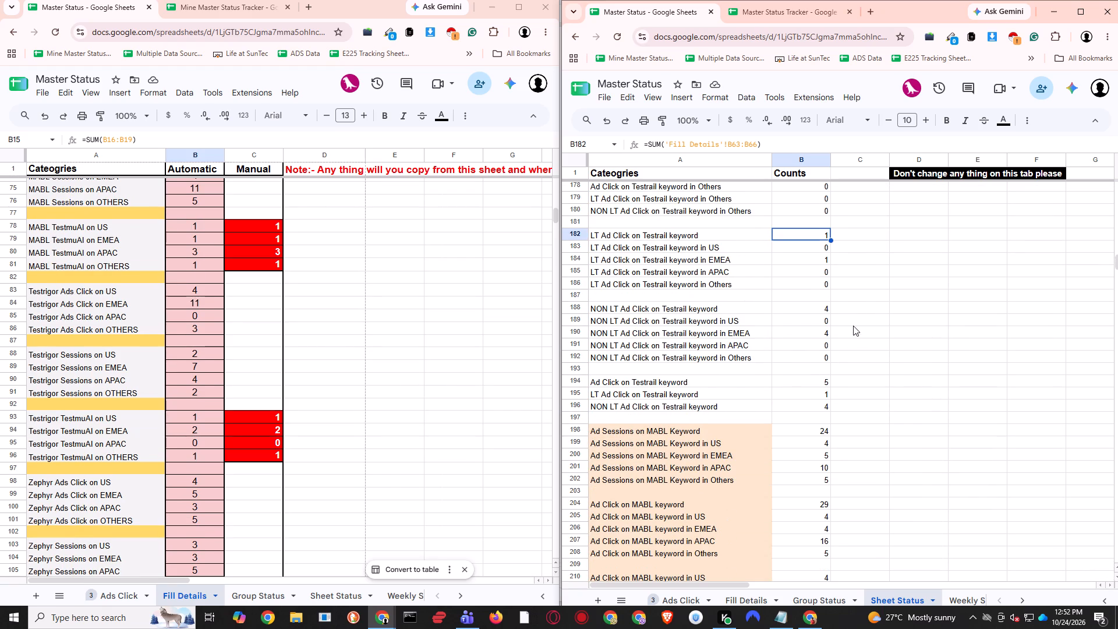
pyautogui.scroll(6, 271, 329)
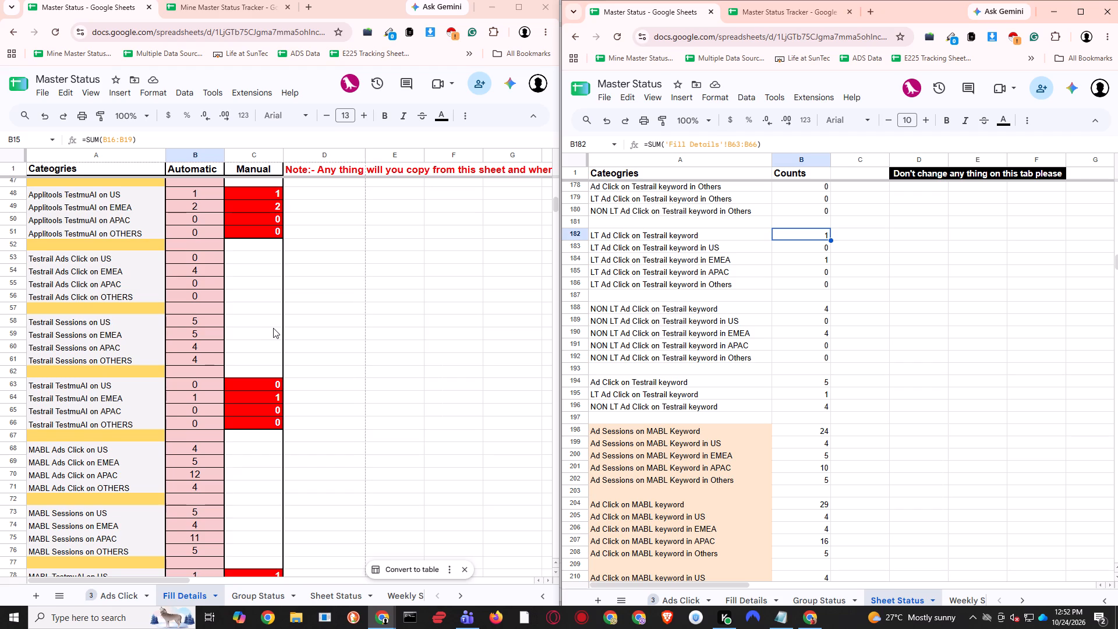
# Check the Ad Sessions on MABL Keyword formulas in B198, B199 and B200 against the MABL Sessions rows in Fill Details.
pyautogui.scroll(-3, 274, 328)
pyautogui.scroll(-3, 873, 330)
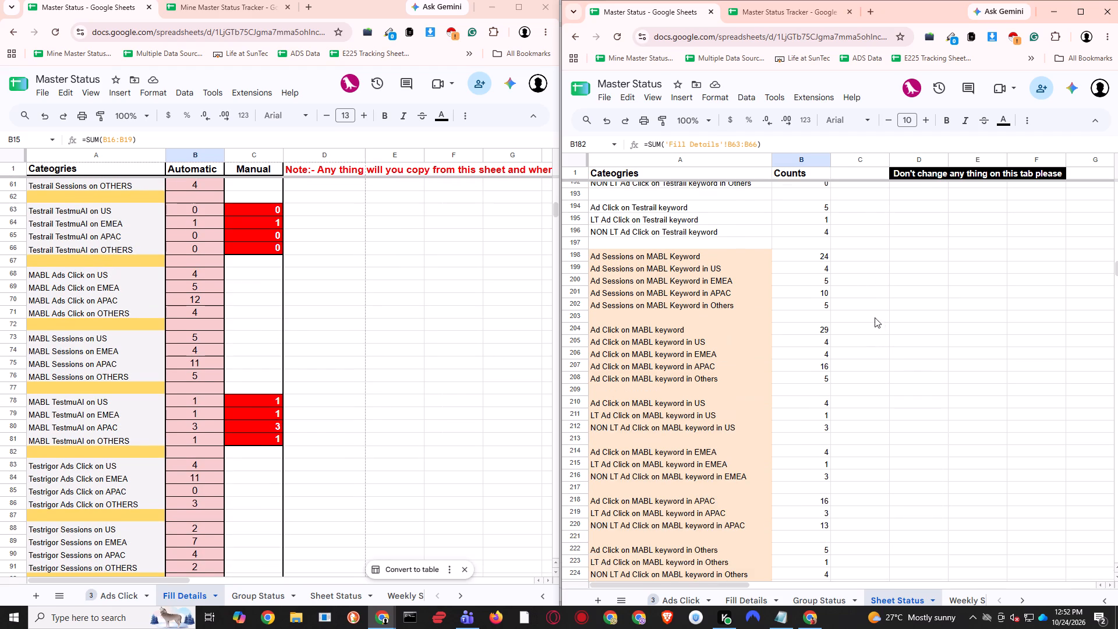
pyautogui.doubleClick(818, 259)
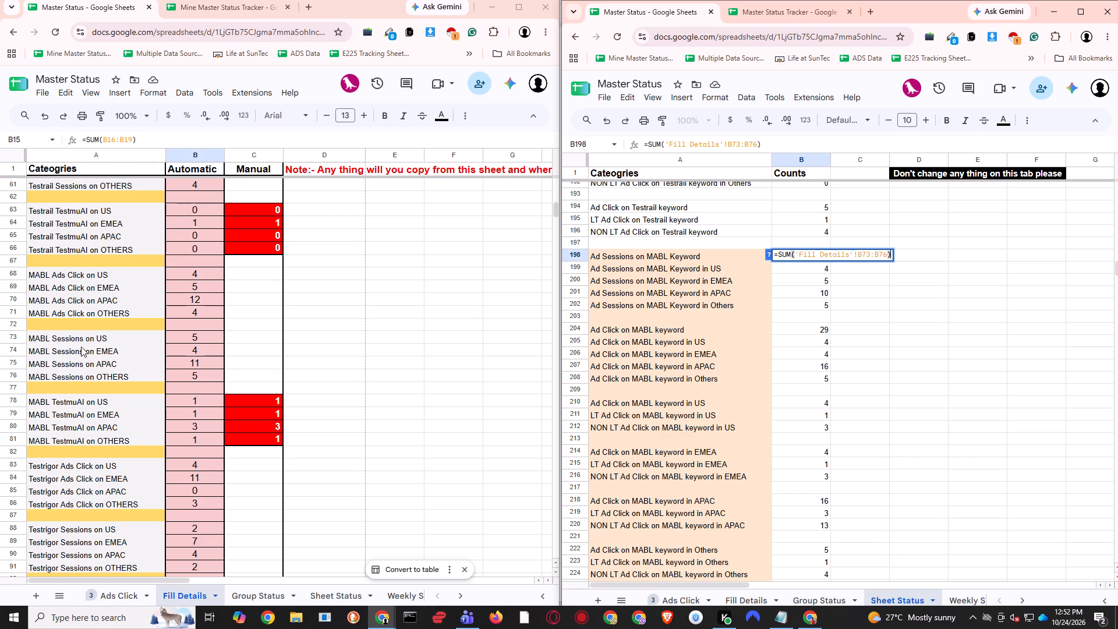
pyautogui.click(866, 297)
pyautogui.doubleClick(811, 270)
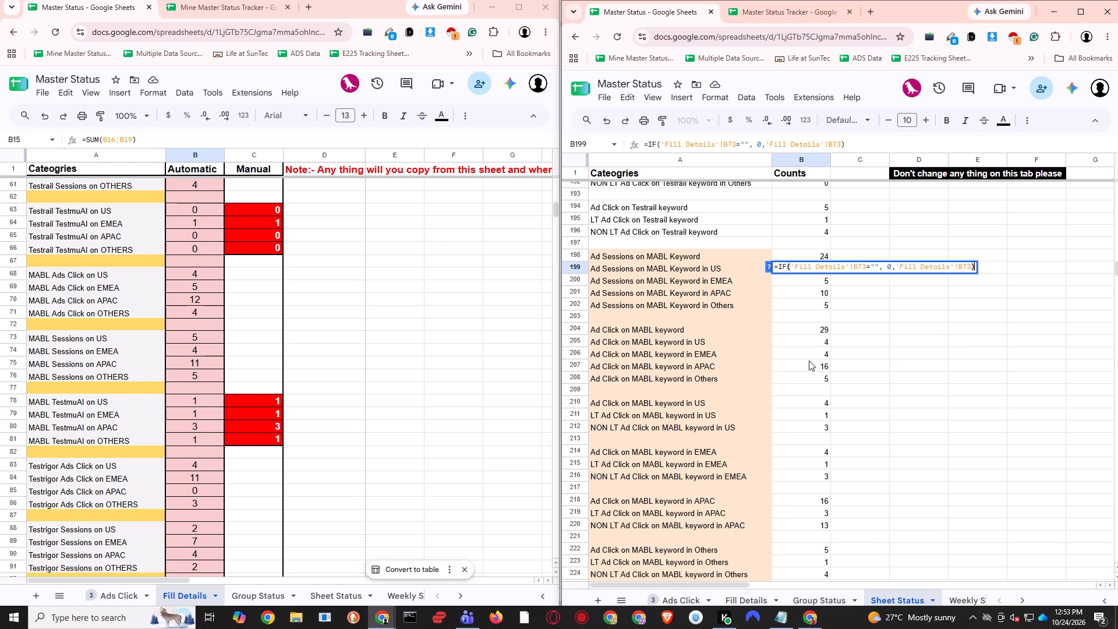
pyautogui.click(871, 353)
pyautogui.doubleClick(819, 281)
pyautogui.click(876, 333)
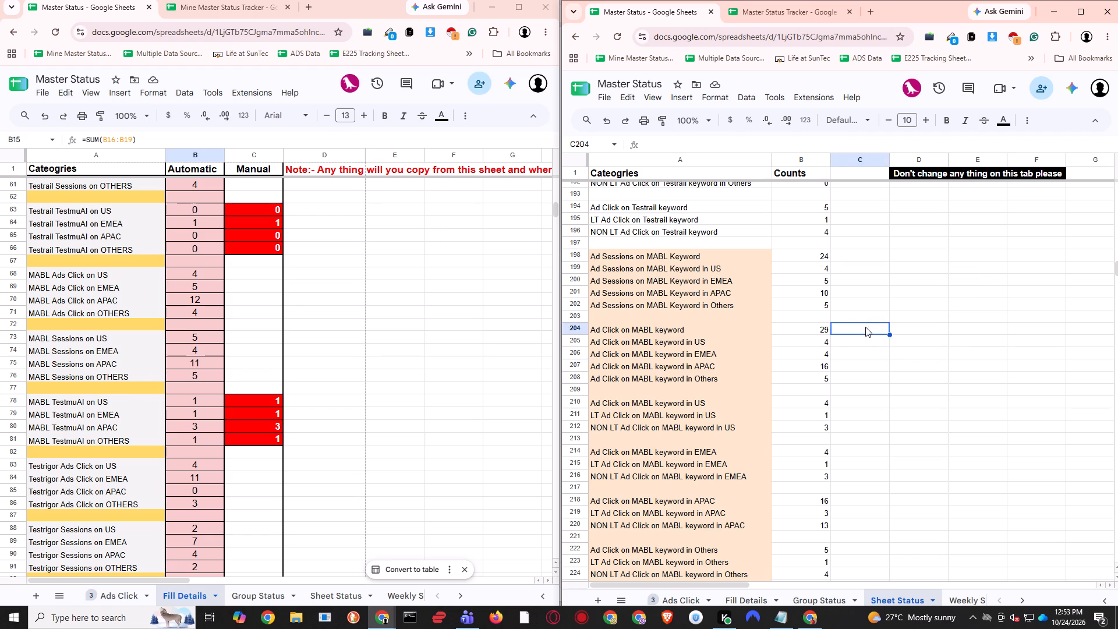
# Check the Ad Click on MABL keyword formulas in B204, B205, B207 and B210 against the MABL Ads Click rows in Fill Details.
pyautogui.scroll(-1, 863, 324)
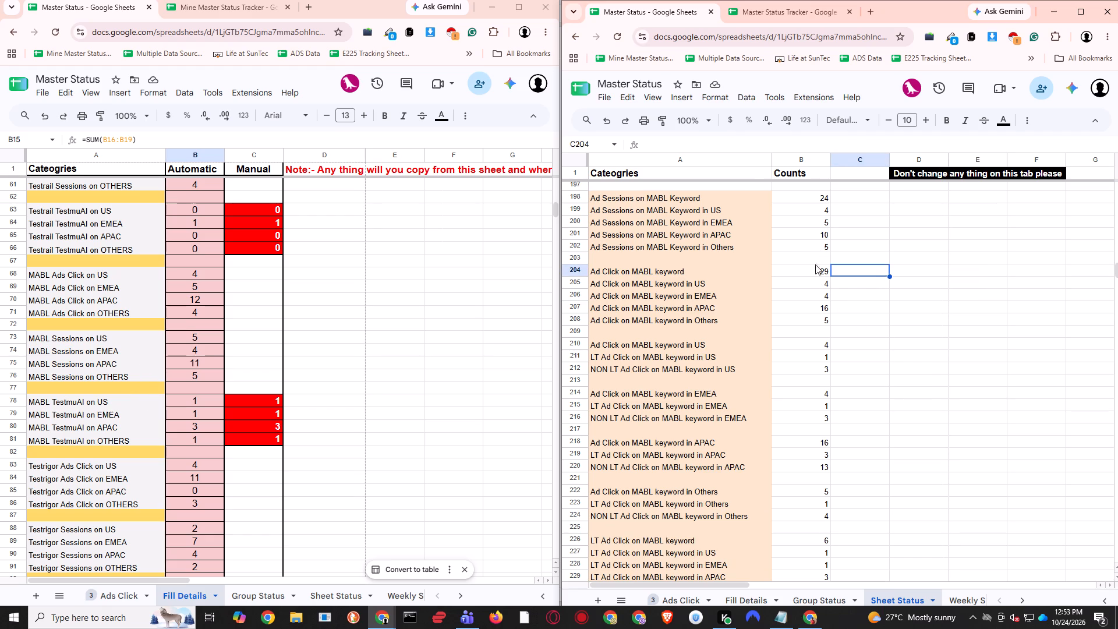
pyautogui.click(810, 273)
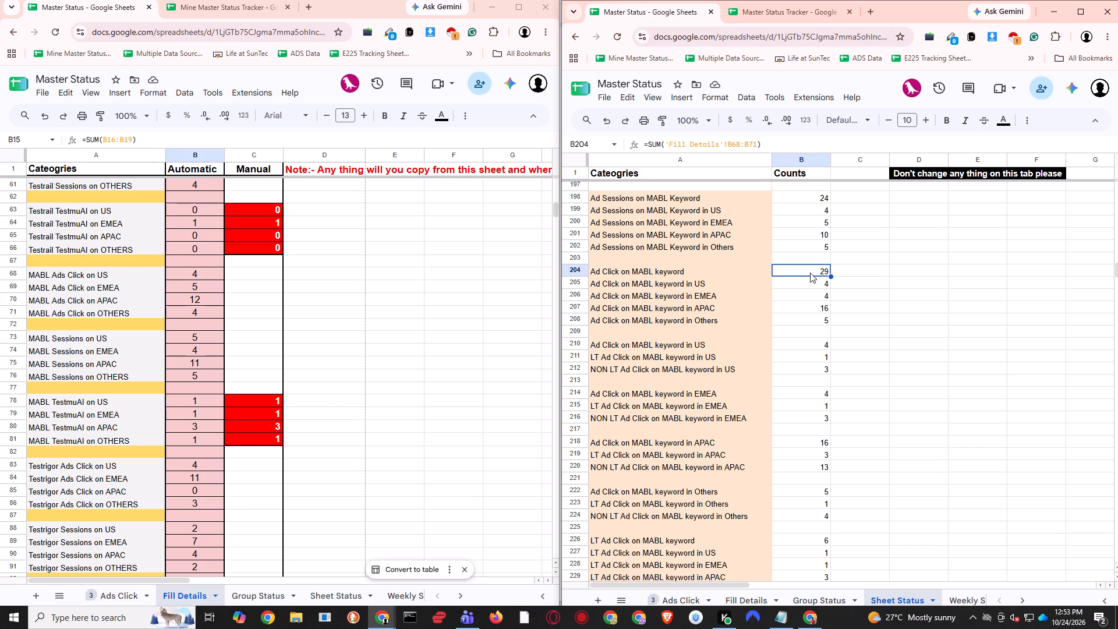
pyautogui.doubleClick(810, 273)
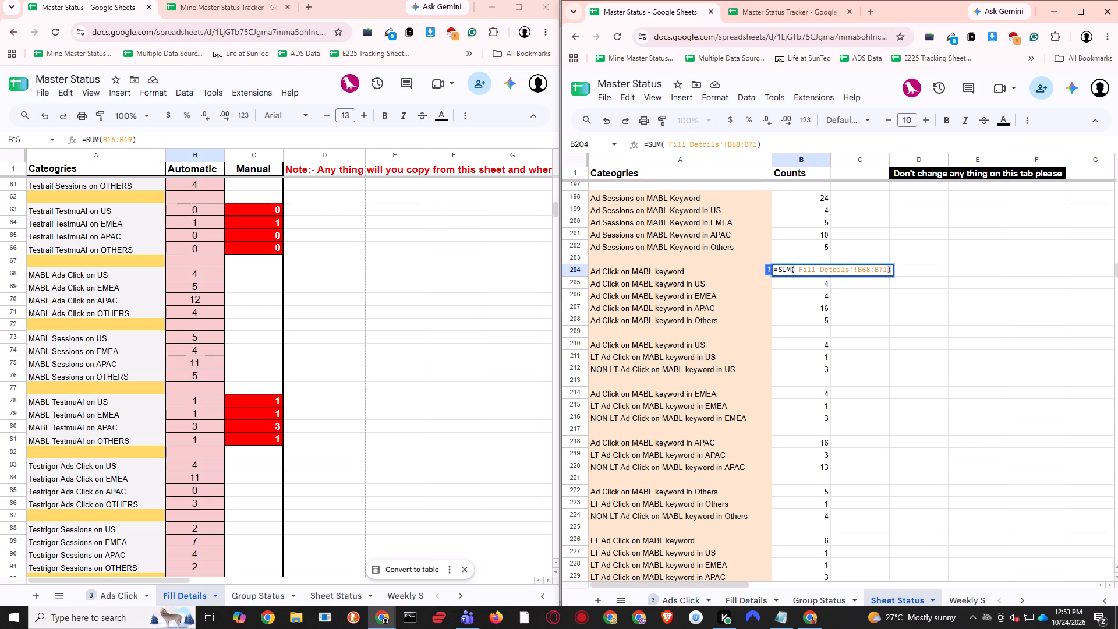
pyautogui.click(897, 289)
pyautogui.doubleClick(821, 310)
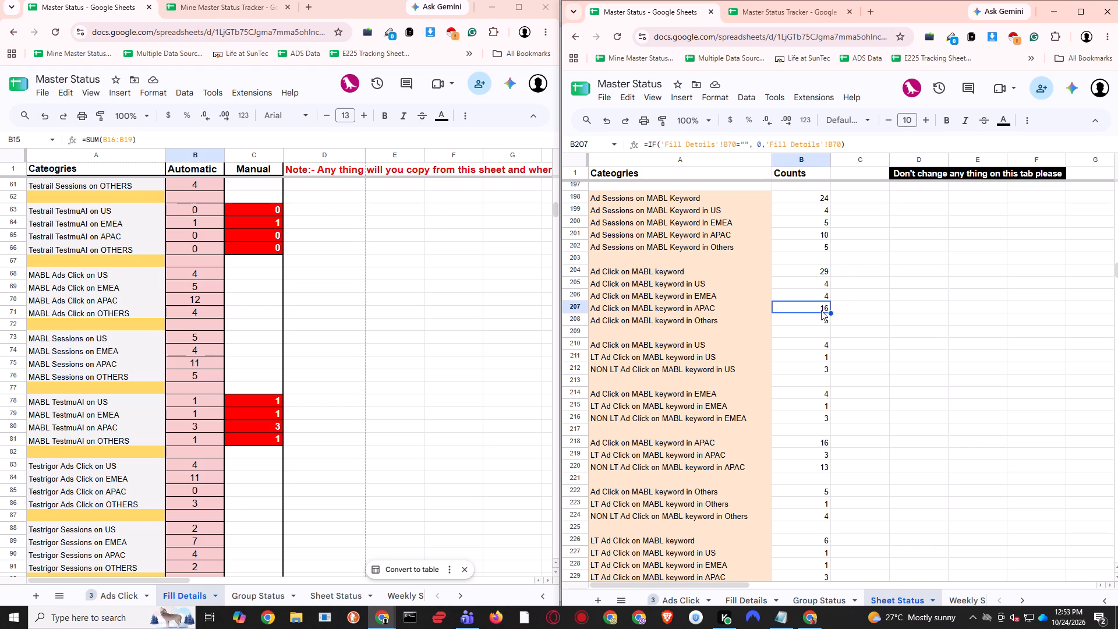
pyautogui.click(869, 337)
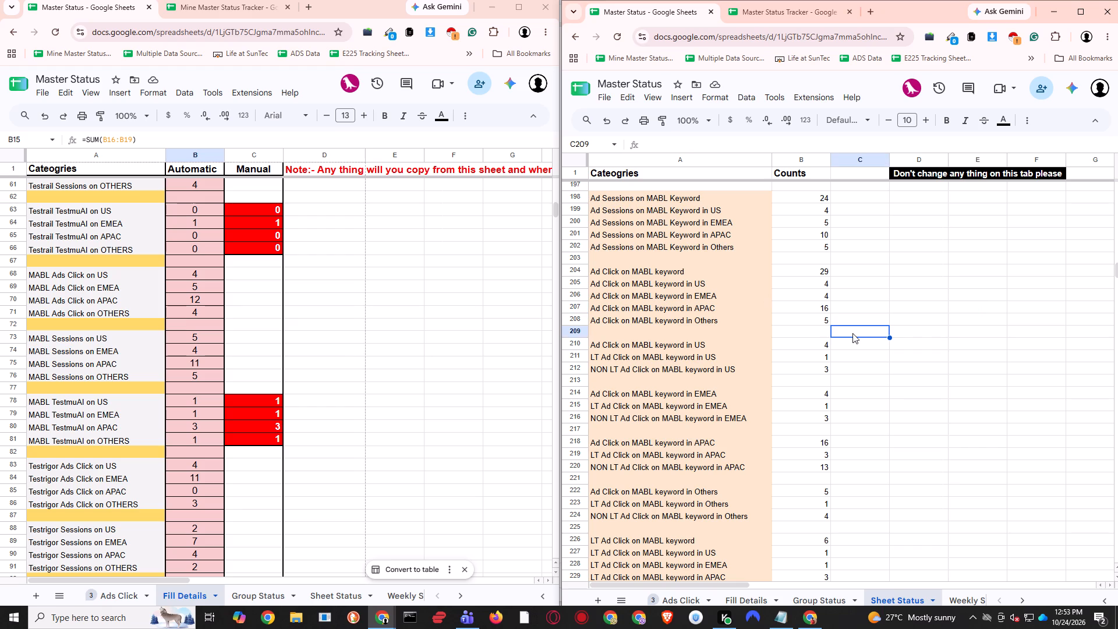
pyautogui.scroll(-1, 852, 333)
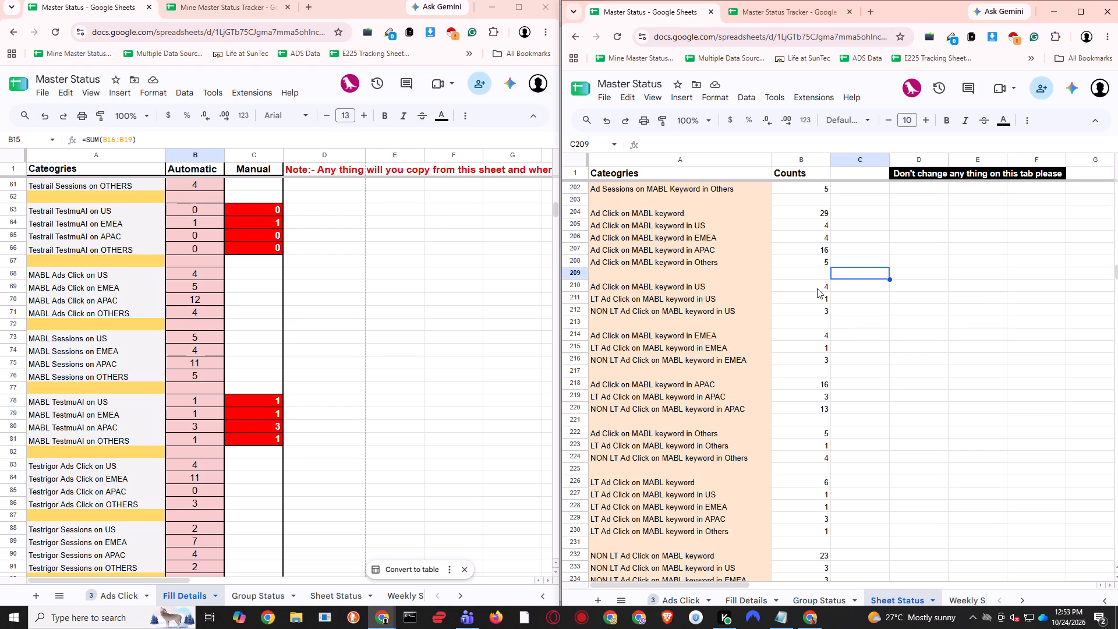
pyautogui.doubleClick(812, 209)
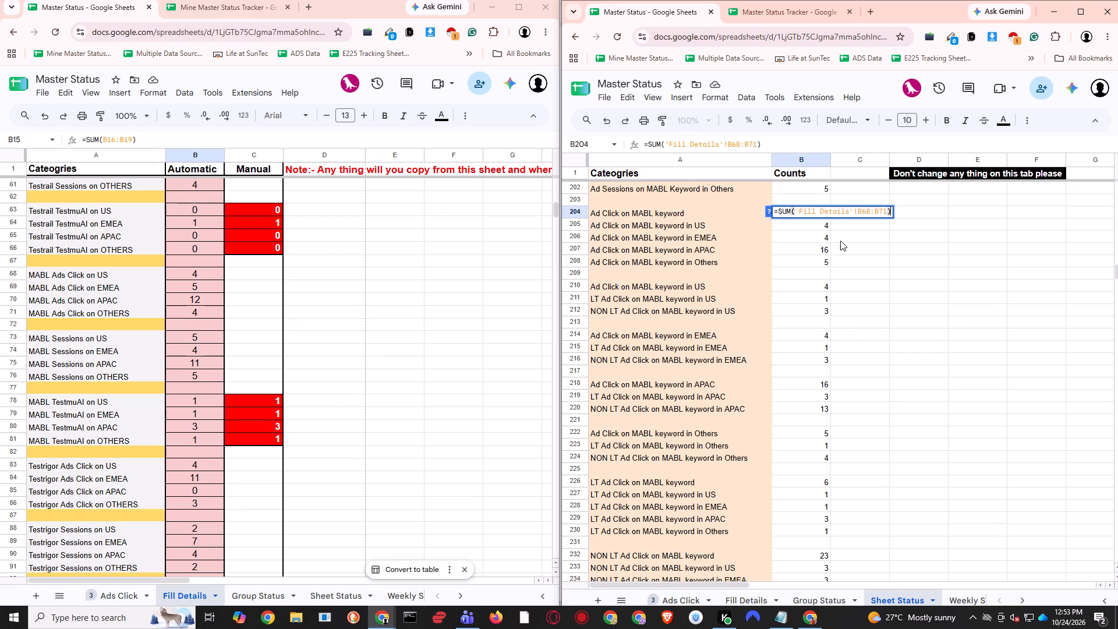
pyautogui.press('Escape')
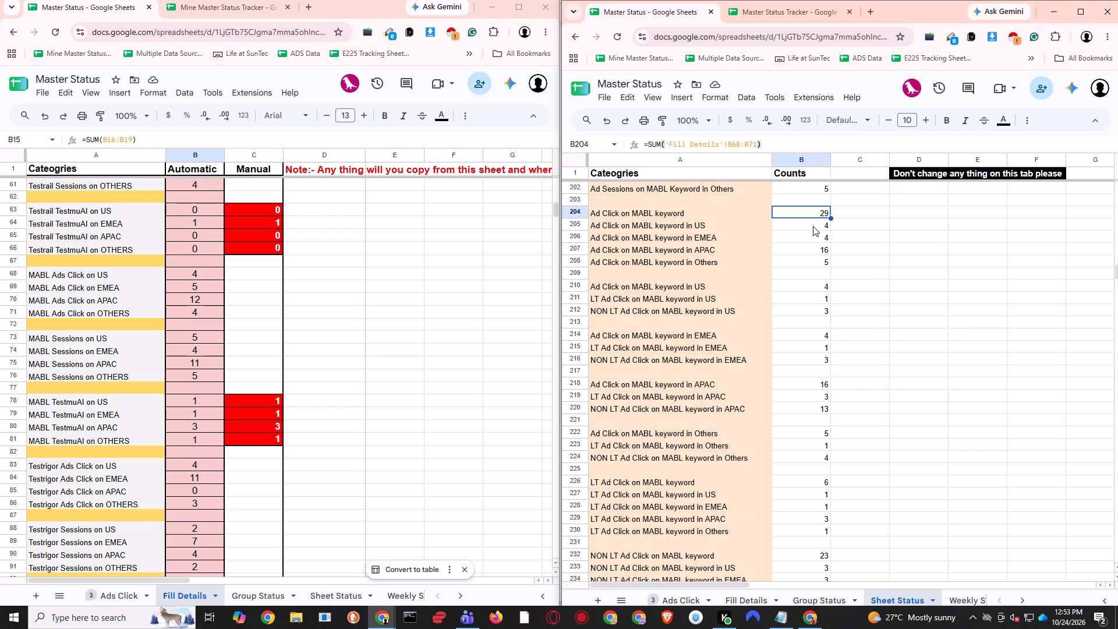
pyautogui.doubleClick(813, 215)
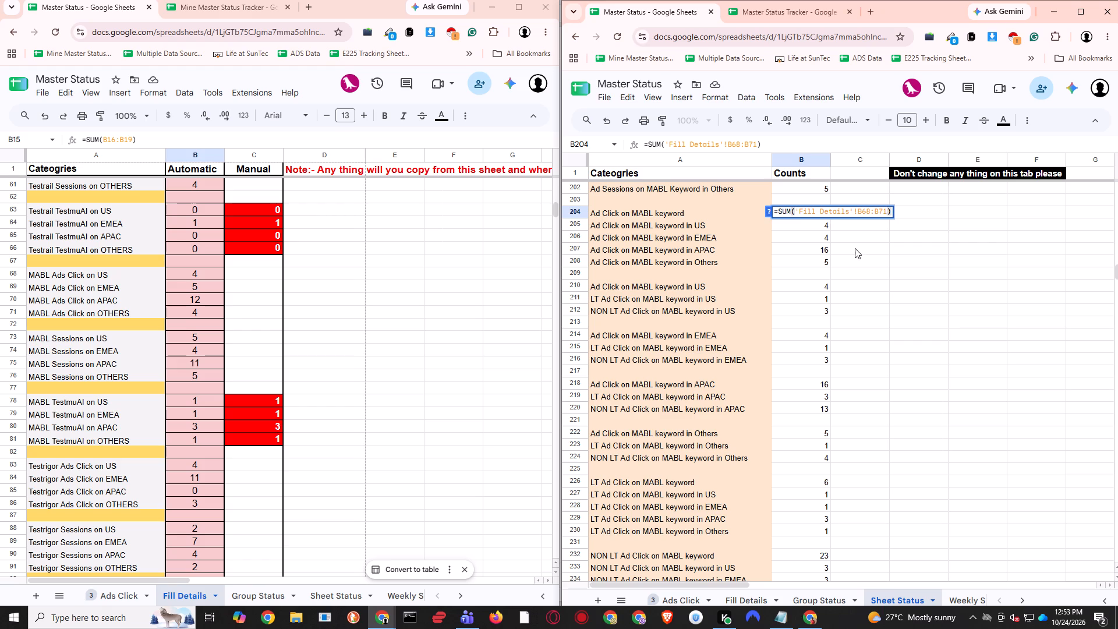
pyautogui.press('Escape')
pyautogui.doubleClick(817, 228)
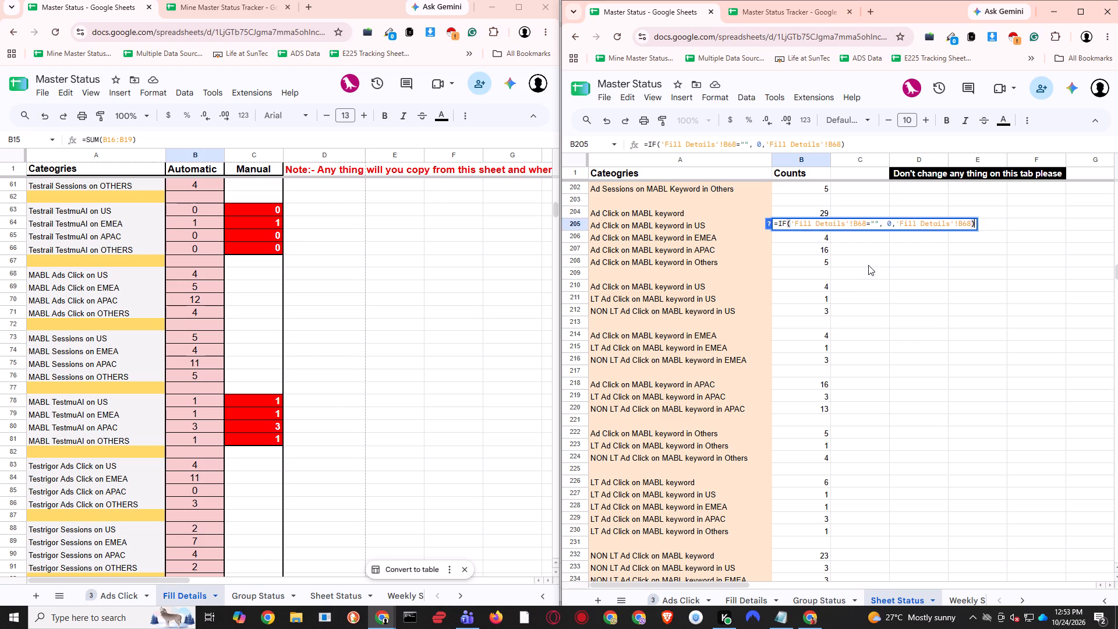
pyautogui.press('Escape')
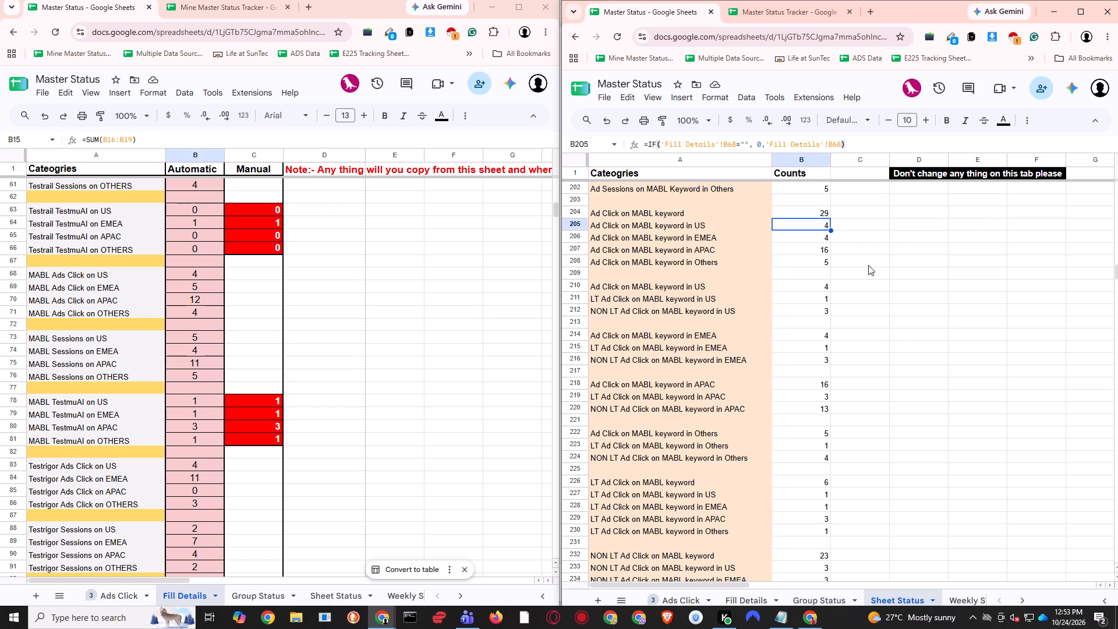
pyautogui.doubleClick(812, 287)
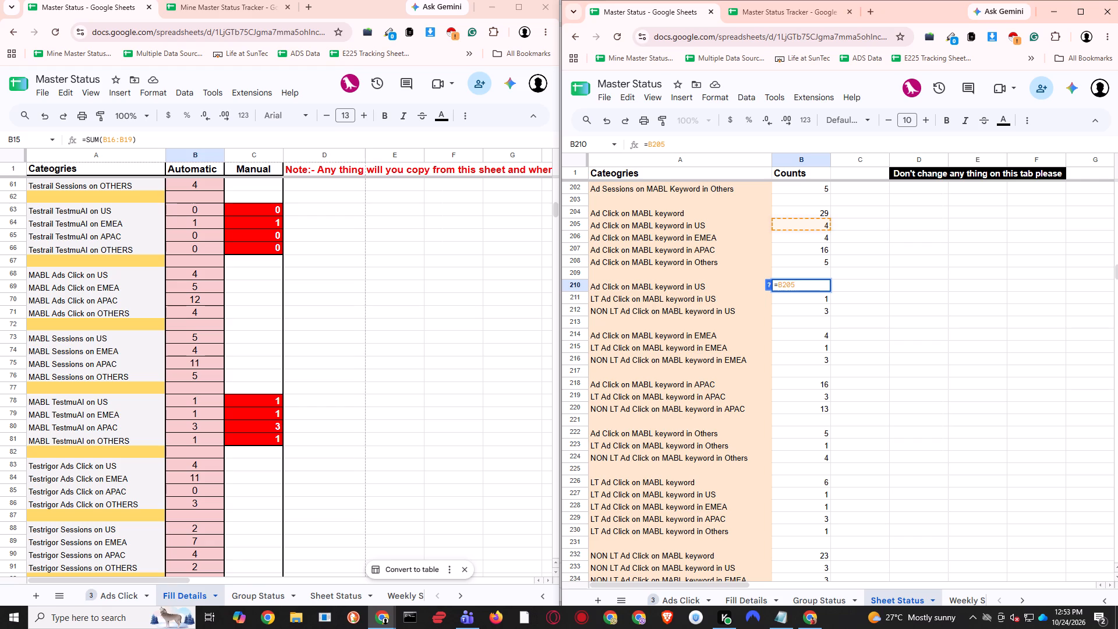
pyautogui.press('Escape')
# Check the LT Ad Click on MABL keyword formulas in B226 and B228 of Sheet Status against the MABL TestmuAI rows in Fill Details.
pyautogui.scroll(-2, 815, 305)
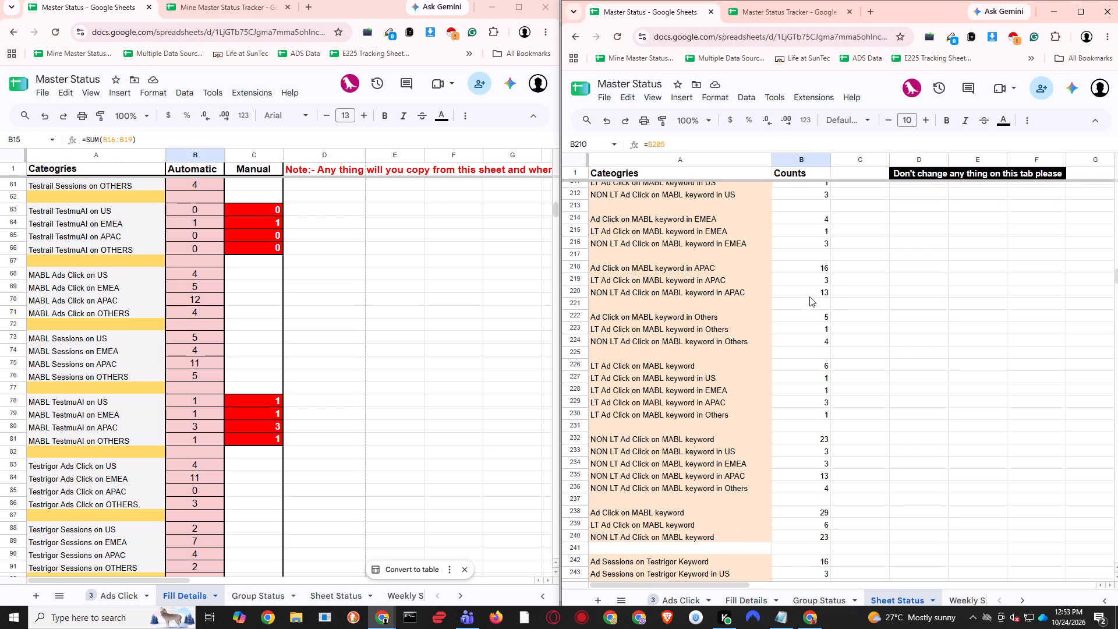
pyautogui.scroll(-2, 814, 294)
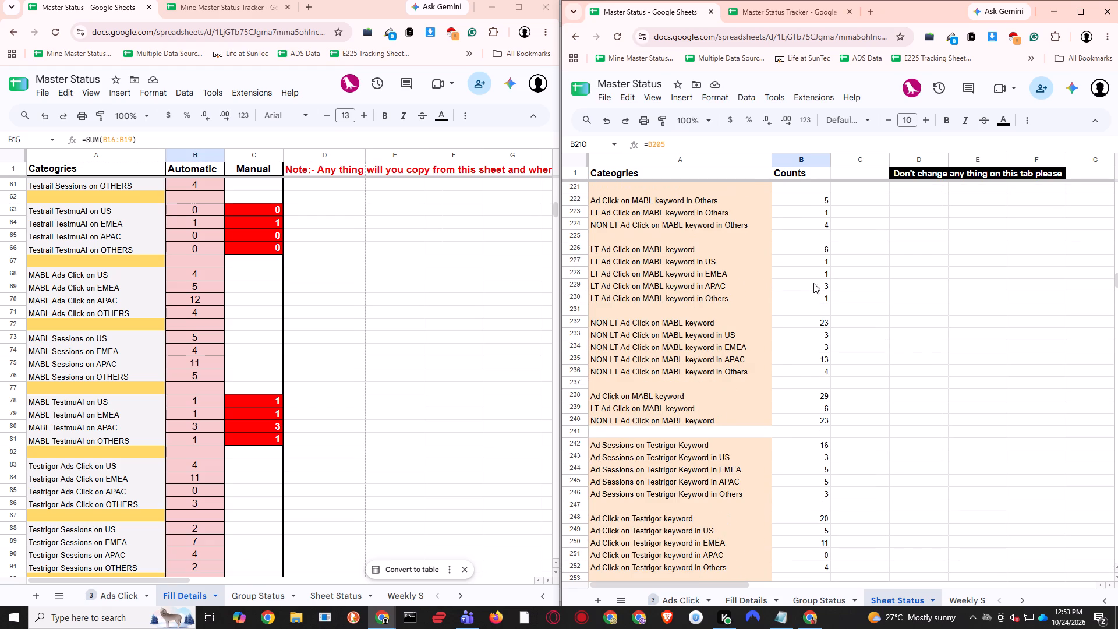
pyautogui.doubleClick(816, 251)
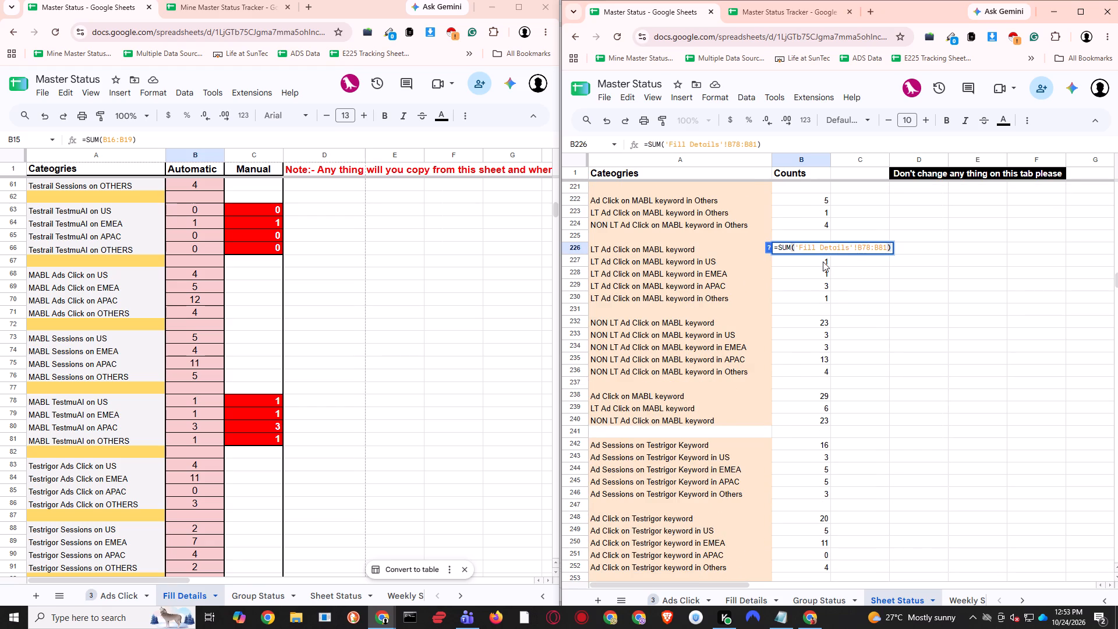
pyautogui.press('Escape')
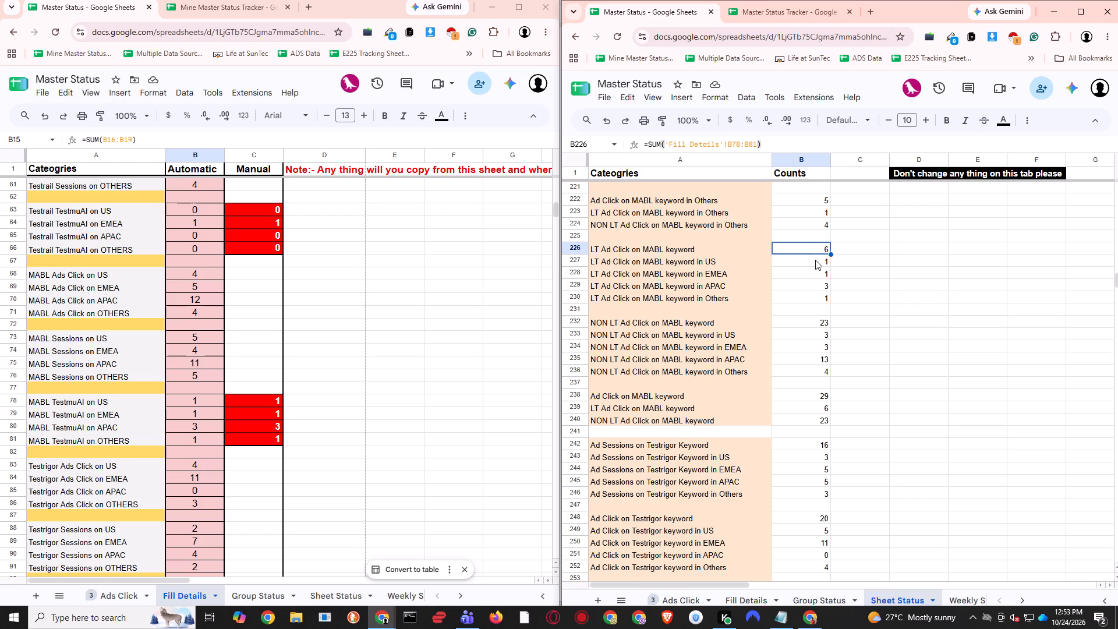
pyautogui.doubleClick(818, 250)
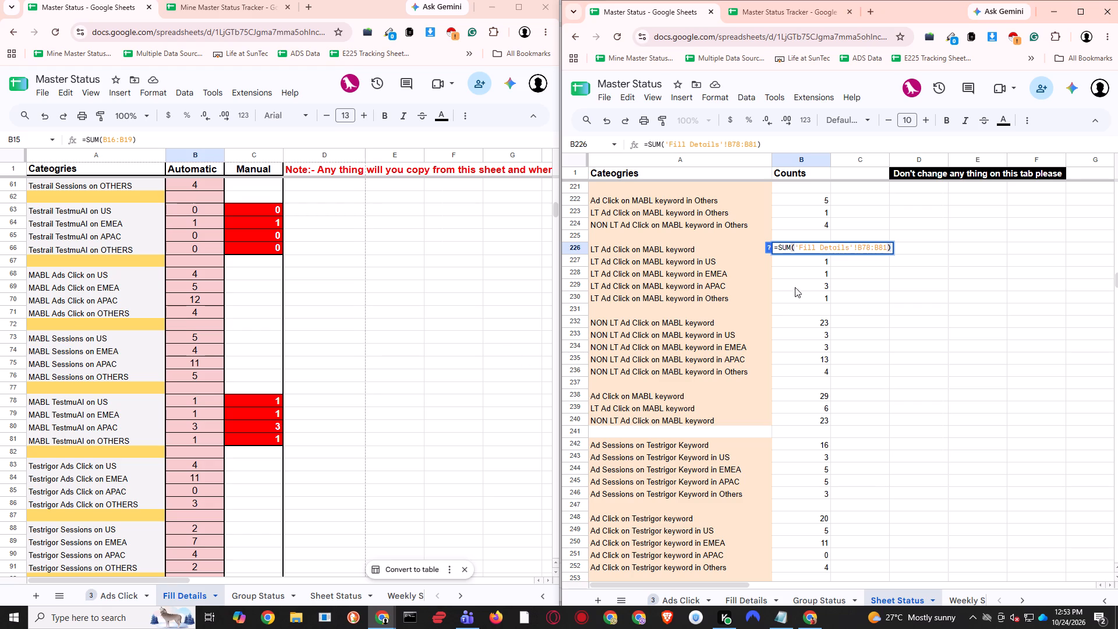
pyautogui.click(812, 270)
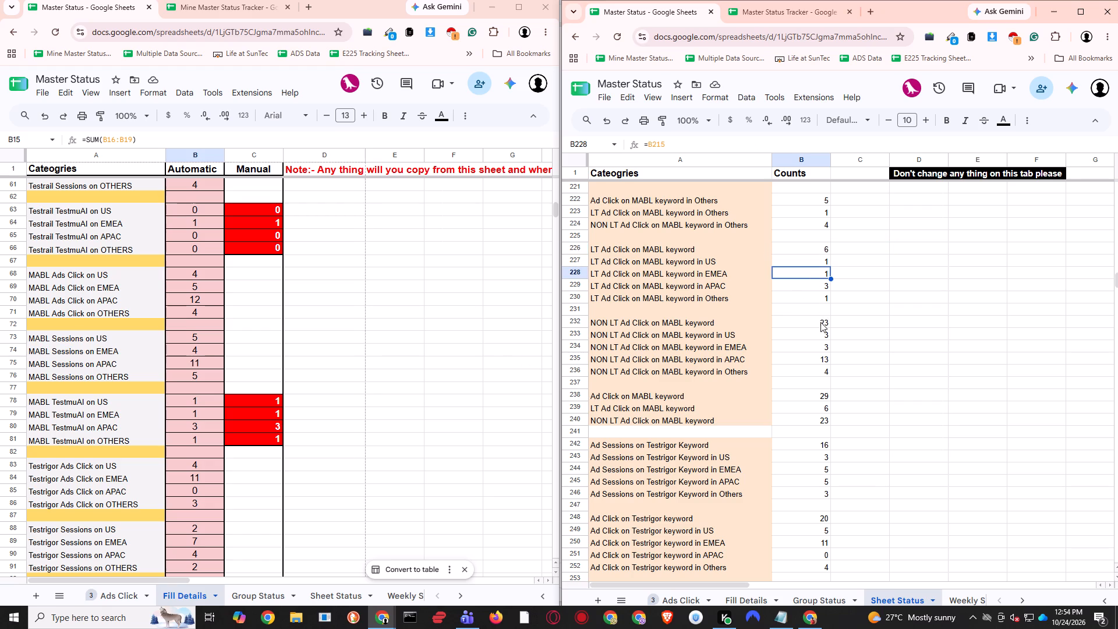
# Check the Ad Sessions on Testrigor Keyword formulas in B242, B245 and B246 against the Testrigor Sessions rows in Fill Details.
pyautogui.scroll(-3, 820, 324)
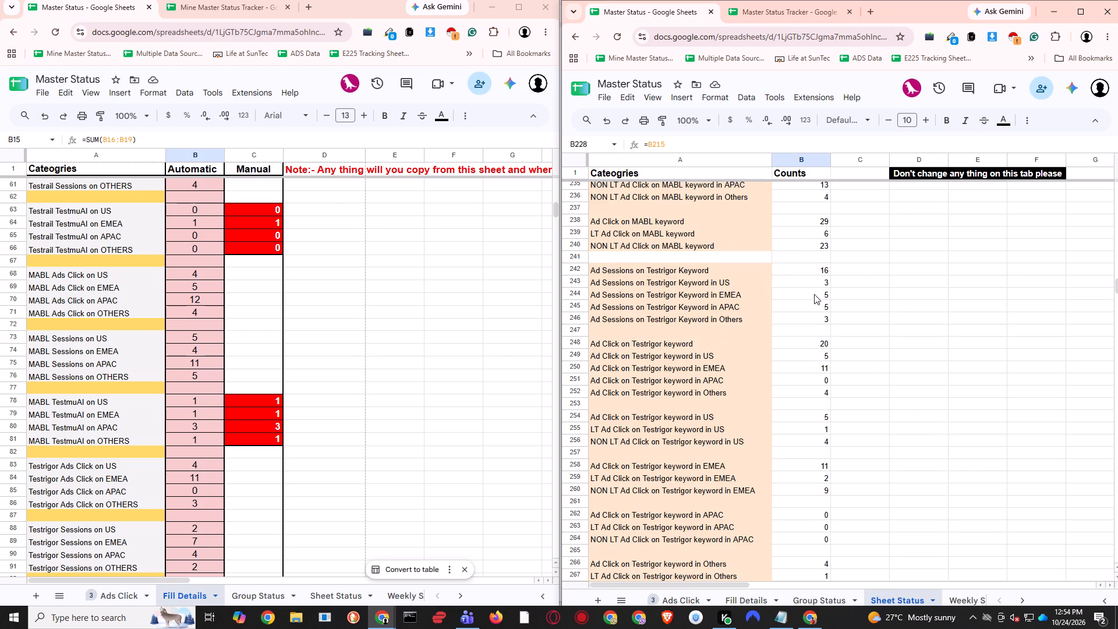
pyautogui.click(815, 267)
pyautogui.scroll(-1, 229, 393)
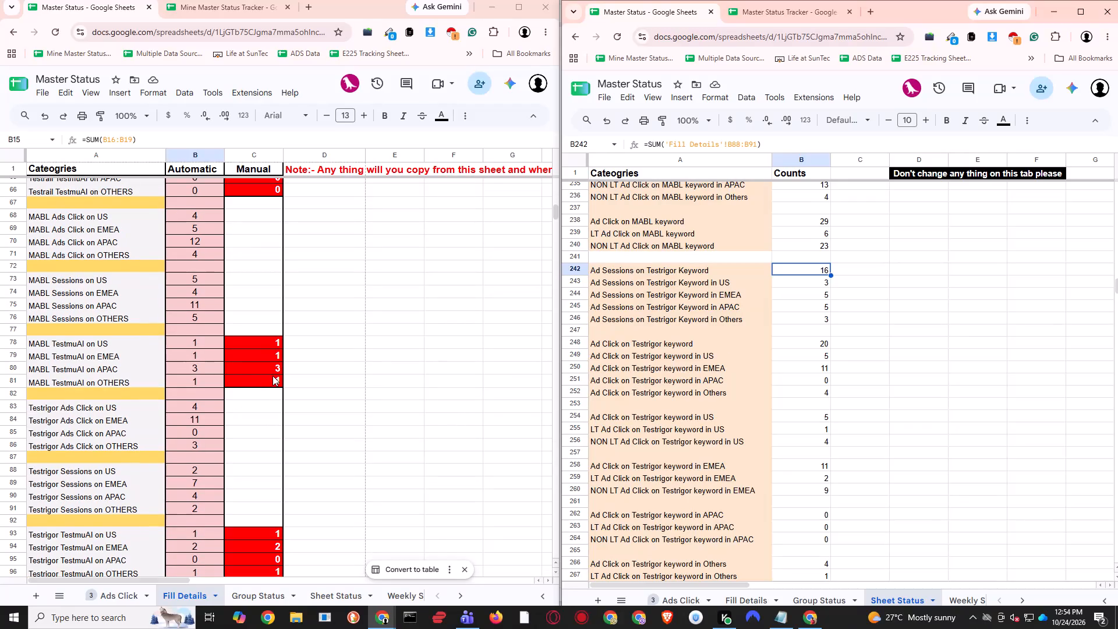
pyautogui.scroll(-2, 284, 366)
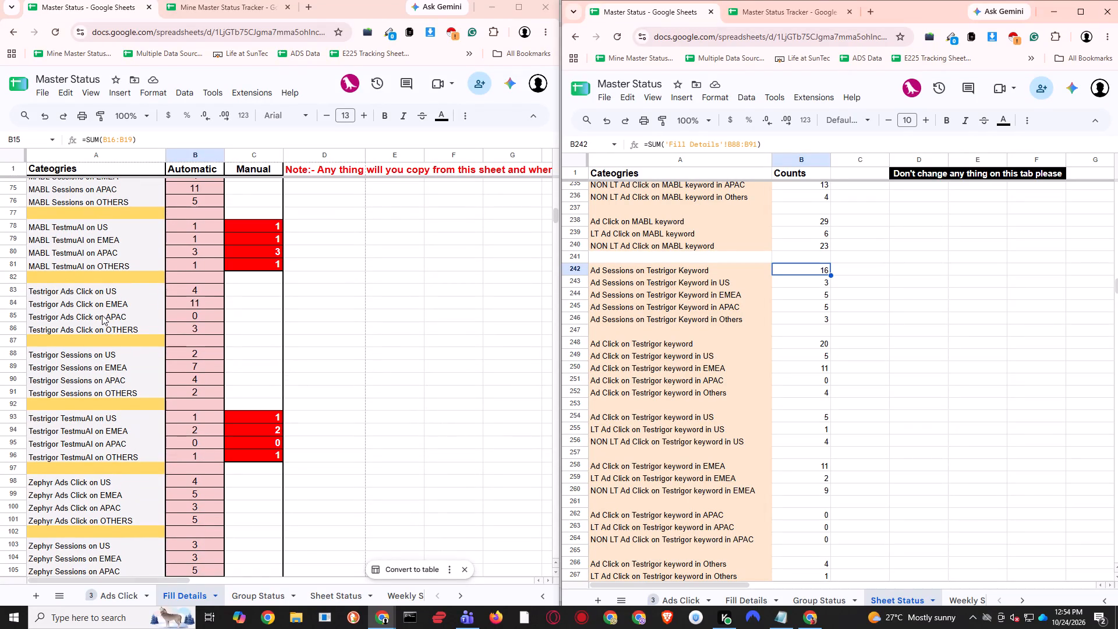
pyautogui.click(105, 288)
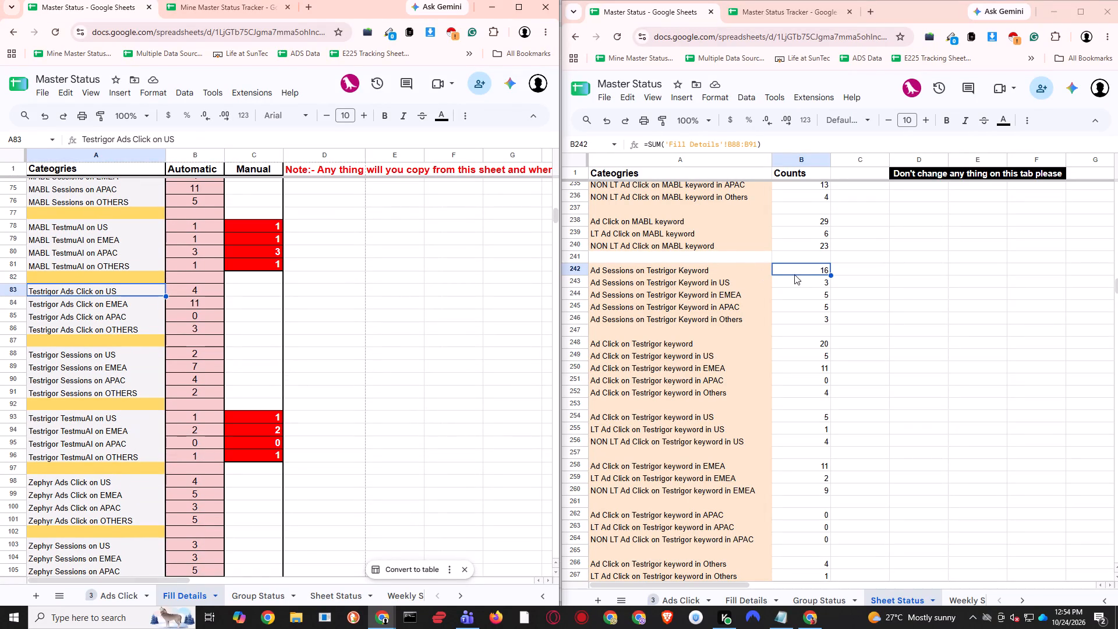
pyautogui.click(76, 355)
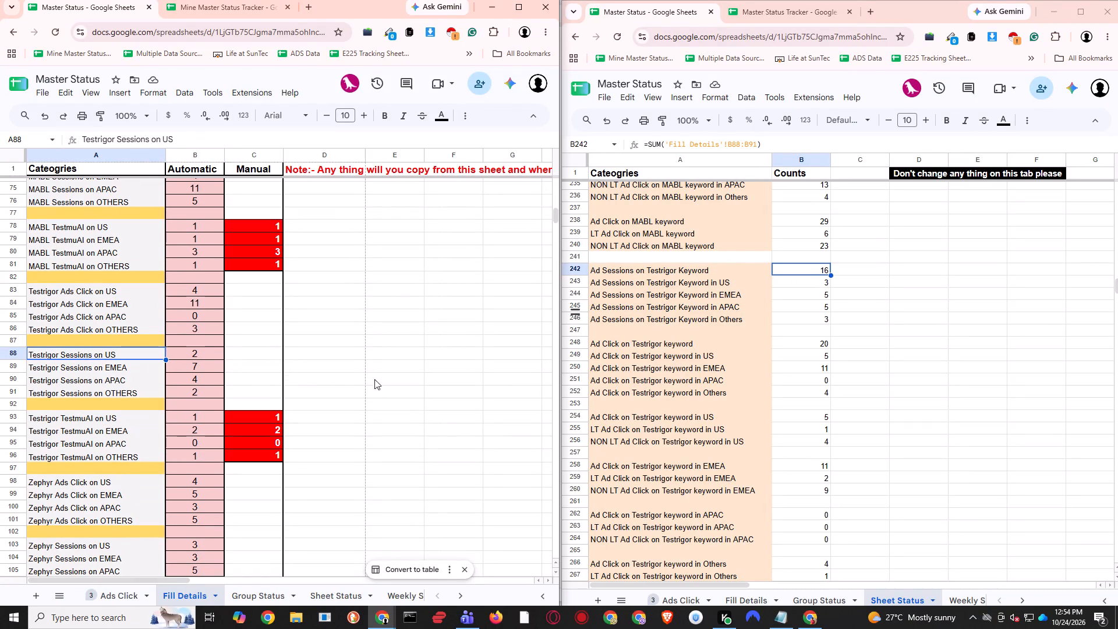
pyautogui.doubleClick(815, 268)
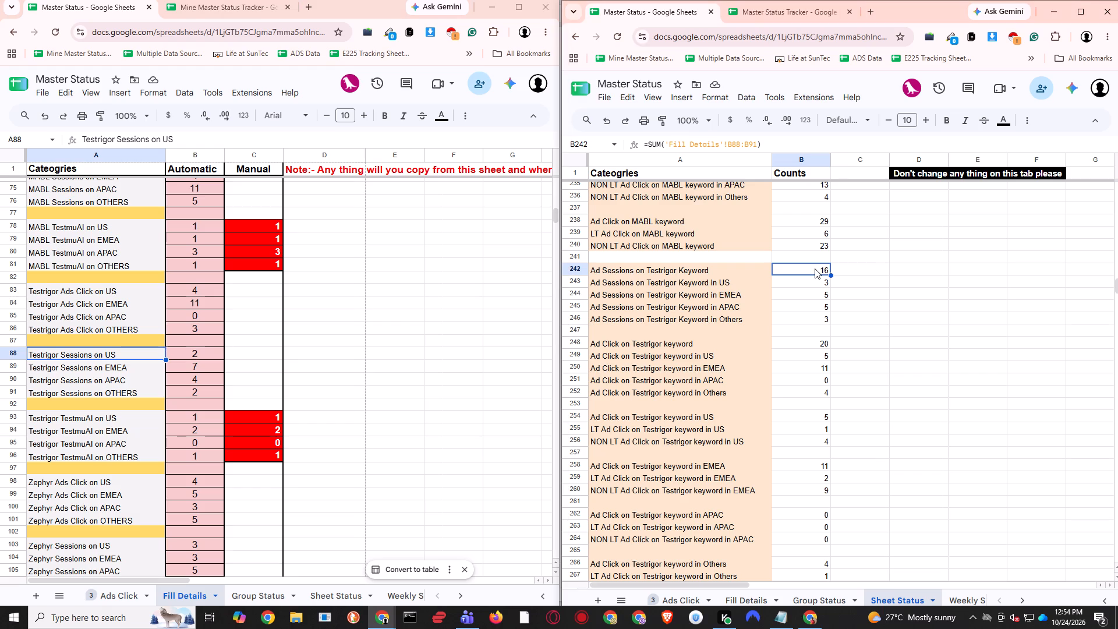
pyautogui.click(891, 295)
pyautogui.doubleClick(815, 303)
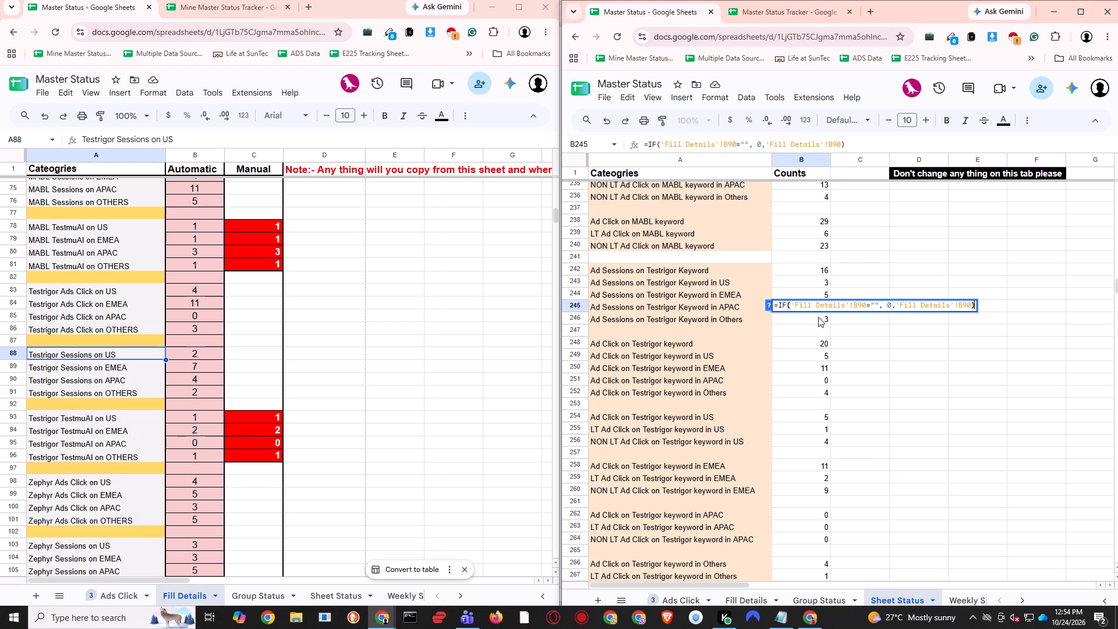
pyautogui.click(868, 315)
pyautogui.doubleClick(816, 322)
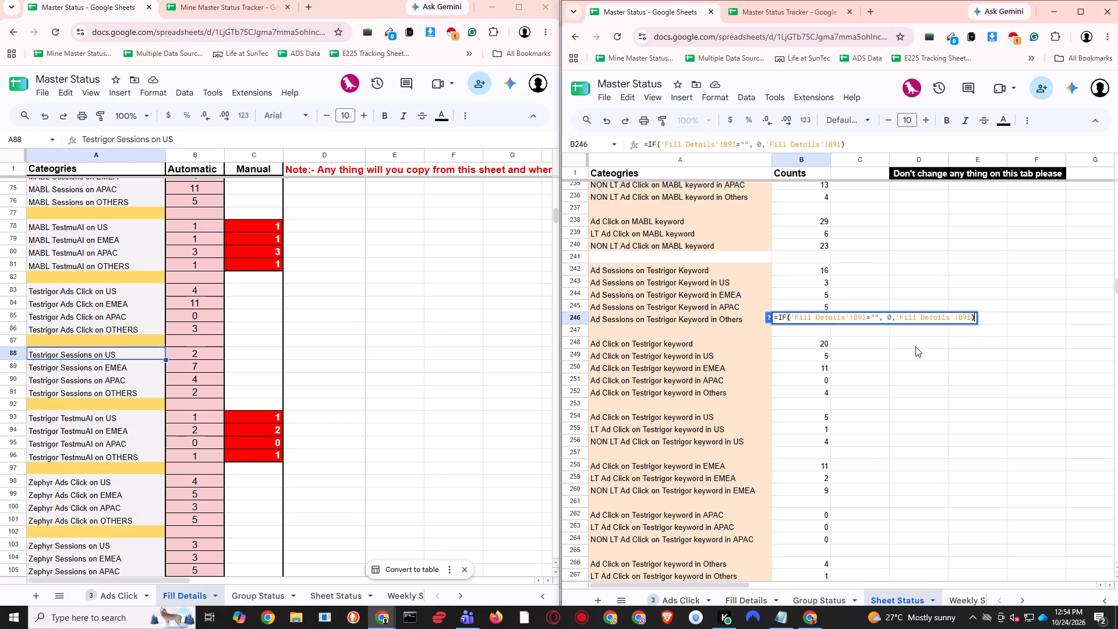
pyautogui.click(915, 347)
# Check the Ad Click on Testrigor keyword formulas in B248, B252 and B254 against the Testrigor Ads Click rows in Fill Details.
pyautogui.scroll(-2, 851, 328)
pyautogui.click(811, 227)
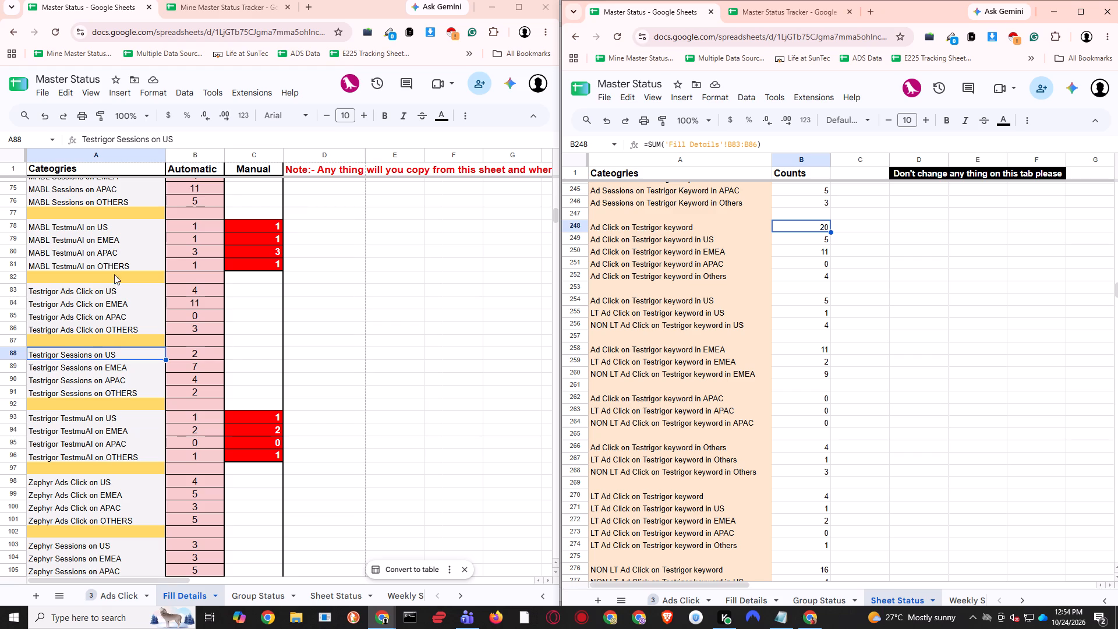
pyautogui.click(123, 294)
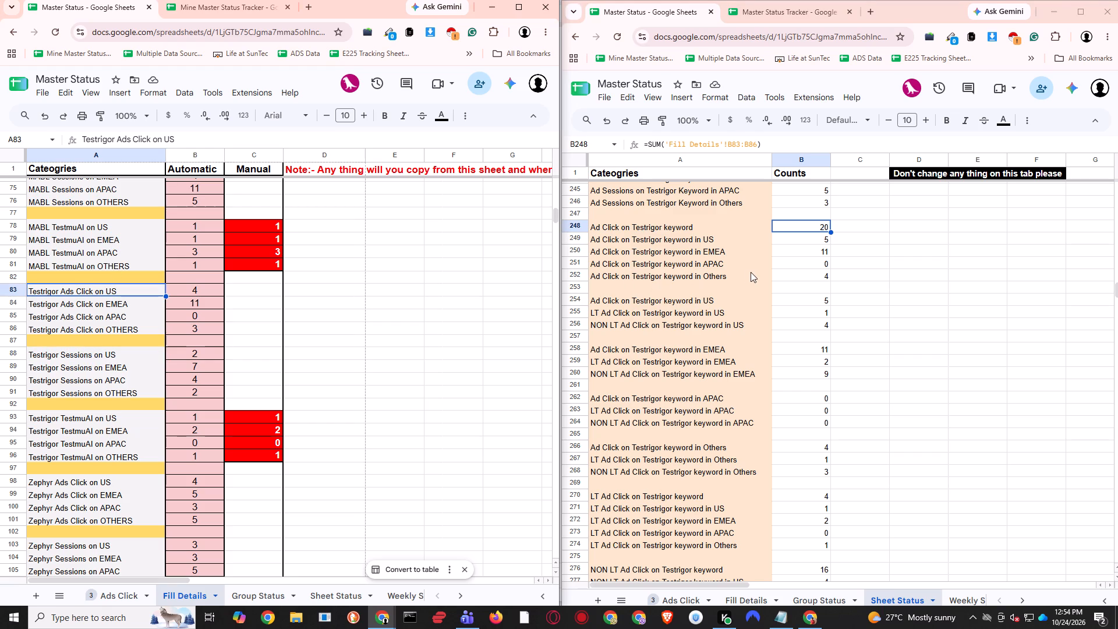
pyautogui.doubleClick(815, 225)
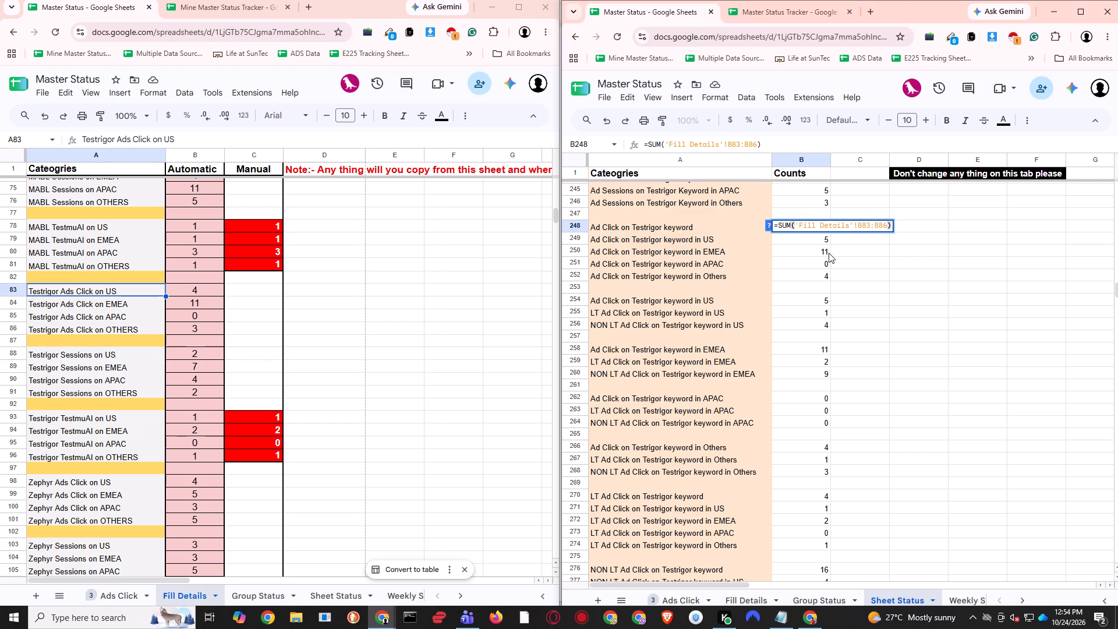
pyautogui.press('Escape')
pyautogui.doubleClick(816, 275)
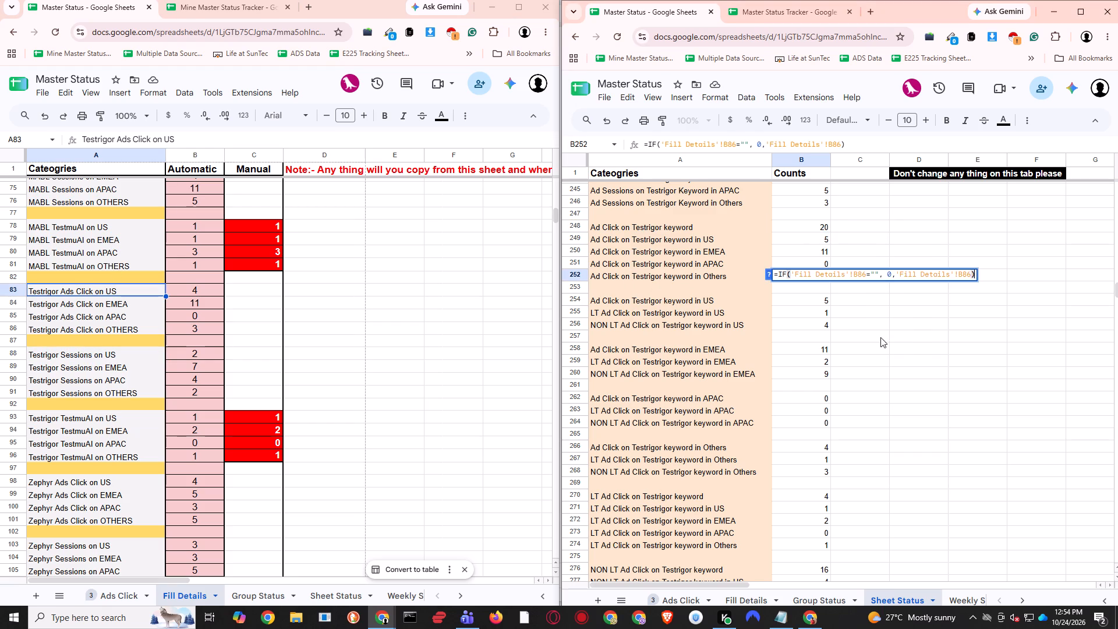
pyautogui.click(881, 329)
pyautogui.scroll(-1, 857, 309)
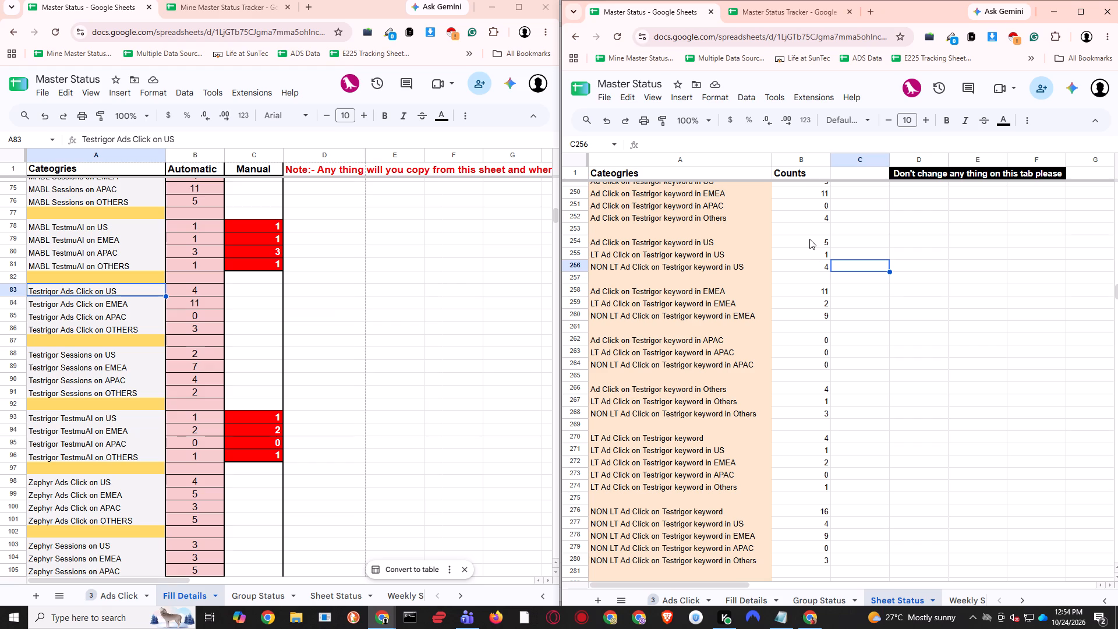
pyautogui.click(809, 241)
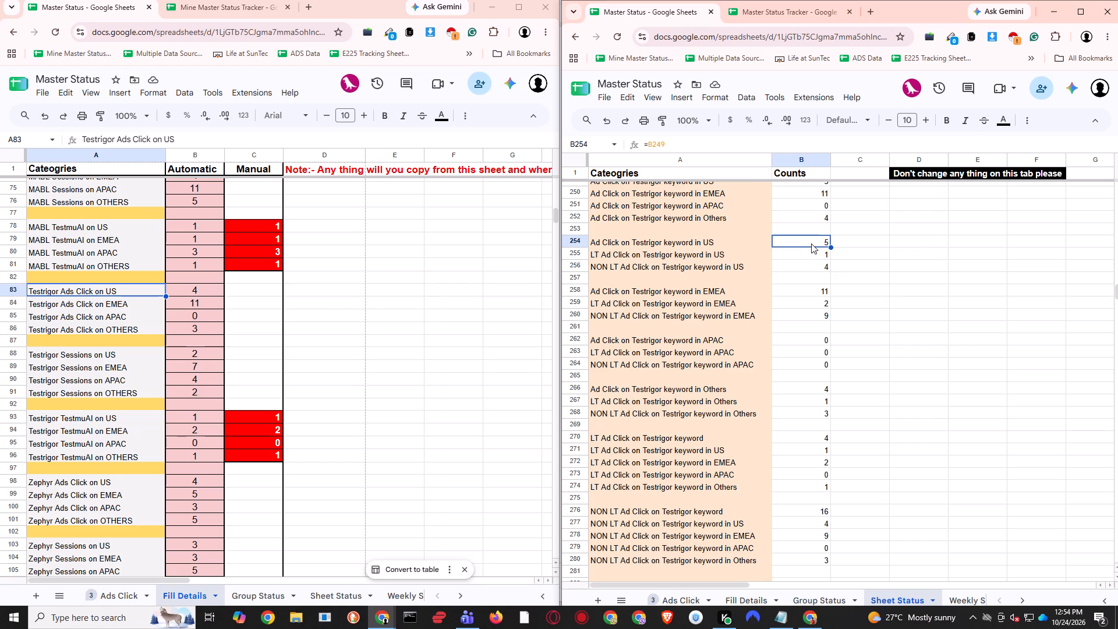
pyautogui.doubleClick(811, 243)
pyautogui.scroll(1, 912, 278)
pyautogui.click(904, 289)
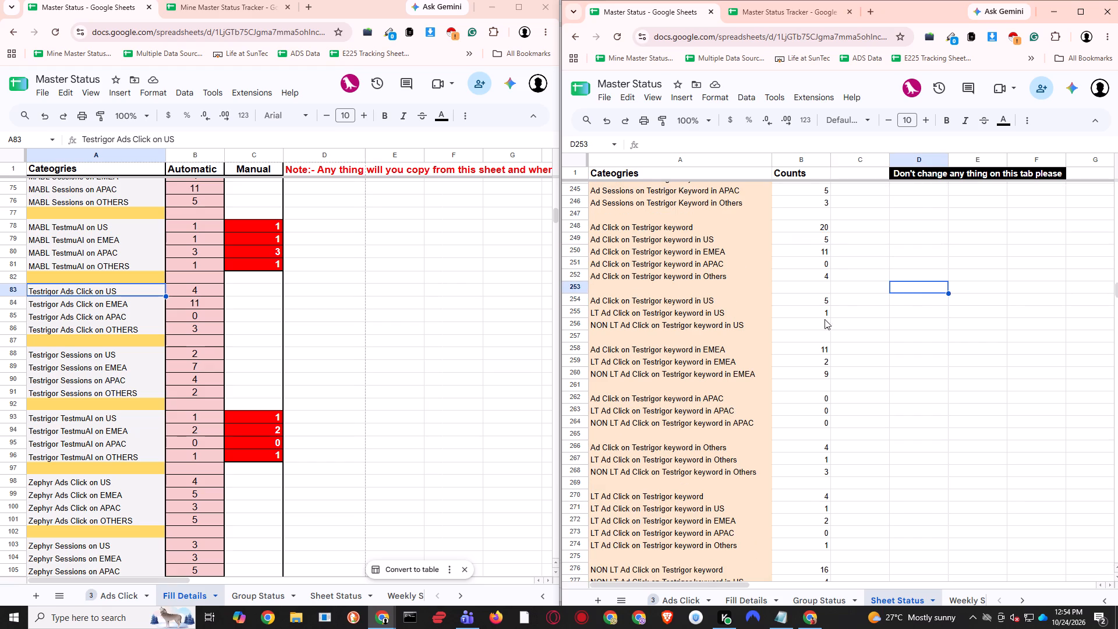
# Check the LT Ad Click on Testrigor keyword formula in B270 against the Testrigor TestmuAI rows in Fill Details.
pyautogui.scroll(-3, 834, 322)
pyautogui.click(799, 323)
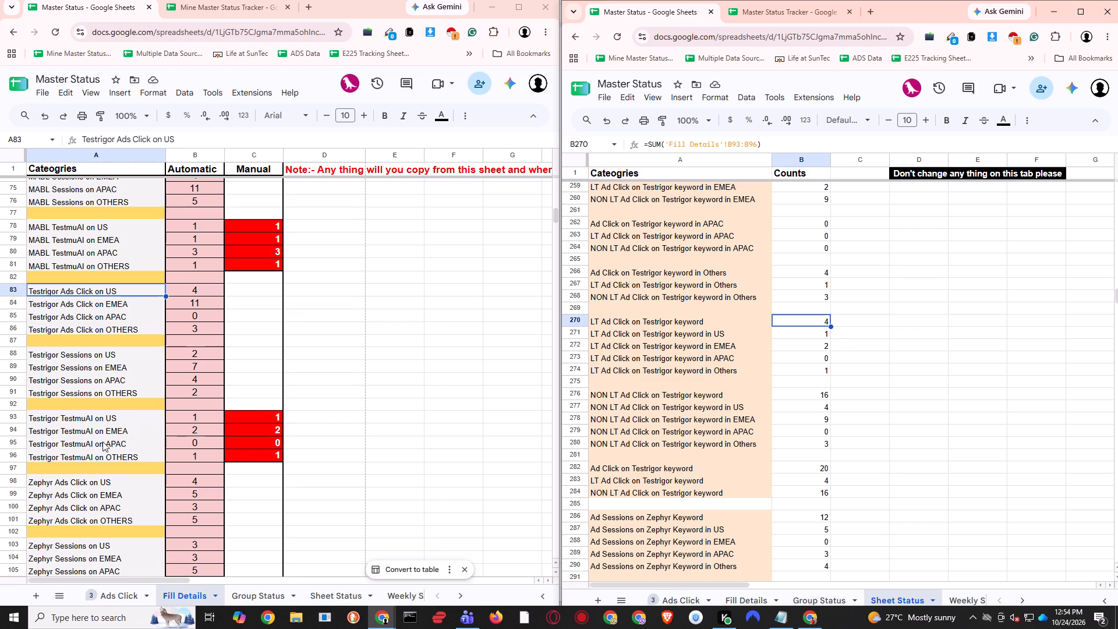
pyautogui.click(132, 420)
pyautogui.click(137, 454)
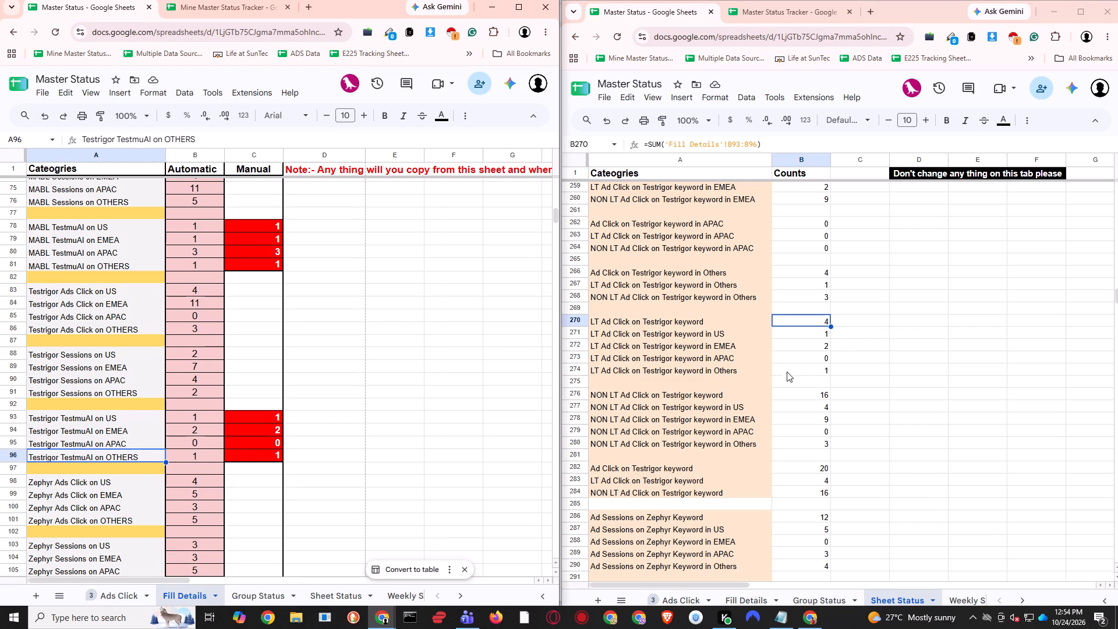
pyautogui.scroll(-1, 862, 347)
pyautogui.click(862, 347)
pyautogui.scroll(-2, 860, 348)
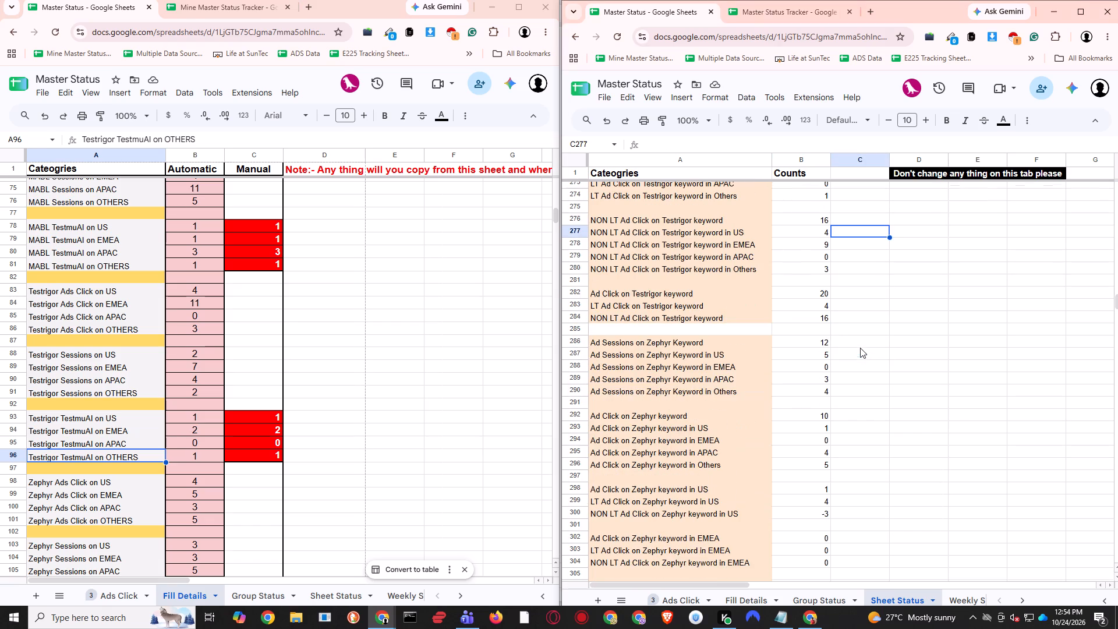
# Recheck the Testrigor total formulas for Ad Sessions in B242 and Ad Click in B248 against their Fill Details rows.
pyautogui.scroll(5, 812, 317)
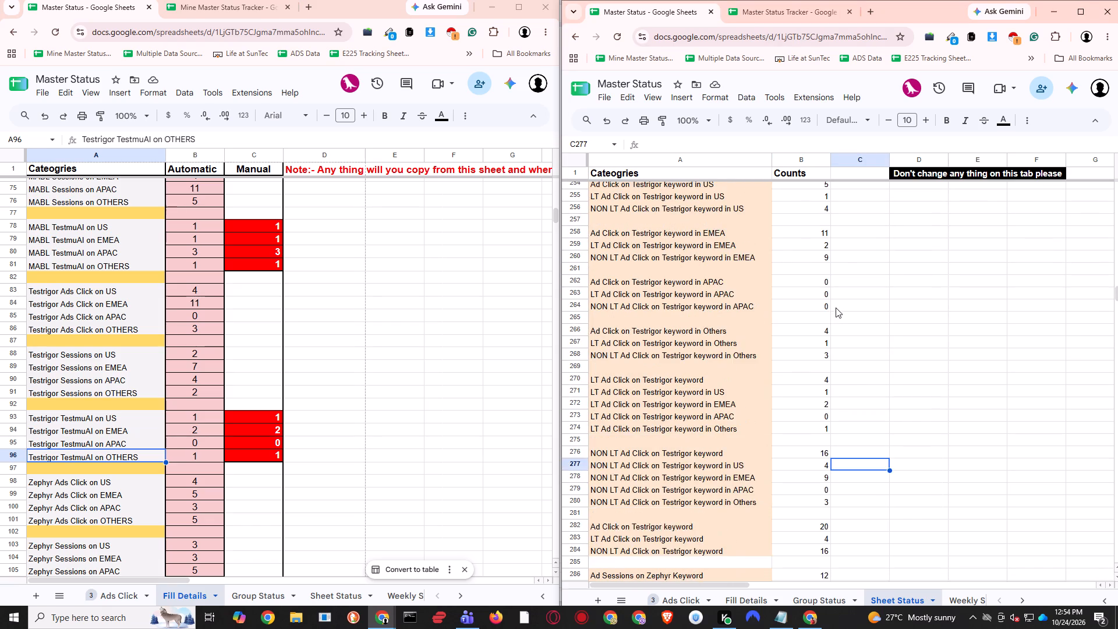
pyautogui.scroll(2, 834, 307)
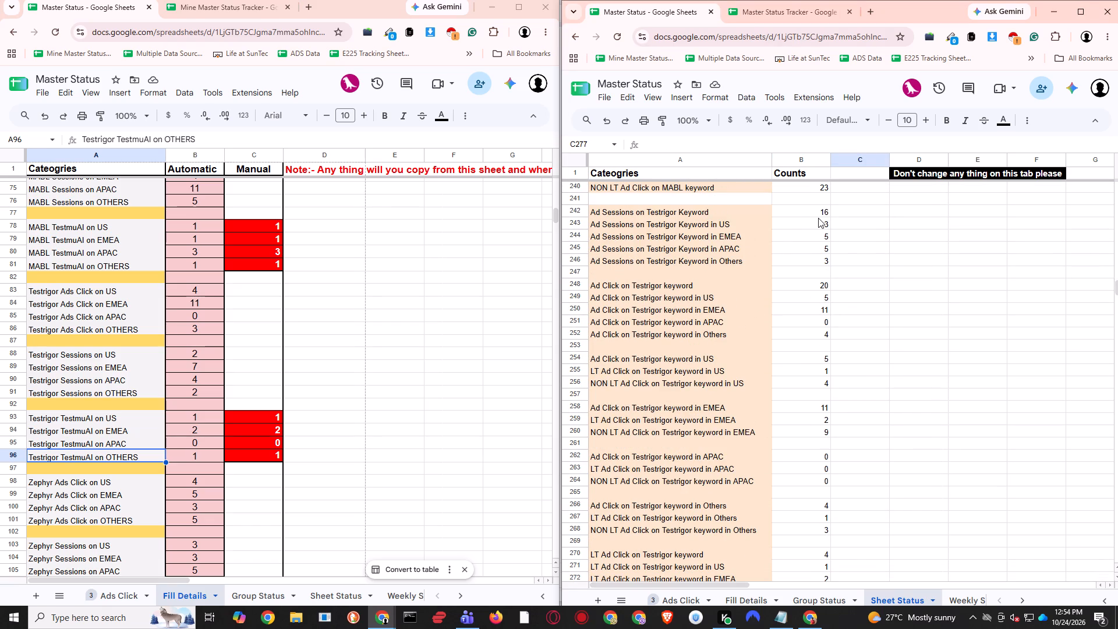
pyautogui.click(818, 215)
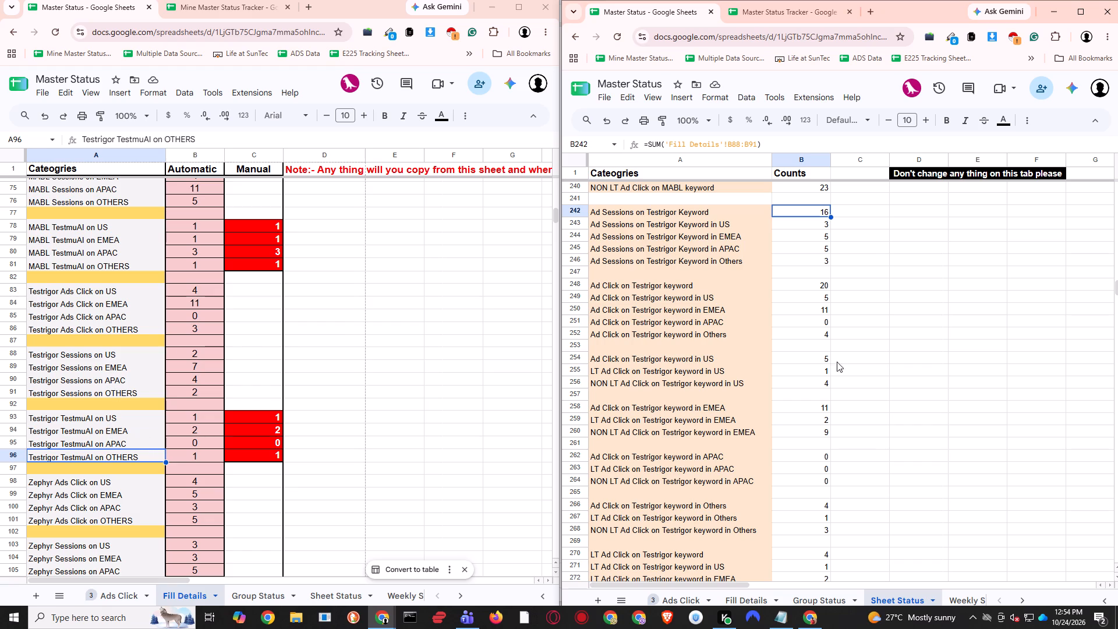
pyautogui.click(815, 284)
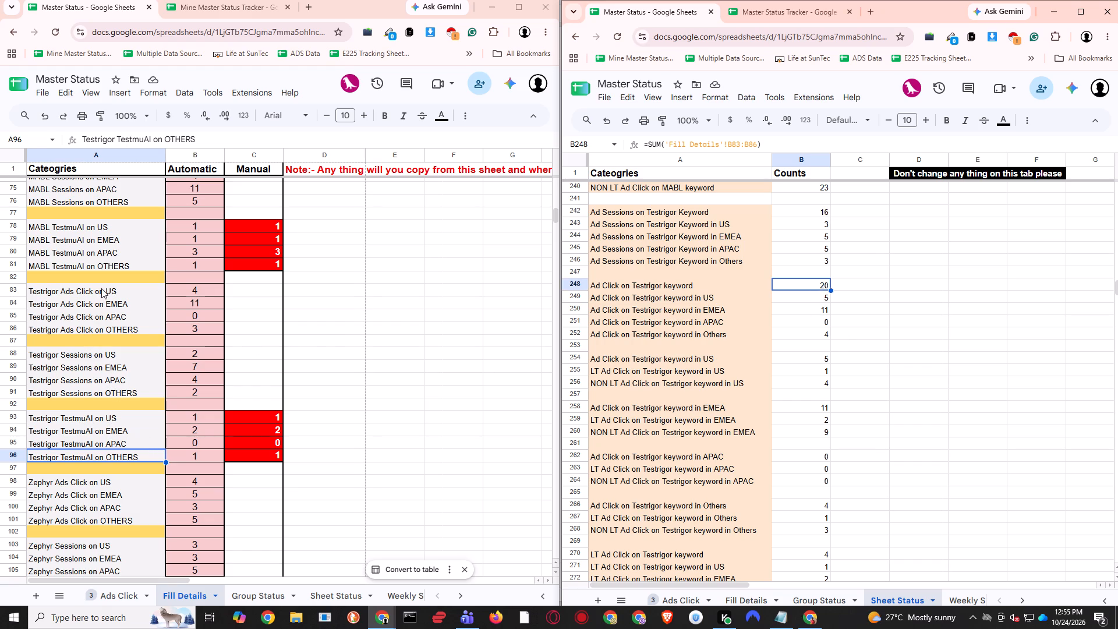
pyautogui.click(760, 351)
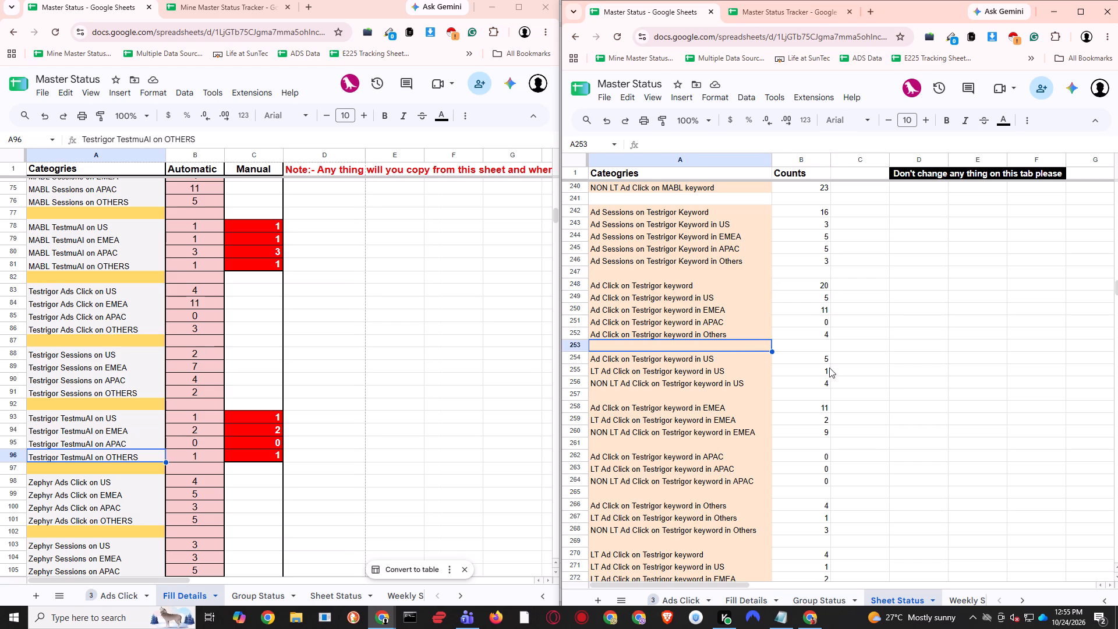
# Check the Ad Sessions on Zephyr Keyword formulas in B286 to B290 against the Zephyr Sessions rows in Fill Details.
pyautogui.scroll(-7, 887, 377)
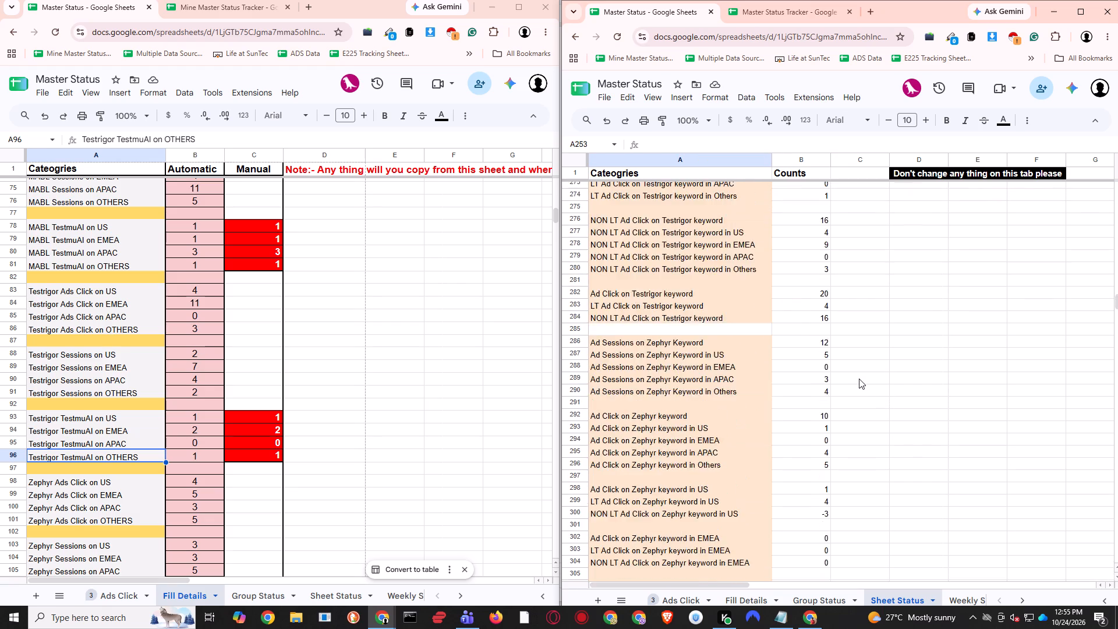
pyautogui.scroll(1, 859, 379)
pyautogui.scroll(-2, 858, 379)
pyautogui.scroll(-1, 792, 314)
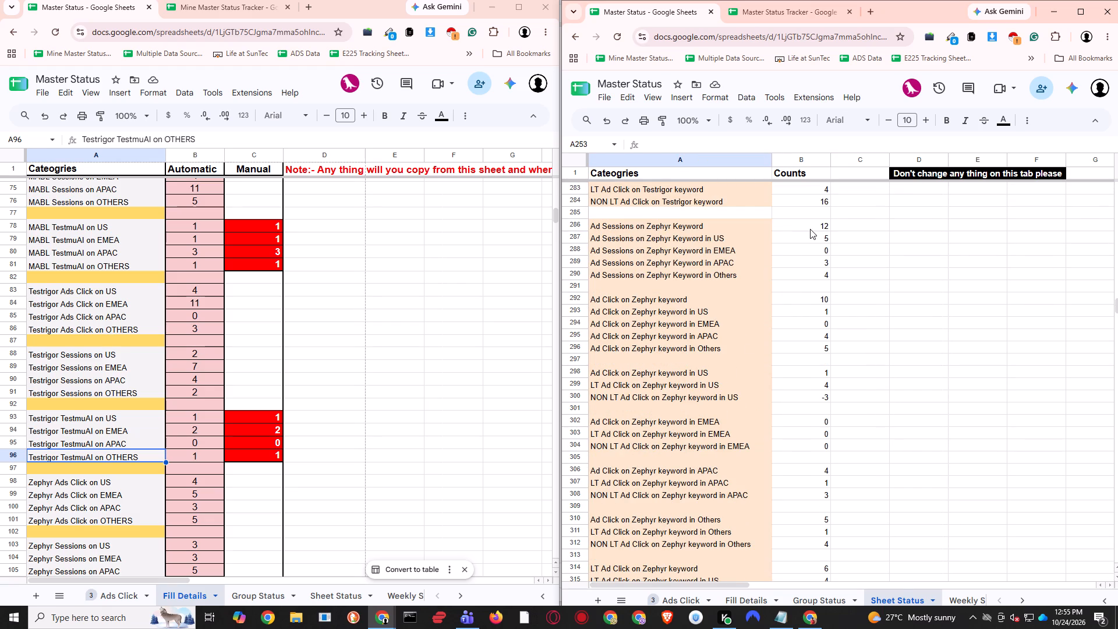
pyautogui.click(810, 228)
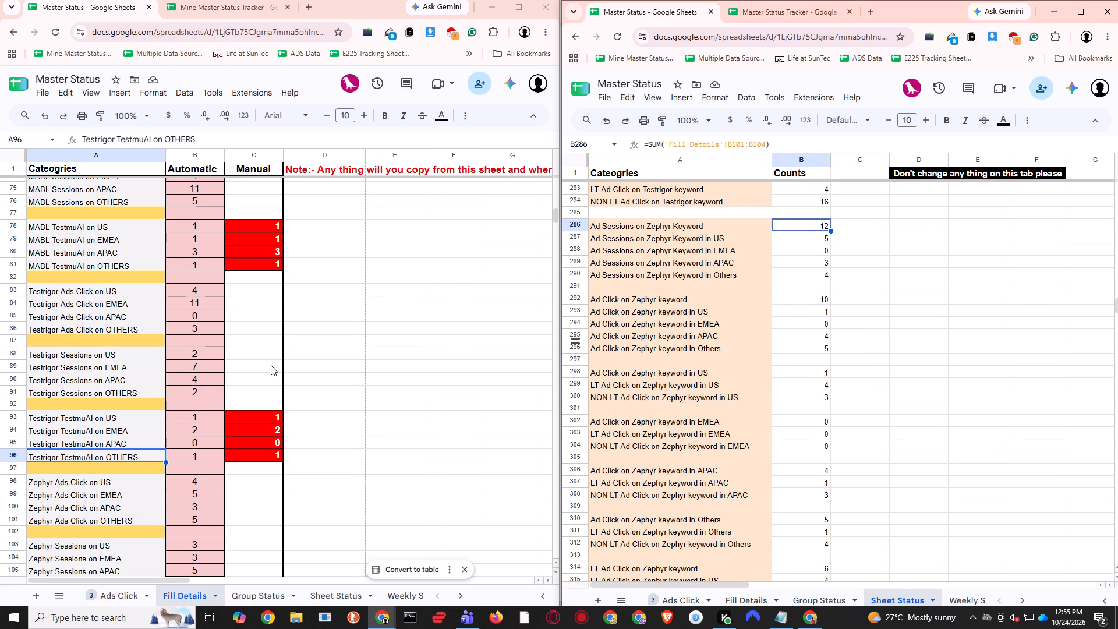
pyautogui.scroll(-2, 179, 396)
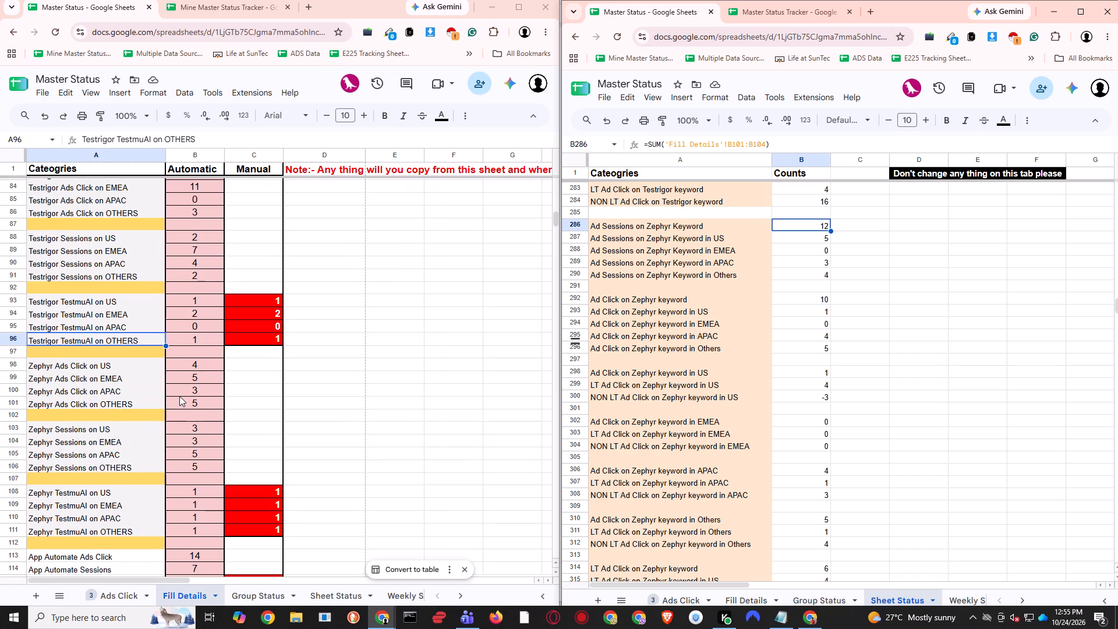
pyautogui.click(112, 431)
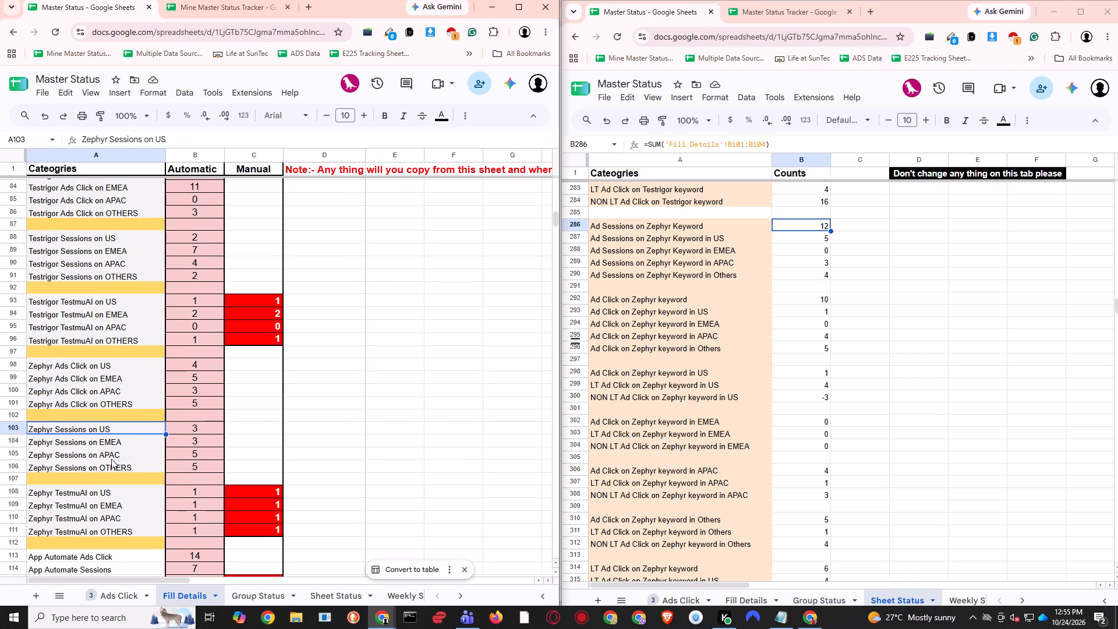
pyautogui.click(803, 239)
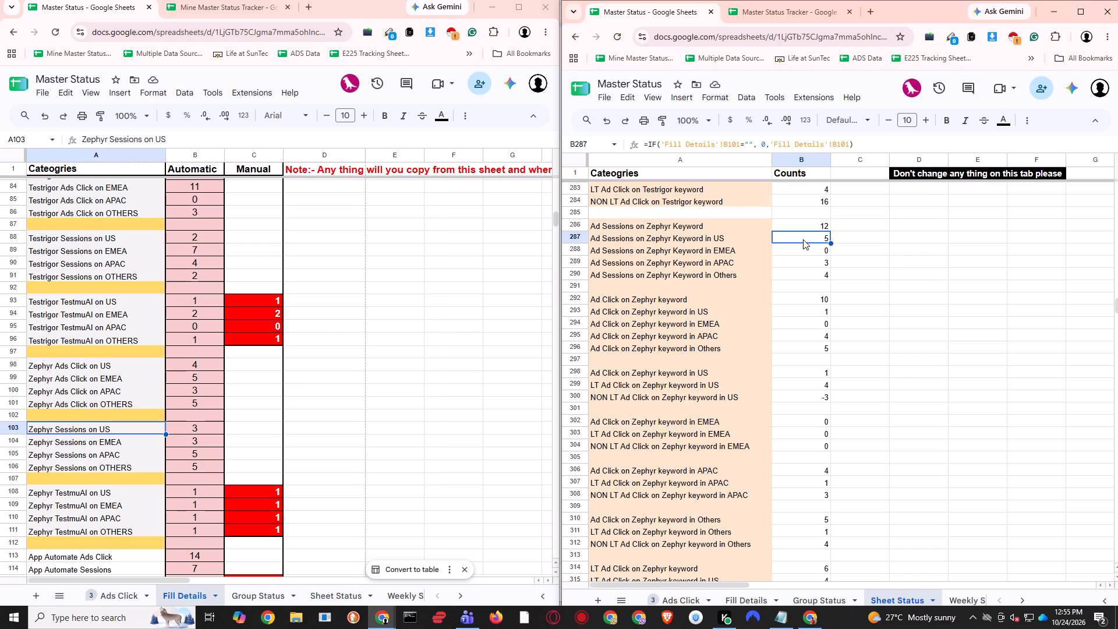
pyautogui.click(806, 250)
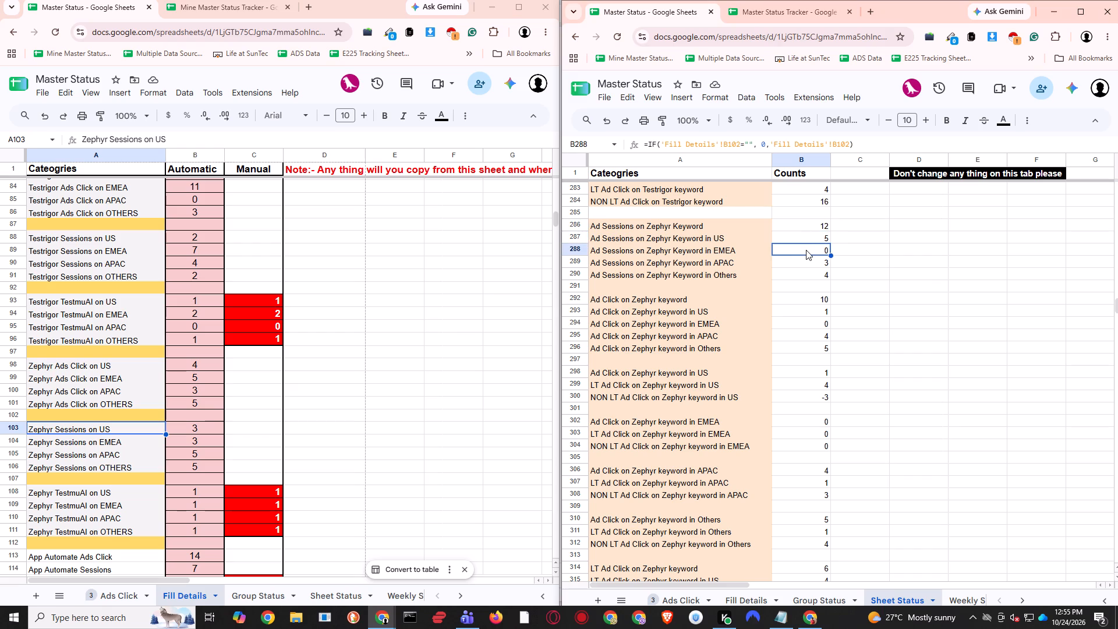
pyautogui.click(808, 262)
pyautogui.click(812, 273)
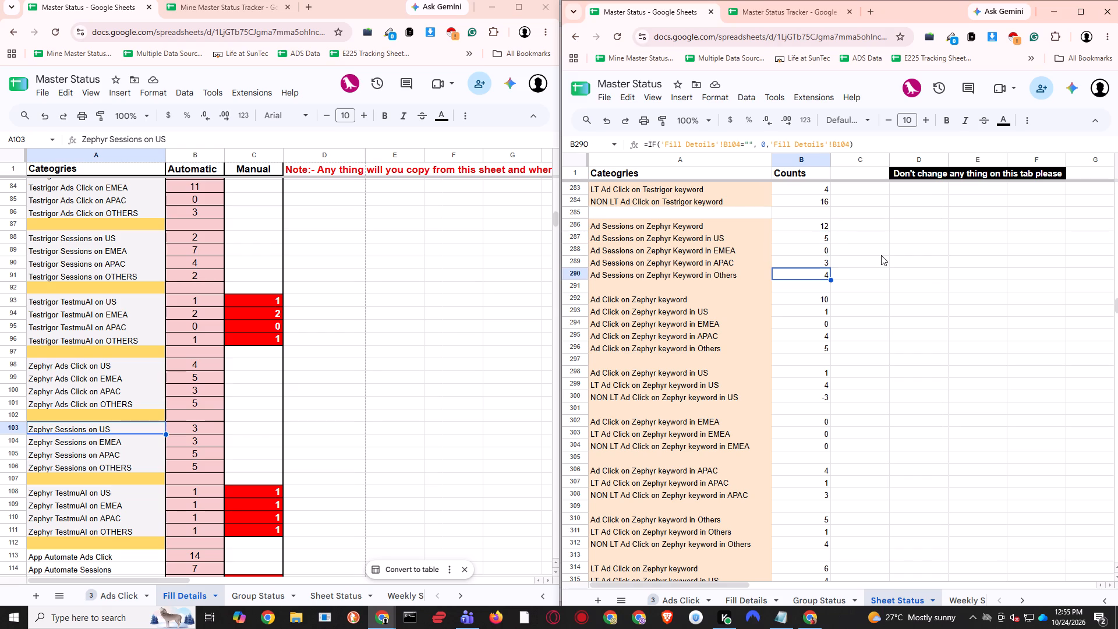
pyautogui.click(881, 255)
# Change the Ad Sessions on Zephyr Keyword total in B286 to sum 'Fill Details'!B103:B106.
pyautogui.click(815, 224)
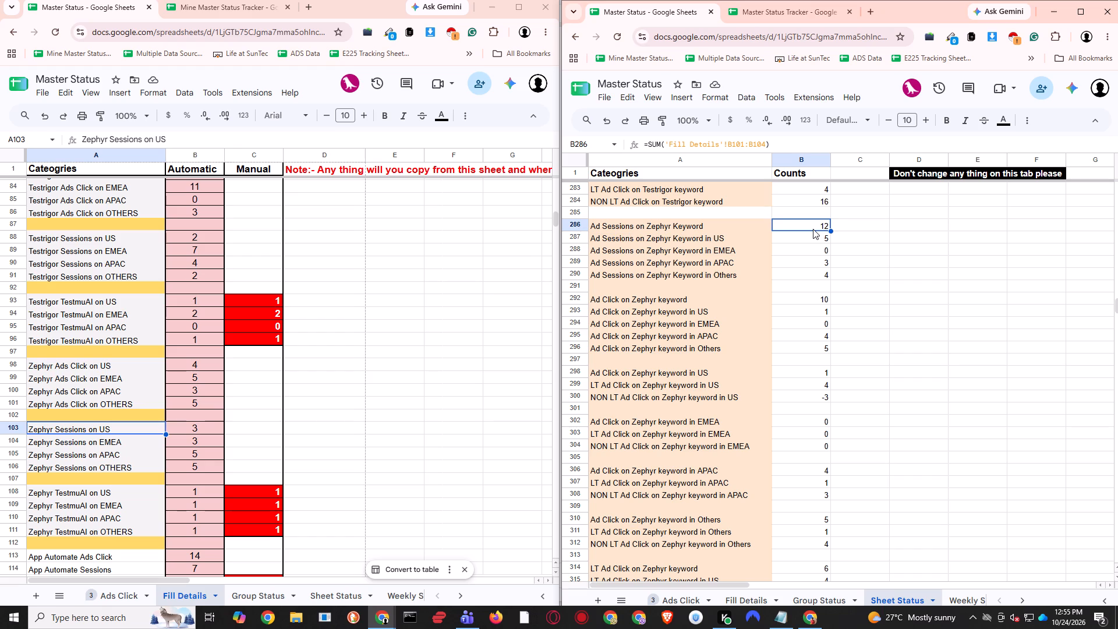
pyautogui.doubleClick(813, 224)
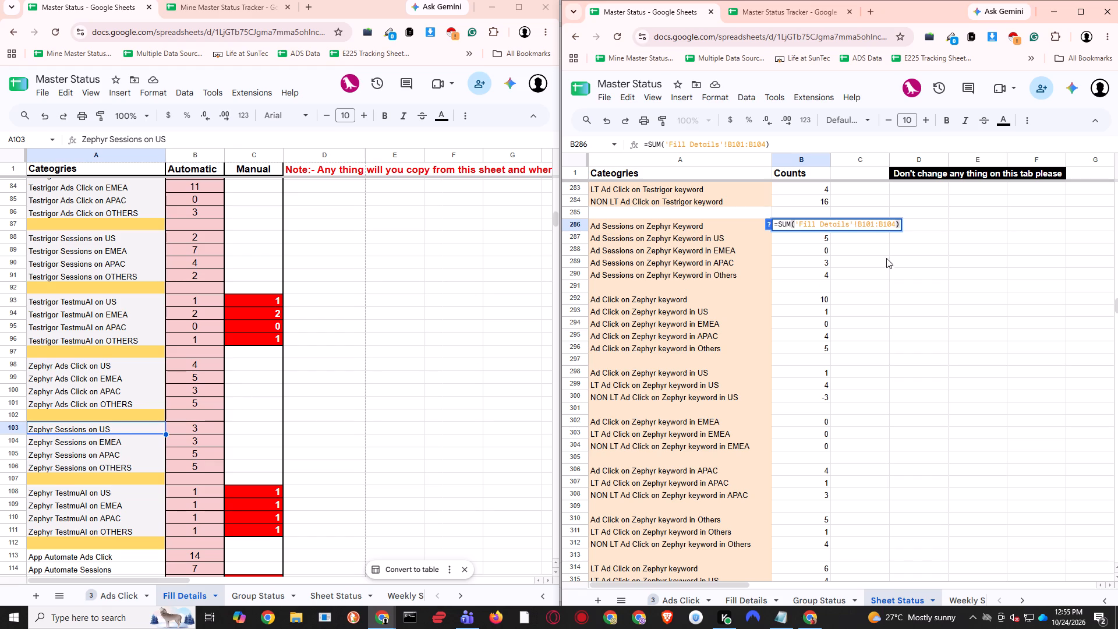
pyautogui.click(874, 222)
pyautogui.press('BackSpace')
pyautogui.press('3')
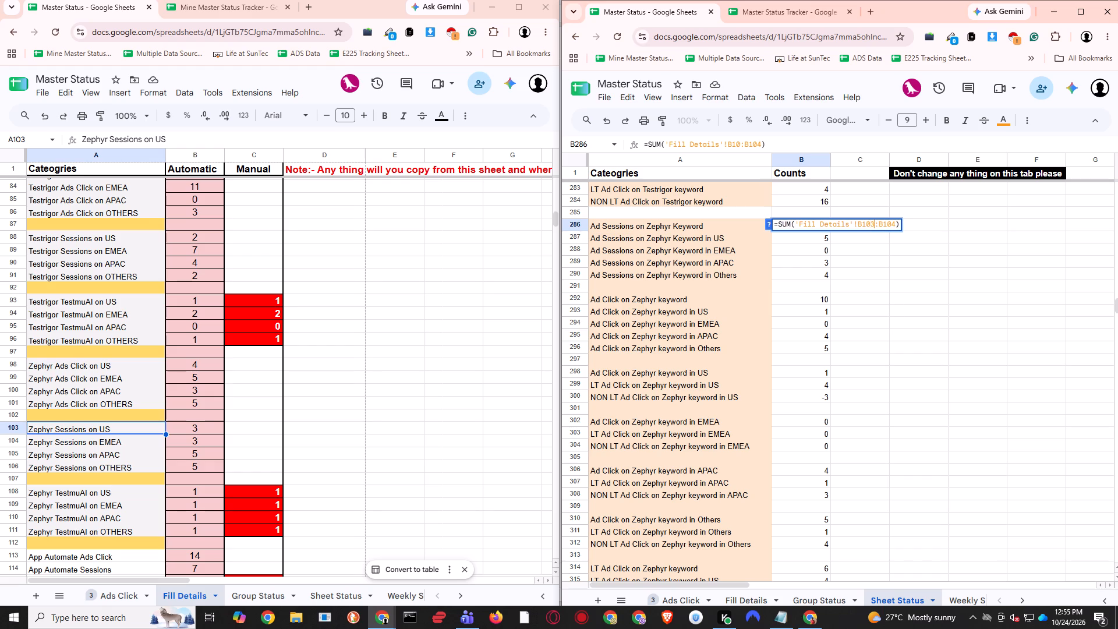
pyautogui.press('Right')
pyautogui.press('Right')
pyautogui.press('Right')
pyautogui.press('Right')
pyautogui.press('Right')
pyautogui.press('BackSpace')
pyautogui.press('6')
pyautogui.press('Return')
pyautogui.press('Up')
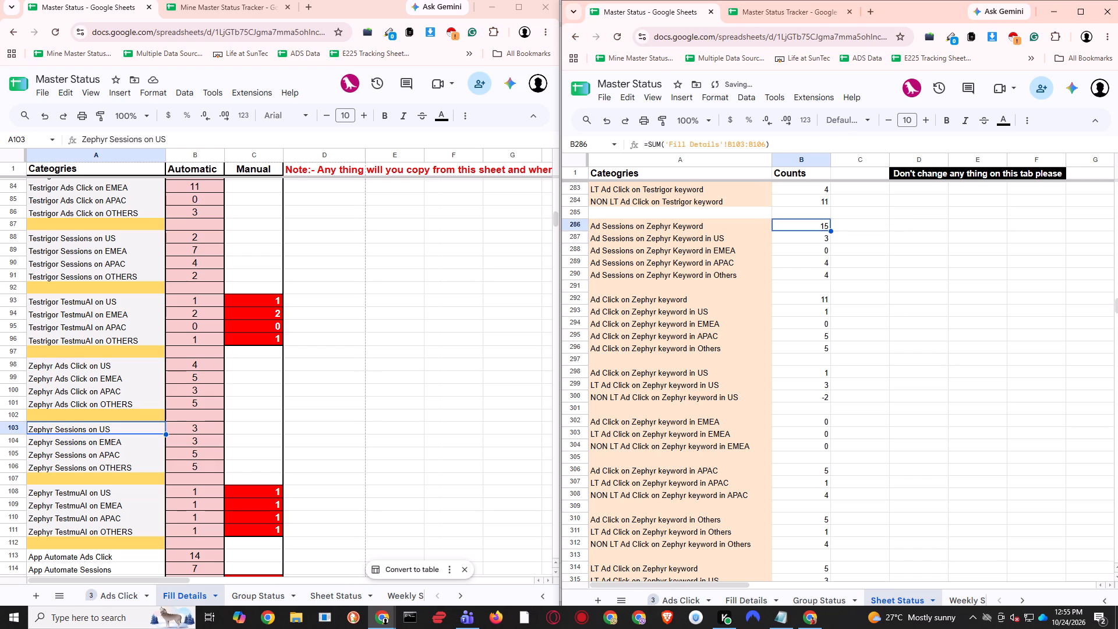
pyautogui.press('Return')
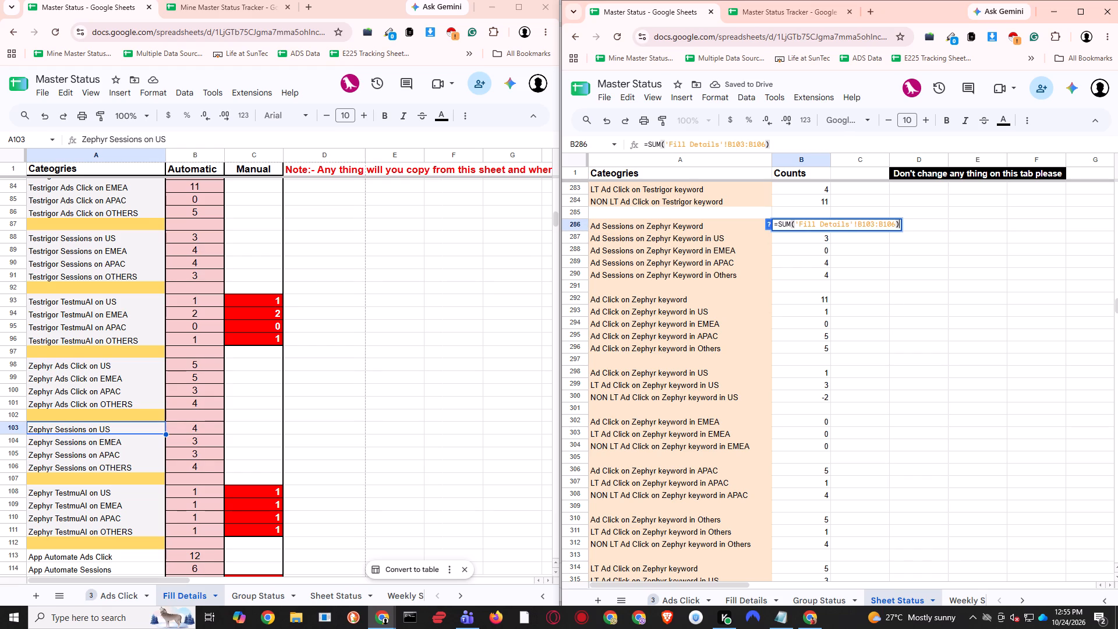
pyautogui.press('Return')
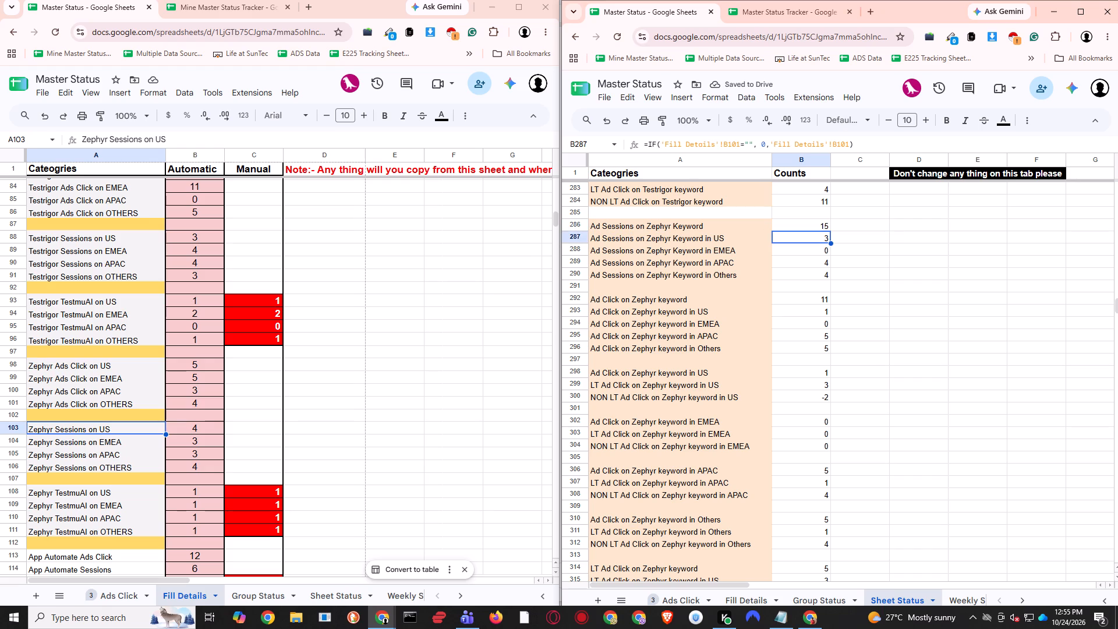
# Check the sum of the Zephyr Sessions cells B103:B106 in Fill Details against the Ad Sessions on Zephyr Keyword total.
pyautogui.moveTo(204, 429); pyautogui.dragTo(207, 448)
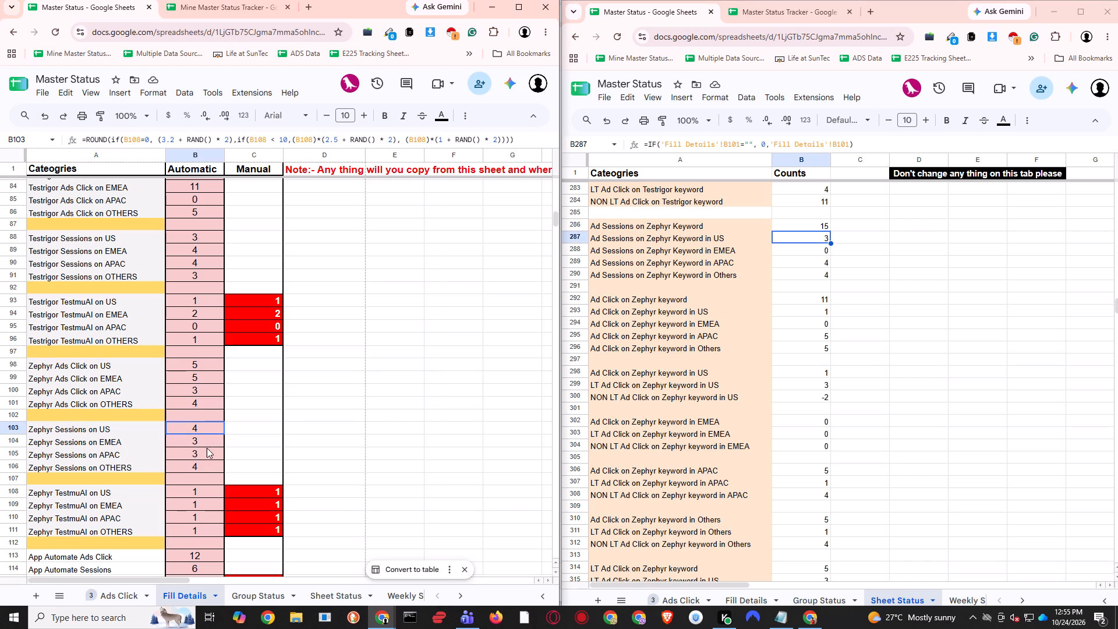
pyautogui.moveTo(207, 448); pyautogui.dragTo(207, 464)
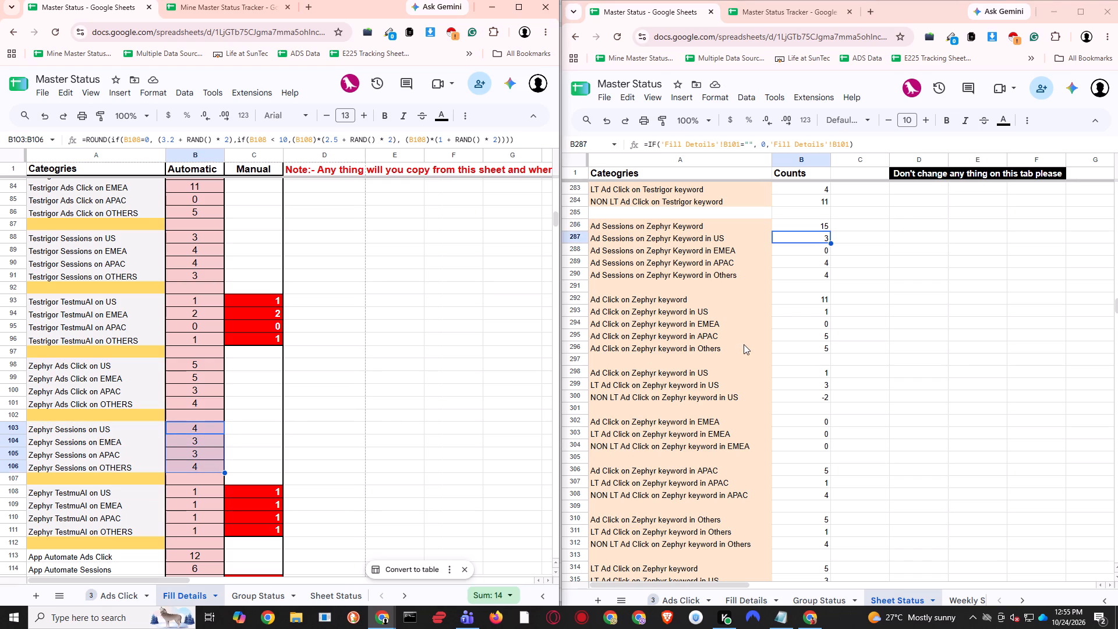
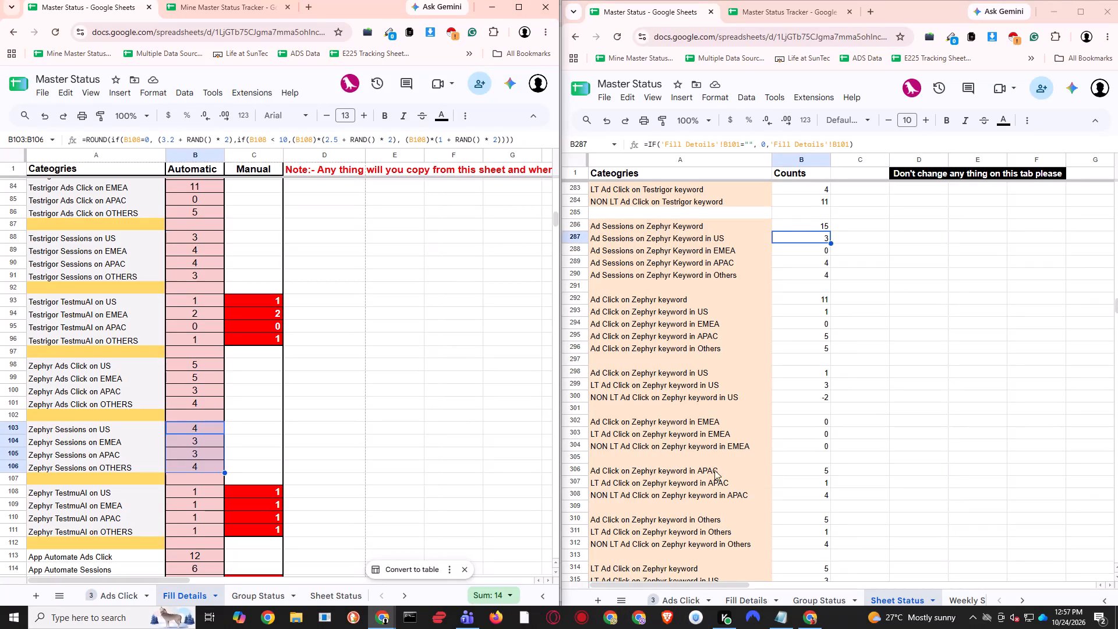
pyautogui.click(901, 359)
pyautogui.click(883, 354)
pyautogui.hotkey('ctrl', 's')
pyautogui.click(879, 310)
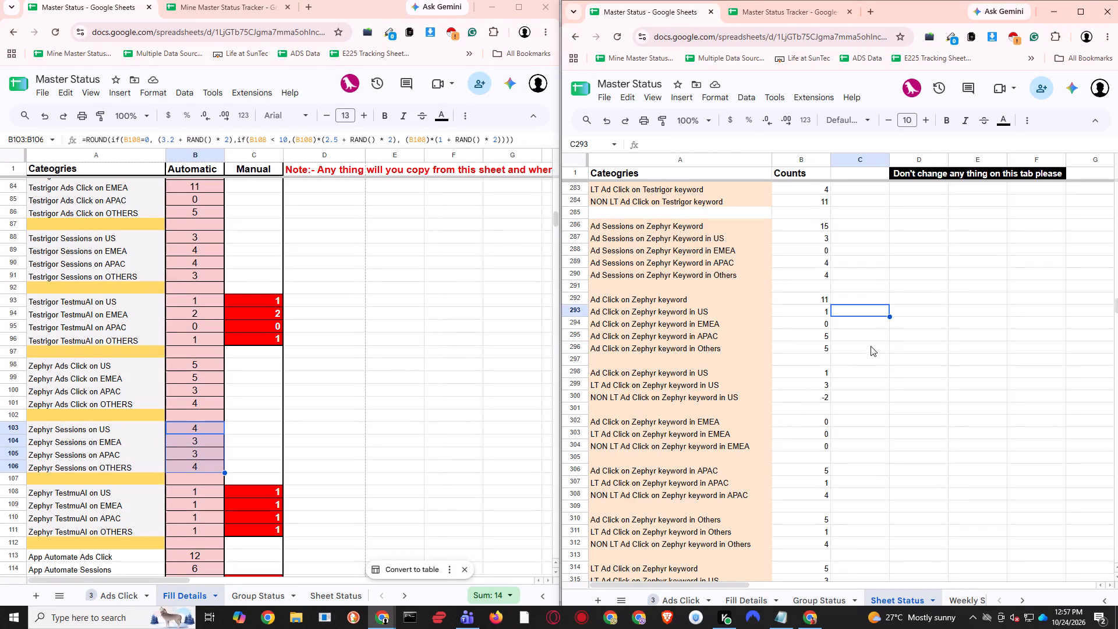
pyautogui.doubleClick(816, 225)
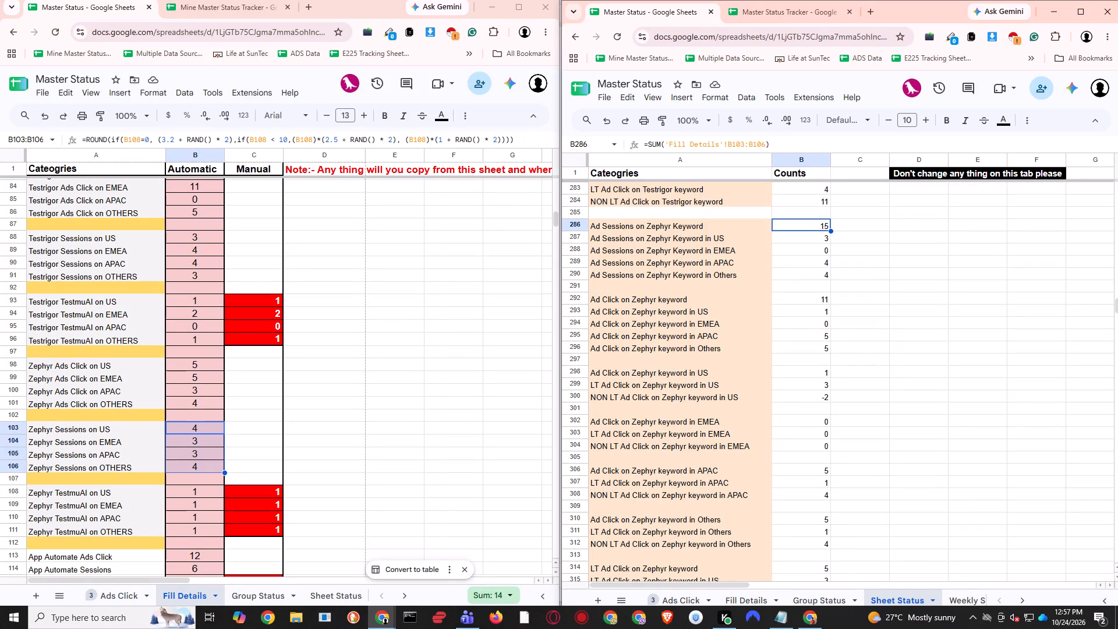
# Change both references in the Ad Sessions on Zephyr Keyword in US formula in B287 to 'Fill Details'!B103.
pyautogui.doubleClick(818, 237)
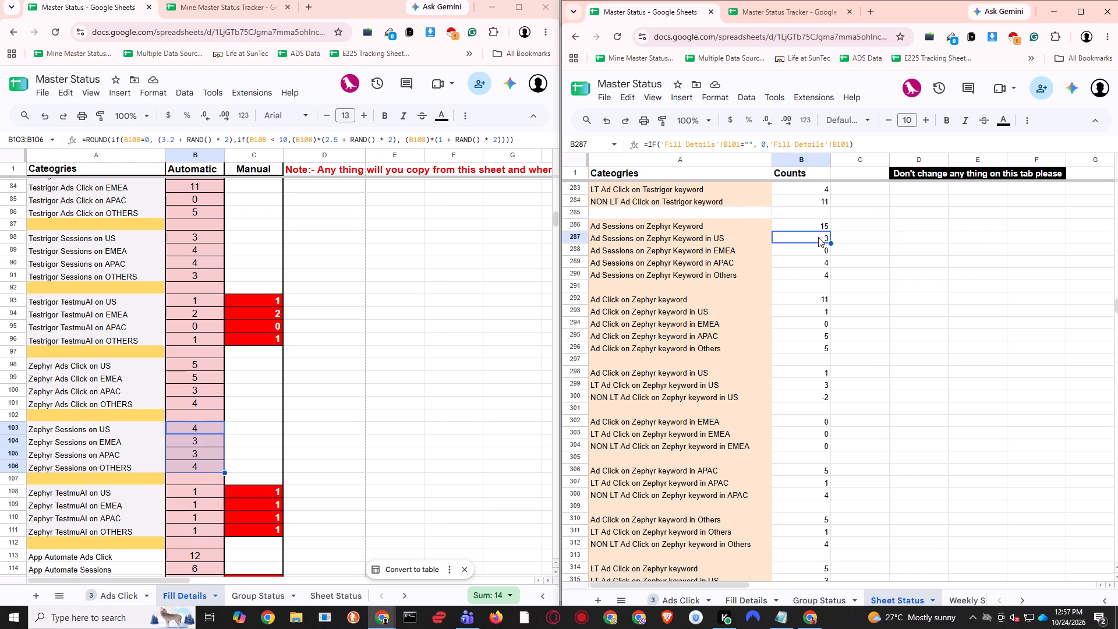
pyautogui.click(871, 234)
pyautogui.press('BackSpace')
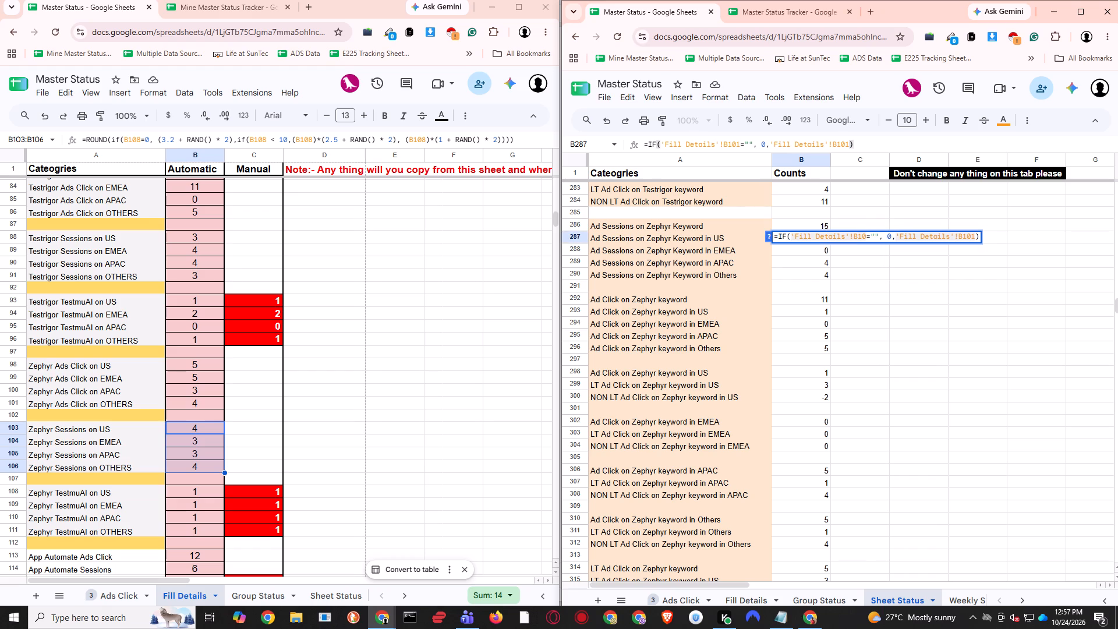
pyautogui.press('3')
pyautogui.press('Right')
pyautogui.press('Right')
pyautogui.press('Right')
pyautogui.press('Right')
pyautogui.press('Right')
pyautogui.press('Right')
pyautogui.press('Right')
pyautogui.press('Right')
pyautogui.press('Right')
pyautogui.press('Right')
pyautogui.press('Right')
pyautogui.press('Right')
pyautogui.press('Right')
pyautogui.press('Right')
pyautogui.press('Right')
pyautogui.press('Right')
pyautogui.press('Right')
pyautogui.press('Right')
pyautogui.press('Right')
pyautogui.press('Right')
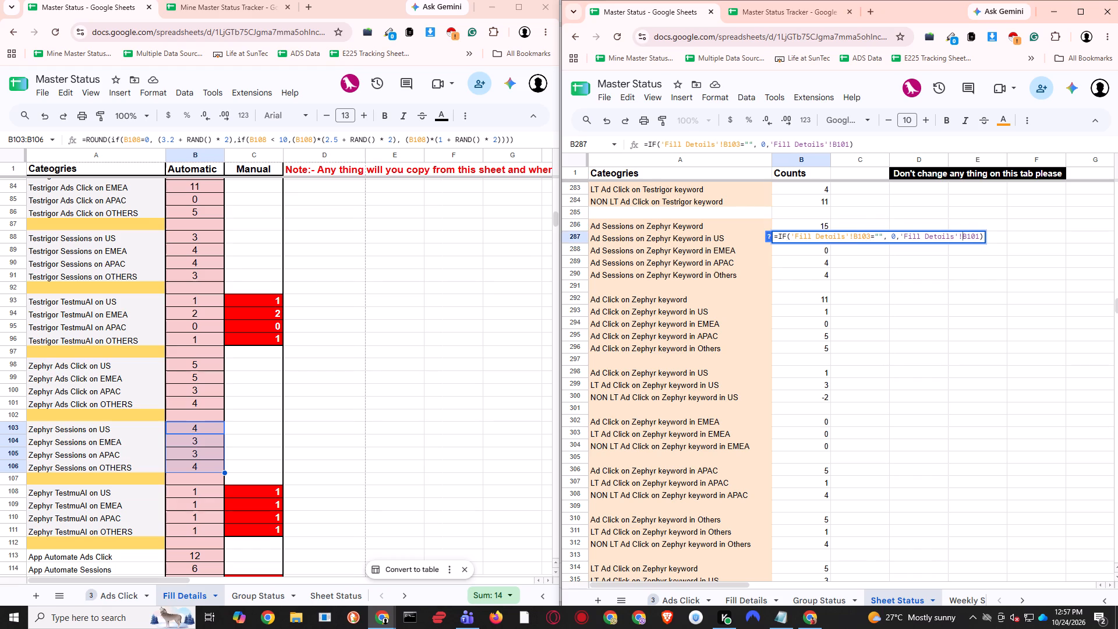
pyautogui.press('Right')
pyautogui.press('Right')
pyautogui.press('BackSpace')
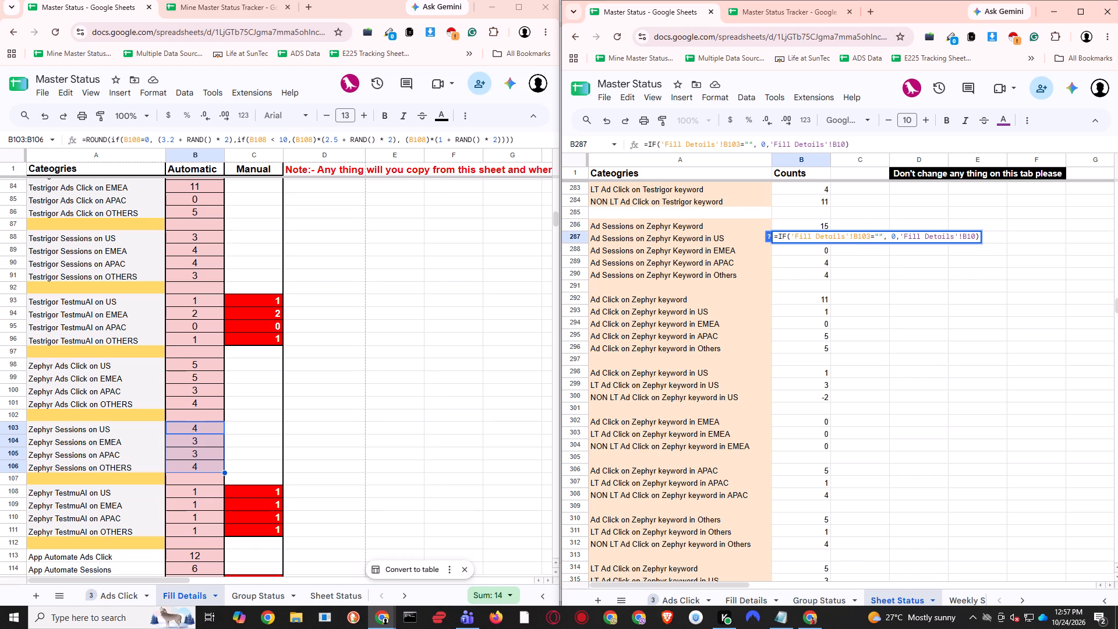
pyautogui.press('3')
pyautogui.press('Return')
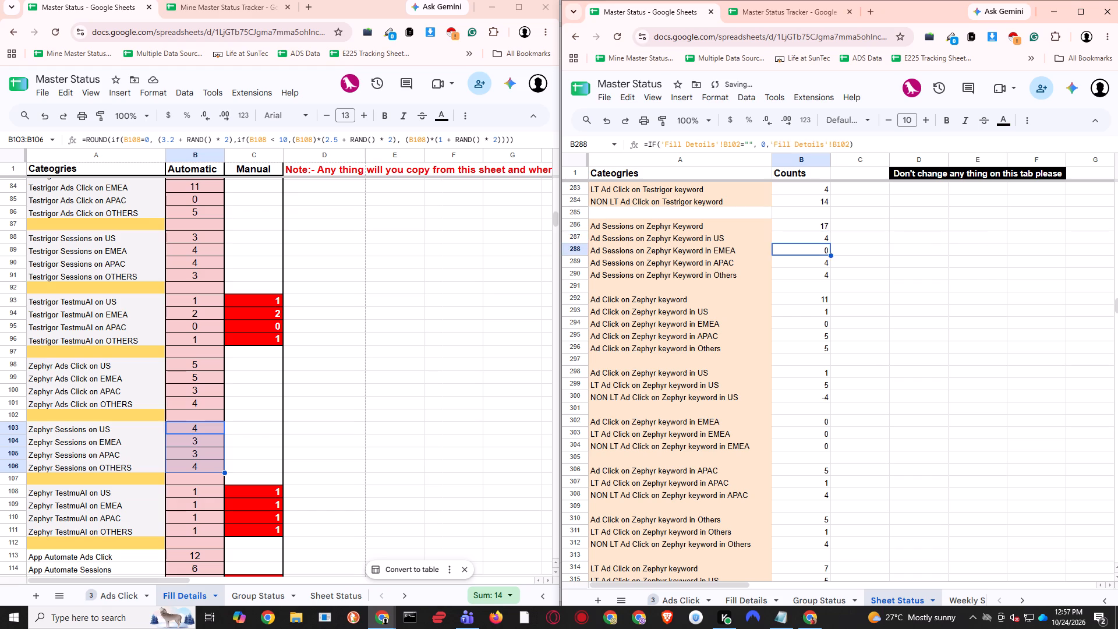
# Fill the Ad Sessions formula from B287 down through the EMEA, APAC and Others rows to B290.
pyautogui.press('Up')
pyautogui.hotkey('shift', 'Down')
pyautogui.hotkey('shift', 'Down')
pyautogui.hotkey('shift', 'Down')
pyautogui.hotkey('ctrl', 'd')
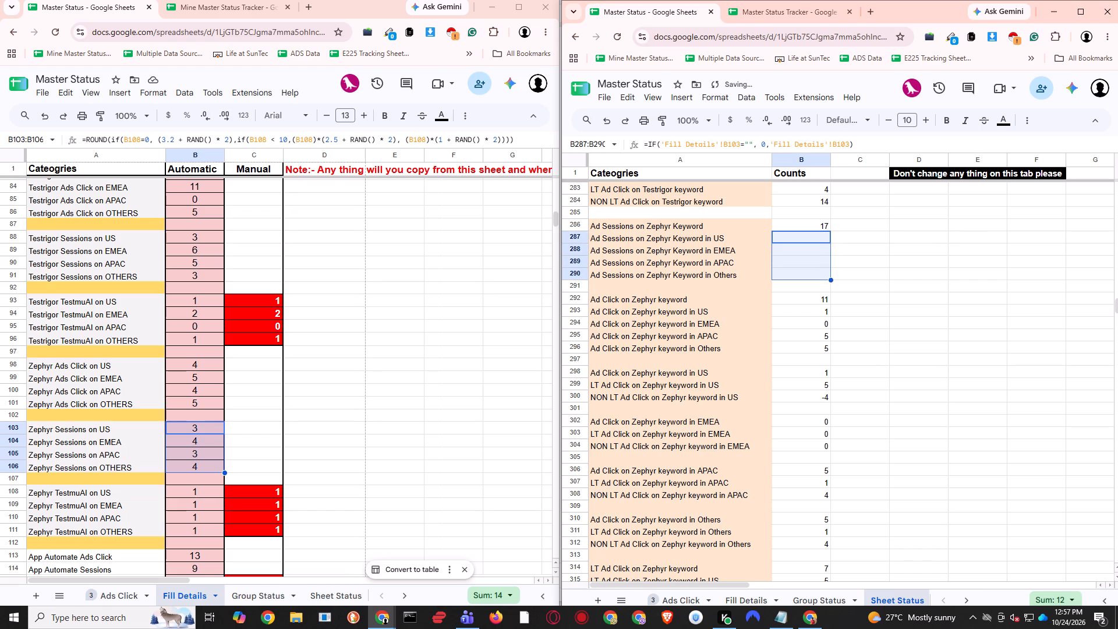
# Check the filled Ad Sessions on Zephyr Keyword formulas in B287 to B290 against the Zephyr Sessions rows in Fill Details.
pyautogui.press('Down')
pyautogui.press('Up')
pyautogui.press('Return')
pyautogui.press('Return')
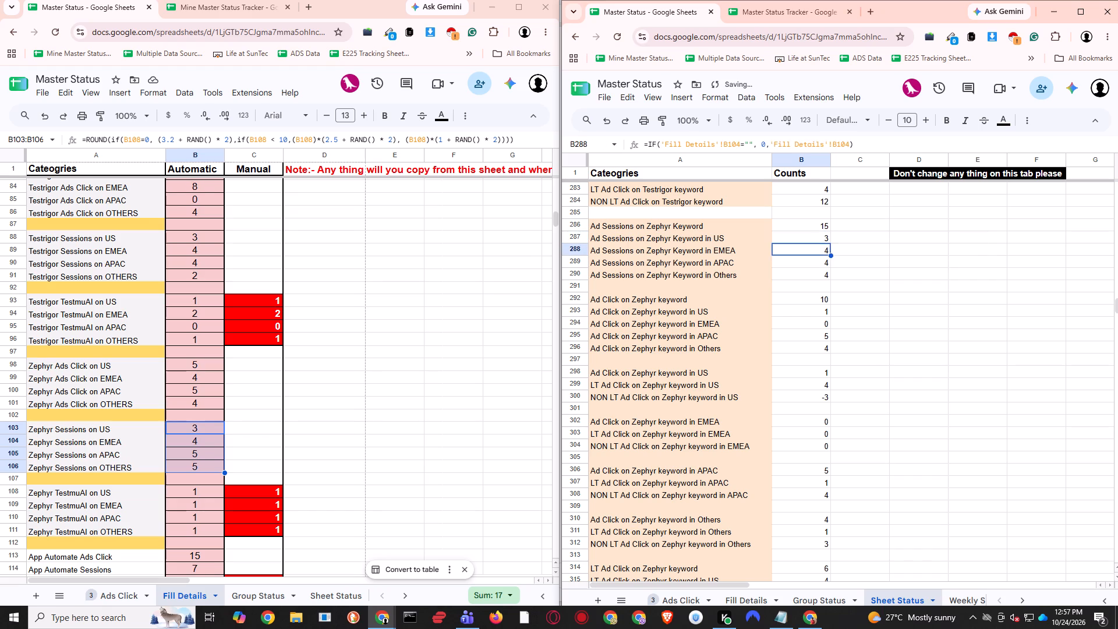
pyautogui.press('Return')
pyautogui.press('Return')
pyautogui.press('Return')
pyautogui.press('Return')
pyautogui.press('Return')
pyautogui.press('Return')
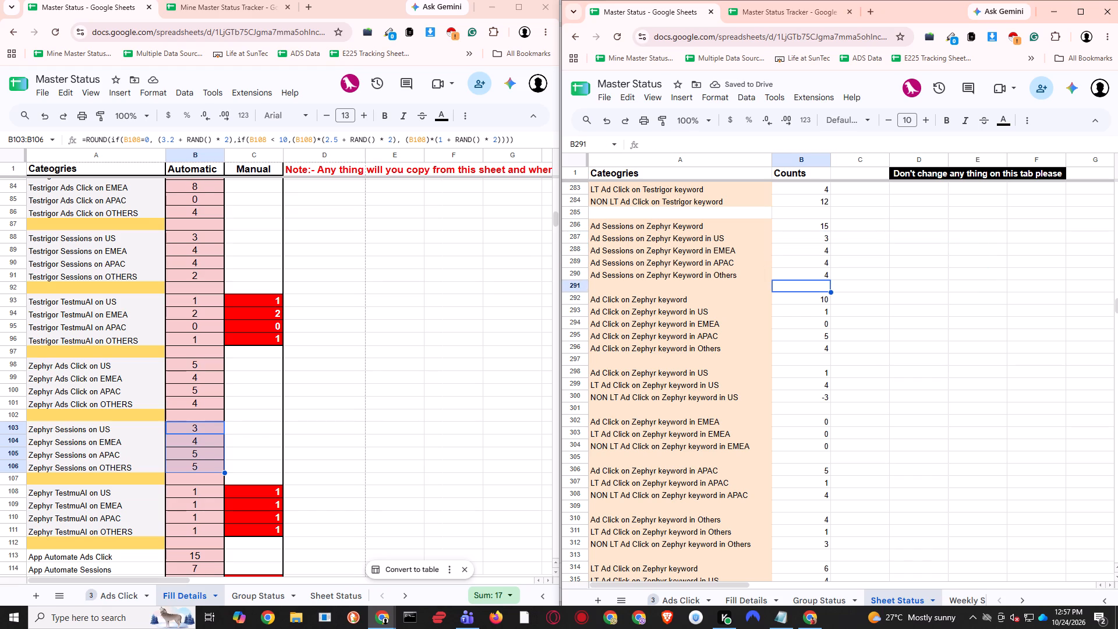
# Change the Ad Click on Zephyr keyword total in B292 to sum 'Fill Details'!B98:B101.
pyautogui.press('Down')
pyautogui.press('Return')
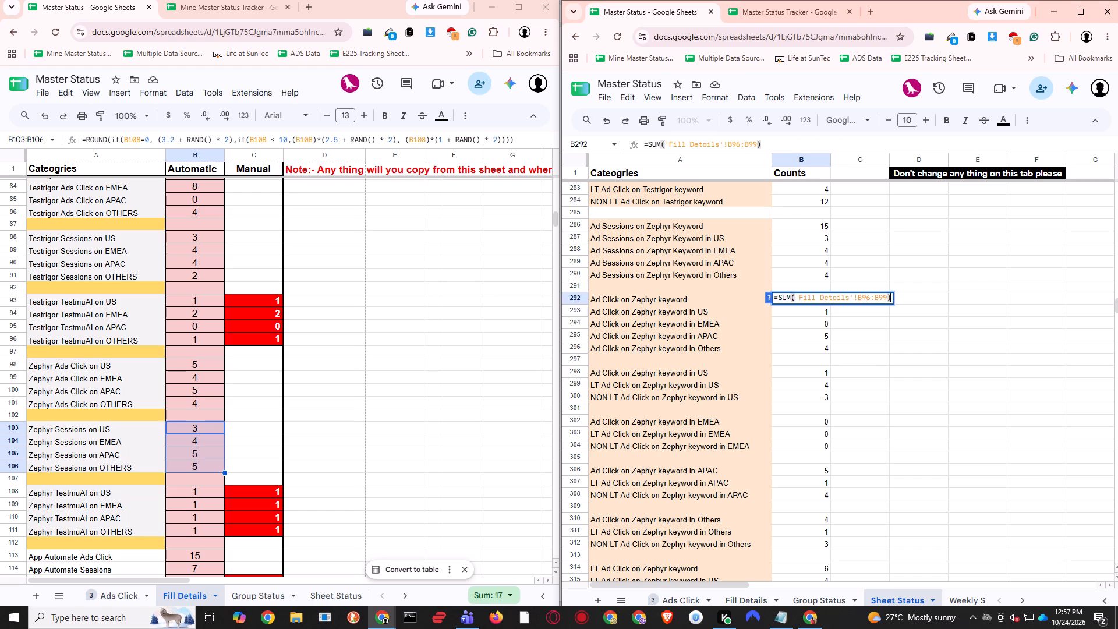
pyautogui.press('Return')
pyautogui.press('Up')
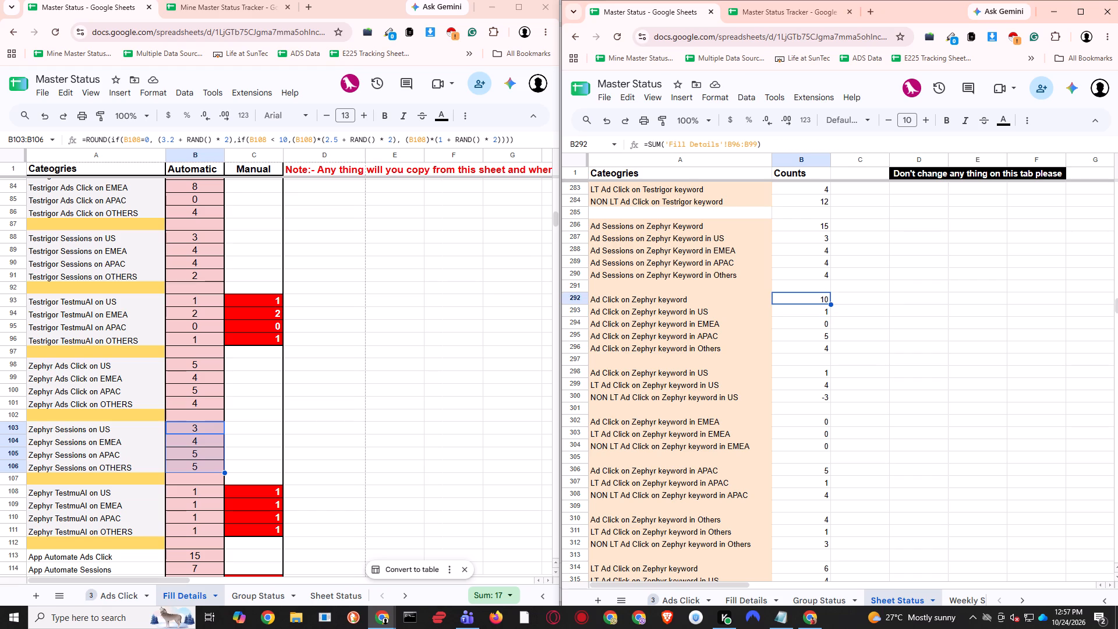
pyautogui.press('Return')
pyautogui.press('Left')
pyautogui.press('Left')
pyautogui.press('Left')
pyautogui.press('Left')
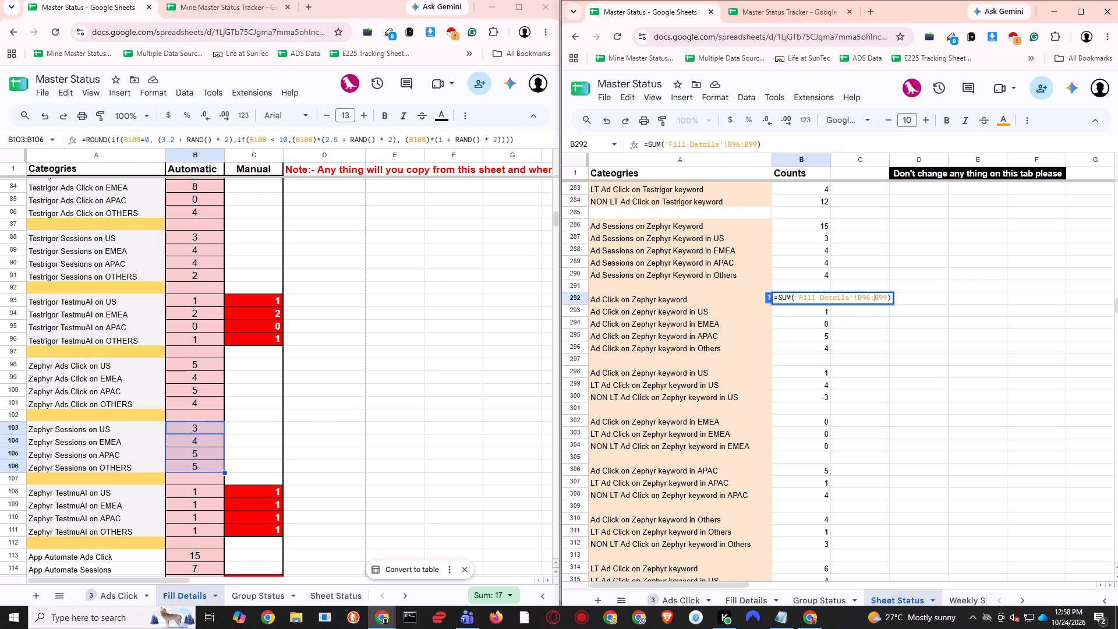
pyautogui.press('Left')
pyautogui.press('BackSpace')
pyautogui.press('8')
pyautogui.press('Right')
pyautogui.press('Right')
pyautogui.press('Right')
pyautogui.press('Right')
pyautogui.press('BackSpace')
pyautogui.press('BackSpace')
pyautogui.write('101')
pyautogui.press('Return')
pyautogui.press('Up')
# Change both references in the Ad Click on Zephyr keyword in US formula in B293 to 'Fill Details'!B98.
pyautogui.press('Down')
pyautogui.press('Return')
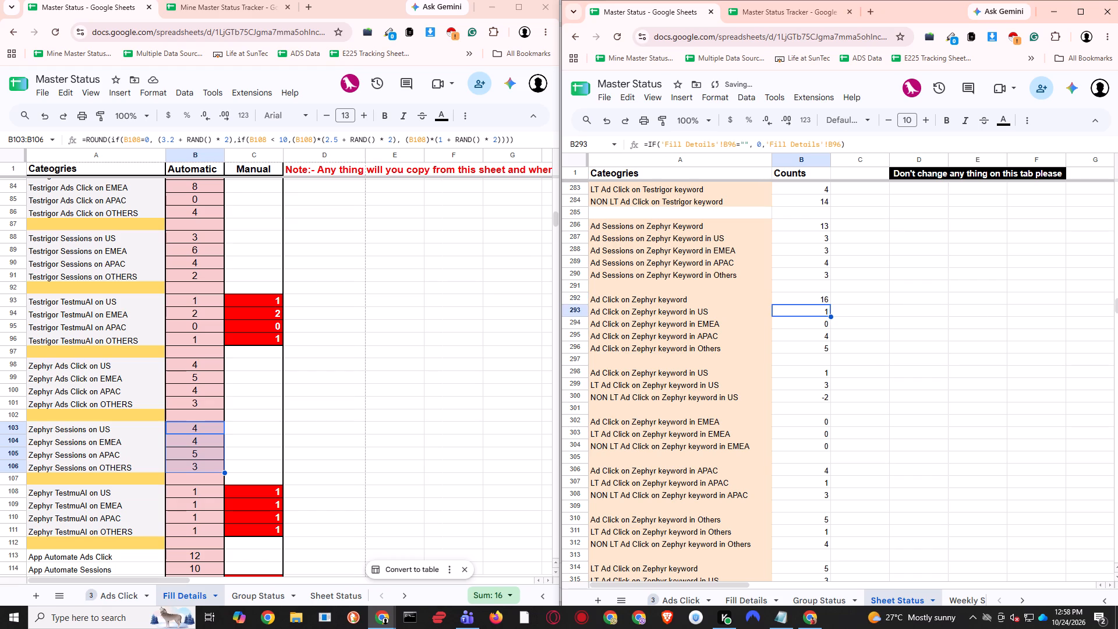
pyautogui.press('Left')
pyautogui.press('BackSpace')
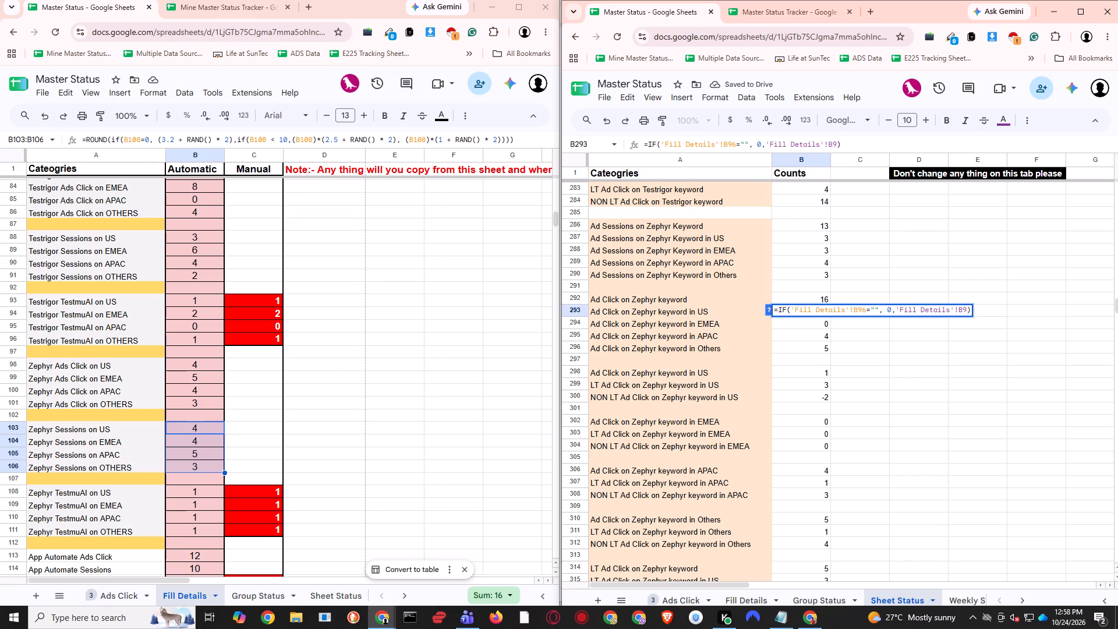
pyautogui.press('8')
pyautogui.press('Left')
pyautogui.press('Left')
pyautogui.press('Left')
pyautogui.press('Left')
pyautogui.press('Left')
pyautogui.press('Left')
pyautogui.press('Left')
pyautogui.press('Left')
pyautogui.press('Left')
pyautogui.press('Left')
pyautogui.press('Left')
pyautogui.press('Left')
pyautogui.press('Left')
pyautogui.press('Left')
pyautogui.press('Left')
pyautogui.press('Left')
pyautogui.press('Left')
pyautogui.press('Left')
pyautogui.press('Left')
pyautogui.press('Left')
pyautogui.press('Left')
pyautogui.press('Left')
pyautogui.press('BackSpace')
pyautogui.press('8')
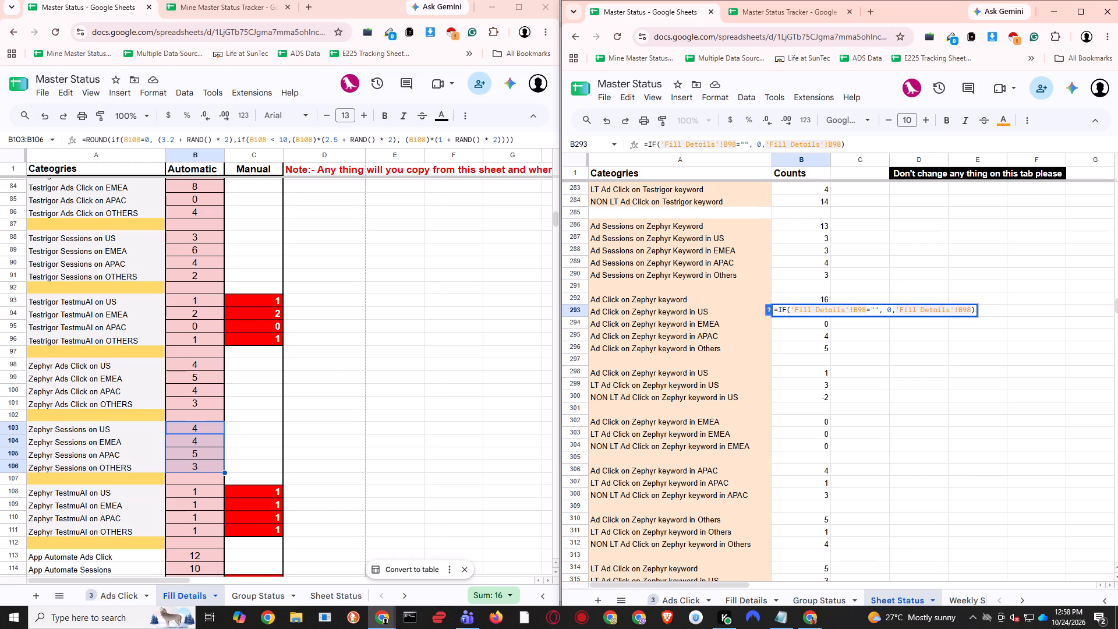
pyautogui.press('Return')
# Fill the Ad Click formula from B293 down to B296 and check the references in the filled cells.
pyautogui.press('Up')
pyautogui.hotkey('shift', 'Down')
pyautogui.hotkey('shift', 'Down')
pyautogui.hotkey('shift', 'Down')
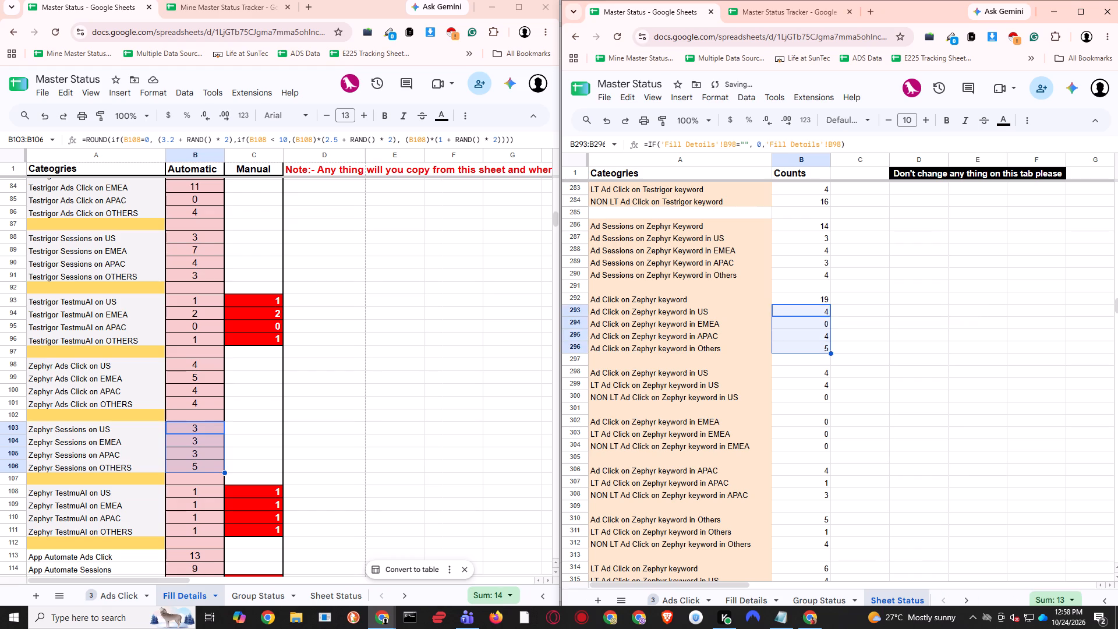
pyautogui.hotkey('ctrl', 'd')
pyautogui.press('Down')
pyautogui.press('Up')
pyautogui.press('Down')
pyautogui.press('Down')
pyautogui.press('Down')
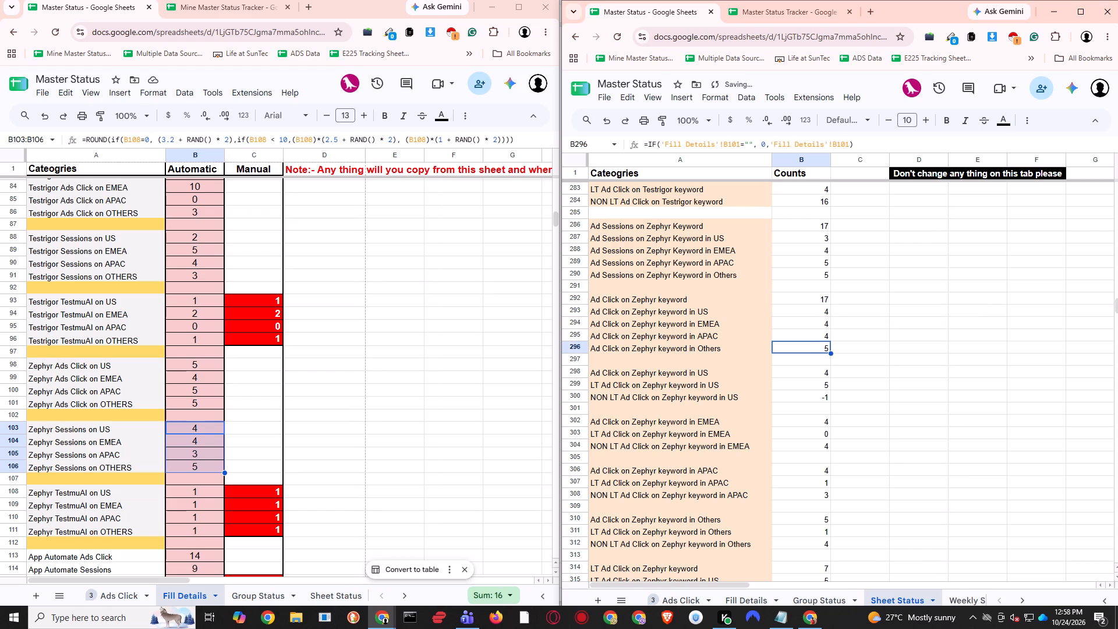
# Examine the Ad Click and LT Ad Click on Zephyr keyword in US formulas in B298 and B299 against Fill Details.
pyautogui.press('Down')
pyautogui.press('Down')
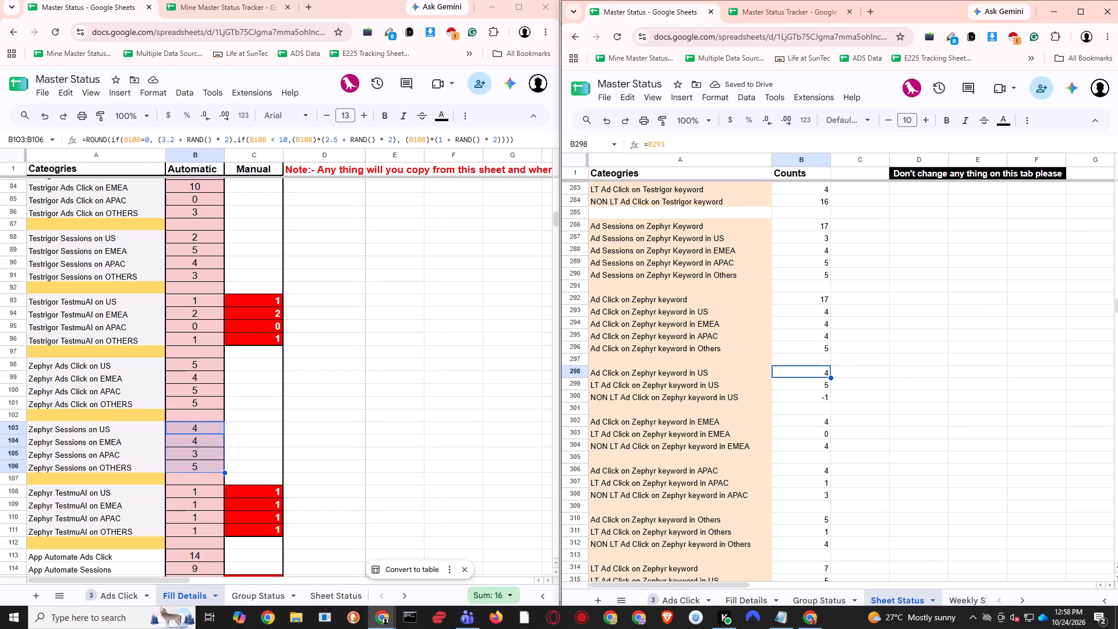
pyautogui.press('Return')
pyautogui.press('Return')
pyautogui.press('Return')
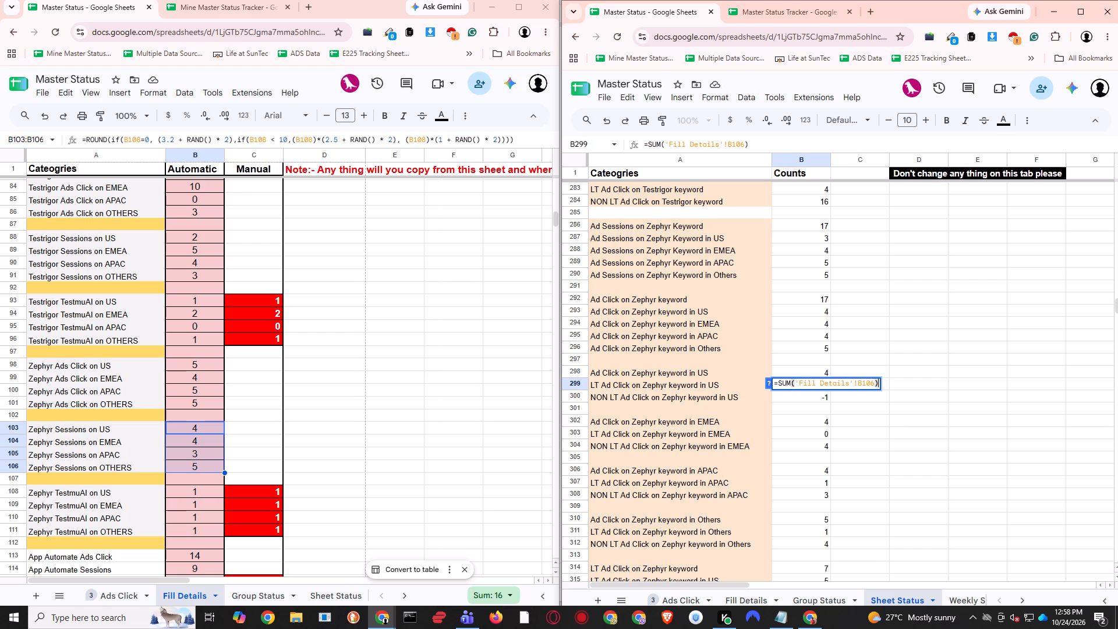
pyautogui.press('Up')
pyautogui.press('Up')
pyautogui.press('Return')
pyautogui.press('Up')
pyautogui.press('Up')
pyautogui.press('Return')
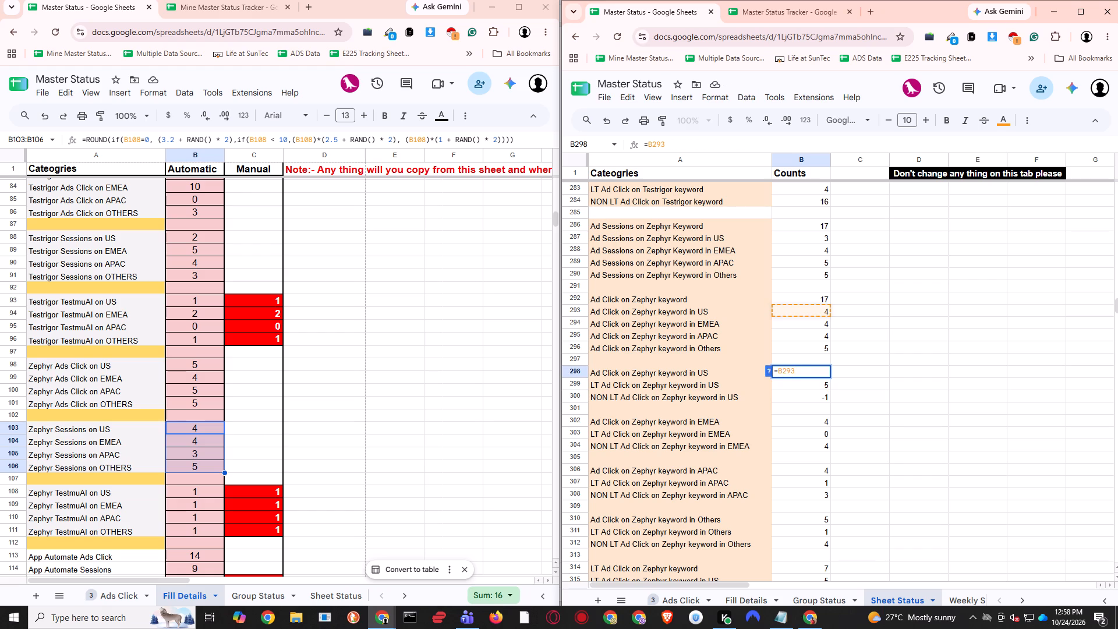
pyautogui.press('Return')
pyautogui.press('Return')
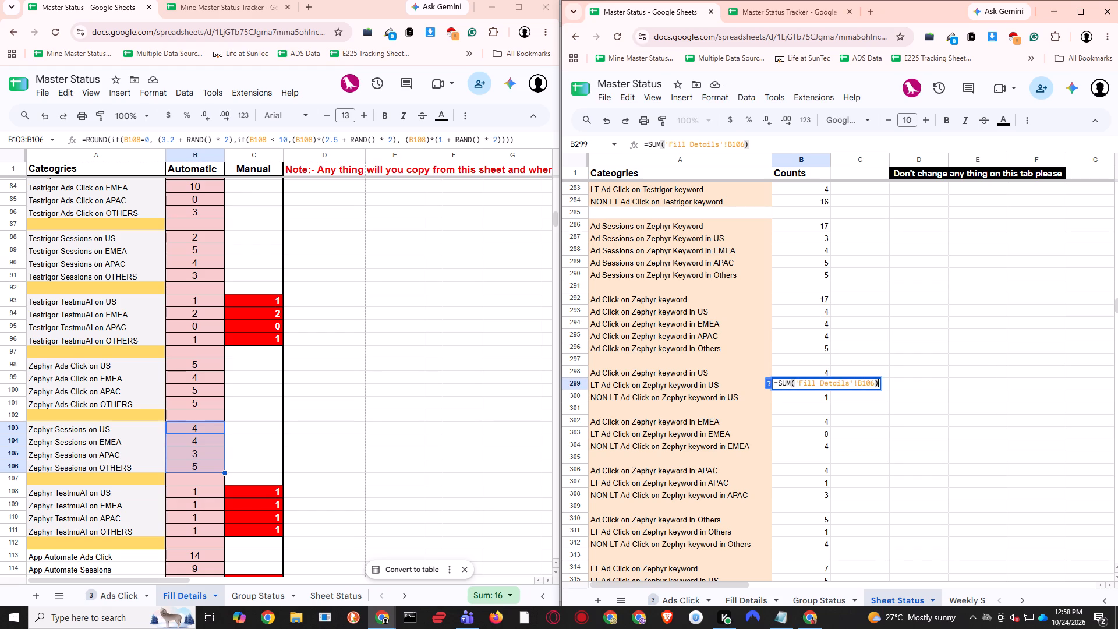
pyautogui.press('Return')
pyautogui.press('Up')
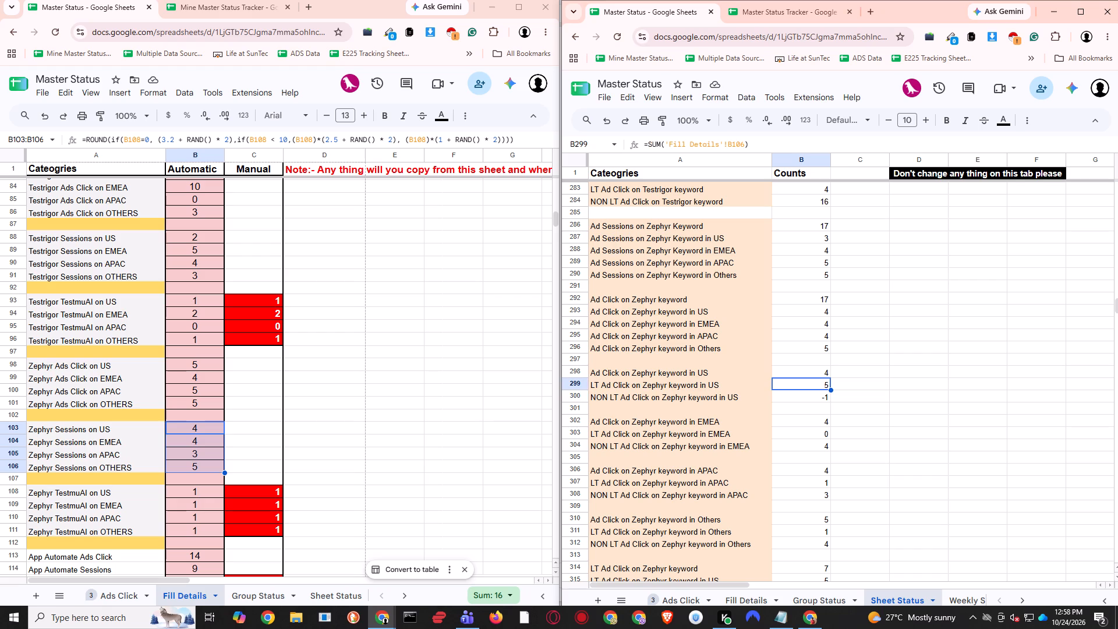
pyautogui.press('Return')
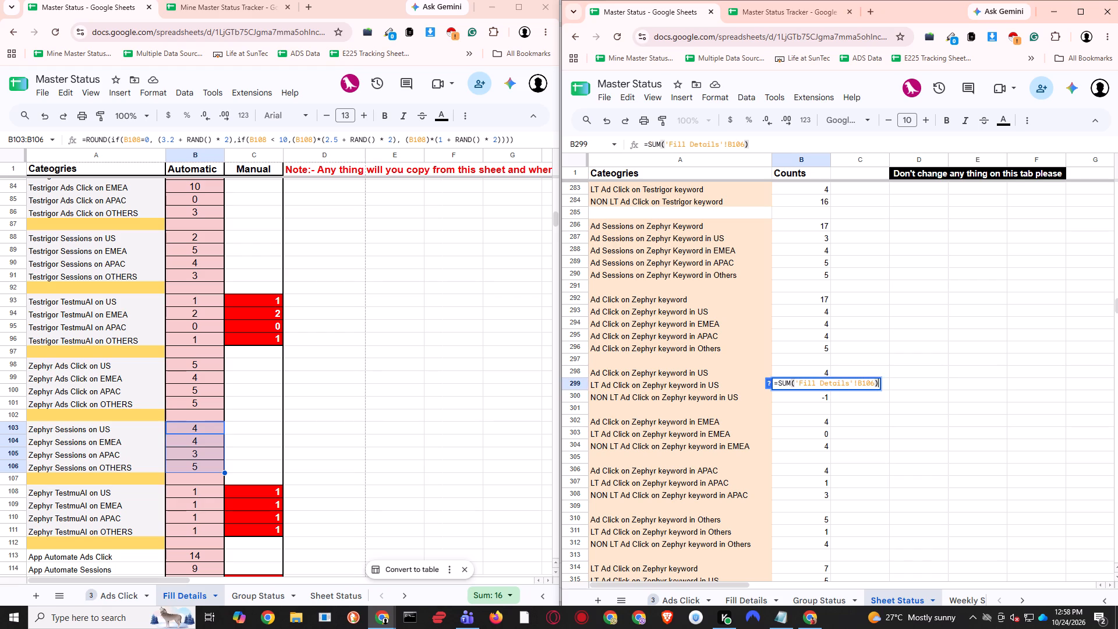
pyautogui.press('Return')
pyautogui.press('Up')
pyautogui.press('Up')
pyautogui.press('Return')
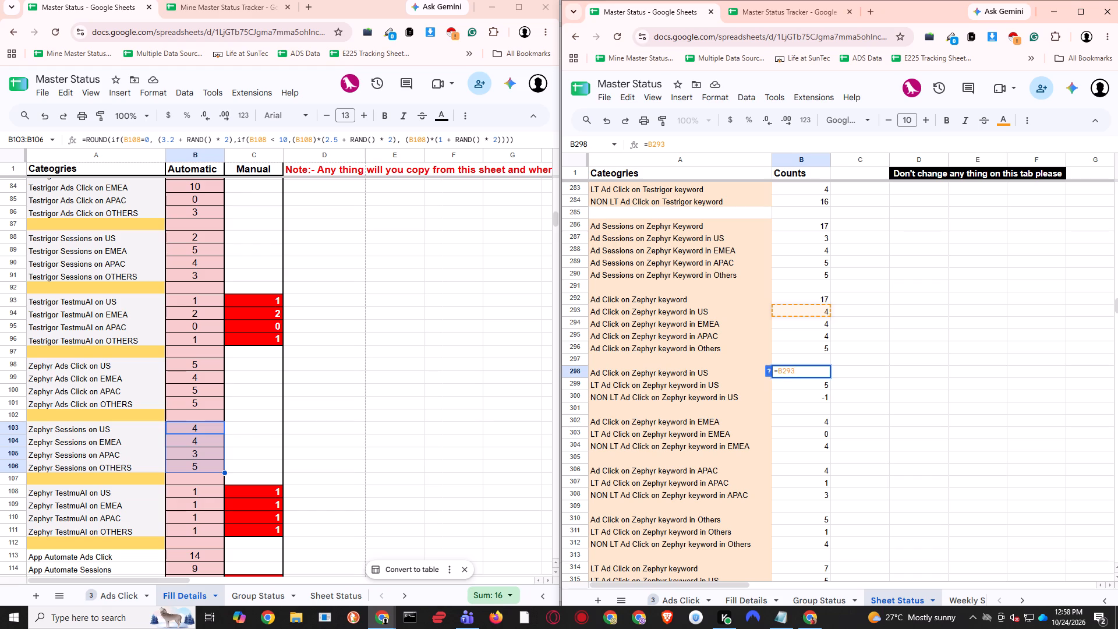
pyautogui.press('Return')
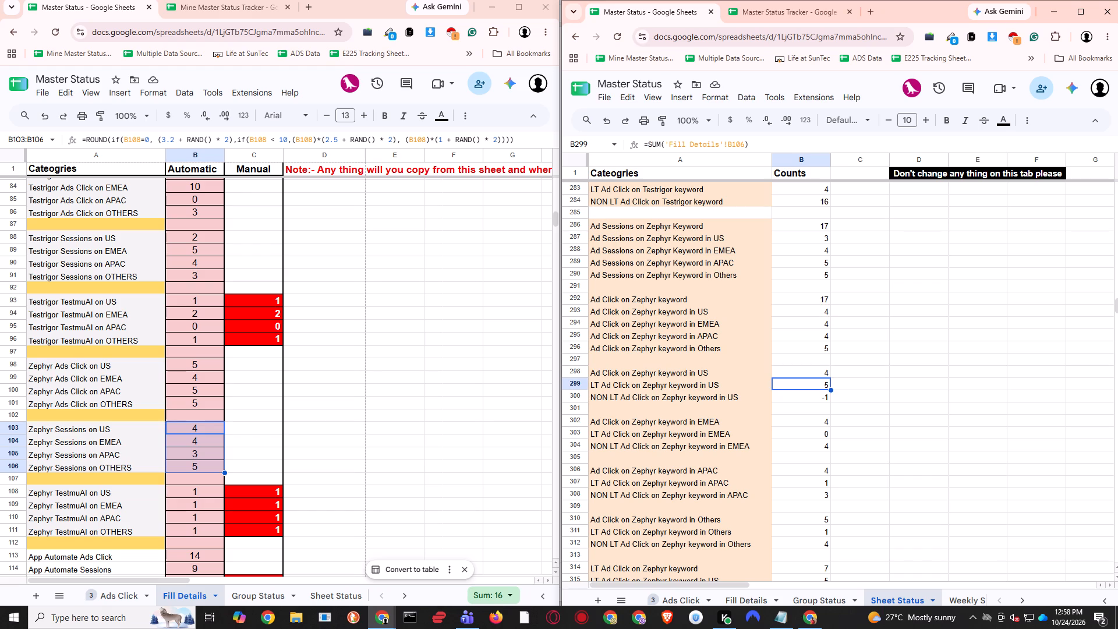
pyautogui.press('Return')
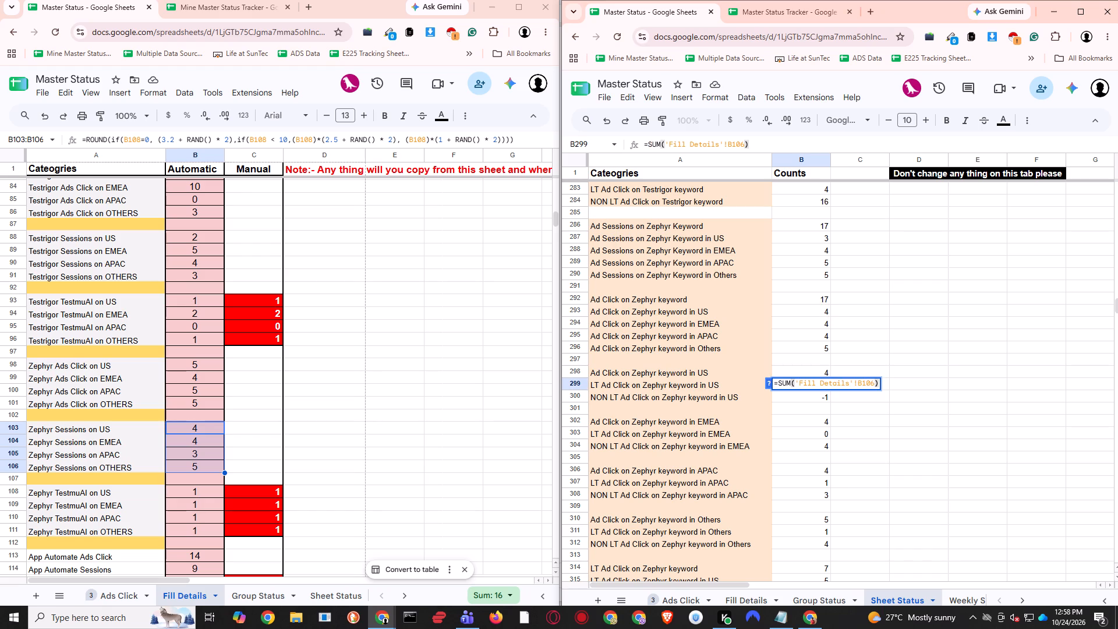
pyautogui.press('Return')
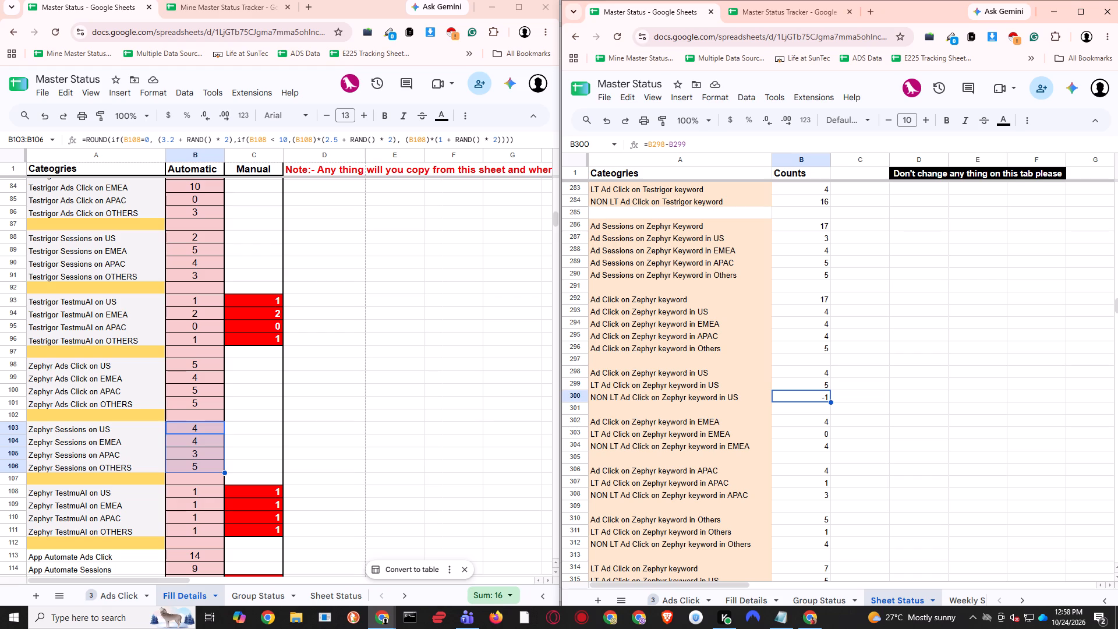
pyautogui.press('Up')
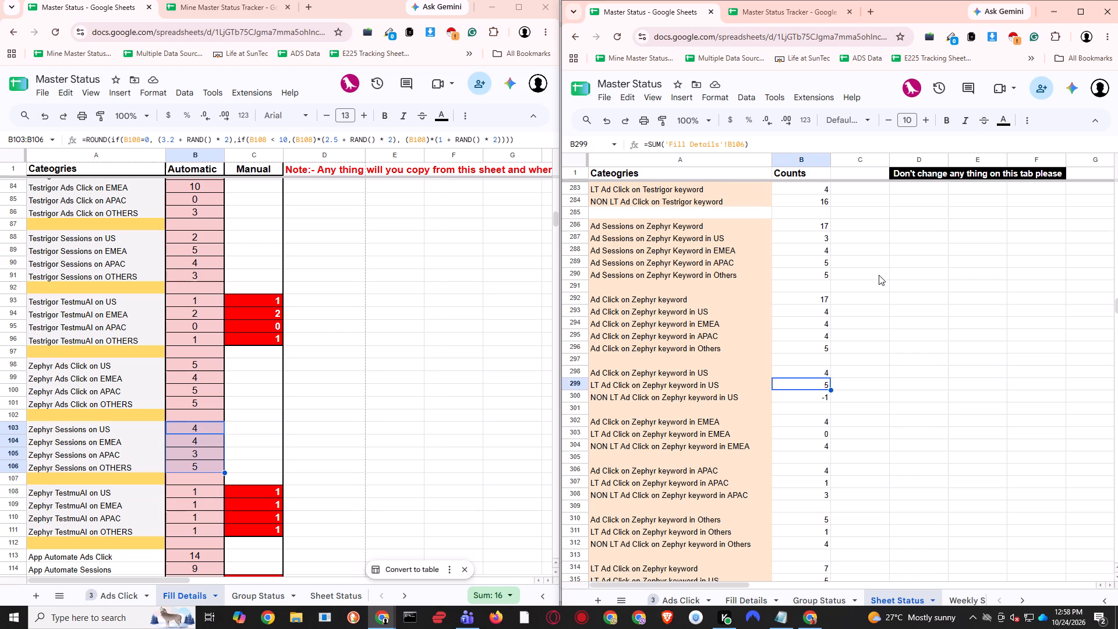
# Change the LT Ad Click on Zephyr keyword in US formula in B299 to reference 'Fill Details'!B108.
pyautogui.scroll(3, 879, 275)
pyautogui.scroll(-3, 899, 308)
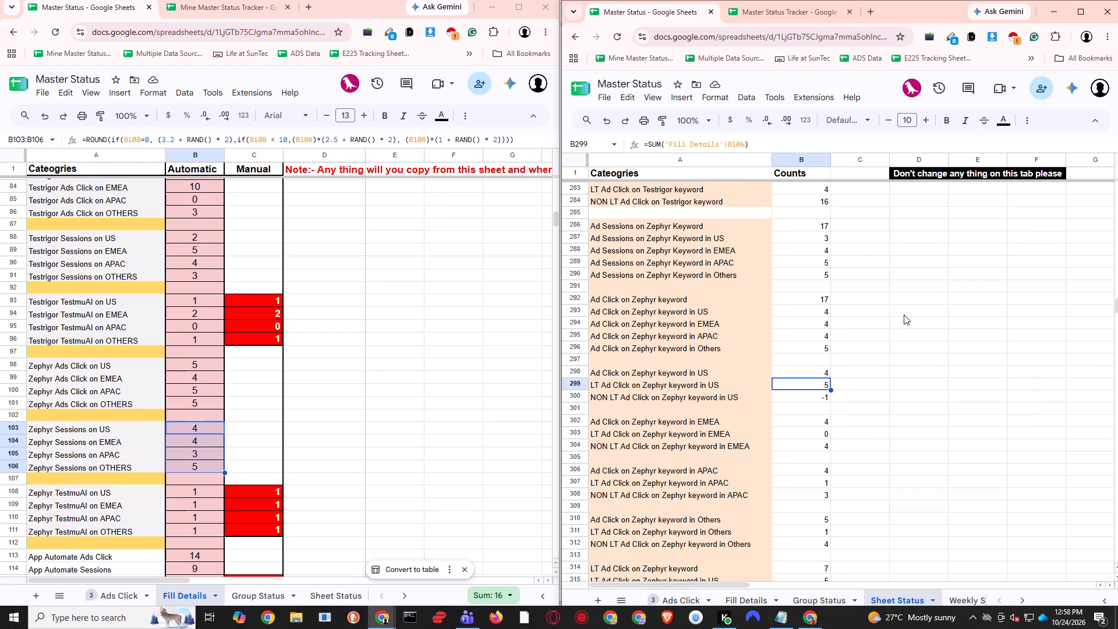
pyautogui.scroll(-1, 899, 361)
pyautogui.scroll(1, 898, 361)
pyautogui.scroll(-3, 869, 387)
pyautogui.scroll(1, 869, 387)
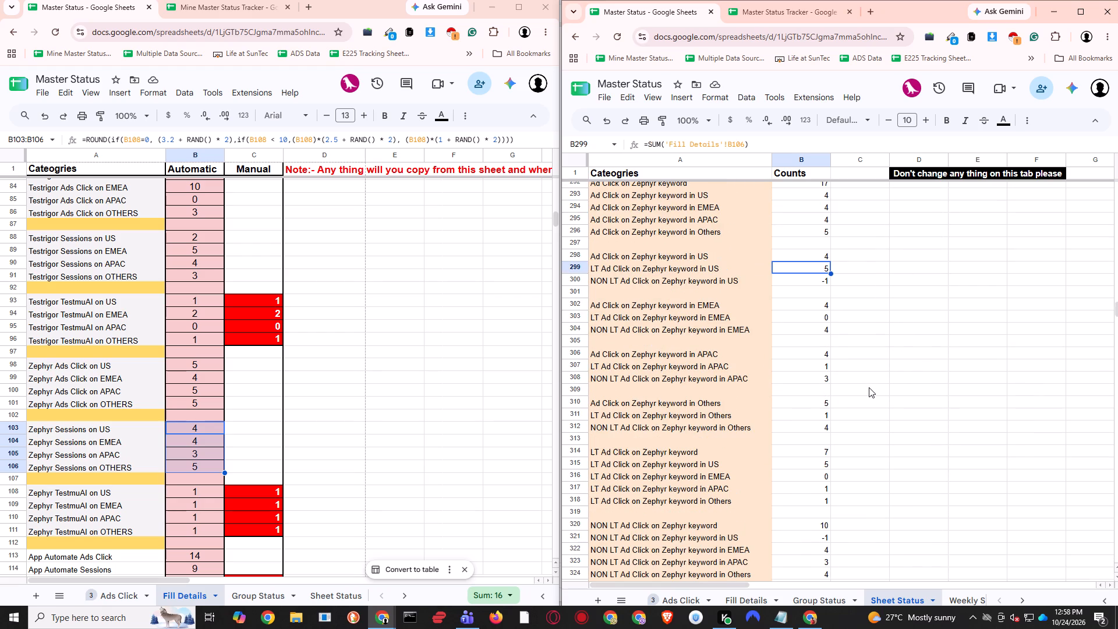
pyautogui.doubleClick(817, 267)
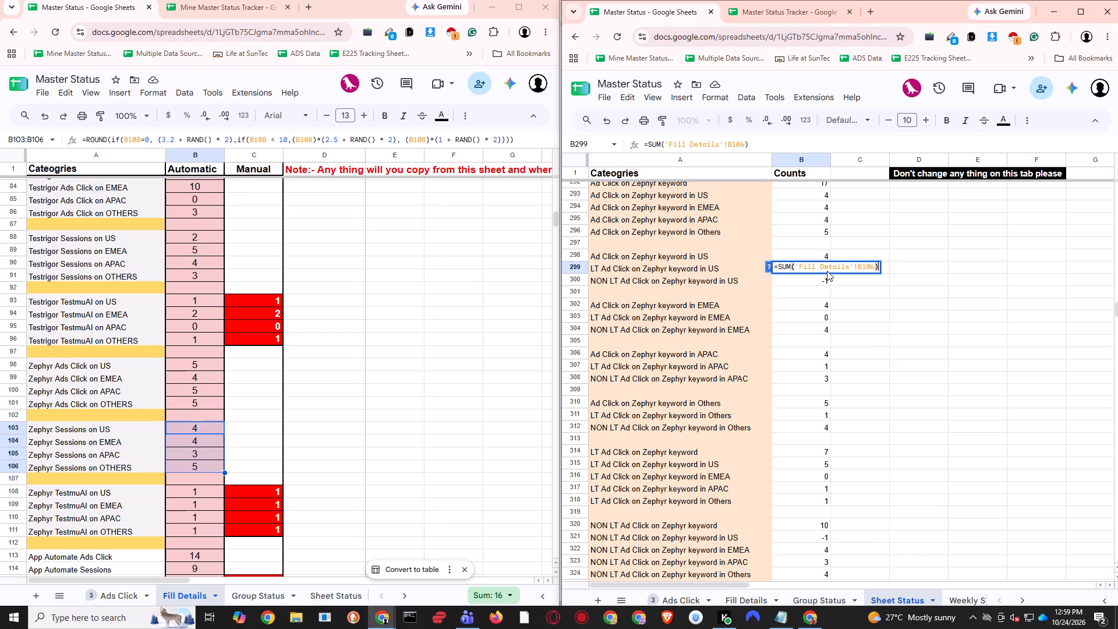
pyautogui.click(873, 267)
pyautogui.press('BackSpace')
pyautogui.press('8')
pyautogui.press('Return')
pyautogui.press('Up')
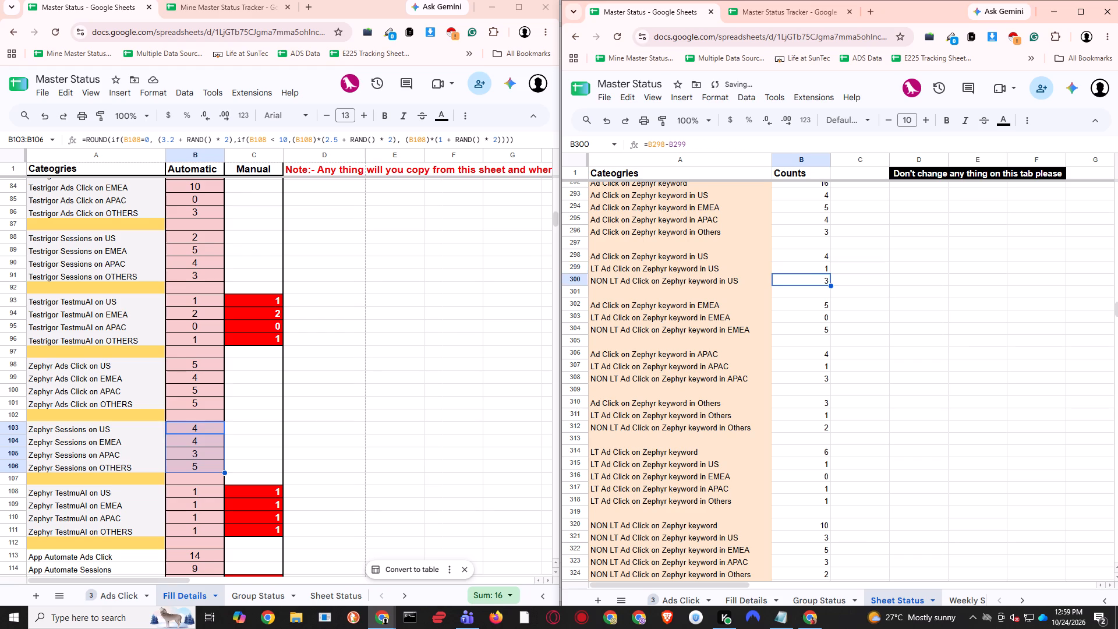
# Change the LT Ad Click on Zephyr keyword in EMEA formula in B303 to reference 'Fill Details'!B109.
pyautogui.press('Down')
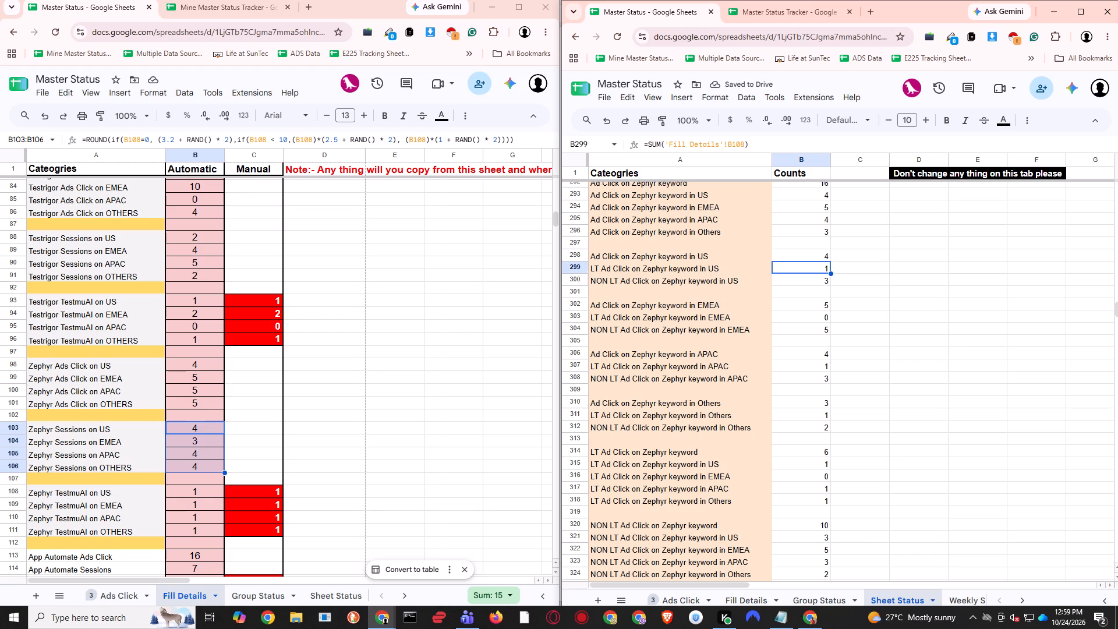
pyautogui.press('Down')
pyautogui.press('Down')
pyautogui.press('Down')
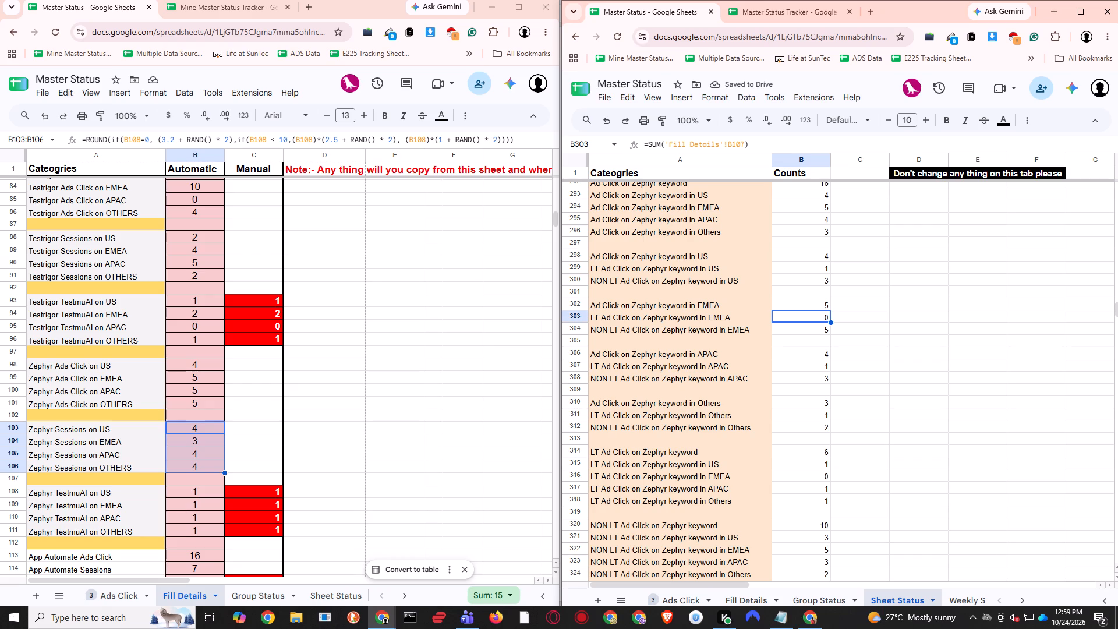
pyautogui.press('Return')
pyautogui.press('Left')
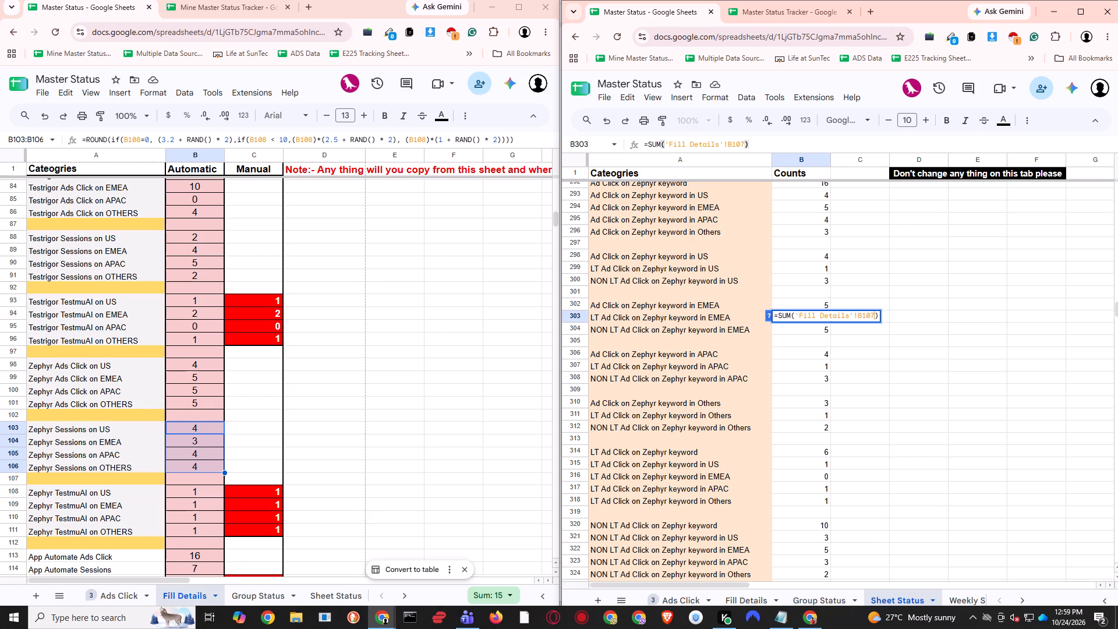
pyautogui.press('BackSpace')
pyautogui.press('9')
pyautogui.press('Return')
# Change the LT Ad Click on Zephyr keyword in APAC formula in B307 to reference 'Fill Details'!B110.
pyautogui.press('Down')
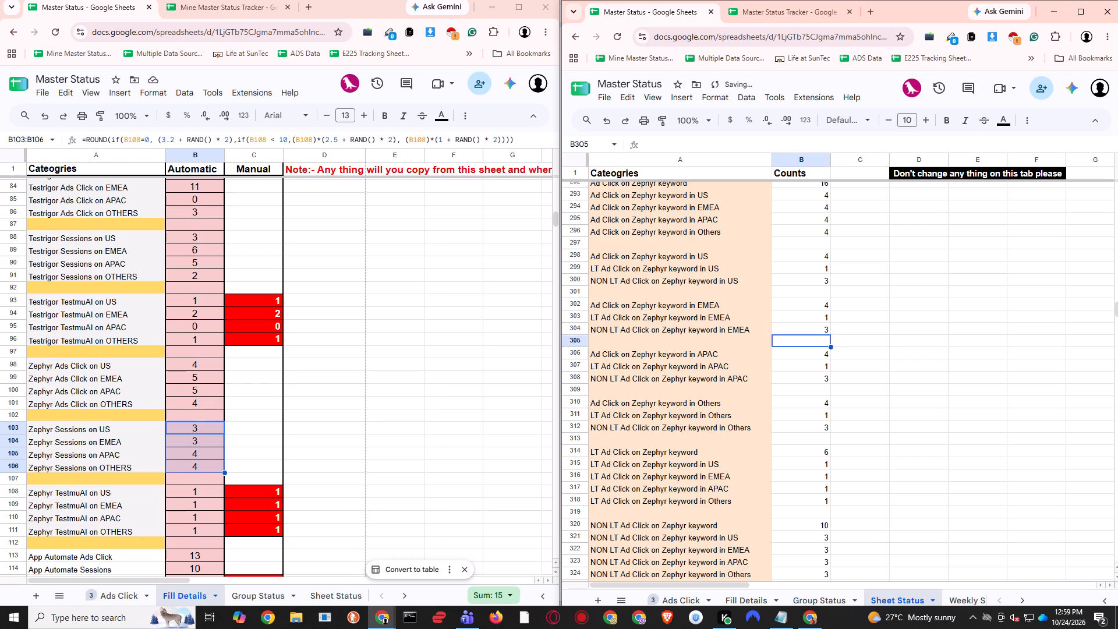
pyautogui.press('Down')
pyautogui.press('Down')
pyautogui.press('Return')
pyautogui.press('Left')
pyautogui.press('BackSpace')
pyautogui.press('BackSpace')
pyautogui.write('10')
pyautogui.press('Return')
# Change the LT Ad Click on Zephyr keyword in Others formula in B311 to reference 'Fill Details'!B111.
pyautogui.press('Down')
pyautogui.press('Down')
pyautogui.press('Down')
pyautogui.press('Down')
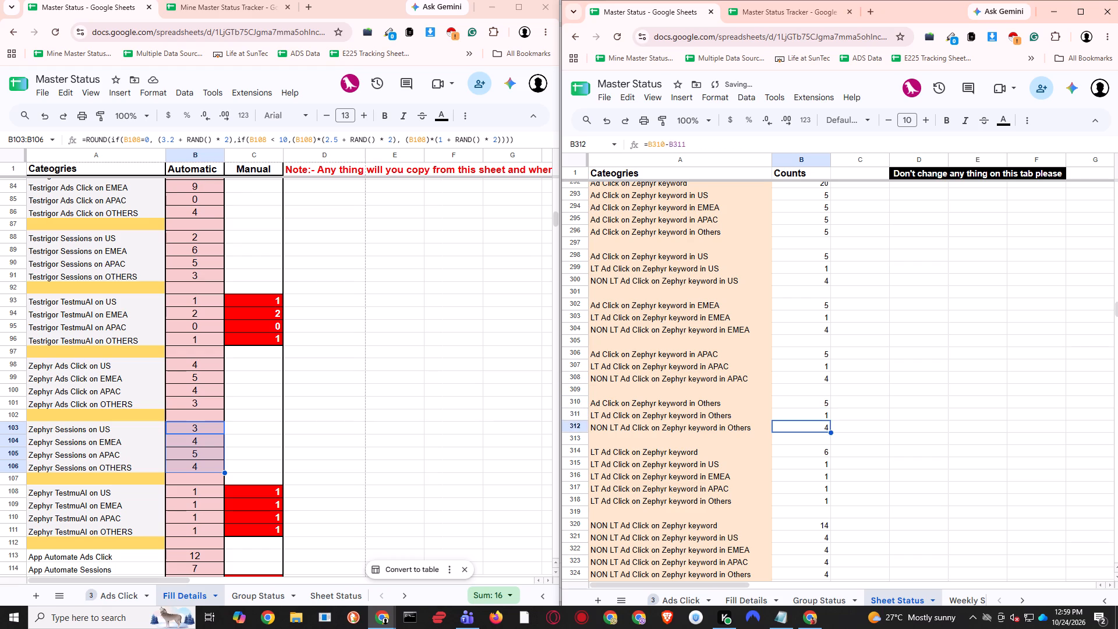
pyautogui.press('Up')
pyautogui.press('Return')
pyautogui.press('Left')
pyautogui.press('BackSpace')
pyautogui.press('BackSpace')
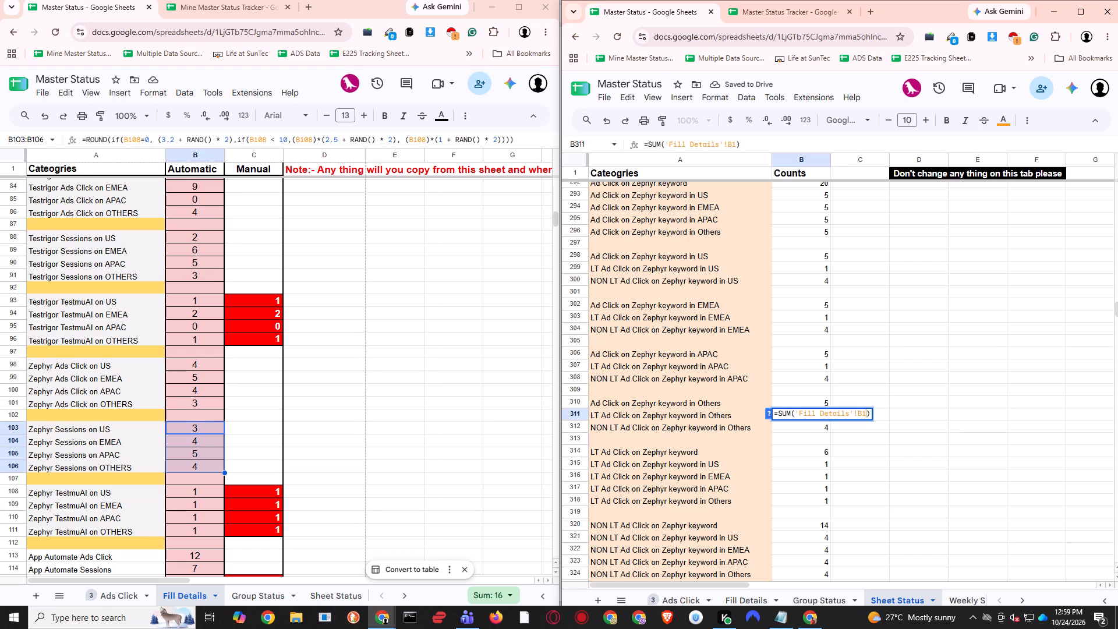
pyautogui.write('11')
pyautogui.press('Return')
pyautogui.press('Up')
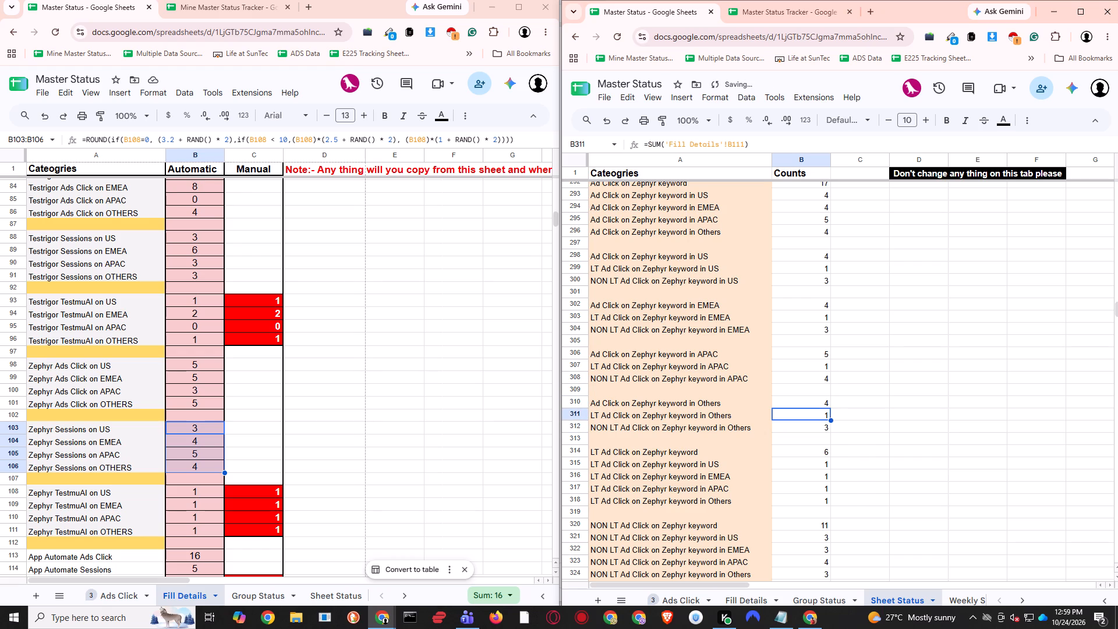
# Change the LT Ad Click on Zephyr keyword total in B314 to sum 'Fill Details'!B108:B111, matching the Zephyr TestmuAI rows.
pyautogui.press('Down')
pyautogui.press('Down')
pyautogui.press('Down')
pyautogui.press('Down')
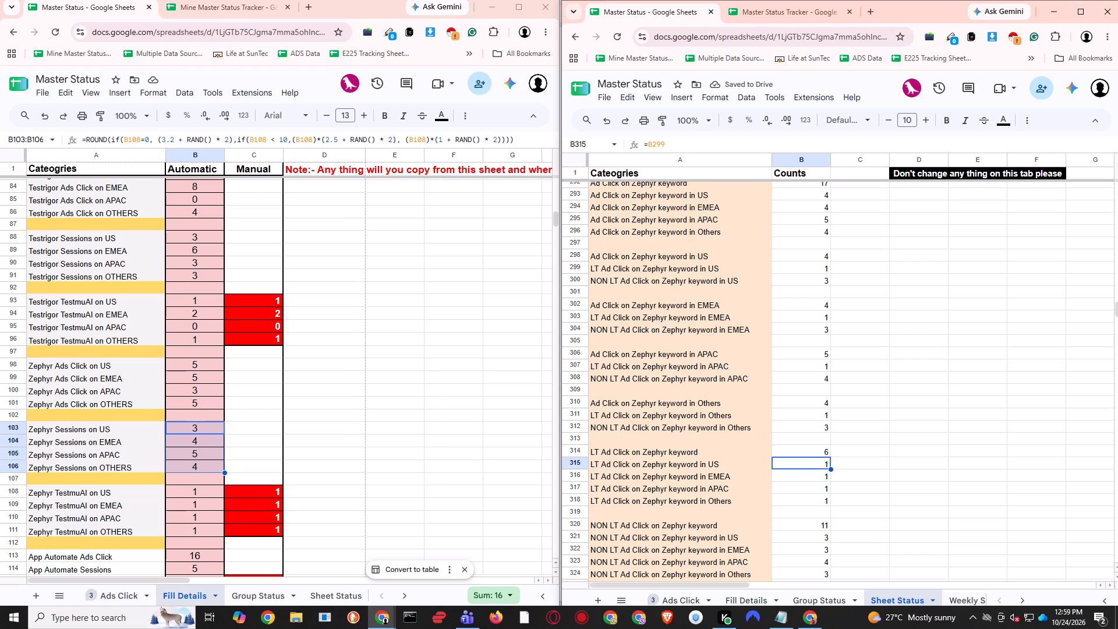
pyautogui.press('Up')
pyautogui.press('Return')
pyautogui.press('Left')
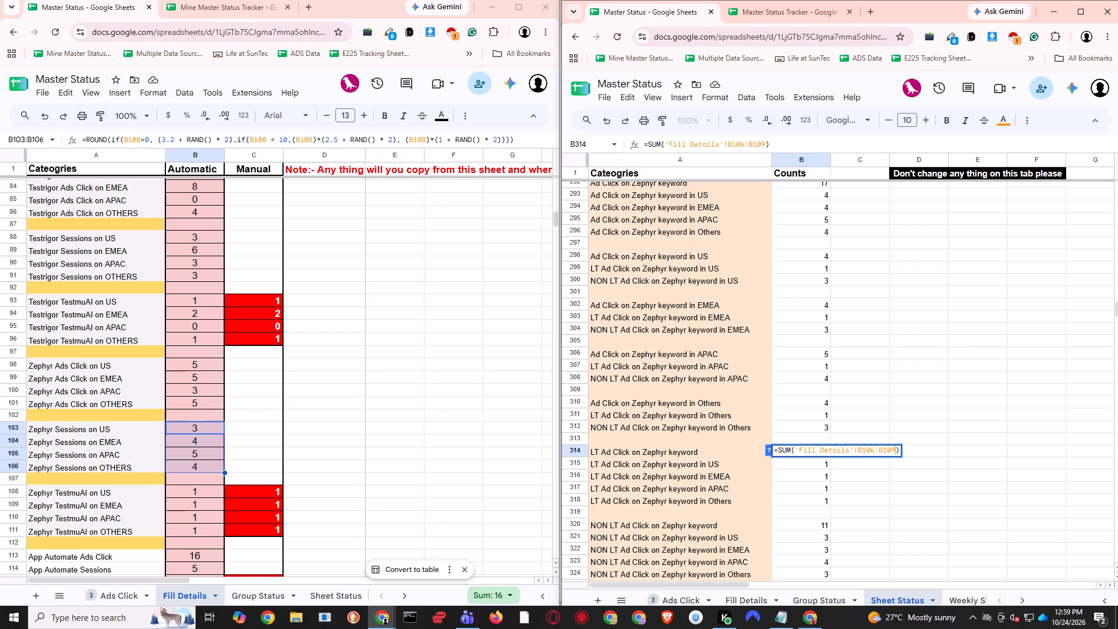
pyautogui.press('Return')
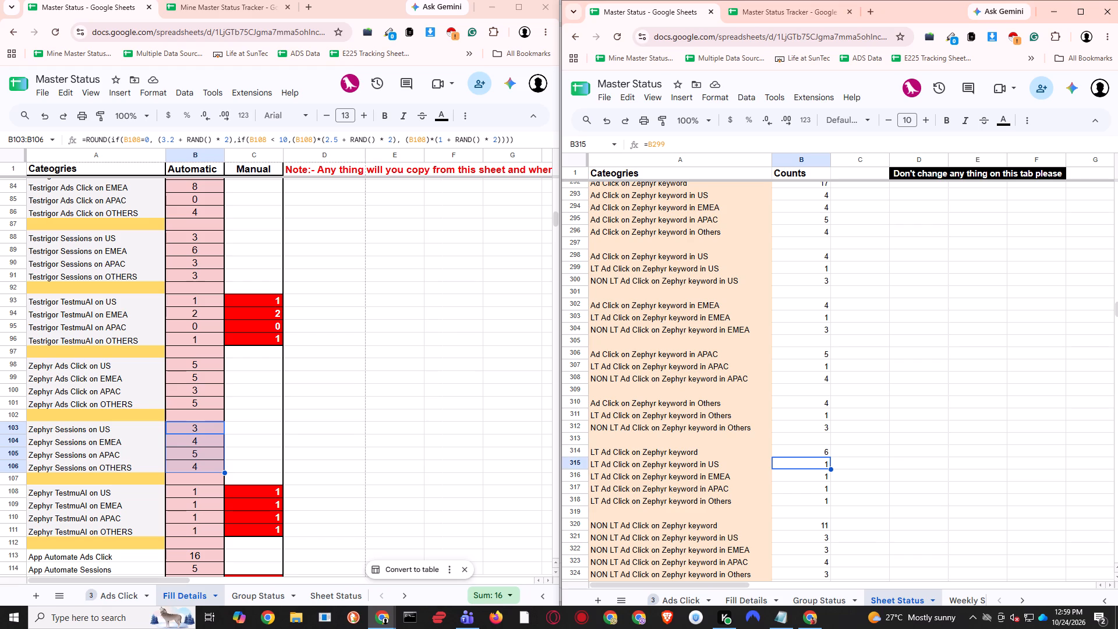
pyautogui.scroll(-2, 383, 401)
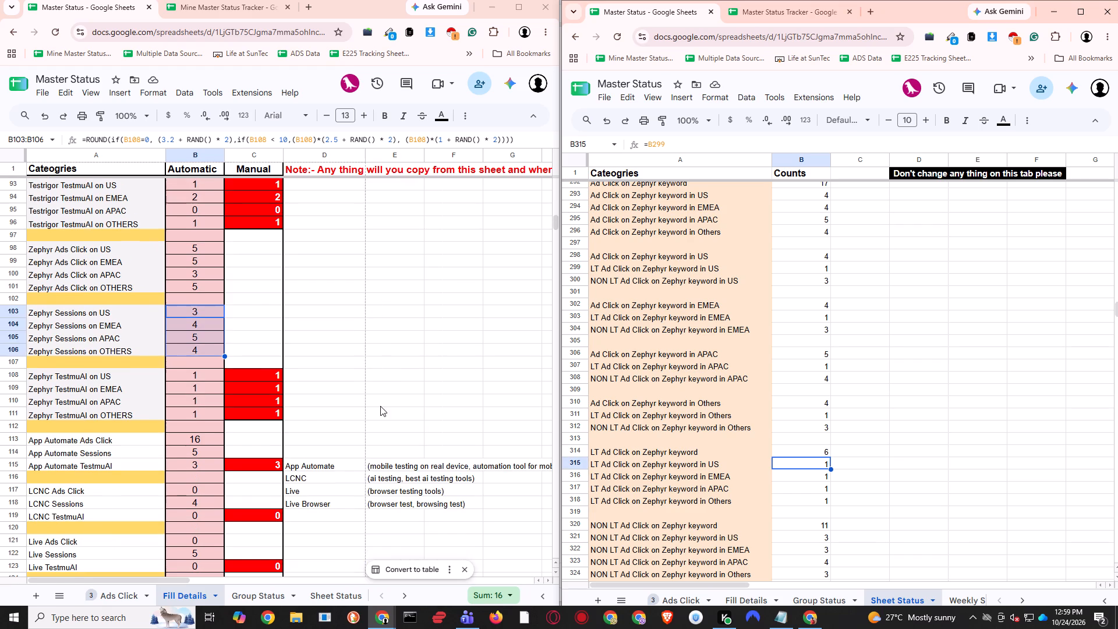
pyautogui.click(372, 409)
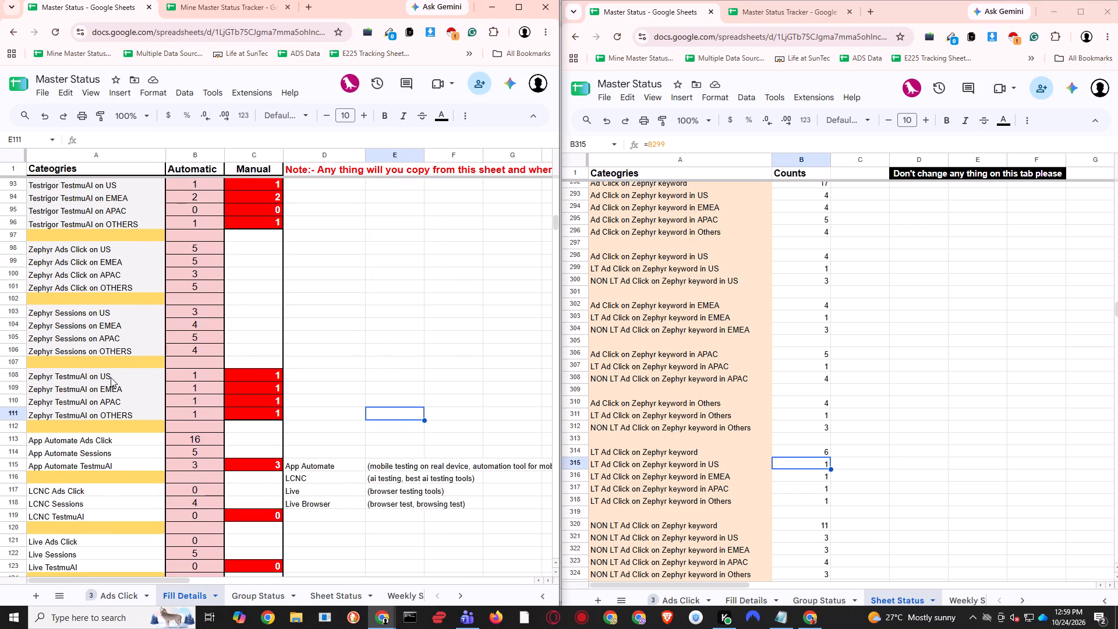
pyautogui.doubleClick(820, 452)
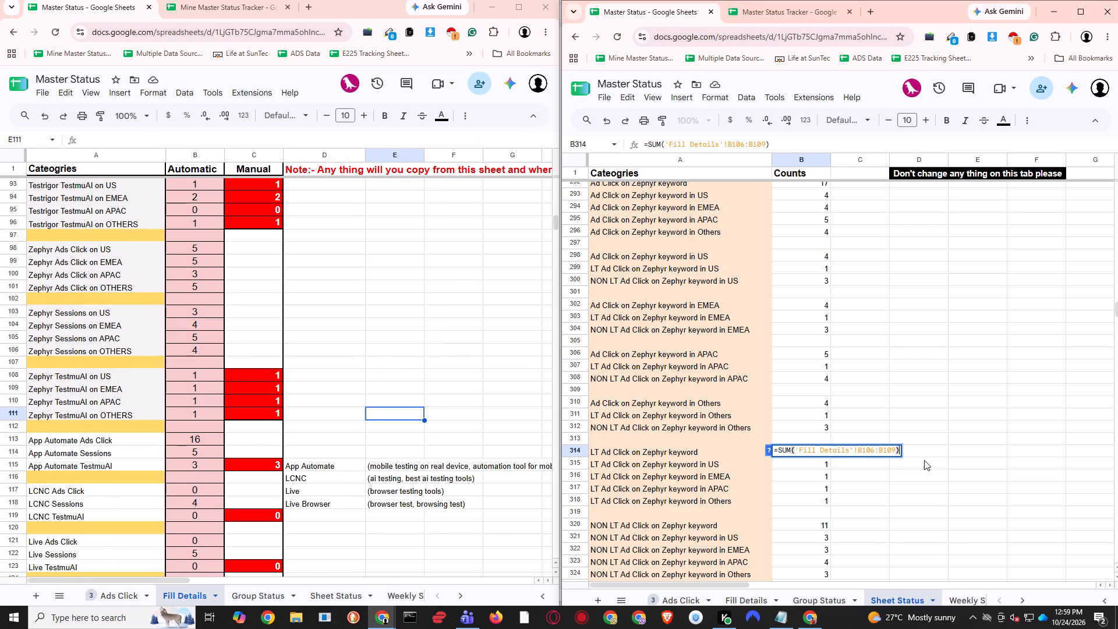
pyautogui.click(873, 450)
pyautogui.press('BackSpace')
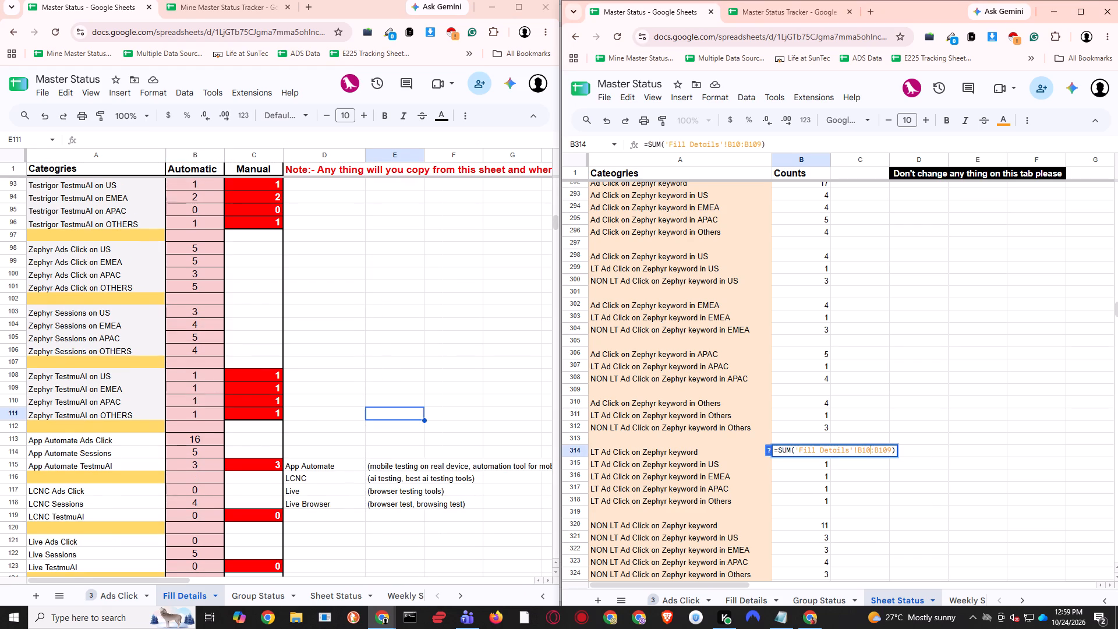
pyautogui.press('8')
pyautogui.press('Right')
pyautogui.press('Right')
pyautogui.press('Right')
pyautogui.press('Right')
pyautogui.press('Right')
pyautogui.press('BackSpace')
pyautogui.press('BackSpace')
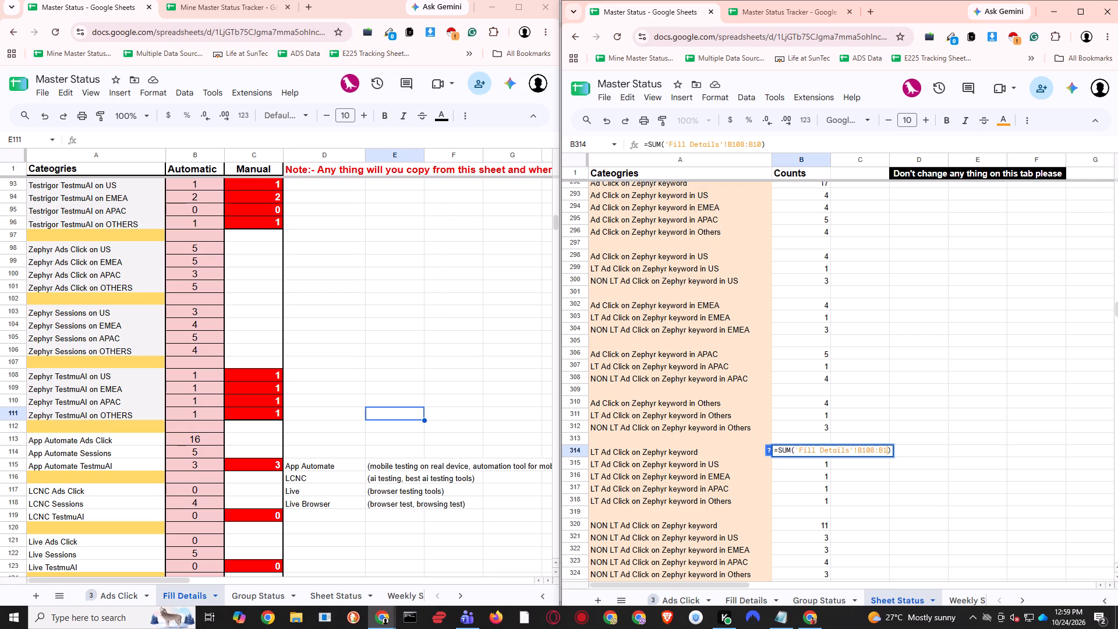
pyautogui.write('11')
pyautogui.press('Return')
# Check the cell references in the regional LT Ad Click on Zephyr keyword formulas in B315 to B318.
pyautogui.press('Return')
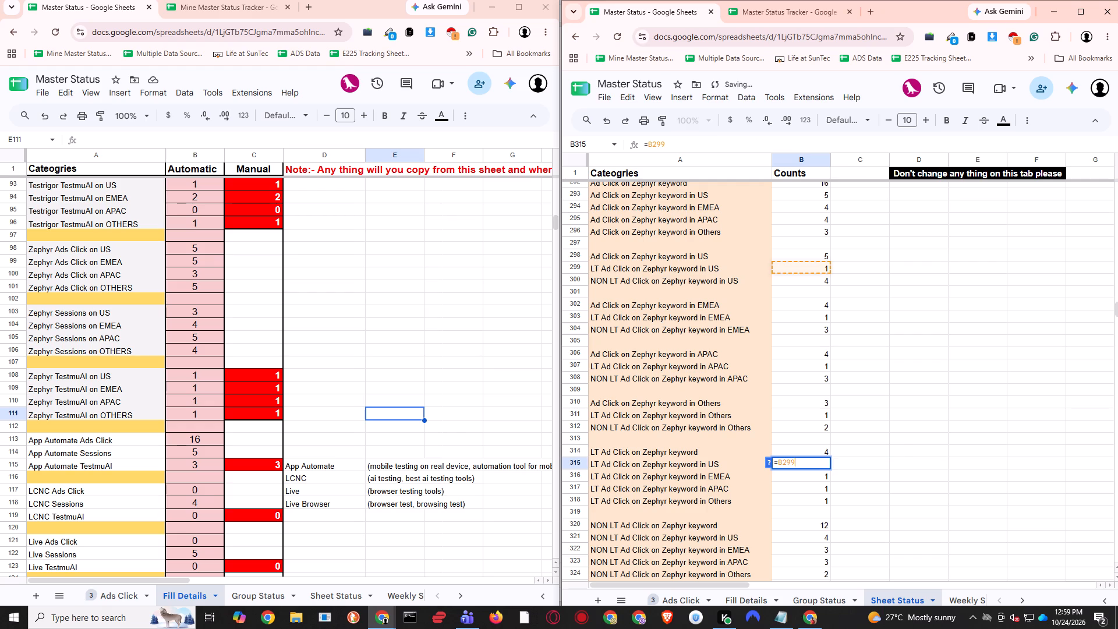
pyautogui.press('Return')
pyautogui.press('Return')
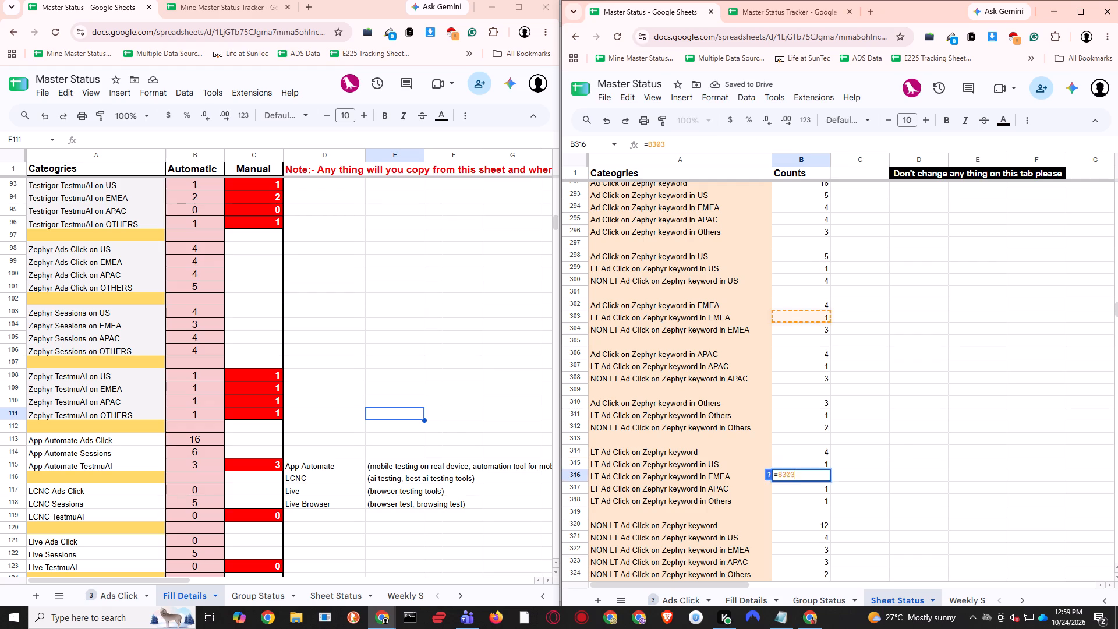
pyautogui.press('Return')
pyautogui.press('Down')
pyautogui.press('Up')
pyautogui.press('Up')
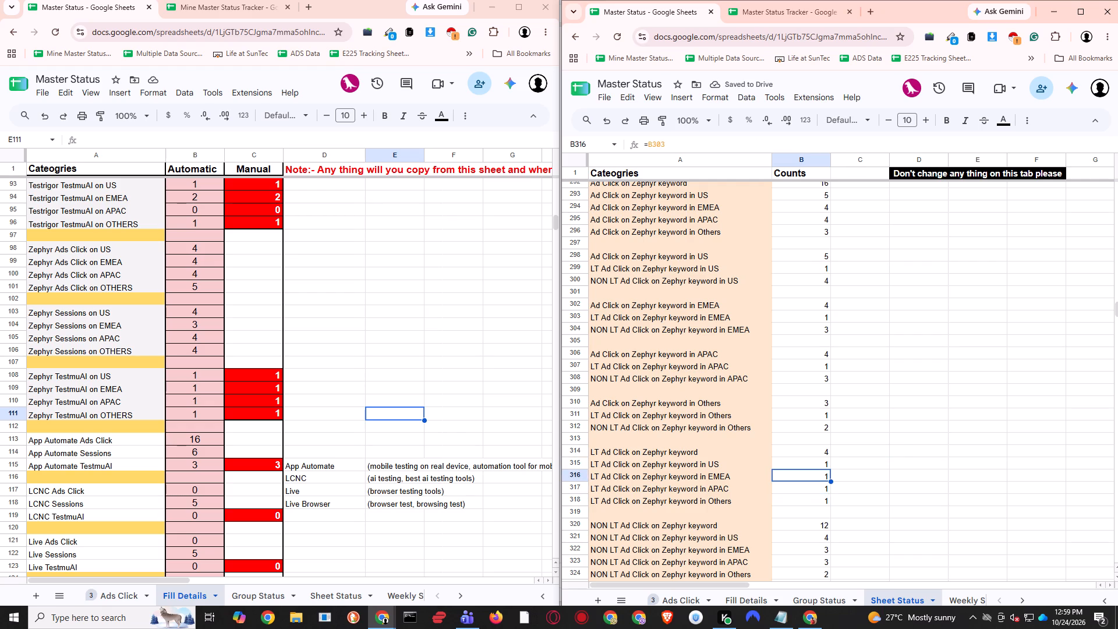
pyautogui.press('Up')
pyautogui.press('Return')
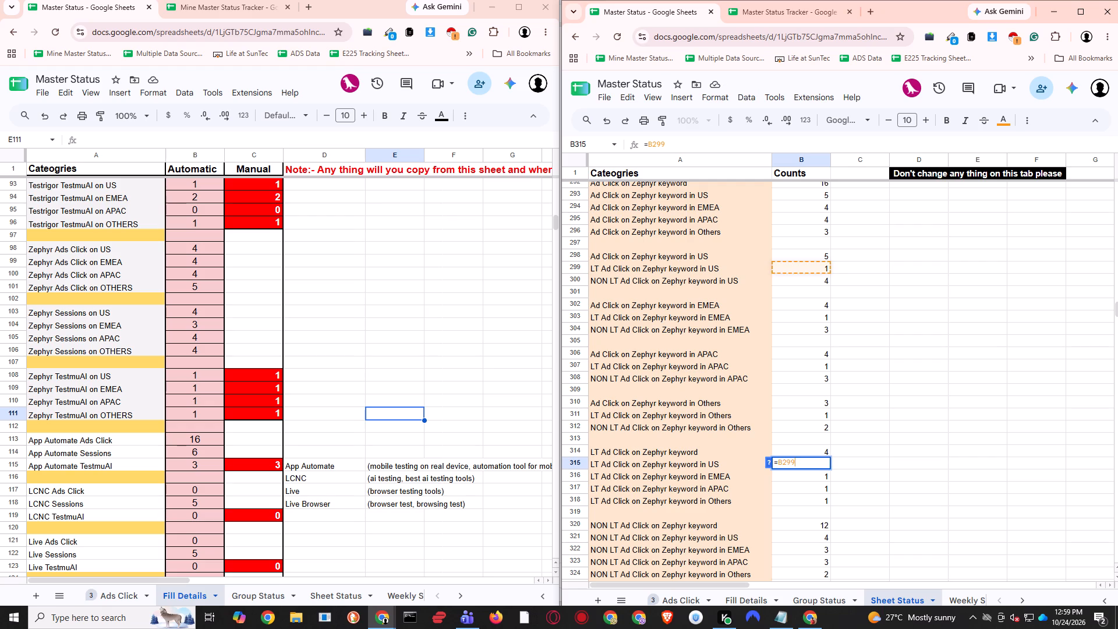
pyautogui.press('Return')
pyautogui.press('Return')
pyautogui.press('Return')
pyautogui.press('Return')
pyautogui.press('Return')
pyautogui.press('Return')
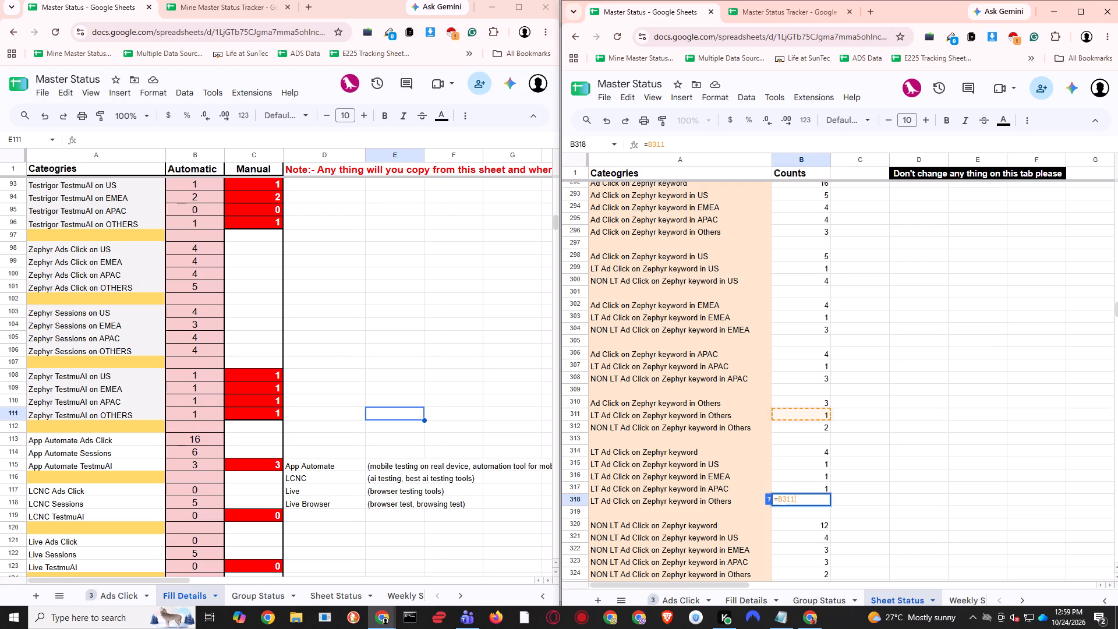
pyautogui.press('Return')
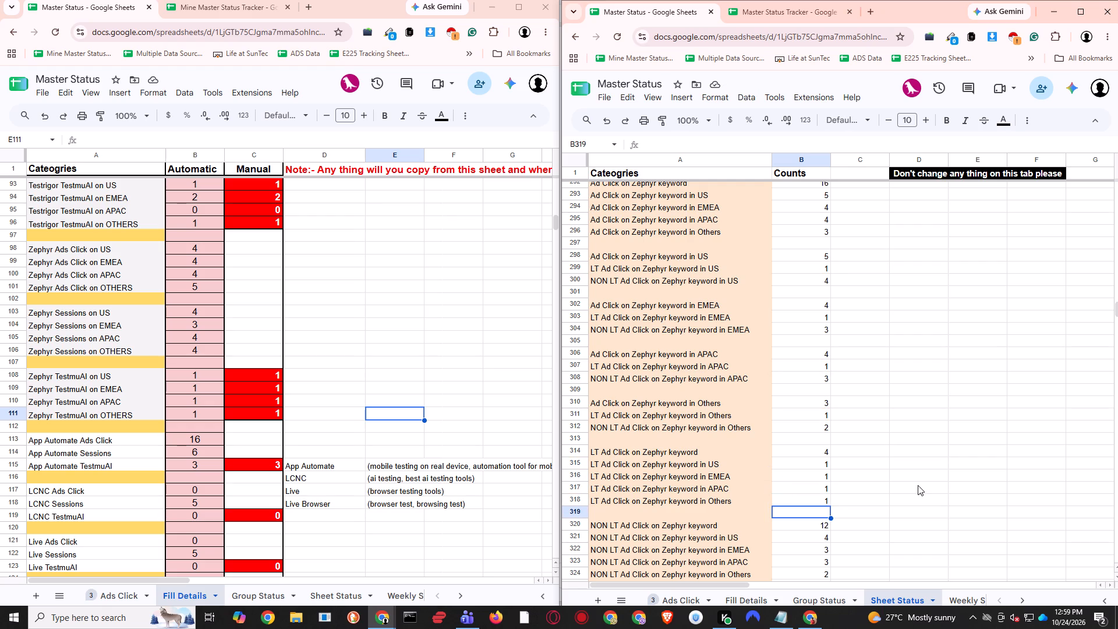
# Check which cells the NON LT Ad Click on Zephyr keyword total in B320 subtracts.
pyautogui.scroll(-2, 908, 416)
pyautogui.click(905, 418)
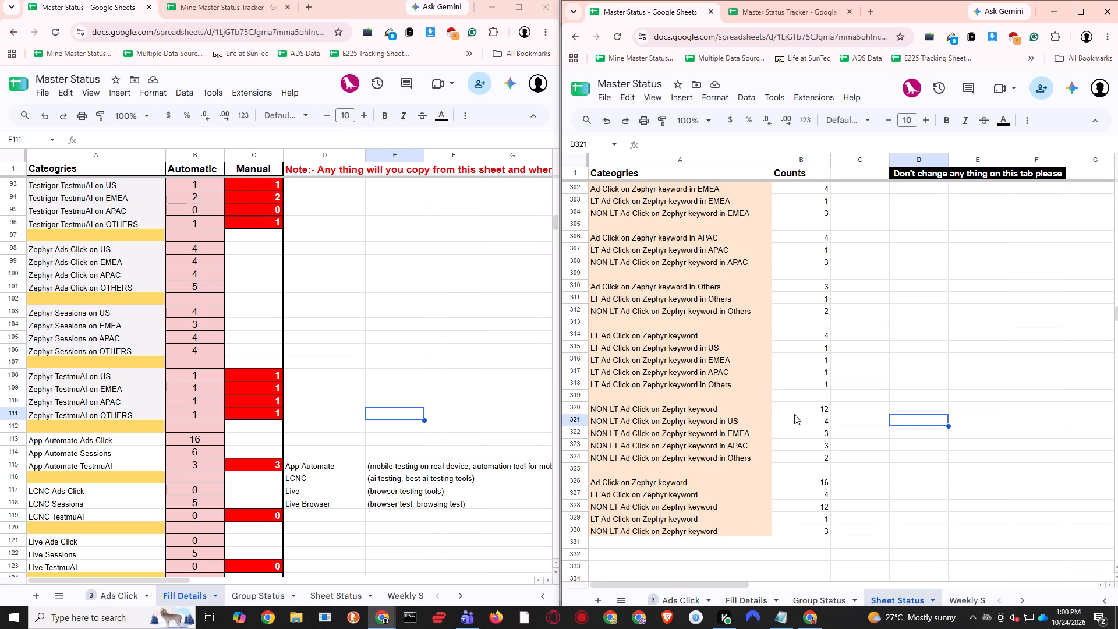
pyautogui.click(805, 414)
pyautogui.doubleClick(814, 408)
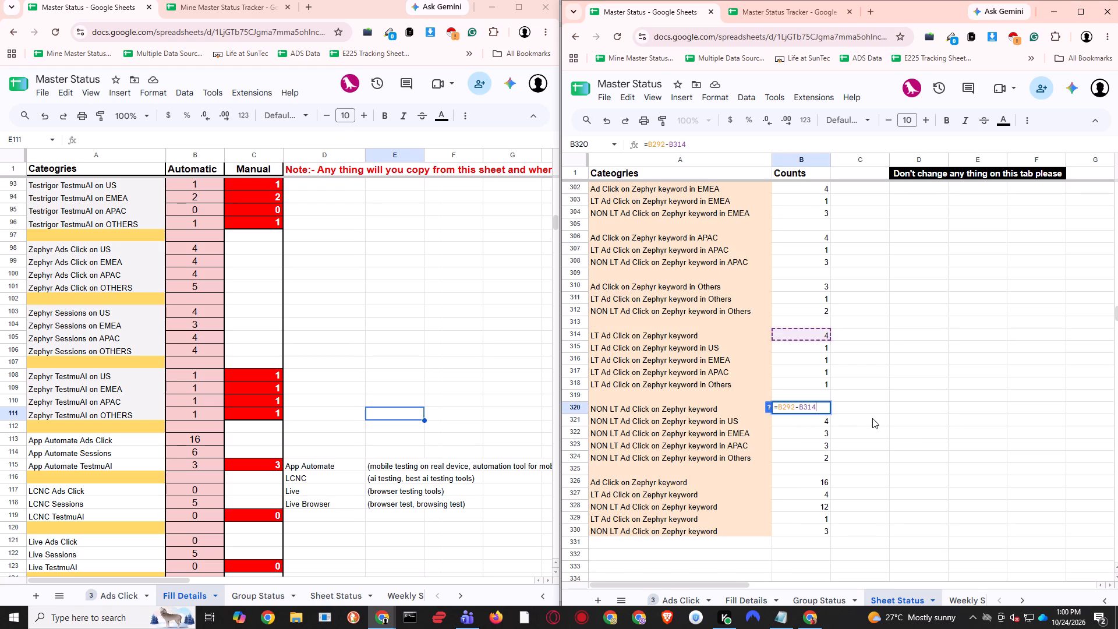
pyautogui.click(865, 418)
pyautogui.doubleClick(811, 411)
pyautogui.click(789, 408)
pyautogui.scroll(4, 861, 391)
pyautogui.scroll(-1, 861, 391)
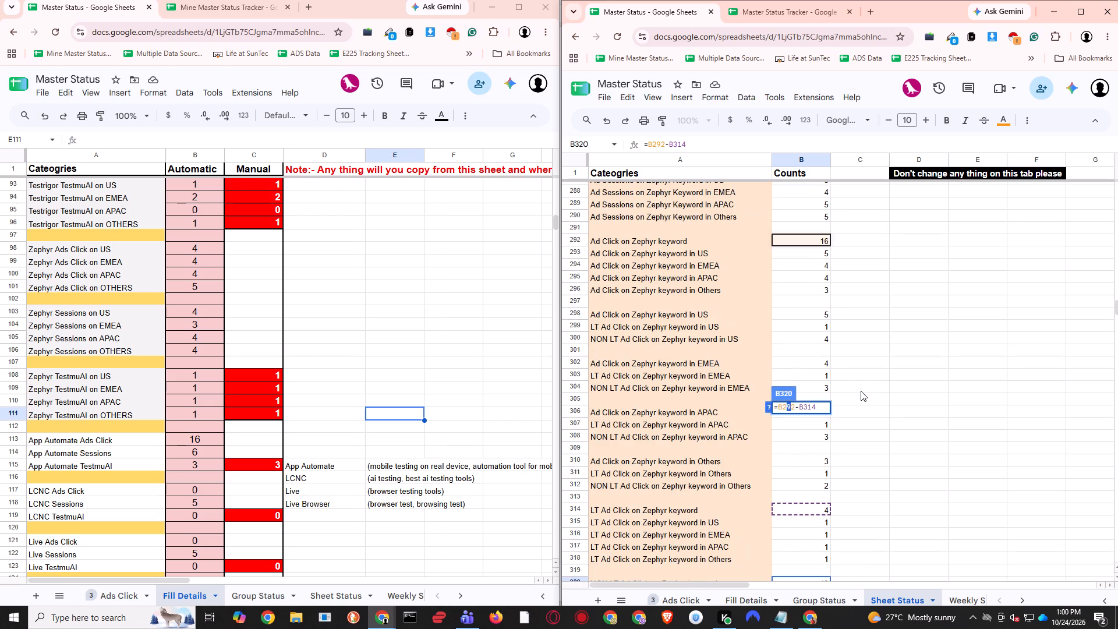
pyautogui.scroll(-3, 861, 391)
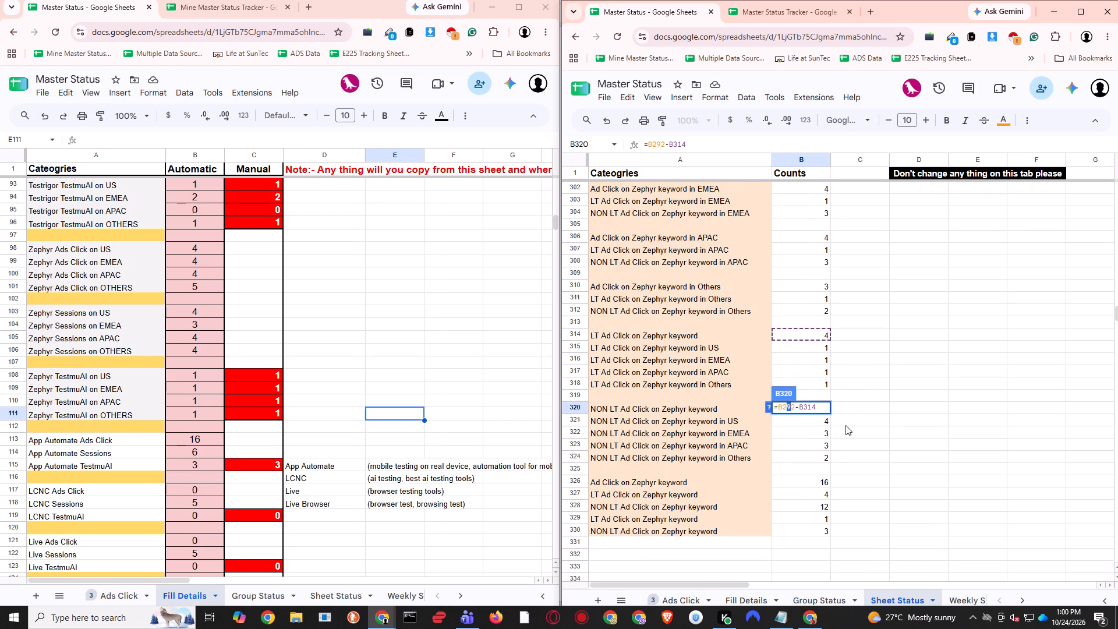
pyautogui.click(847, 425)
# Check which cell the NON LT Ad Click on Zephyr keyword in US formula in B321 references.
pyautogui.doubleClick(819, 425)
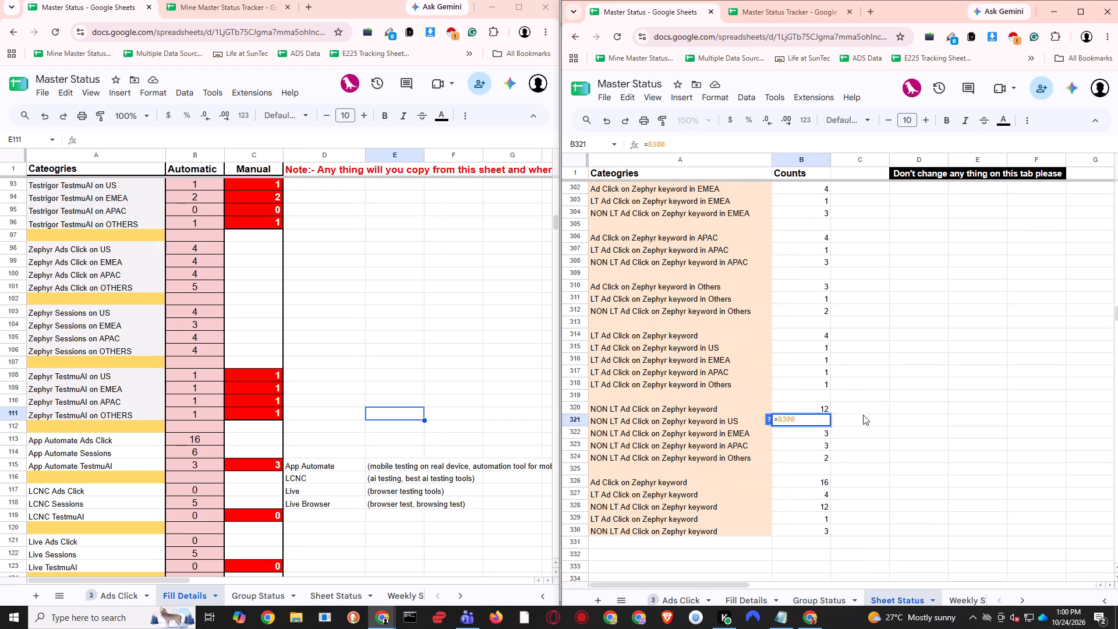
pyautogui.click(862, 415)
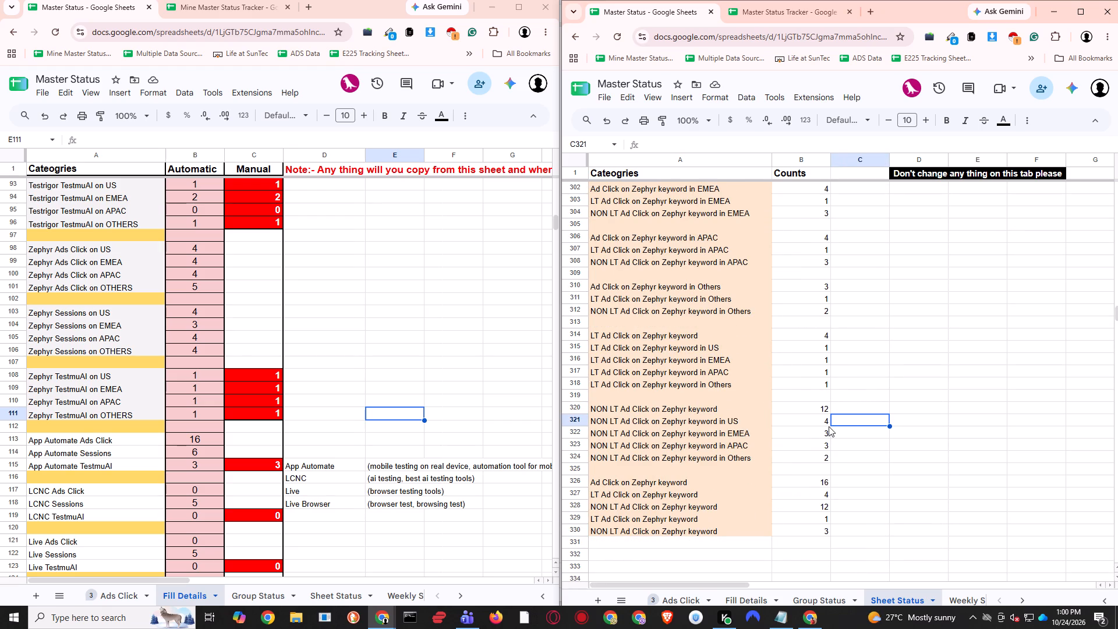
pyautogui.doubleClick(821, 422)
pyautogui.scroll(1, 861, 414)
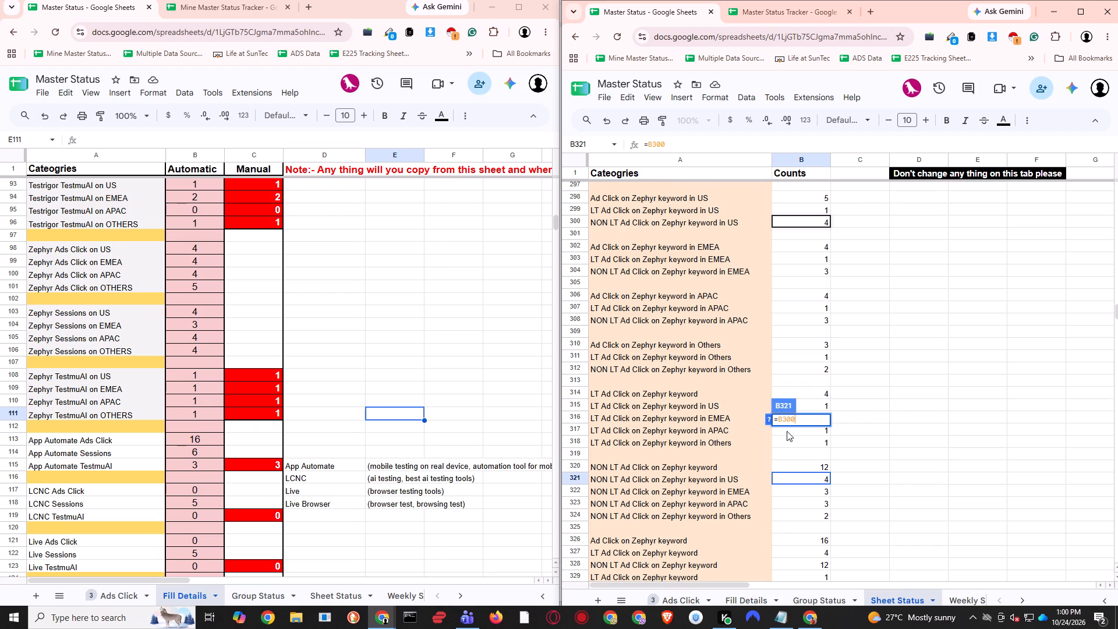
pyautogui.click(791, 417)
pyautogui.click(890, 405)
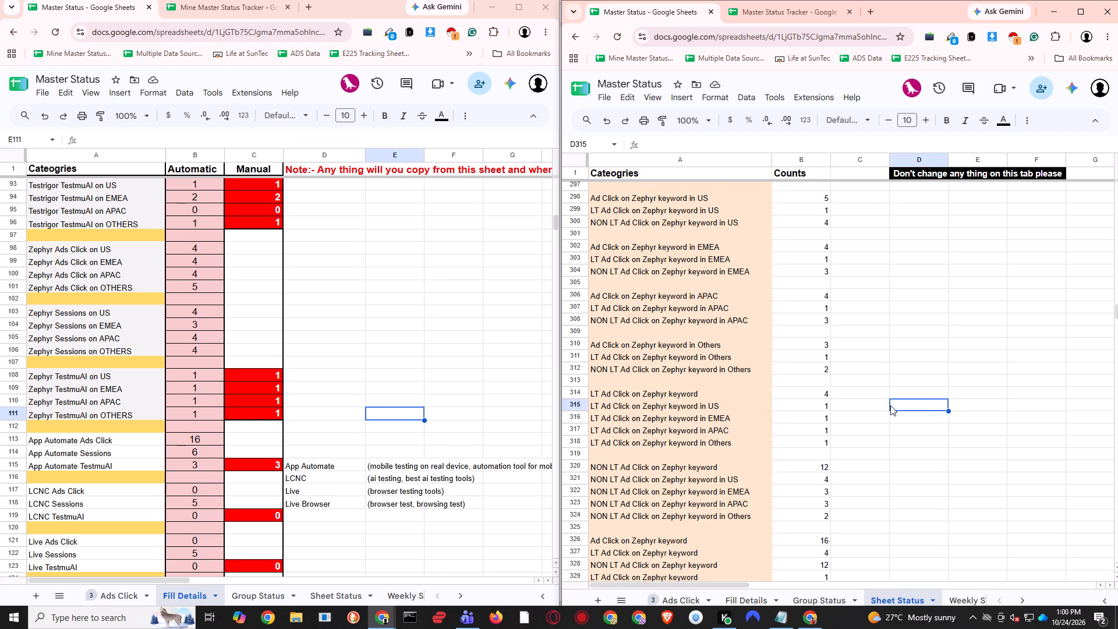
# Check the cell references in the closing Zephyr summary formulas for Ad Click in B326 and LT Ad Click in B327.
pyautogui.scroll(-2, 890, 407)
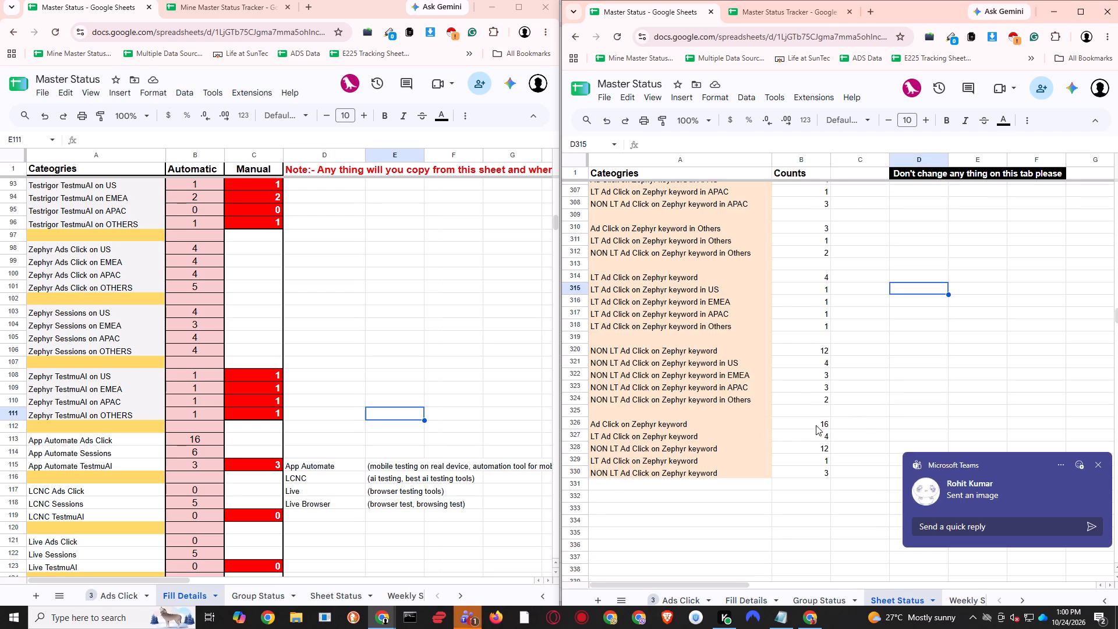
pyautogui.click(816, 425)
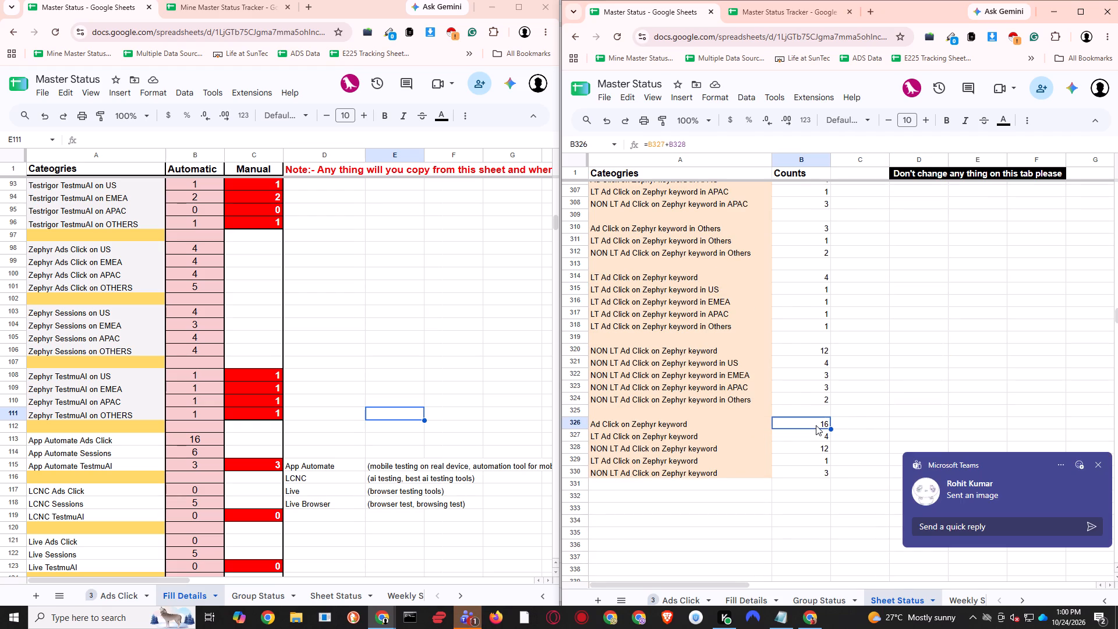
pyautogui.doubleClick(816, 425)
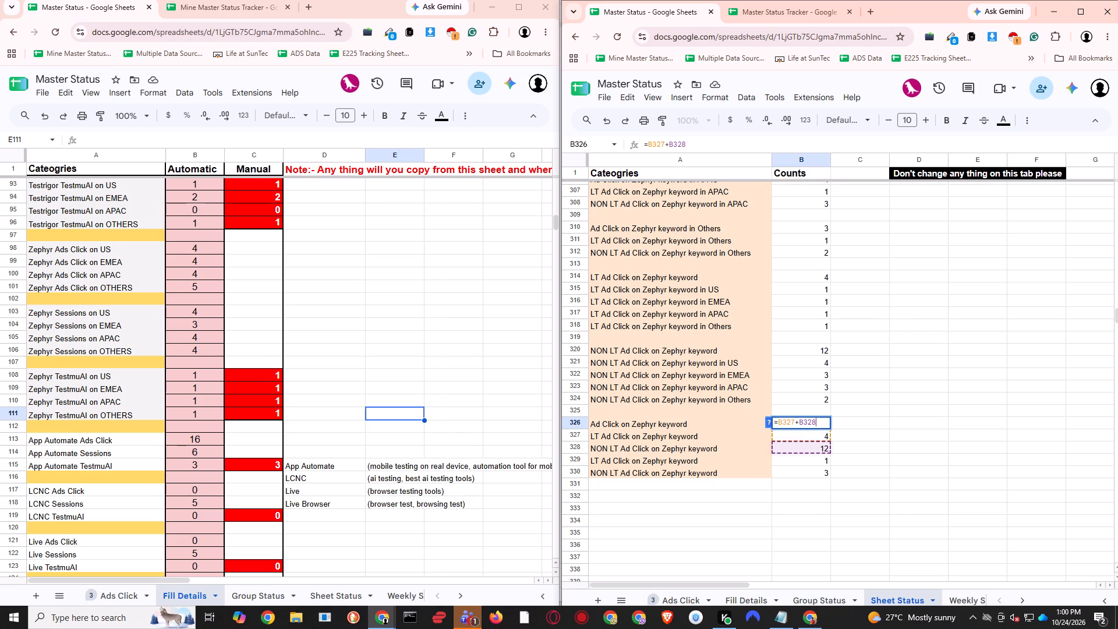
pyautogui.click(879, 430)
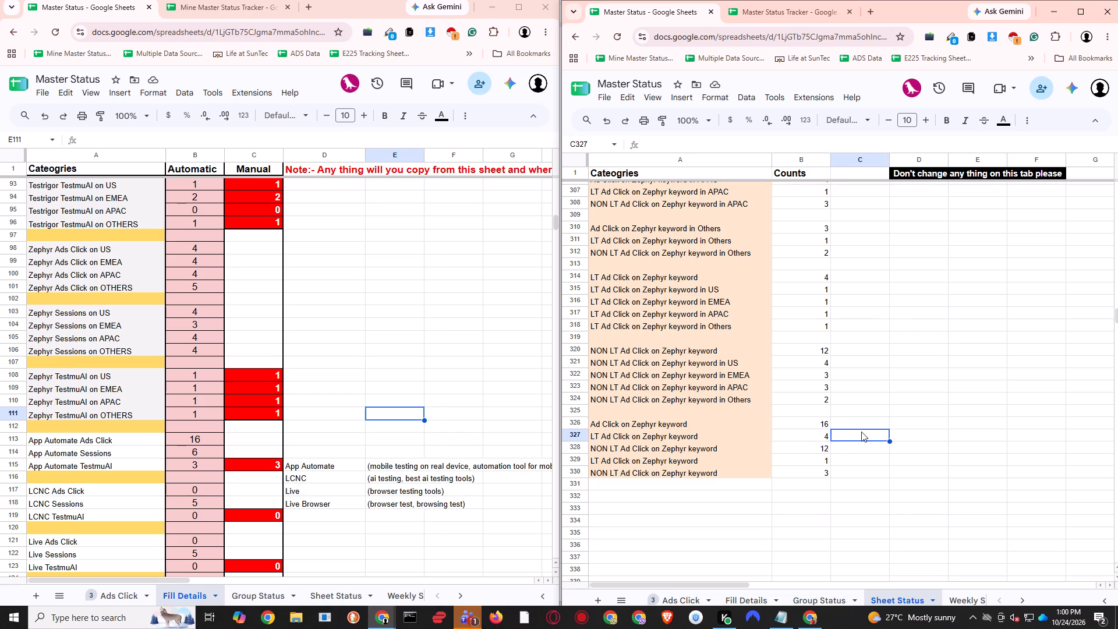
pyautogui.doubleClick(818, 436)
pyautogui.click(859, 435)
# Review the Testrail, MABL, Testrigor and Zephyr keyword blocks on Sheet Status and the remaining Fill Details rows through the end of both lists.
pyautogui.scroll(8, 855, 435)
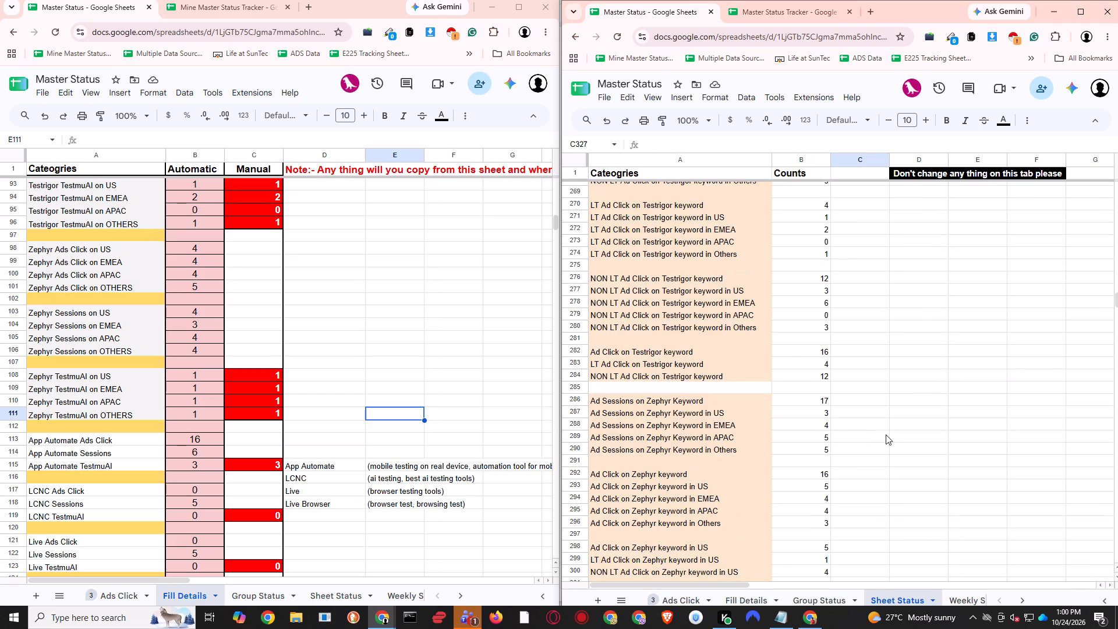
pyautogui.scroll(14, 886, 434)
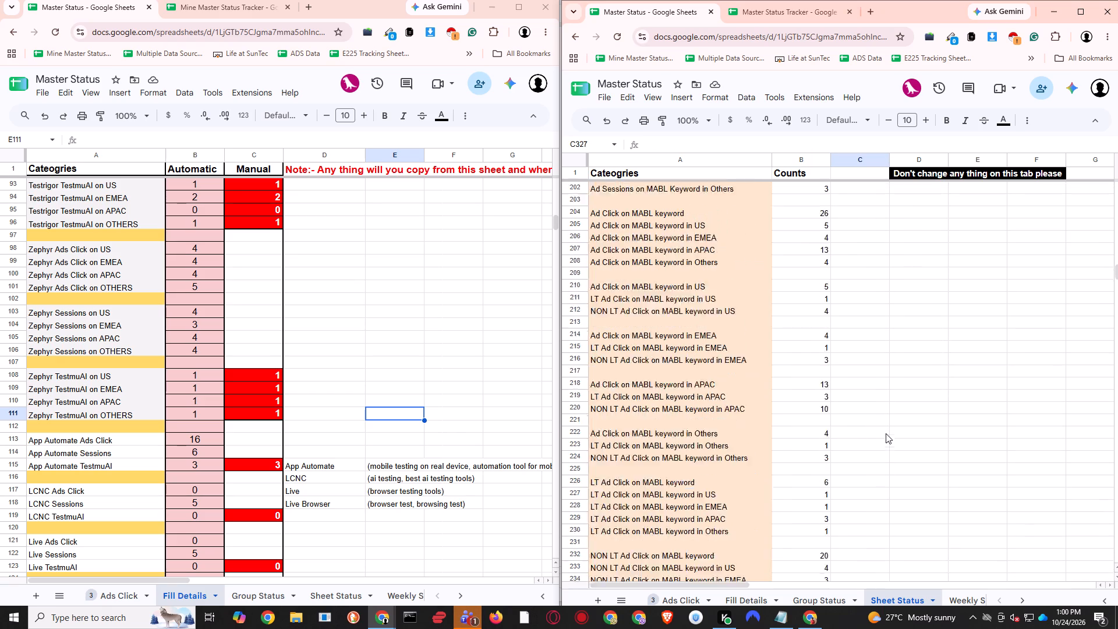
pyautogui.scroll(6, 886, 433)
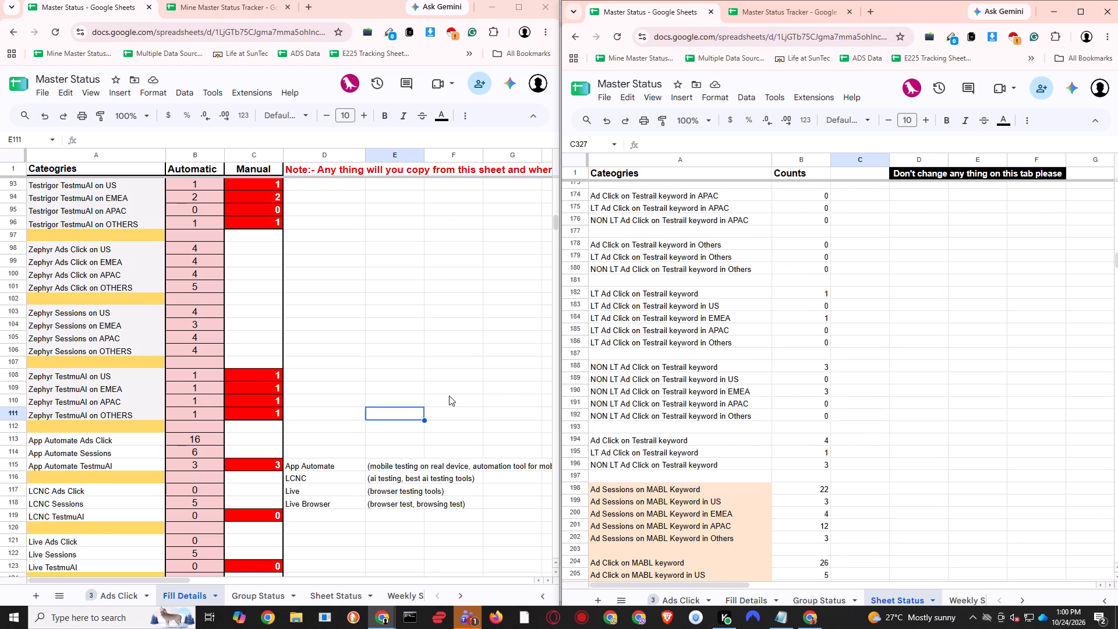
pyautogui.scroll(-2, 400, 409)
pyautogui.scroll(1, 400, 407)
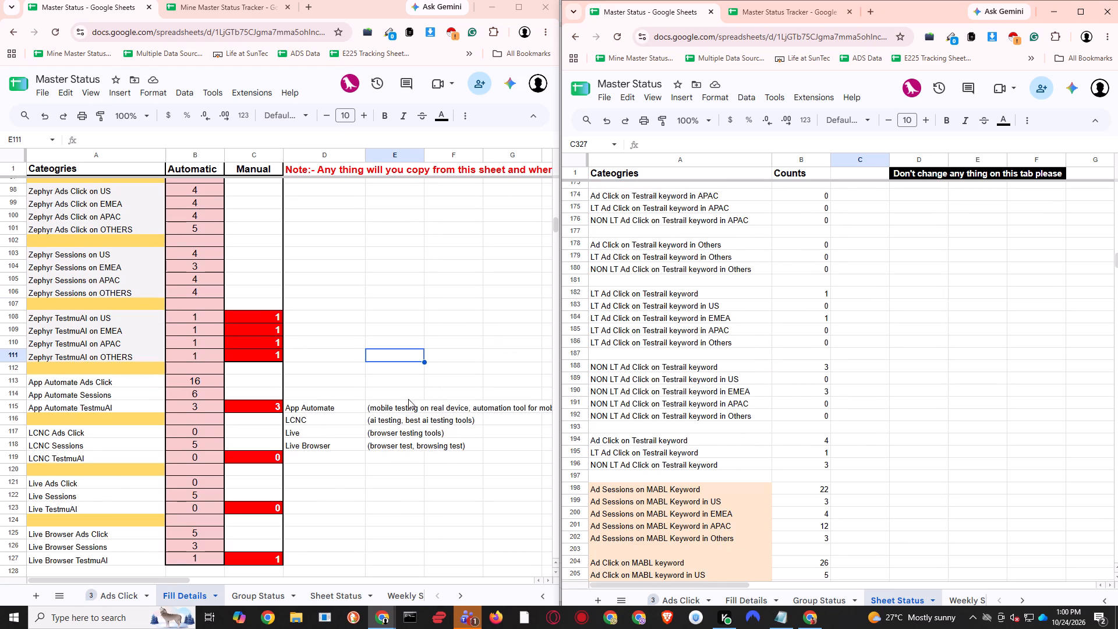
pyautogui.scroll(-5, 408, 397)
pyautogui.scroll(-4, 1055, 369)
pyautogui.scroll(-2, 857, 369)
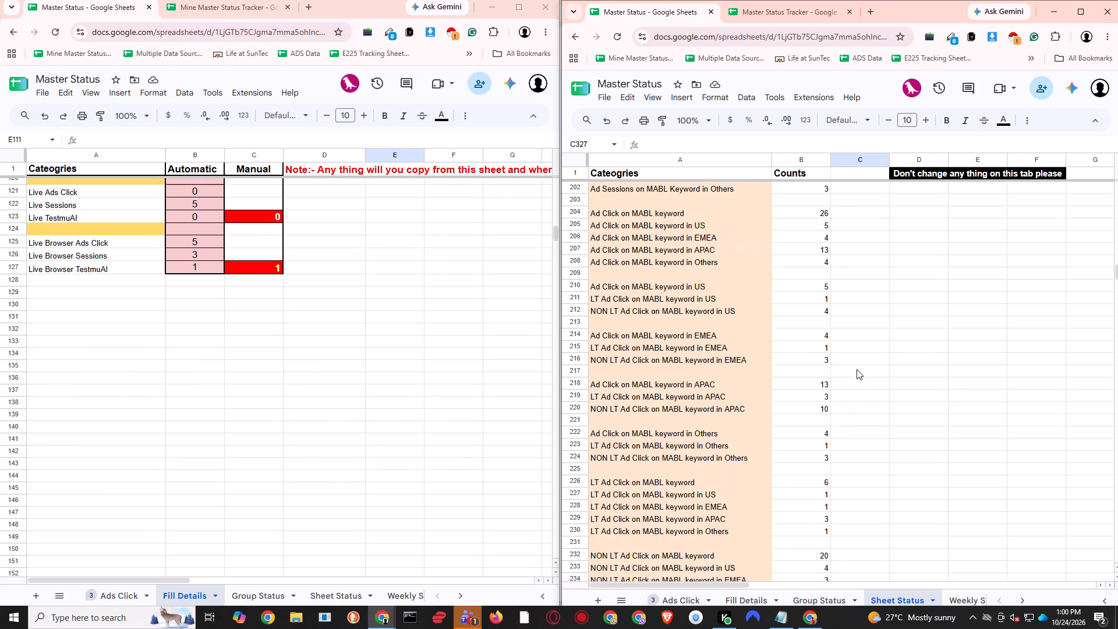
pyautogui.scroll(-17, 857, 369)
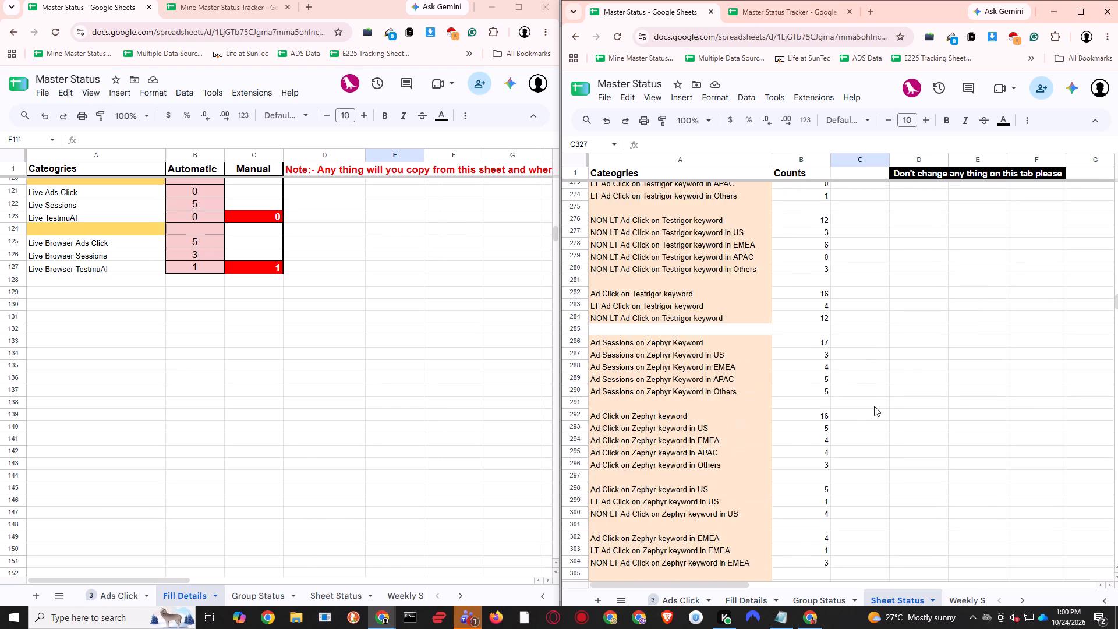
pyautogui.scroll(-8, 874, 406)
pyautogui.click(883, 365)
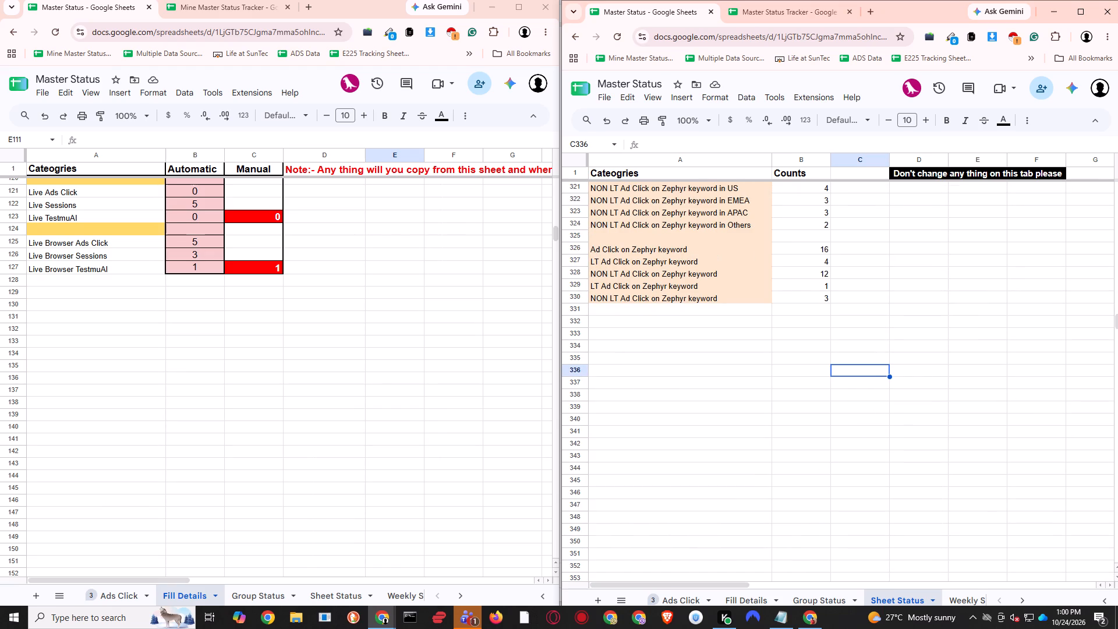